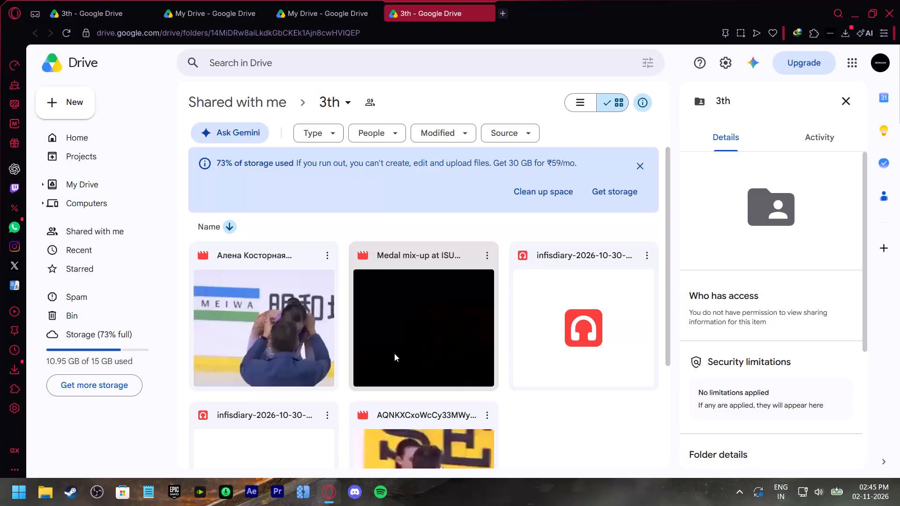
Preview the podium ceremony video AQNKXCxoWcCy33MWy… from the shared 3th folder and pause it at about 7 seconds.
scroll(478, 323, "down", 2)
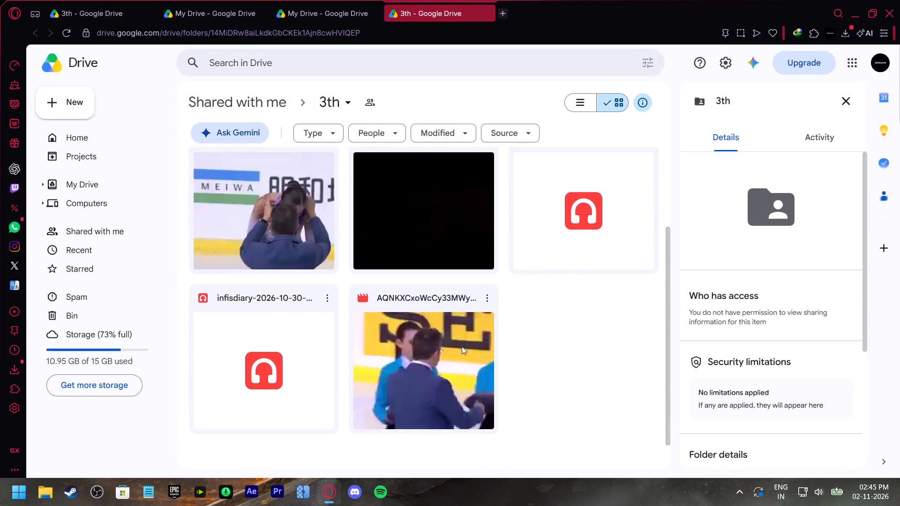
double_click(450, 357)
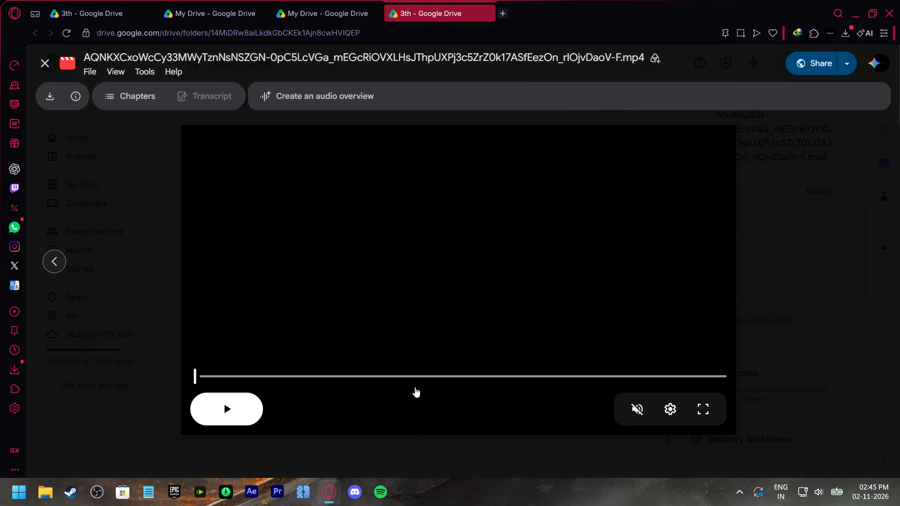
left_click(466, 294)
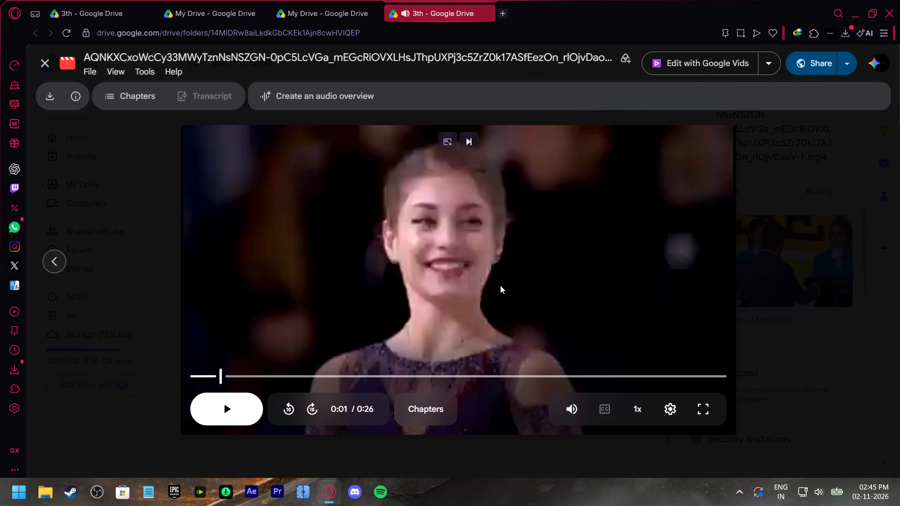
left_click(476, 288)
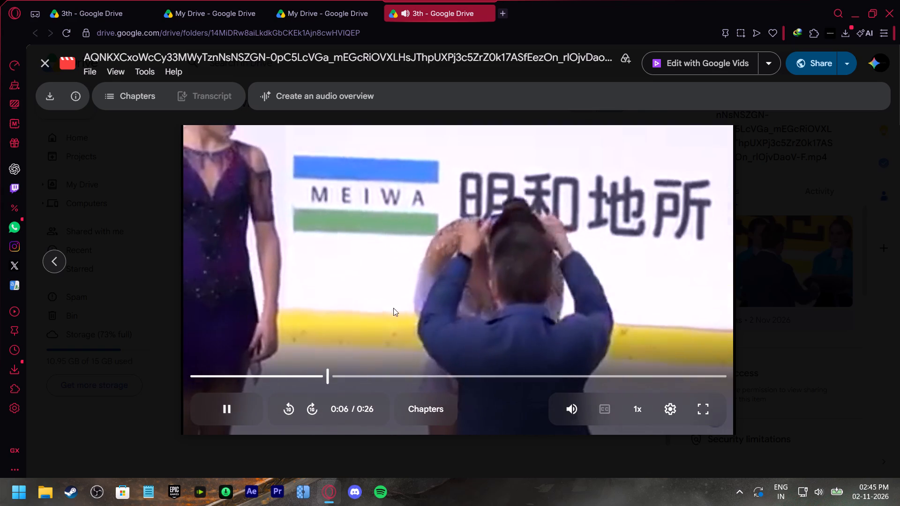
left_click(399, 299)
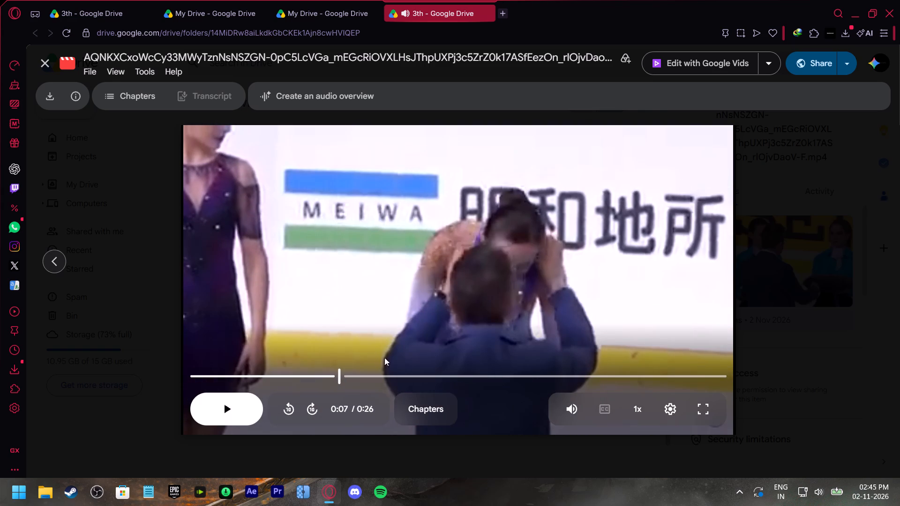
left_click(666, 407)
left_click(667, 404)
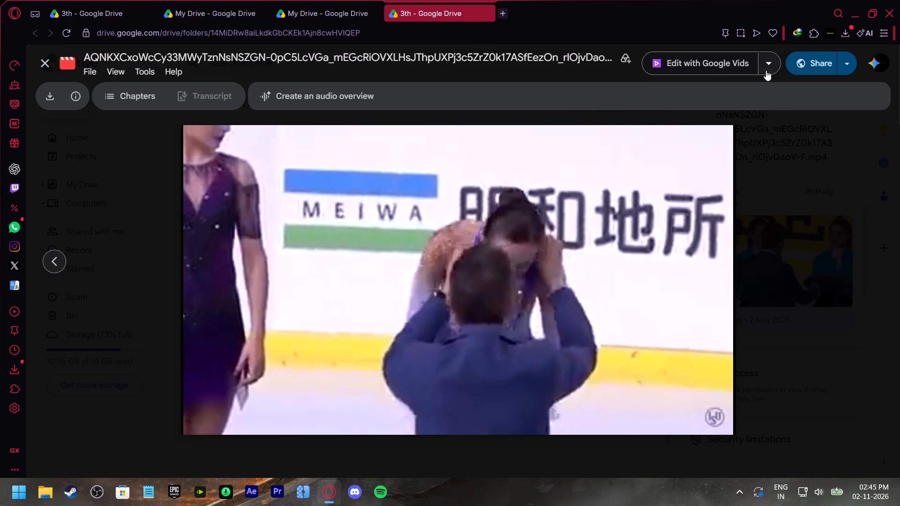
left_click(767, 70)
left_click(767, 70)
Download the previewed MP4 into the video_15 folder under G:\AE\projects\client work\reel#19.
left_click(45, 99)
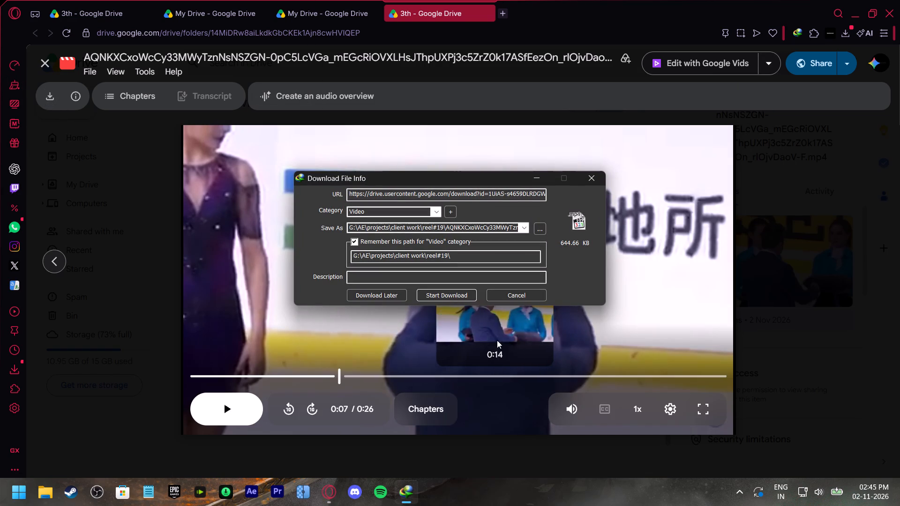
left_click(540, 231)
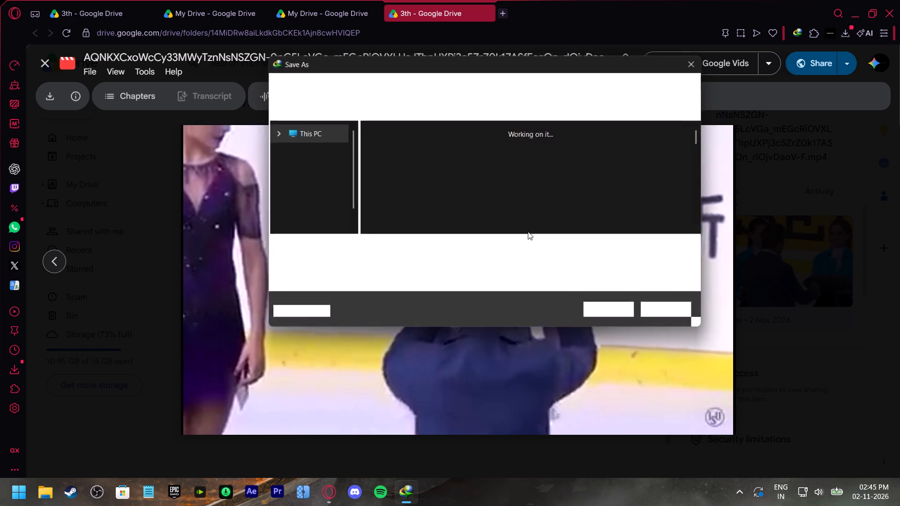
scroll(465, 193, "down", 2)
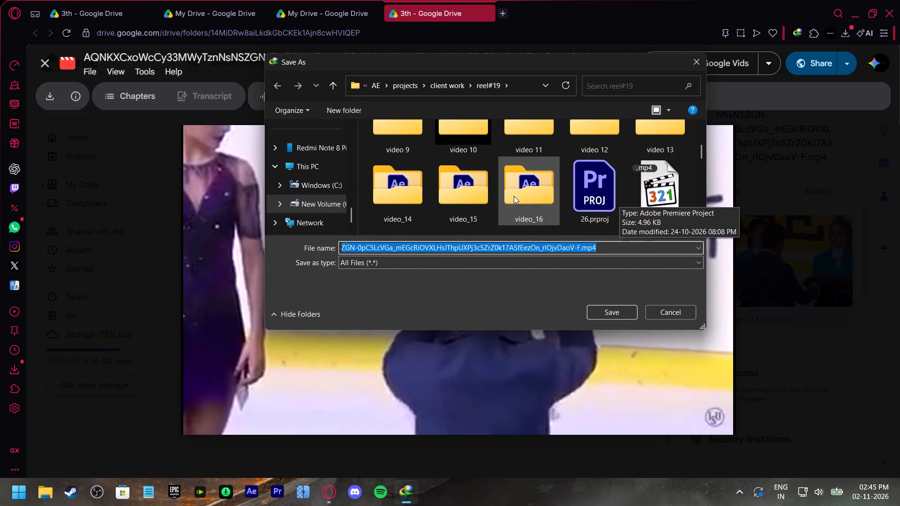
double_click(491, 196)
left_click(616, 309)
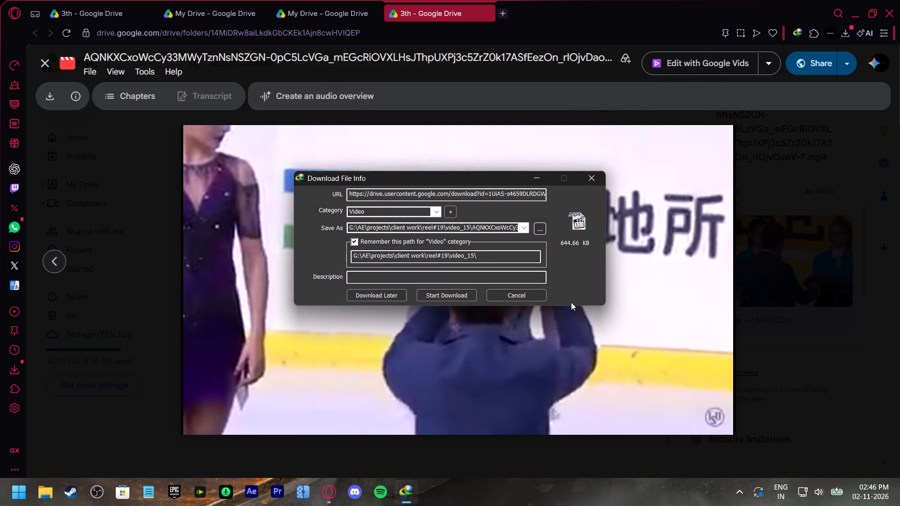
left_click(460, 295)
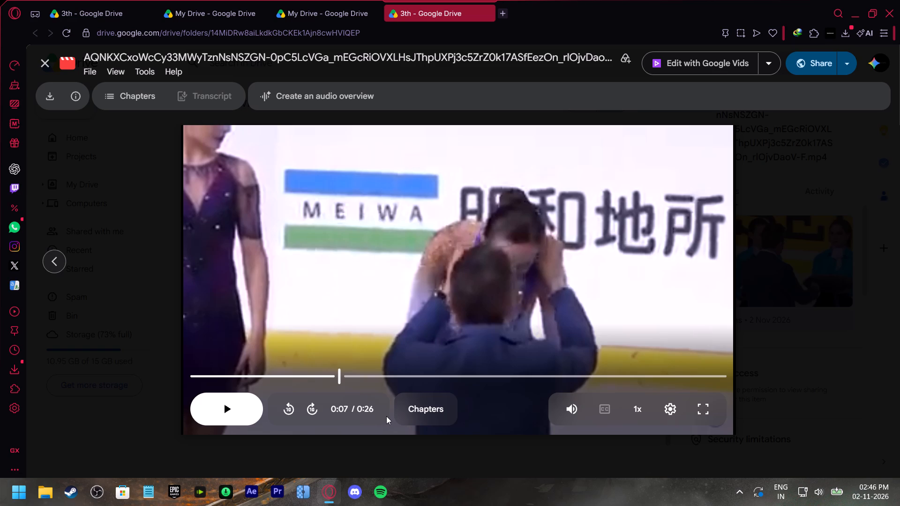
Switch to File Explorer, play the downloaded AQNKXCxoWcCy33MWy… clip from the recent files, and enlarge the player window.
left_click(48, 489)
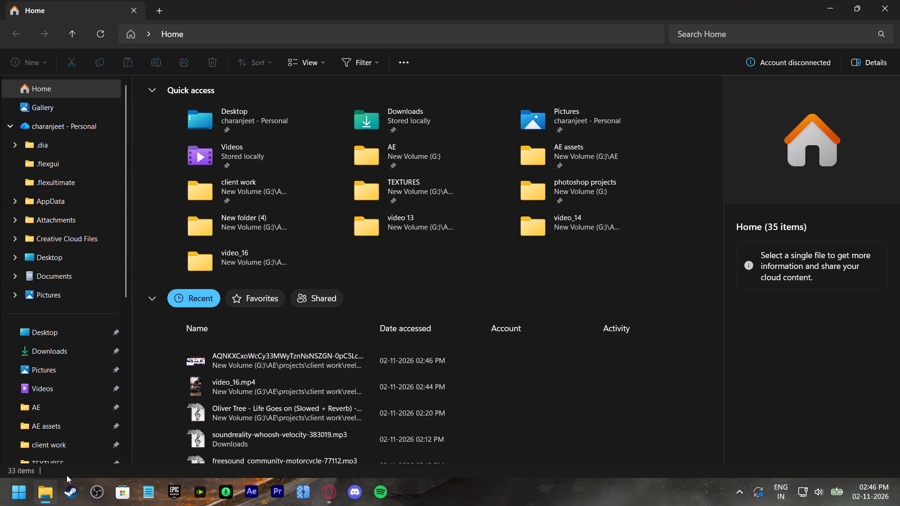
double_click(229, 366)
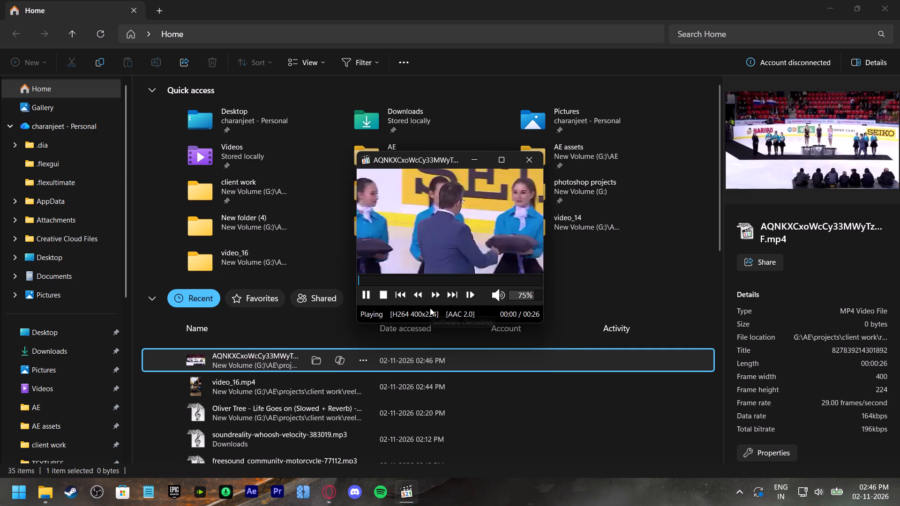
double_click(472, 249)
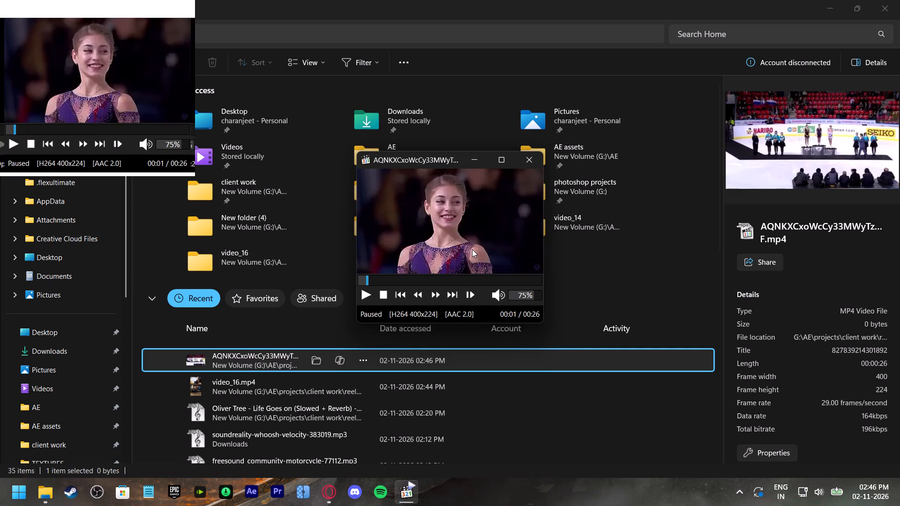
double_click(472, 249)
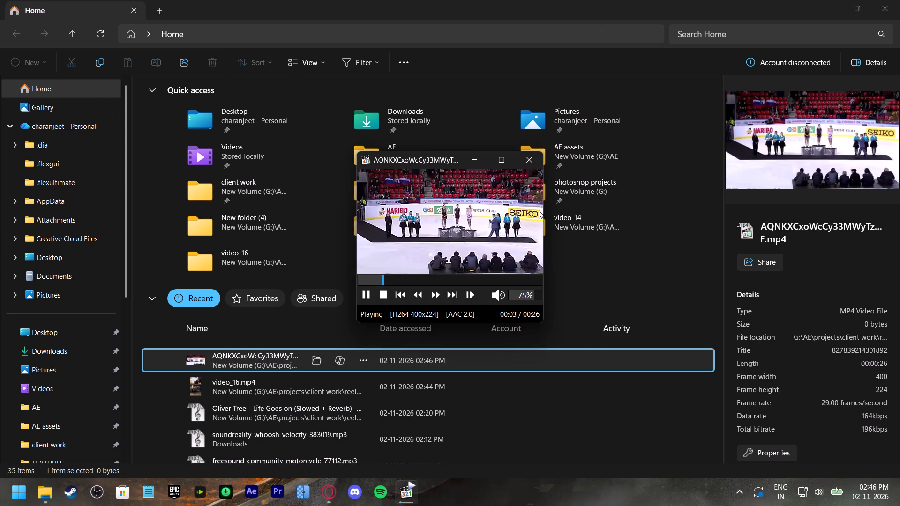
left_click(544, 212)
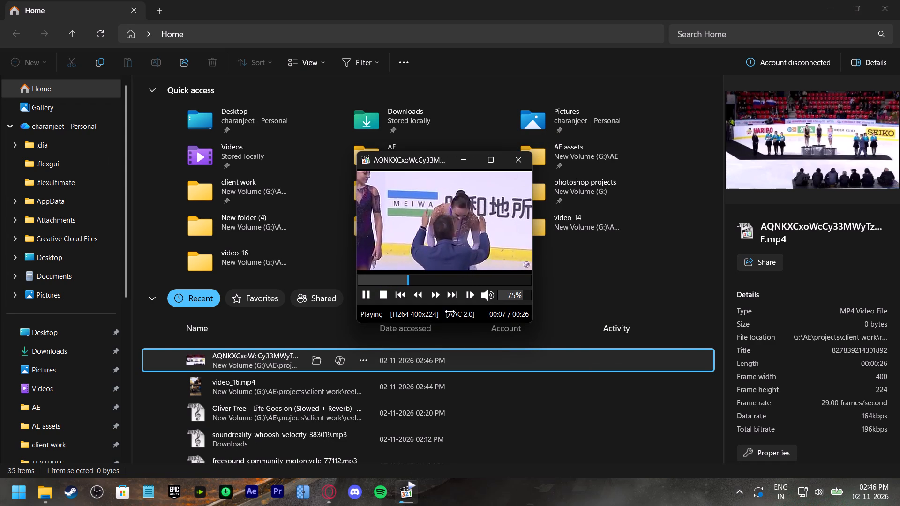
left_click_drag(435, 159, 439, 180)
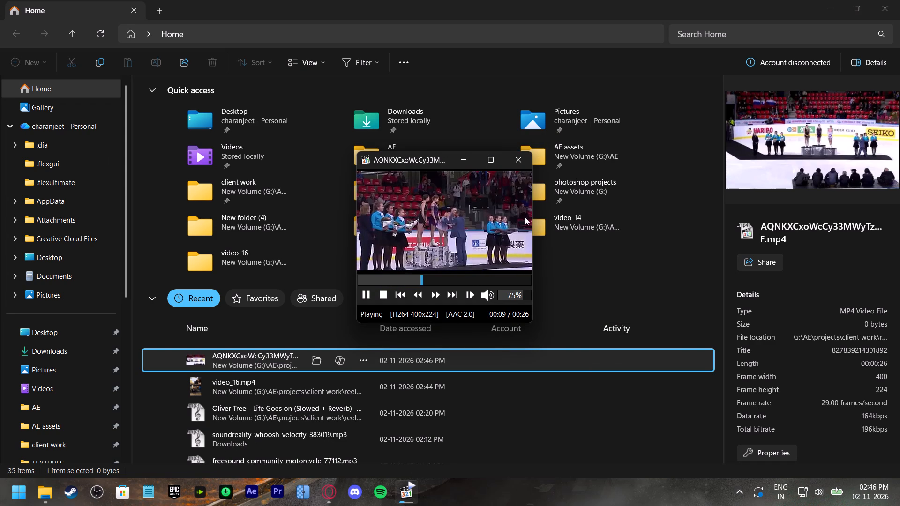
left_click_drag(533, 216, 590, 216)
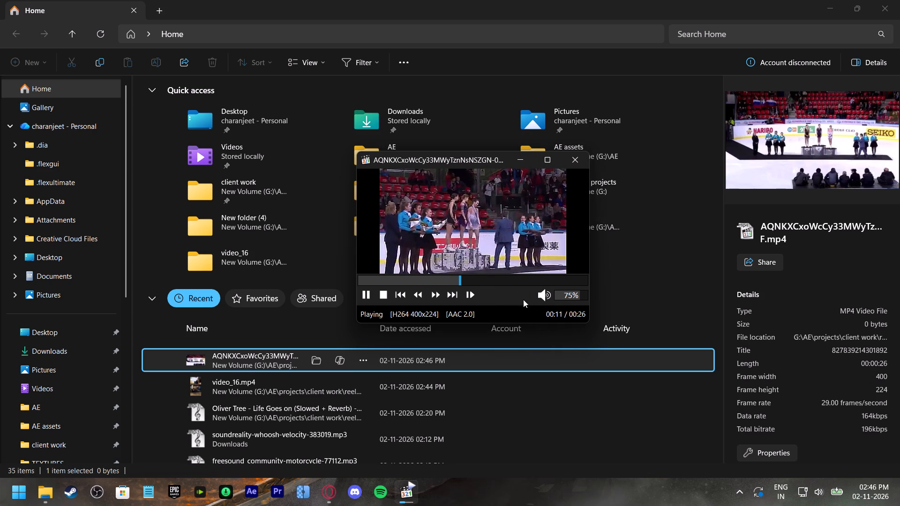
left_click_drag(487, 324, 494, 455)
left_click_drag(355, 274, 199, 272)
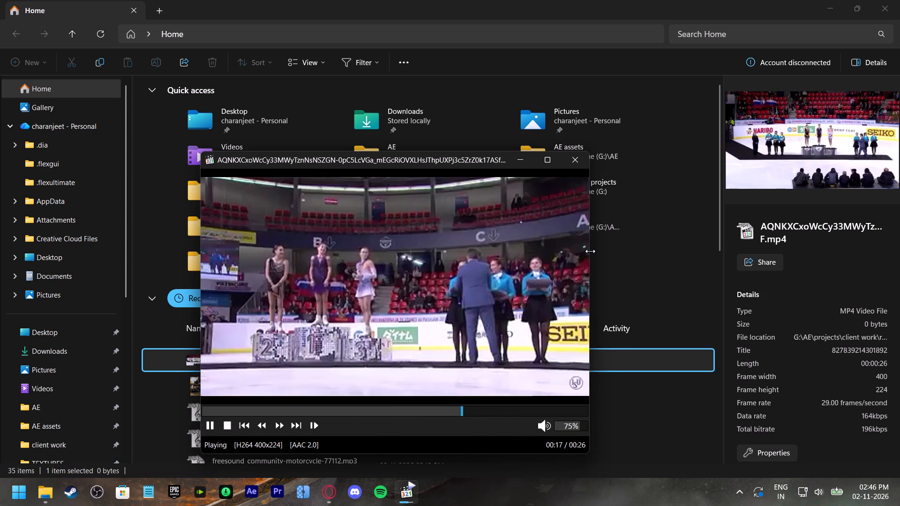
left_click_drag(590, 251, 670, 247)
left_click_drag(486, 159, 524, 106)
Pause the clip at 00:05 on the wide podium shot, take a screenshot of the maximized frame, and close the player.
left_click(298, 359)
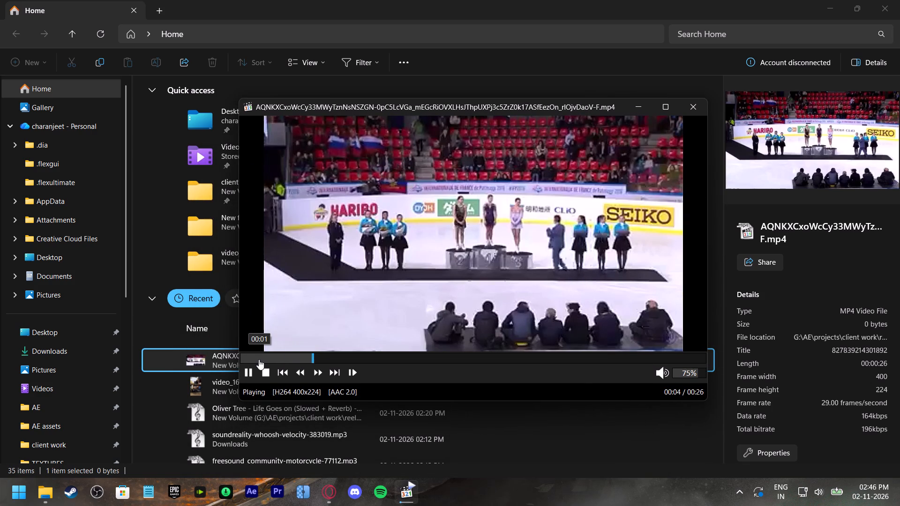
left_click(260, 359)
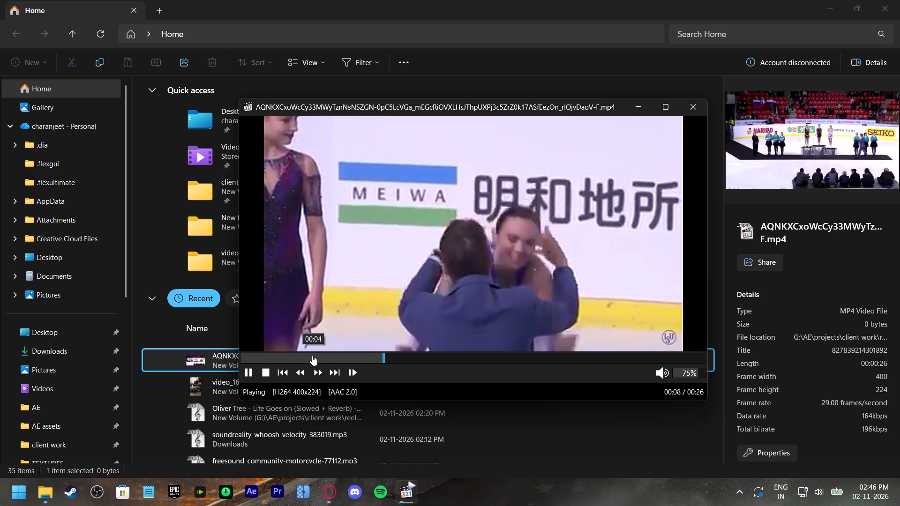
left_click(299, 355)
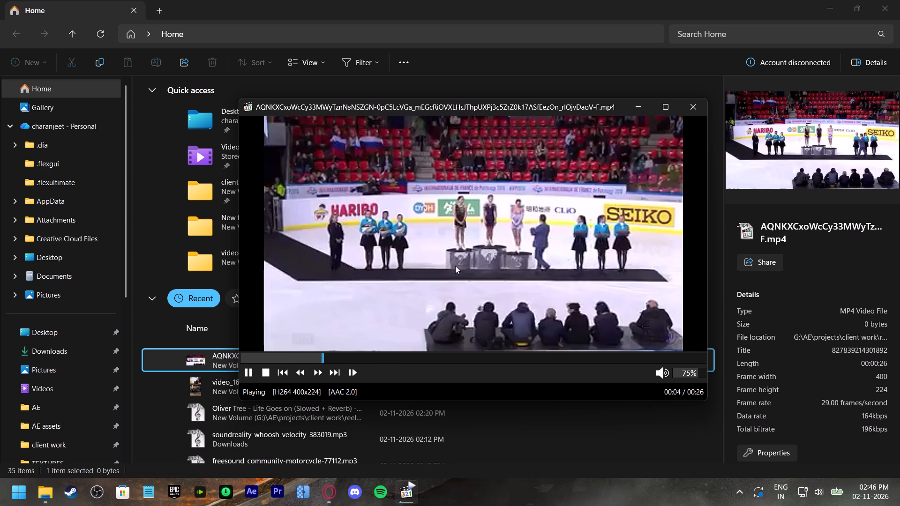
left_click(499, 244)
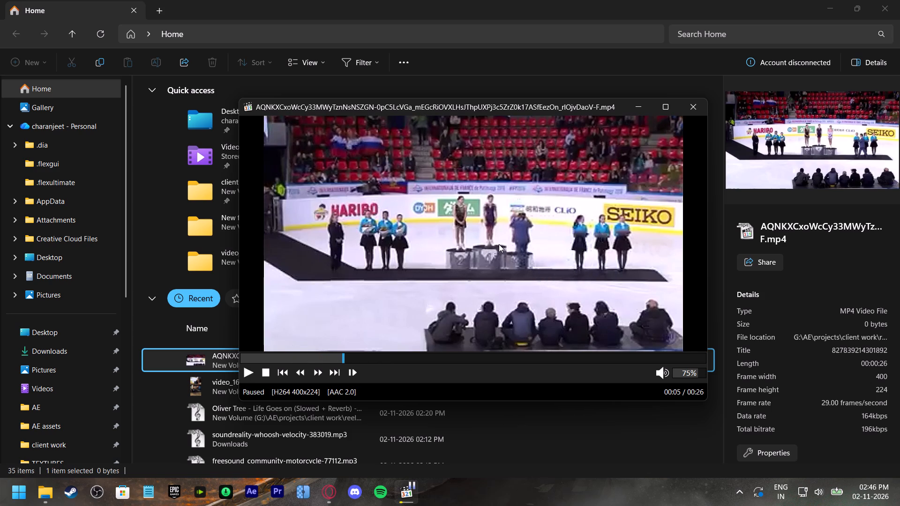
left_click(666, 110)
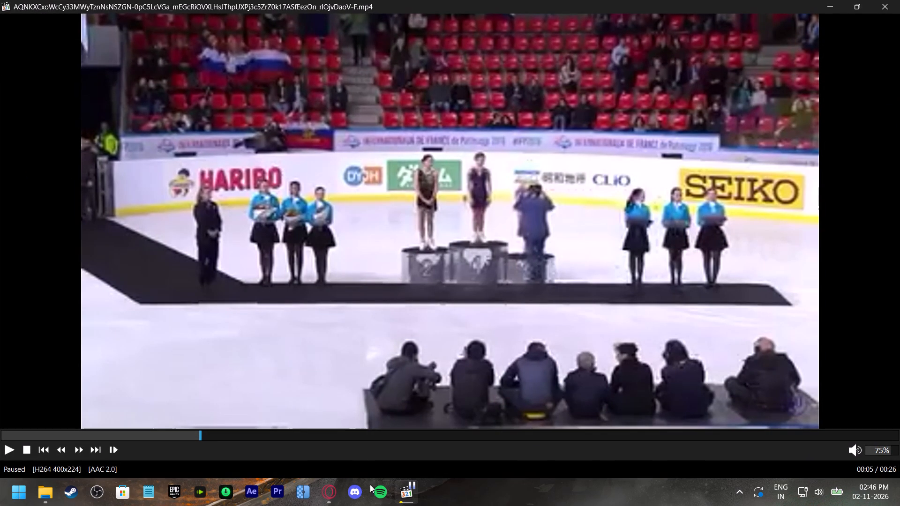
key("shift+super+s")
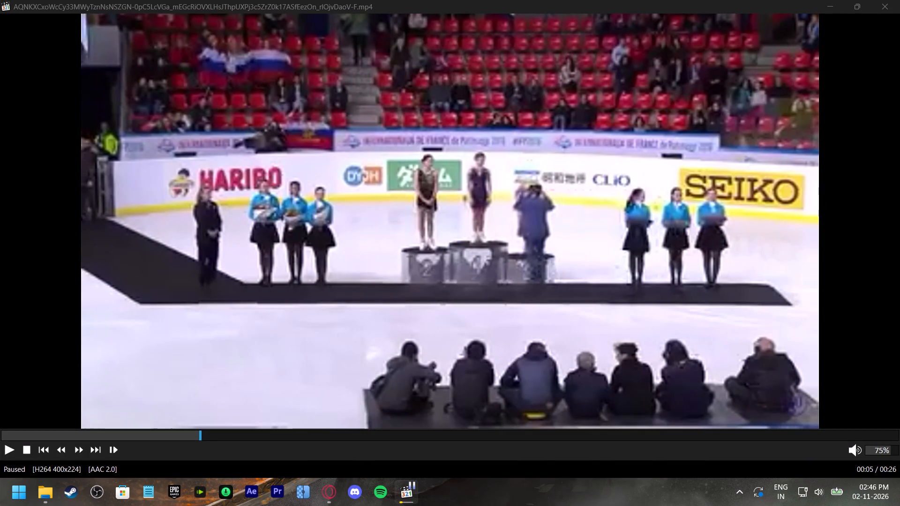
left_click_drag(29, 13, 29, 13)
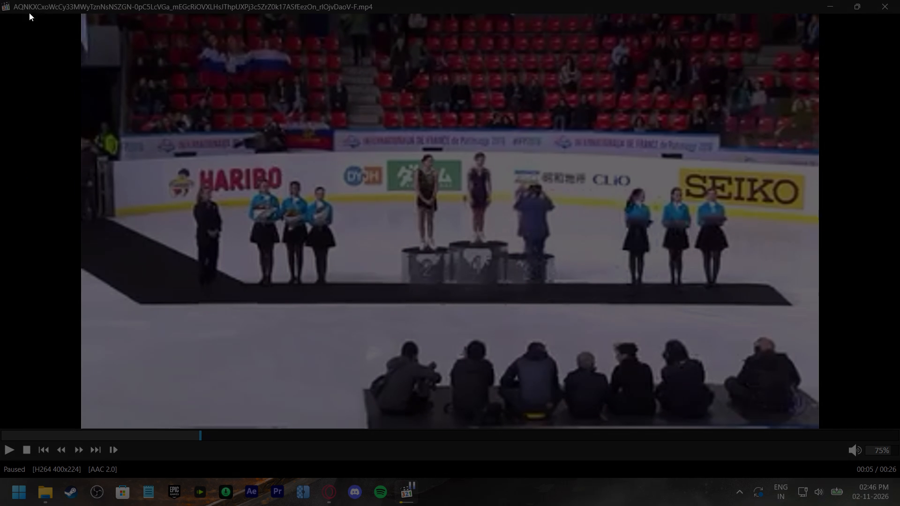
left_click_drag(29, 13, 869, 430)
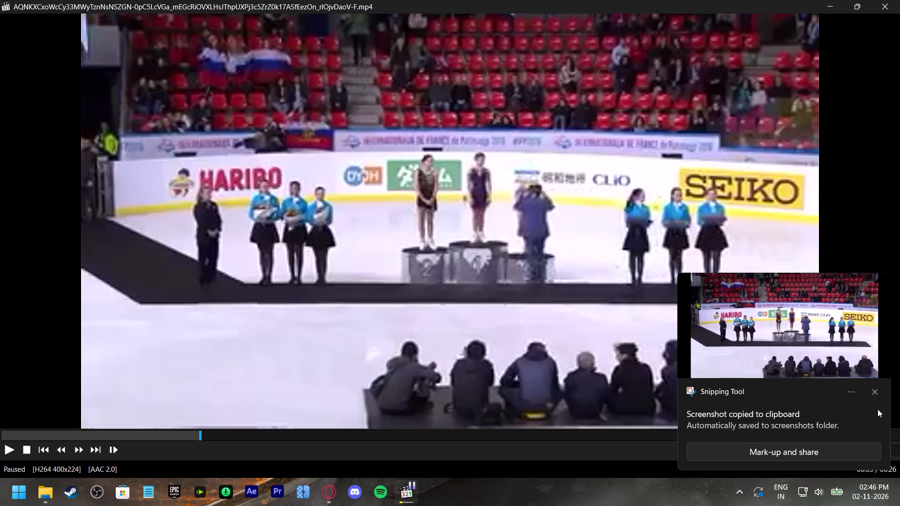
left_click(877, 392)
left_click(887, 1)
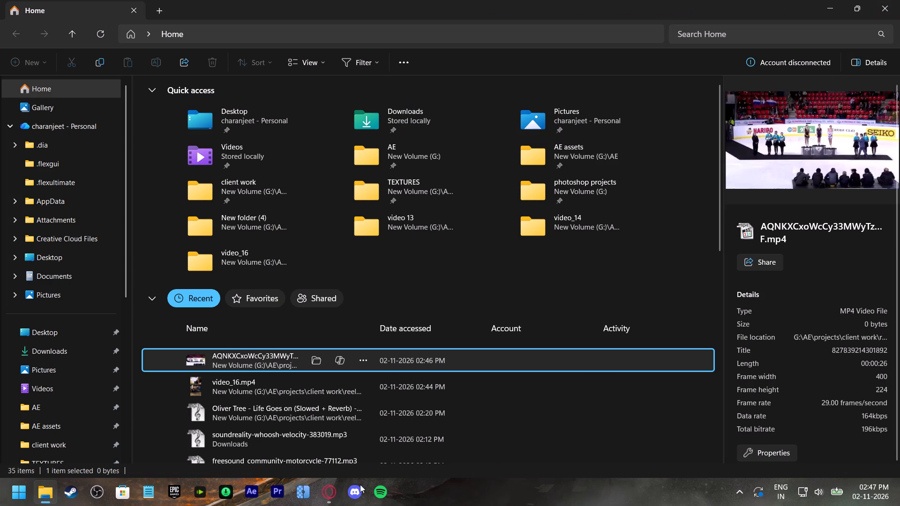
Switch to Discord.
left_click(354, 486)
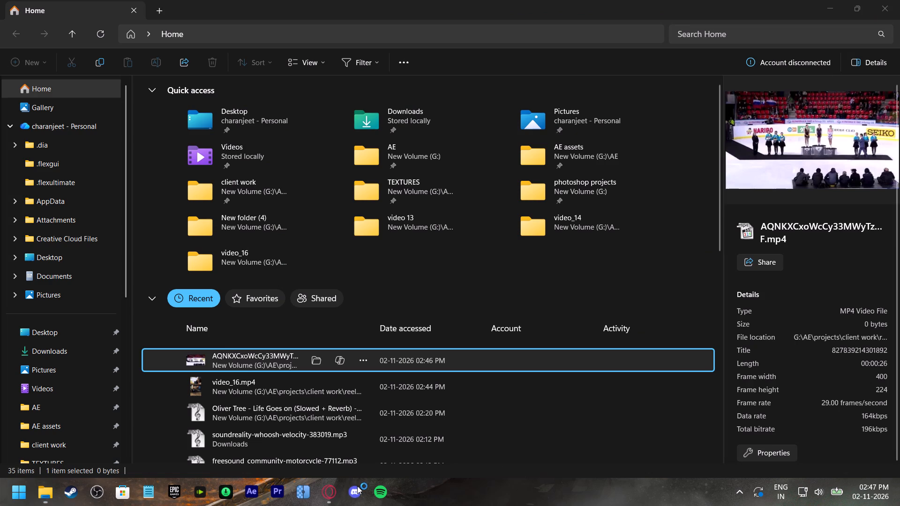
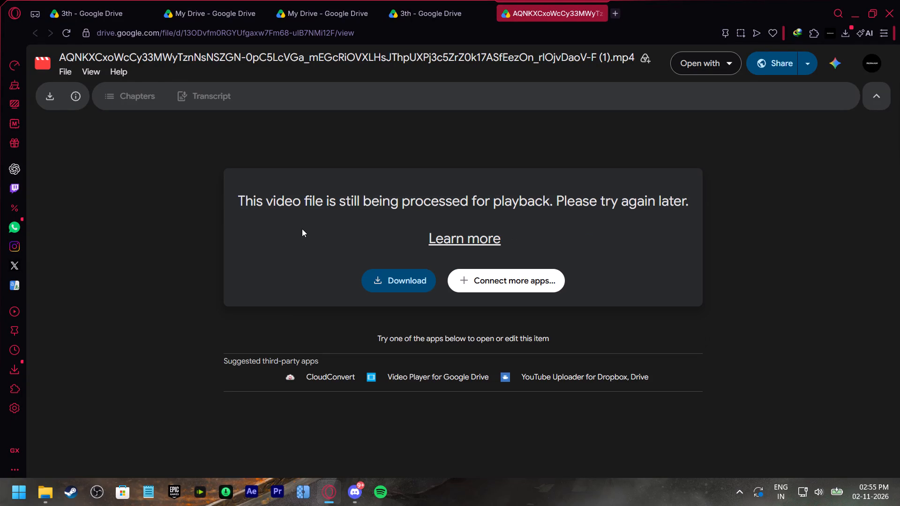
Download the large MP4 from Google Drive without a virus scan and add it to Internet Download Manager's queue, skipping registration.
left_click(379, 280)
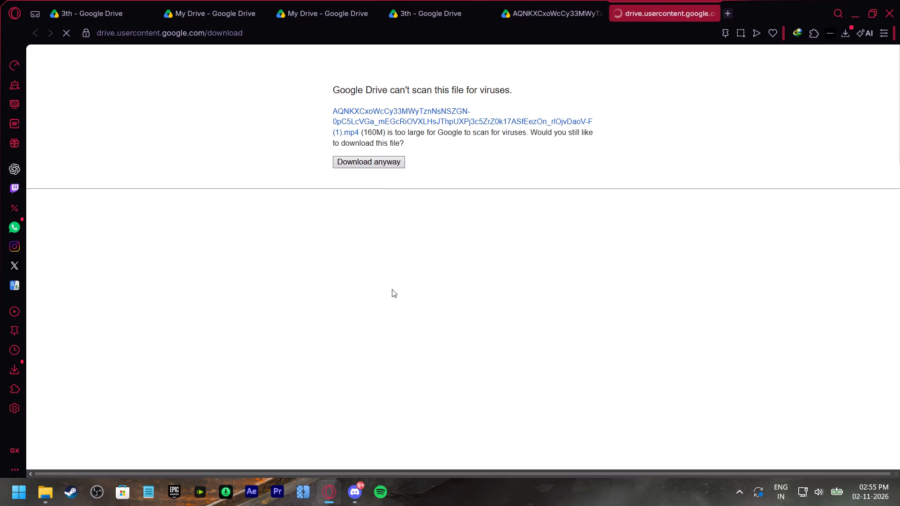
left_click(374, 159)
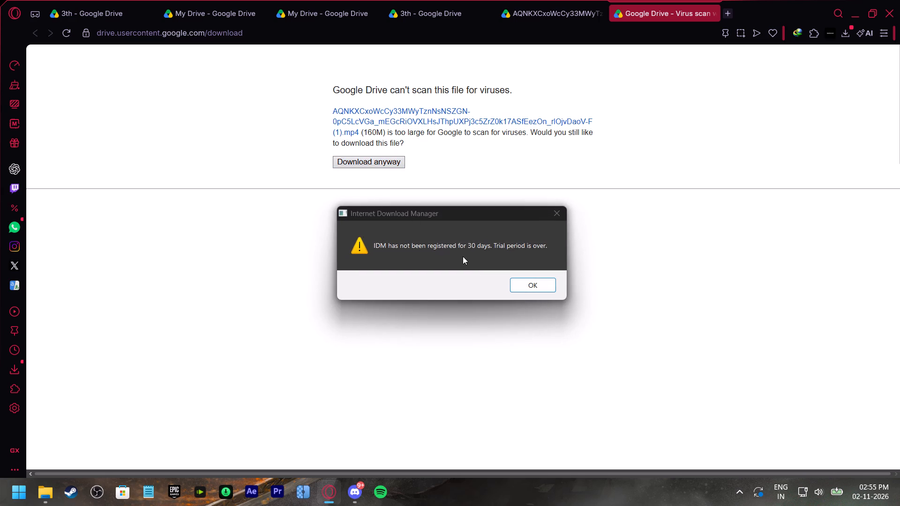
left_click(524, 280)
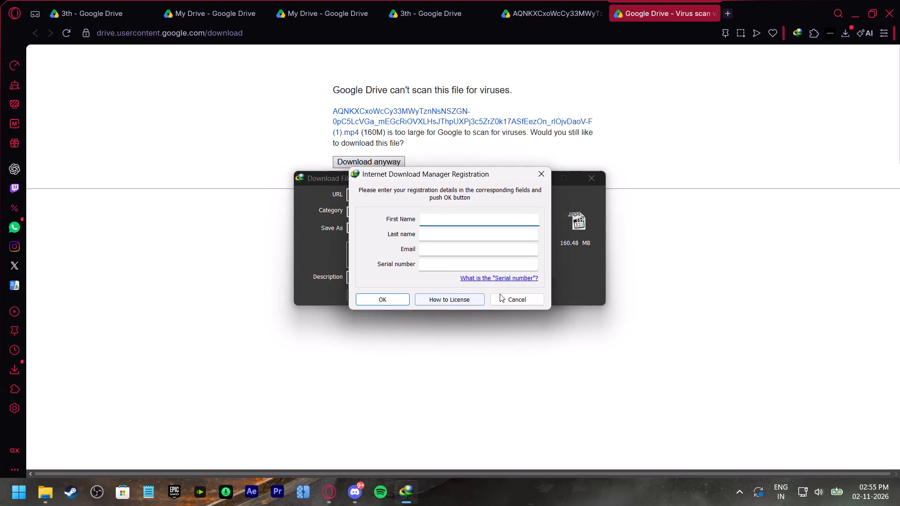
left_click(520, 293)
left_click(373, 292)
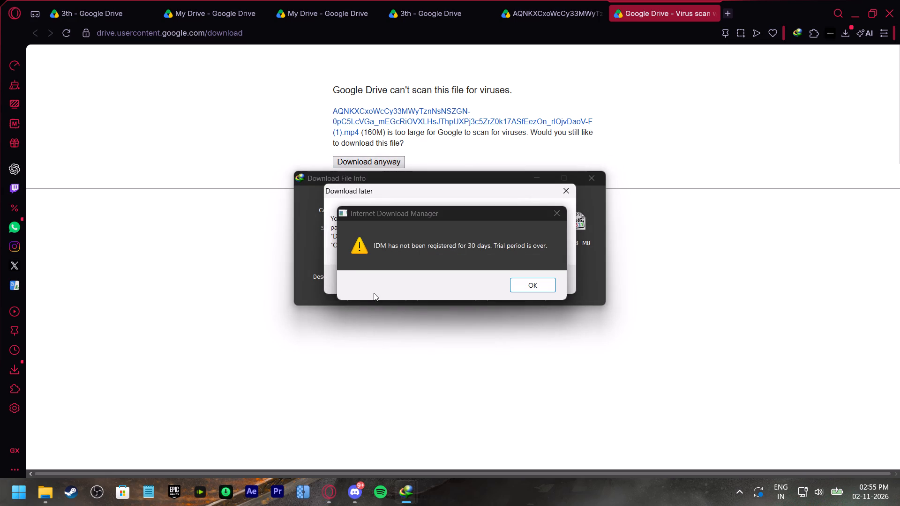
left_click(532, 286)
left_click(552, 284)
left_click(521, 302)
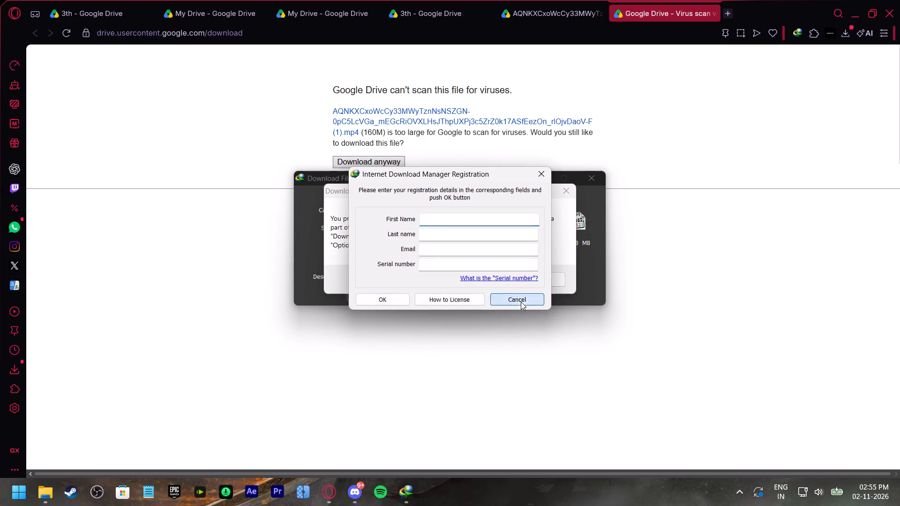
left_click(548, 282)
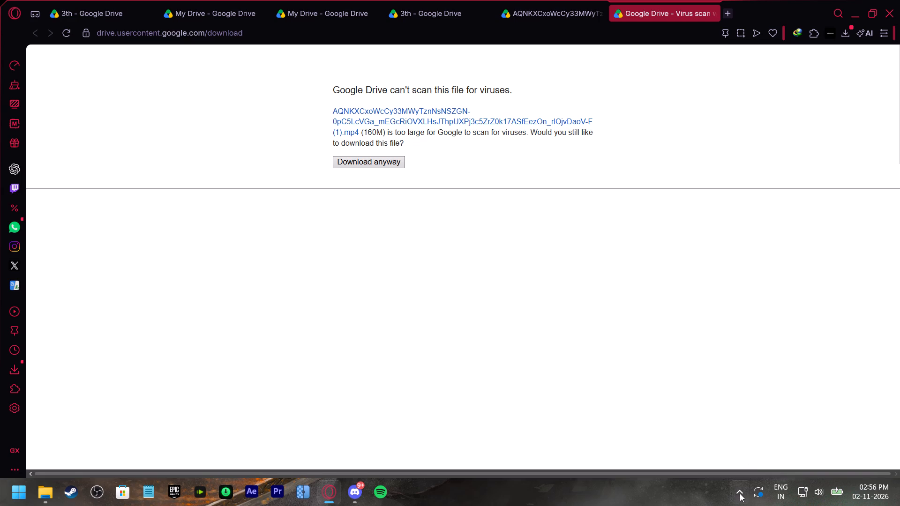
Open Internet Download Manager's main window, try to start the main download queue, and close the window.
left_click(740, 493)
left_click(740, 432)
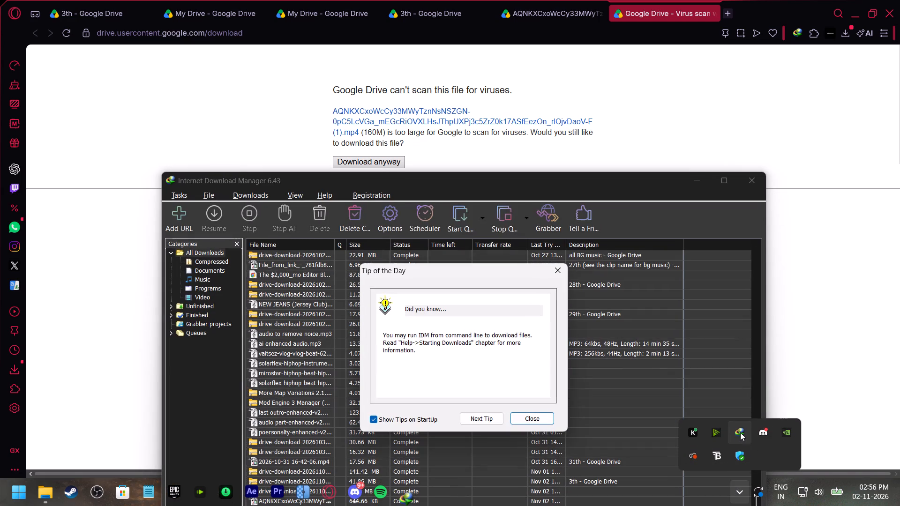
left_click(537, 418)
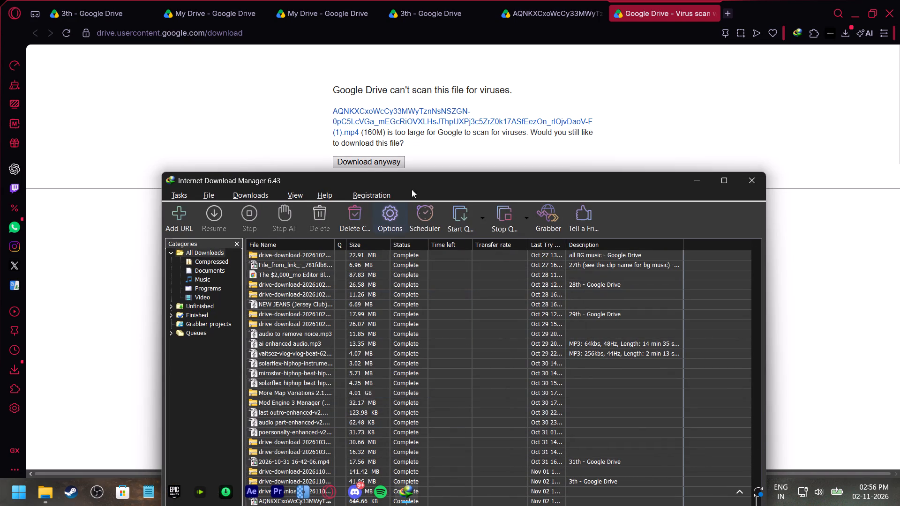
left_click_drag(416, 181, 469, 107)
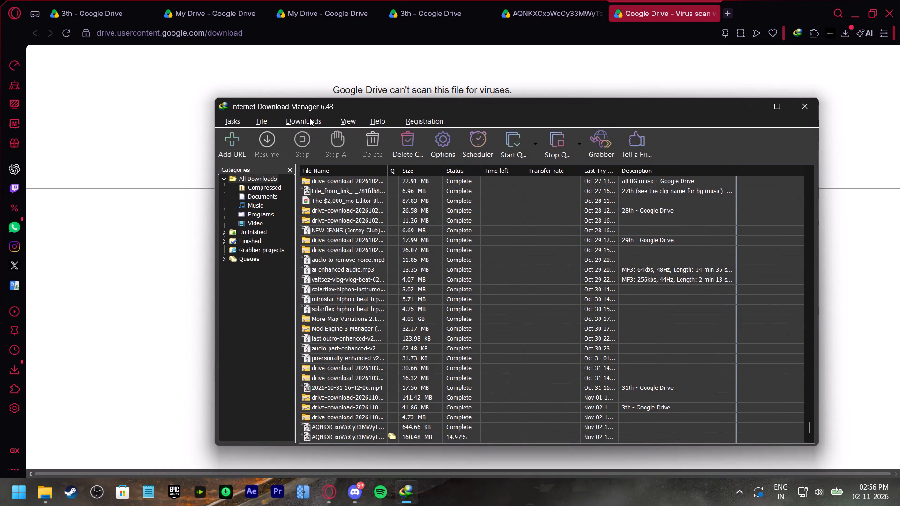
left_click(309, 118)
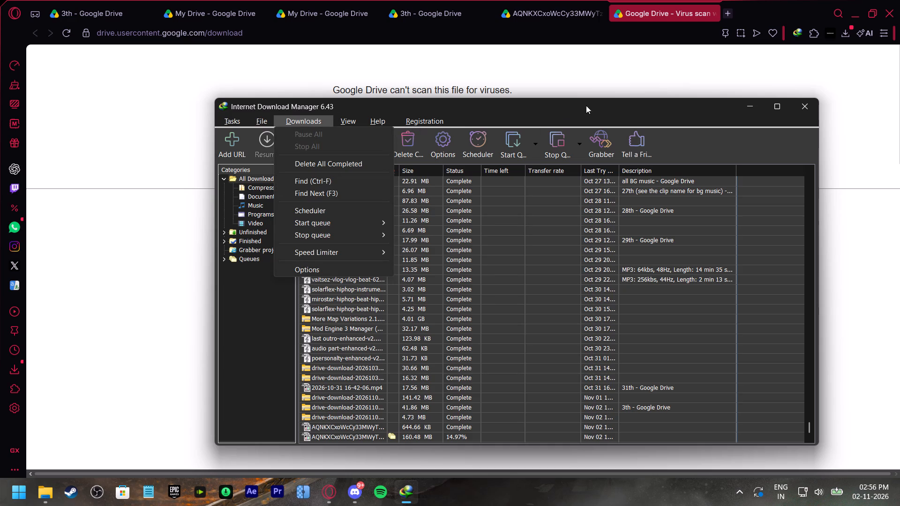
left_click(520, 104)
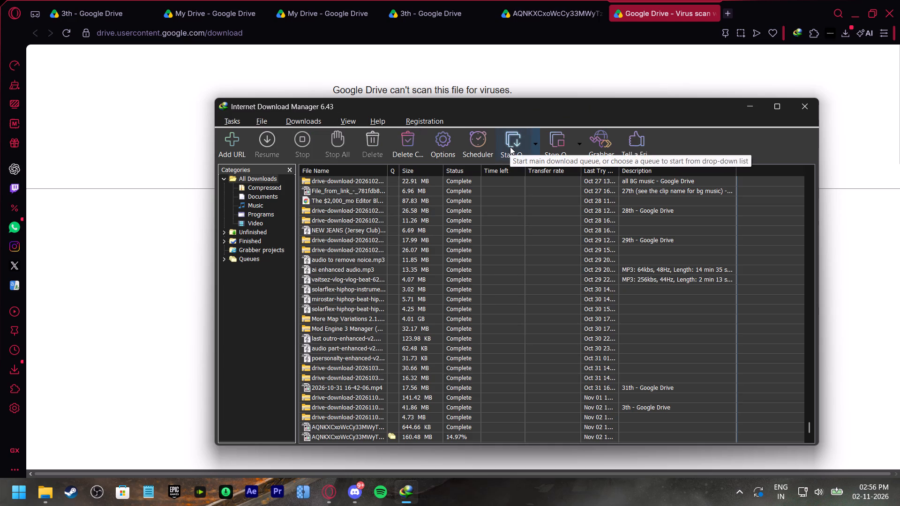
left_click(510, 147)
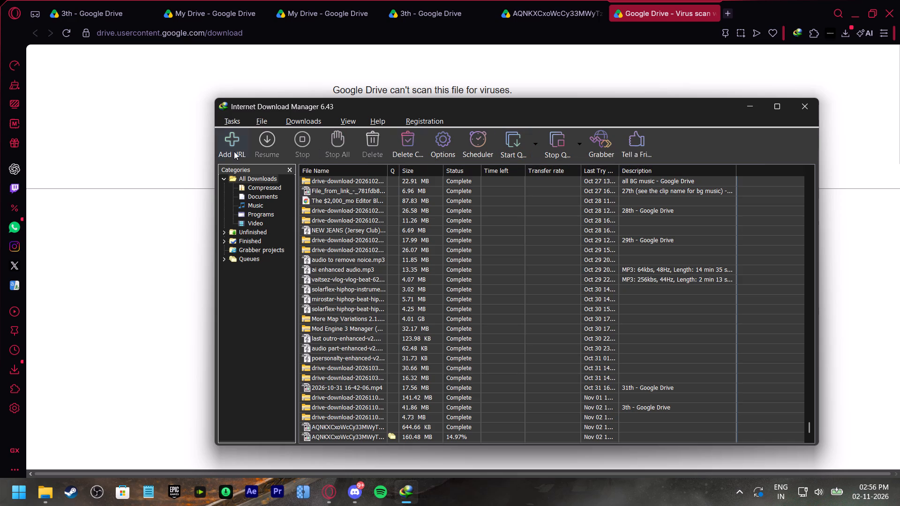
left_click(806, 104)
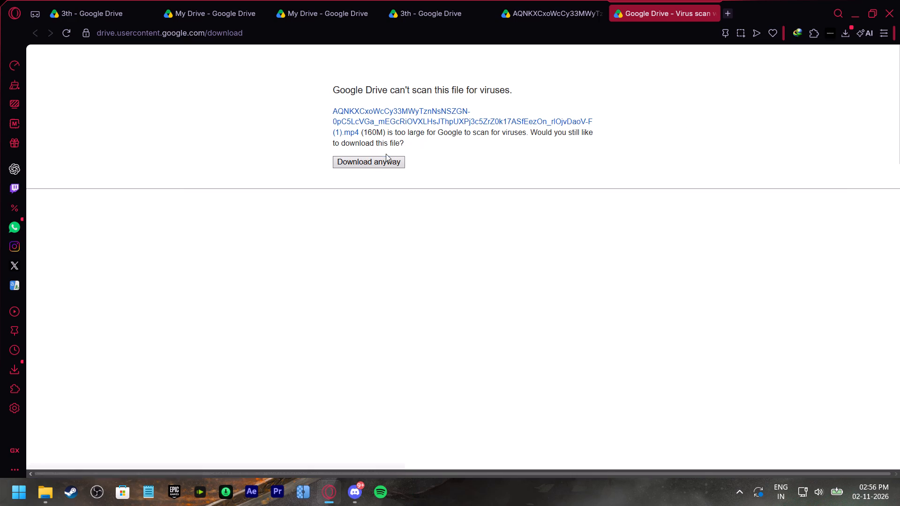
Request the AQNKXCxoWcCy33MWy… MP4 download again from the Google Drive virus-scan page.
left_click(374, 165)
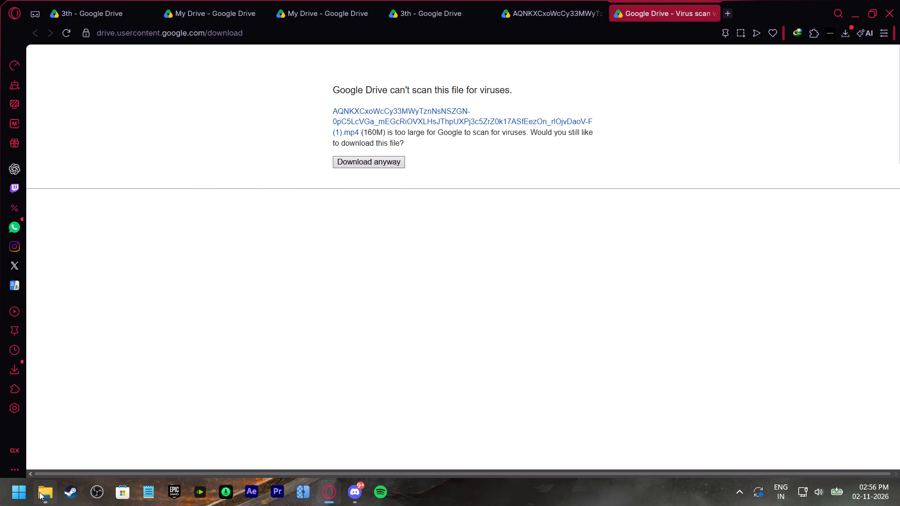
Switch to File Explorer, play the recent AQNKXCxoWcCy33MWy… clip, toggle its full-screen view, and close the player.
left_click(39, 492)
double_click(248, 359)
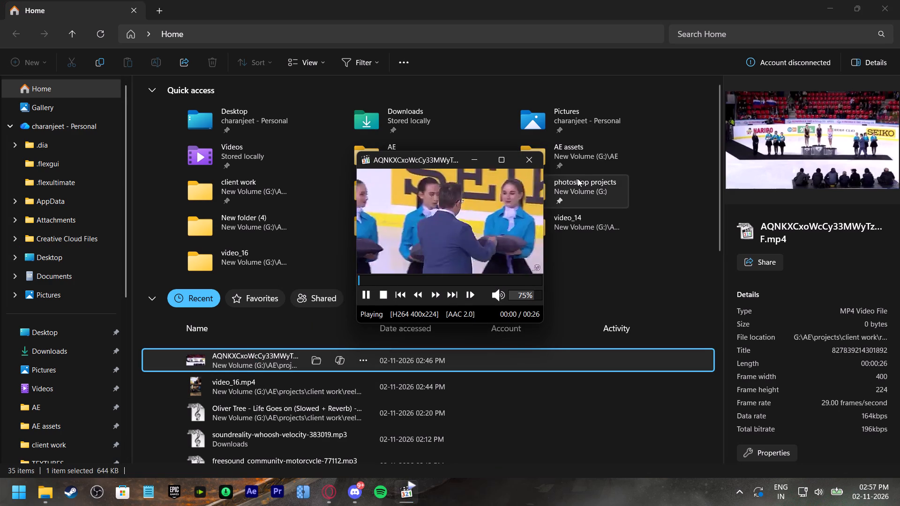
double_click(531, 201)
double_click(536, 190)
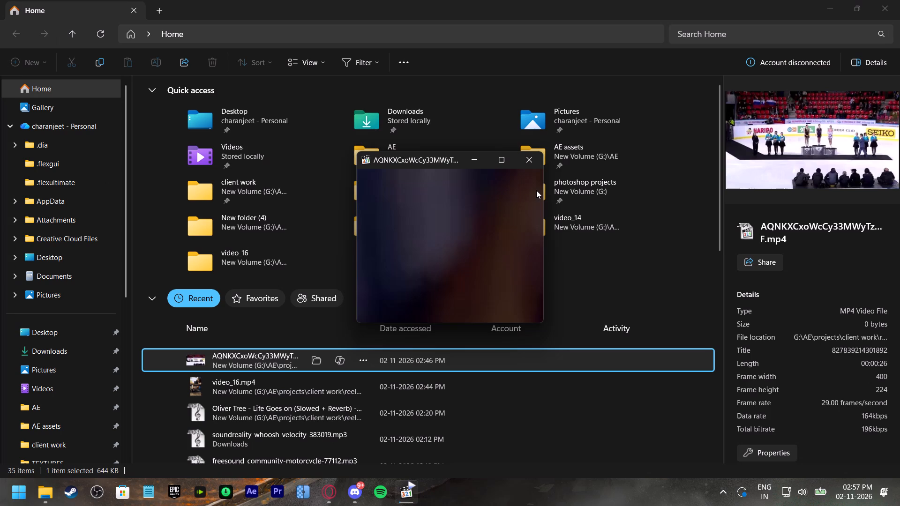
left_click(526, 160)
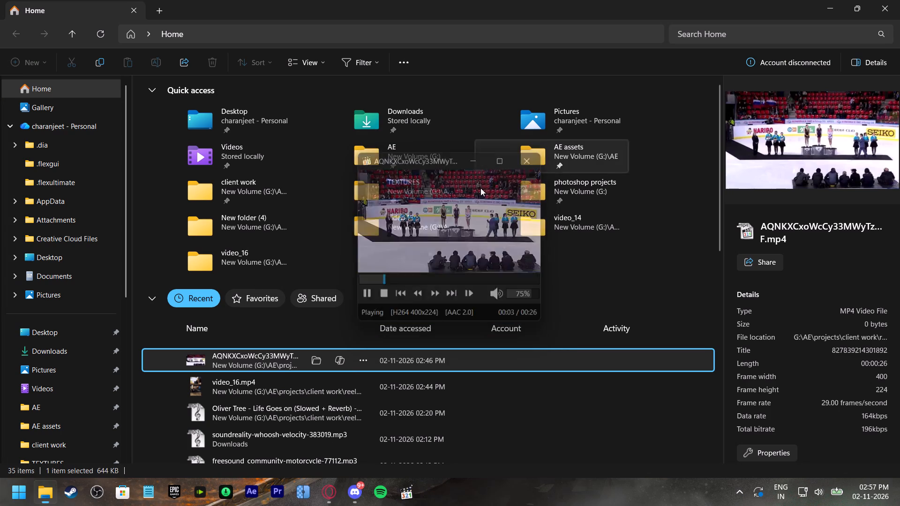
Go to the reel#19 folder by way of video_16, play the File_from_link…_prob4.mov clip, and close the player.
left_click(79, 357)
scroll(82, 347, "down", 3)
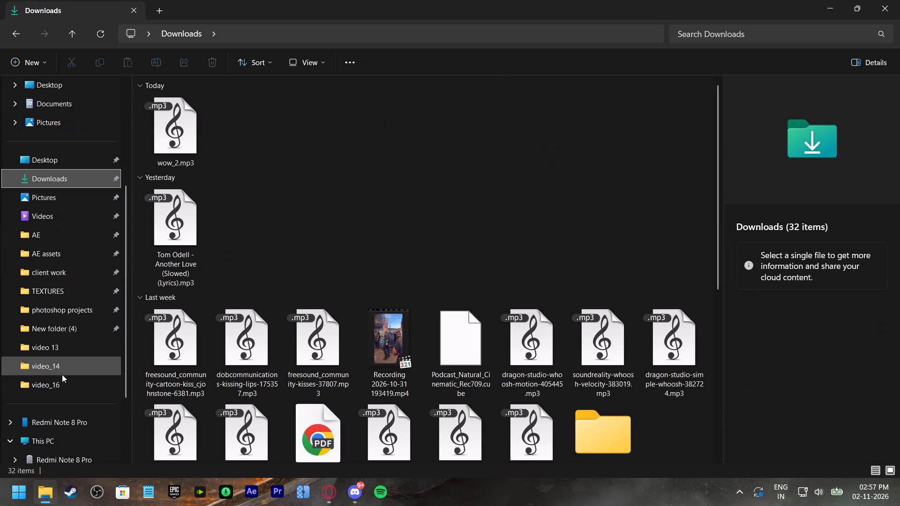
left_click(58, 383)
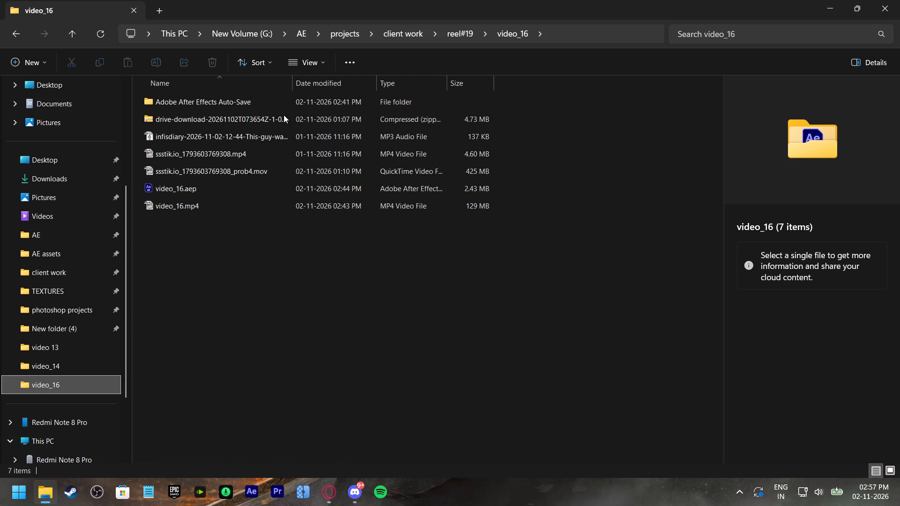
left_click(465, 39)
scroll(507, 262, "down", 6)
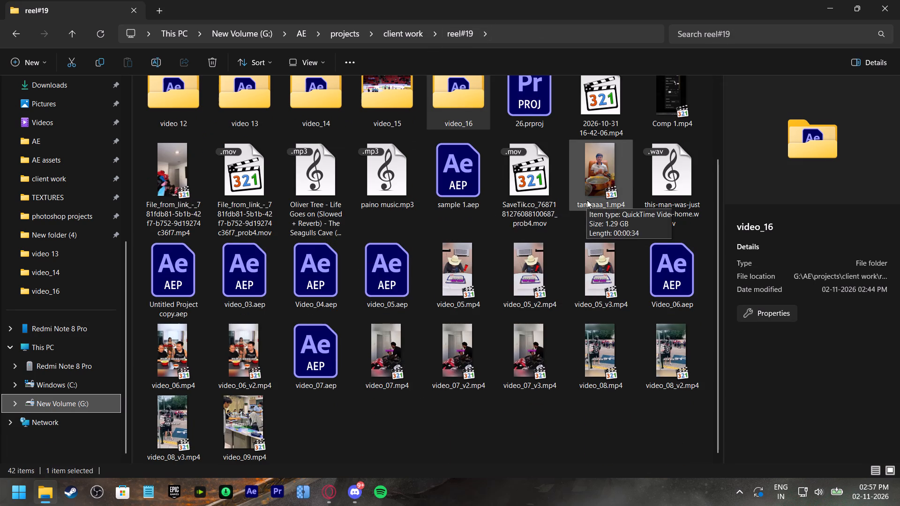
double_click(260, 199)
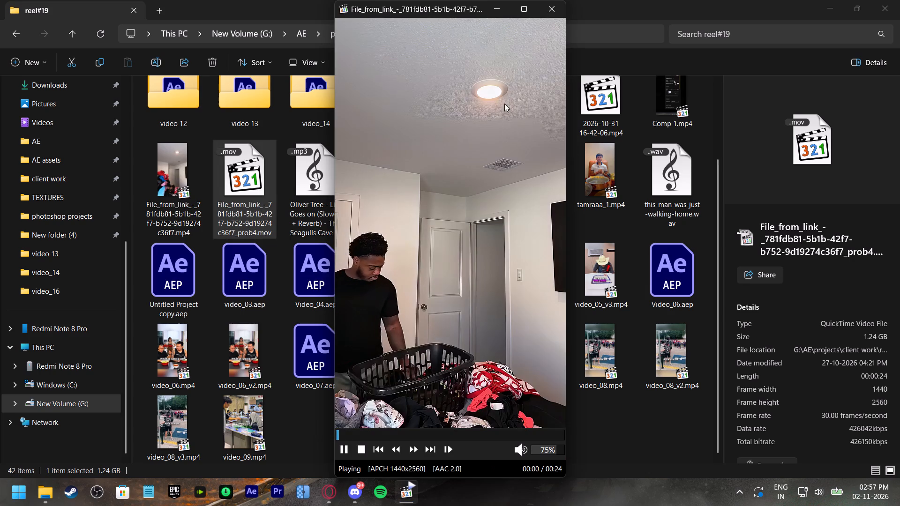
left_click(547, 7)
scroll(486, 340, "up", 1)
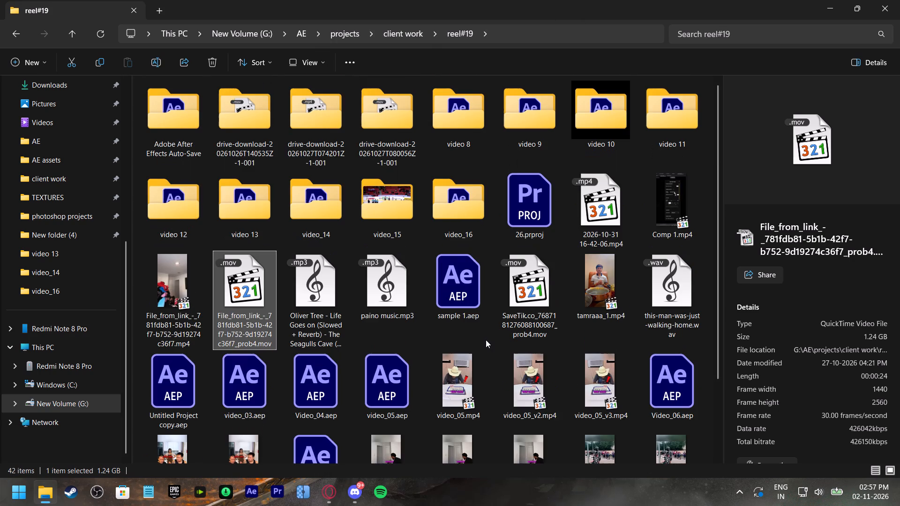
scroll(486, 340, "up", 1)
double_click(616, 210)
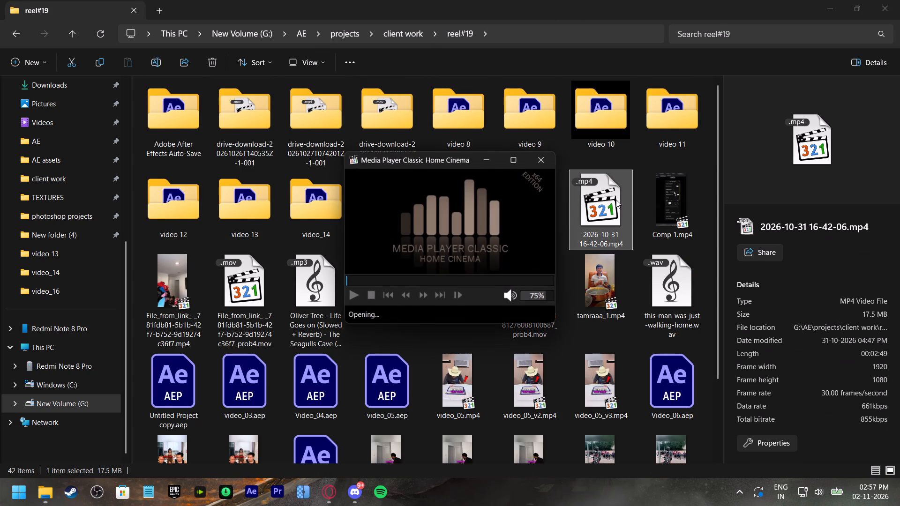
left_click(793, 6)
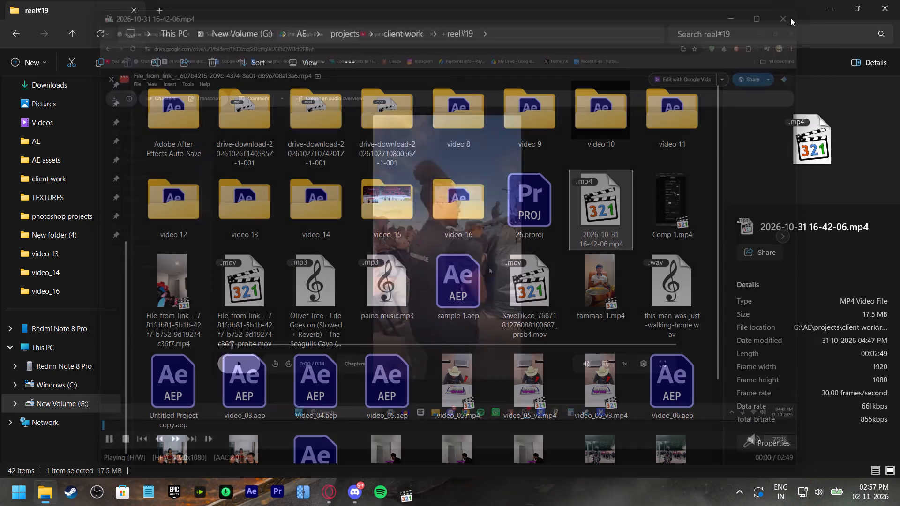
Switch back to the Opera GX browser.
left_click(327, 496)
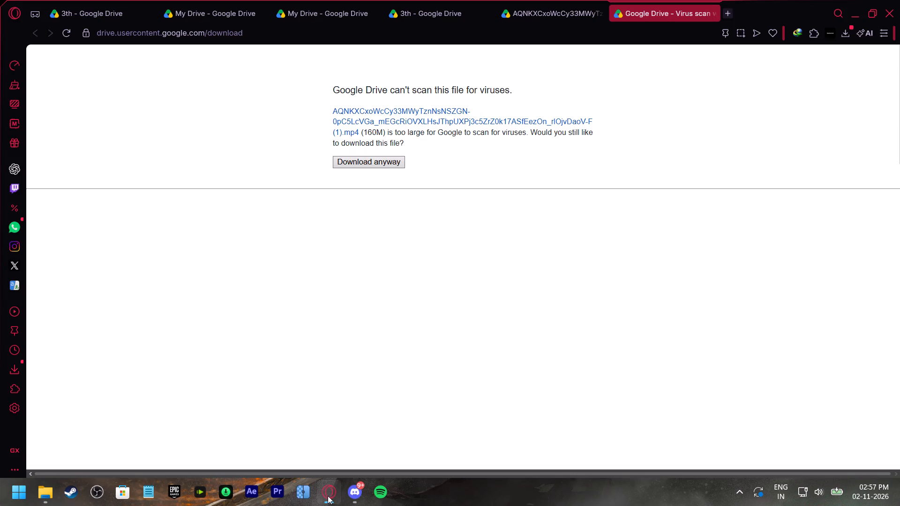
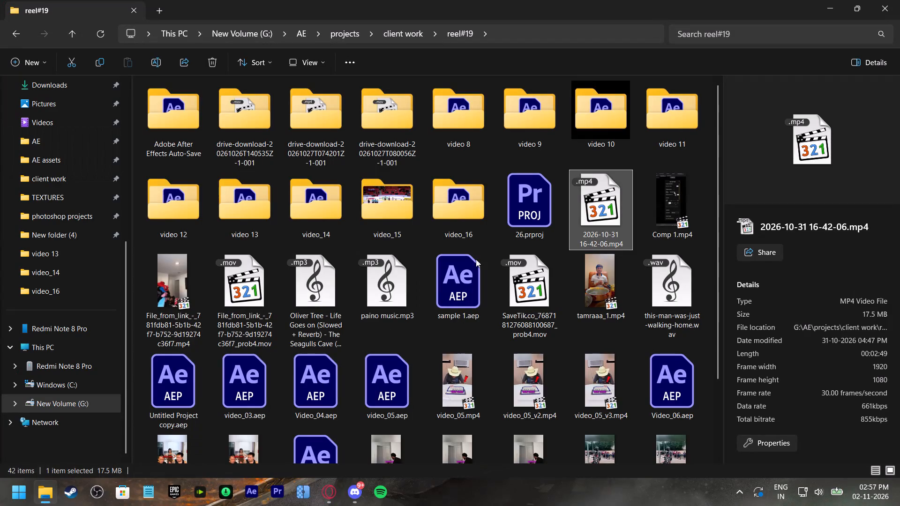
Play the AQNKXCxoWcCy33MWy… (1).mp4 clip from video_15 in reel#19, pause it near the end, and close the player and File Explorer.
double_click(457, 237)
left_click(318, 129)
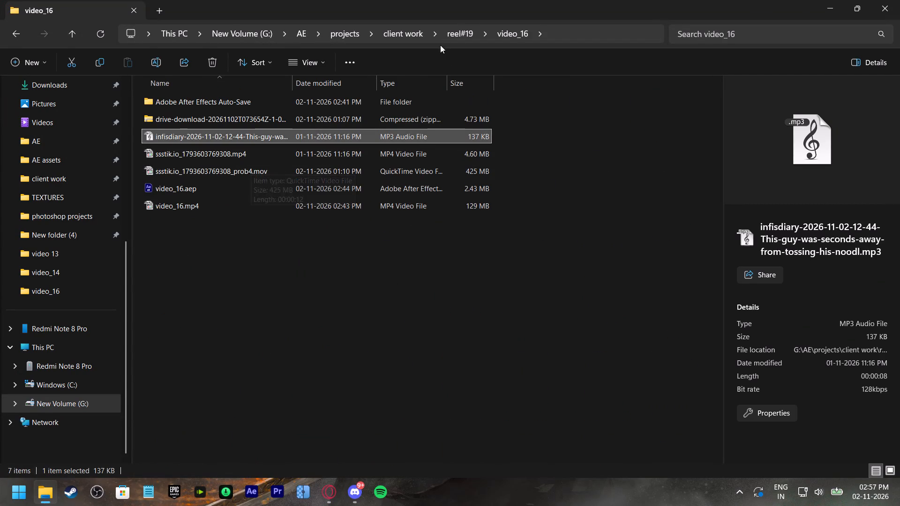
left_click(457, 38)
double_click(387, 201)
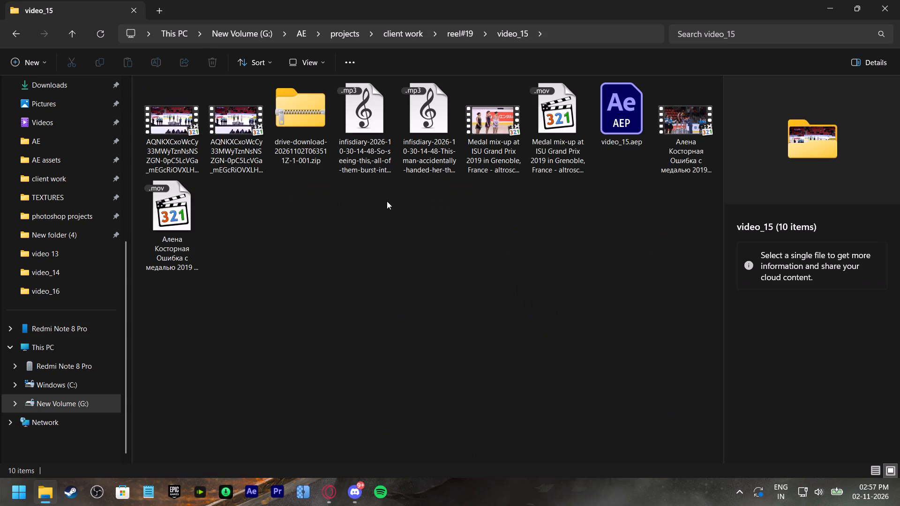
left_click(241, 145)
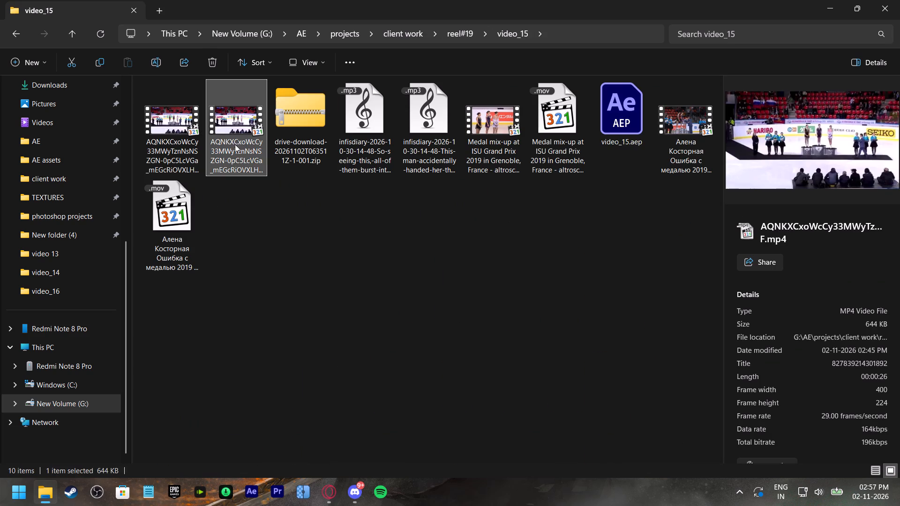
left_click(180, 145)
double_click(185, 121)
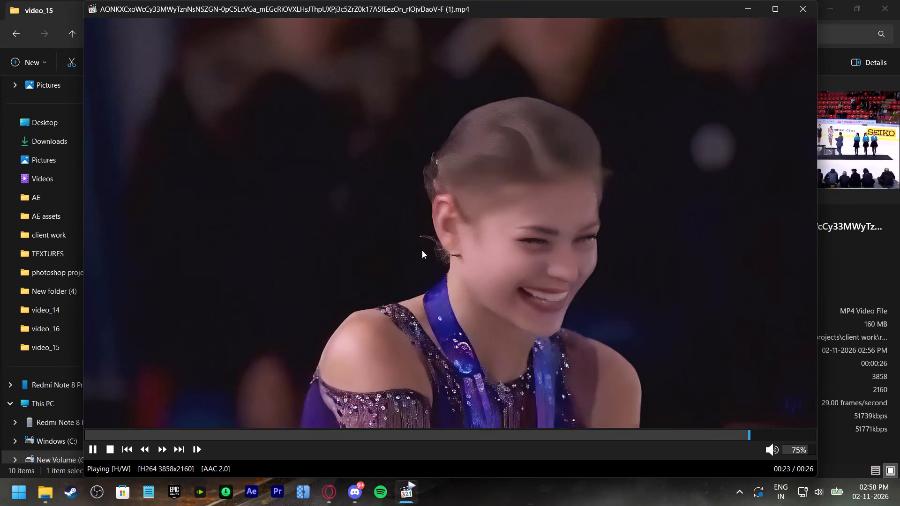
left_click(494, 209)
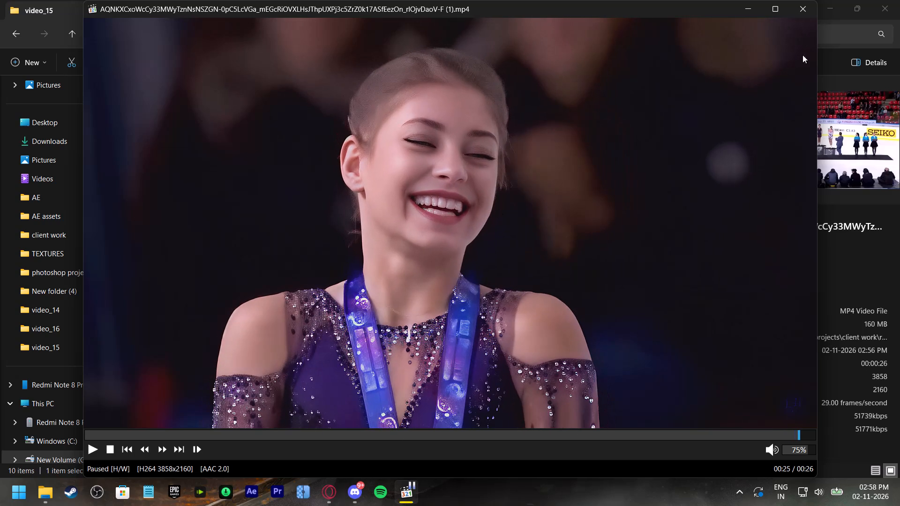
left_click(808, 12)
left_click(888, 4)
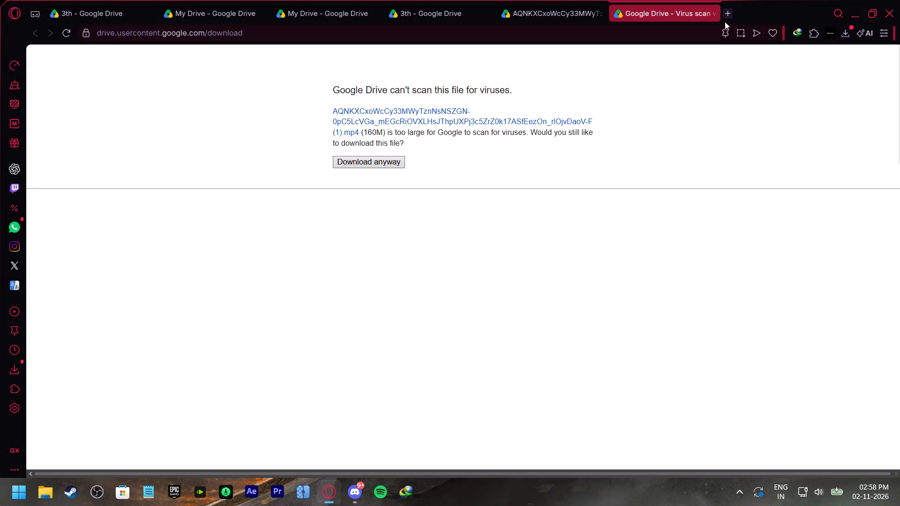
Close the Google Drive virus-scan tab and quit Opera GX with its remaining tabs.
left_click(714, 15)
left_click(899, 0)
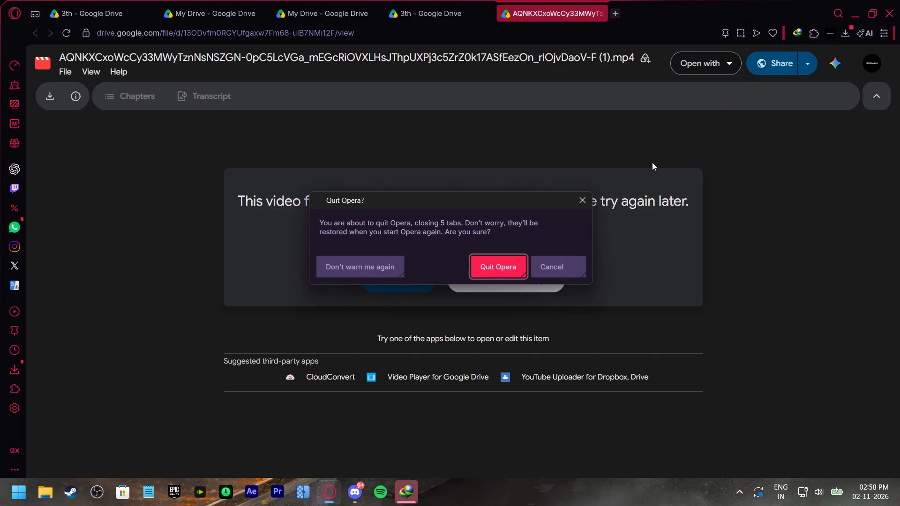
left_click(514, 270)
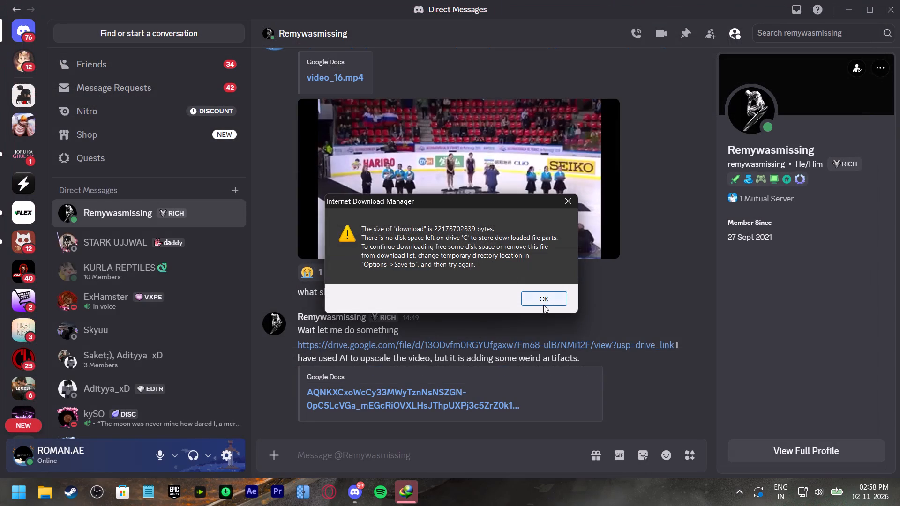
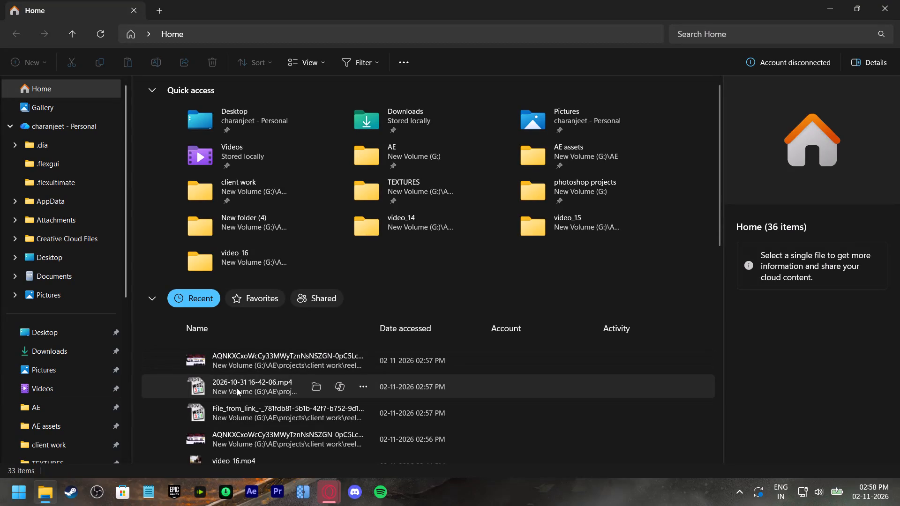
Open the video_15 folder inside client work's reel#19 and show its files as large thumbnails.
left_click(313, 387)
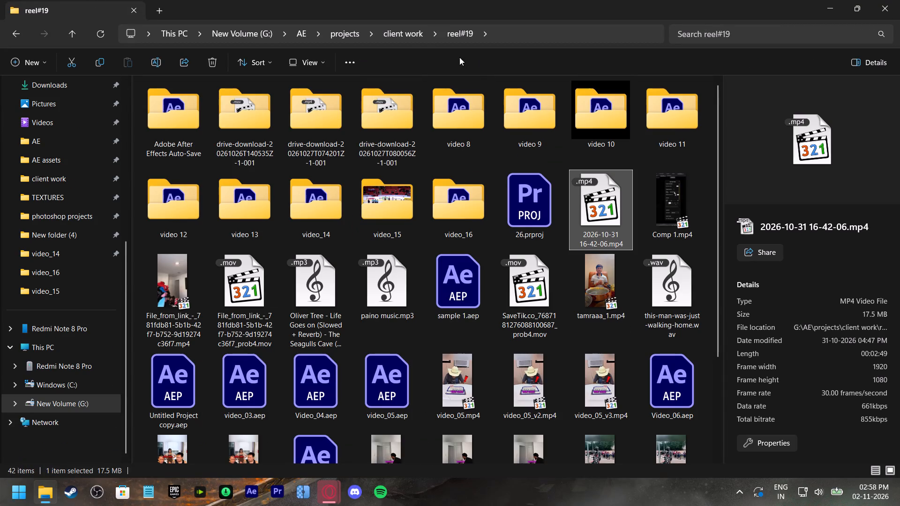
left_click(408, 39)
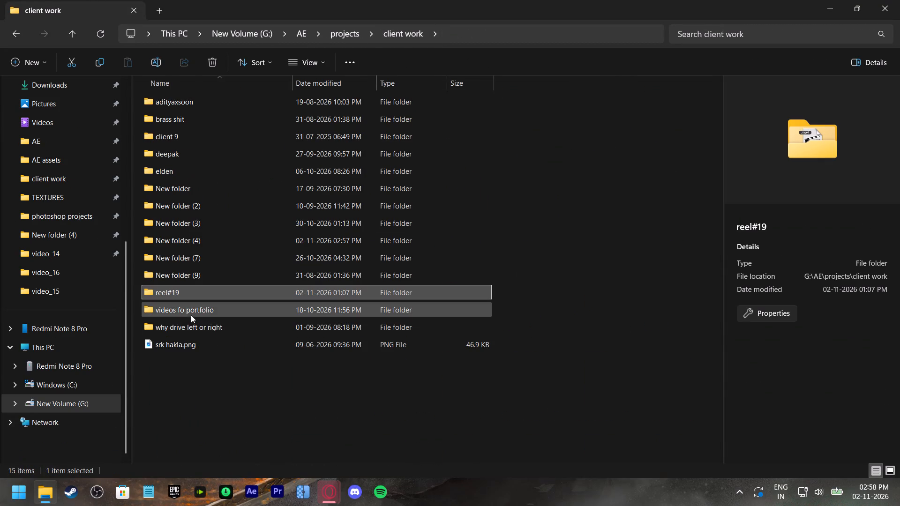
double_click(203, 289)
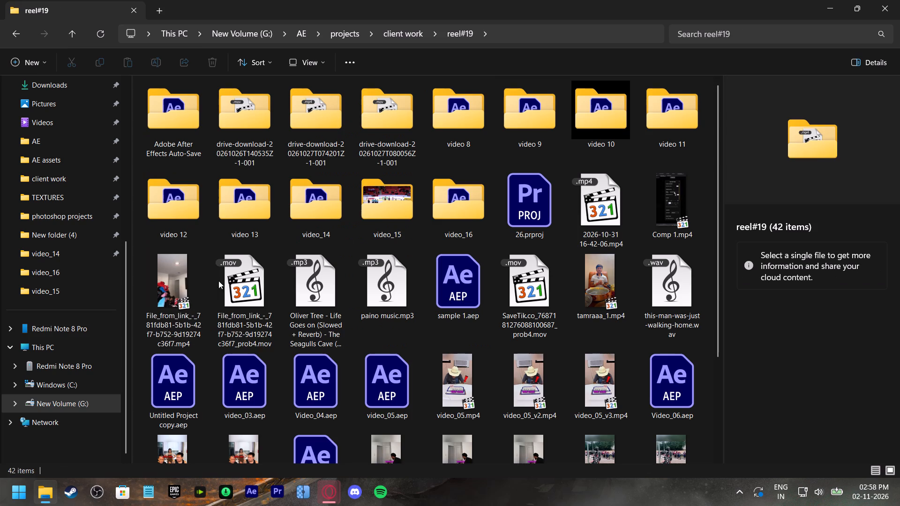
double_click(456, 214)
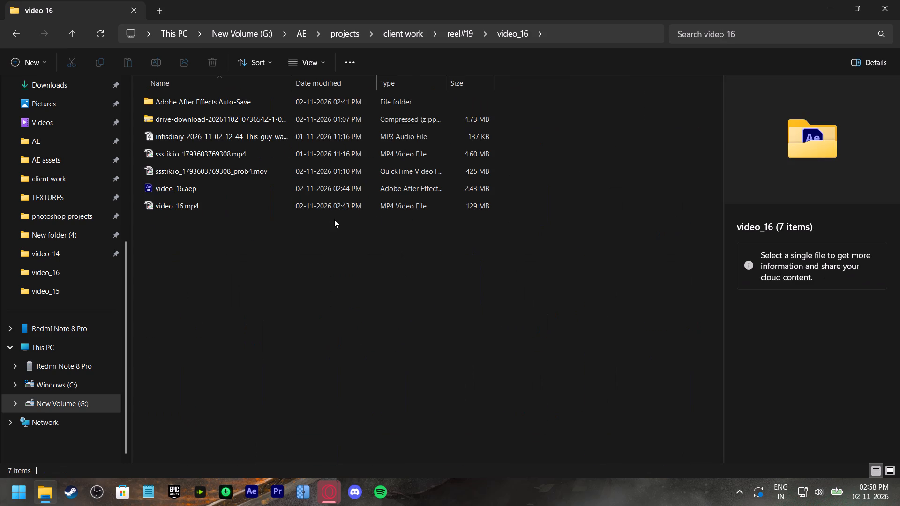
left_click_drag(334, 219, 345, 216)
double_click(396, 207)
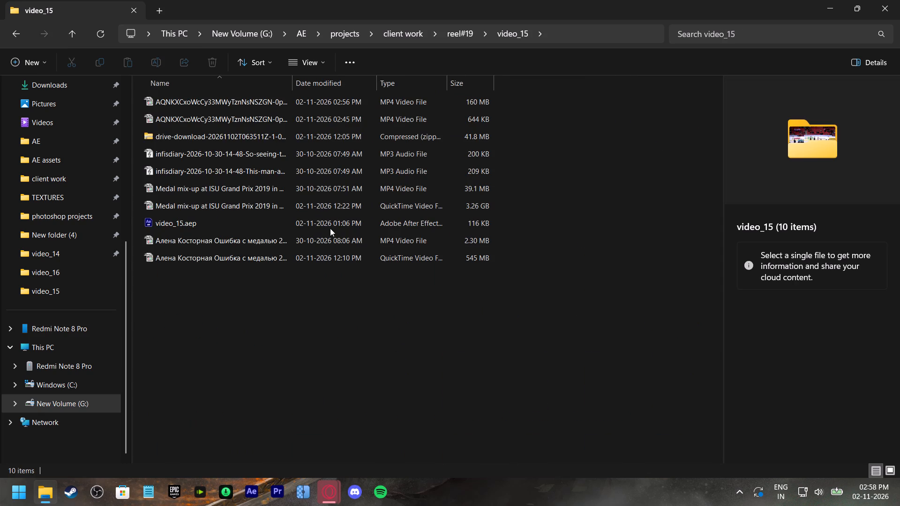
scroll(293, 238, "up", 11, "ctrl")
scroll(293, 238, "up", 12, "ctrl")
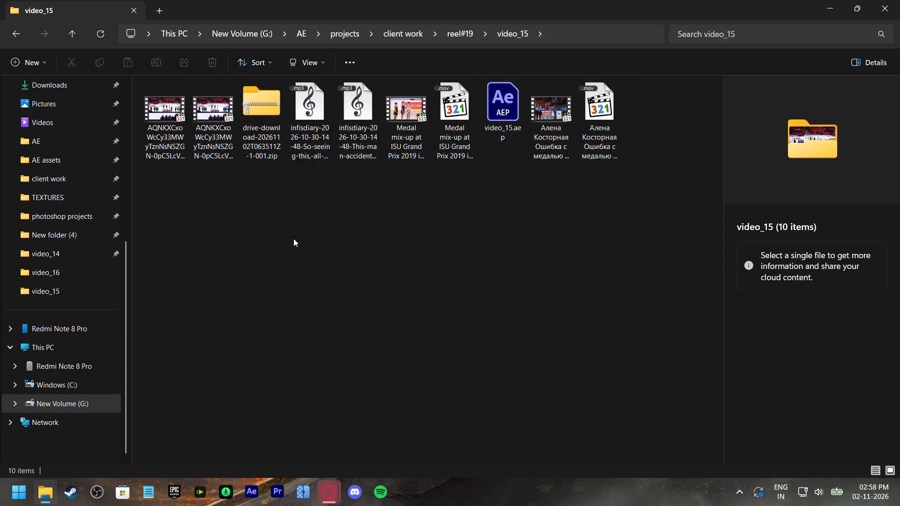
scroll(293, 238, "up", 9, "ctrl")
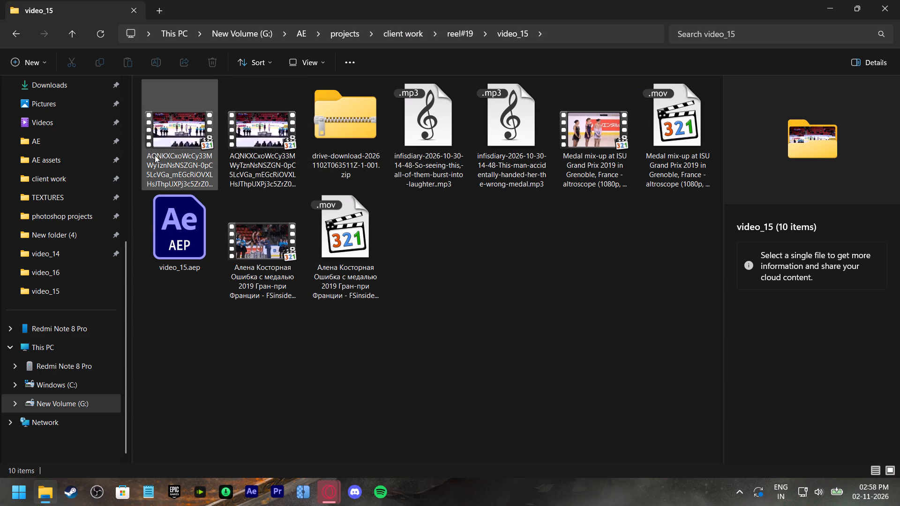
Permanently delete the 644 KB AQNKXCxoWcCy33MWy… MP4 clip from video_15.
left_click(247, 136)
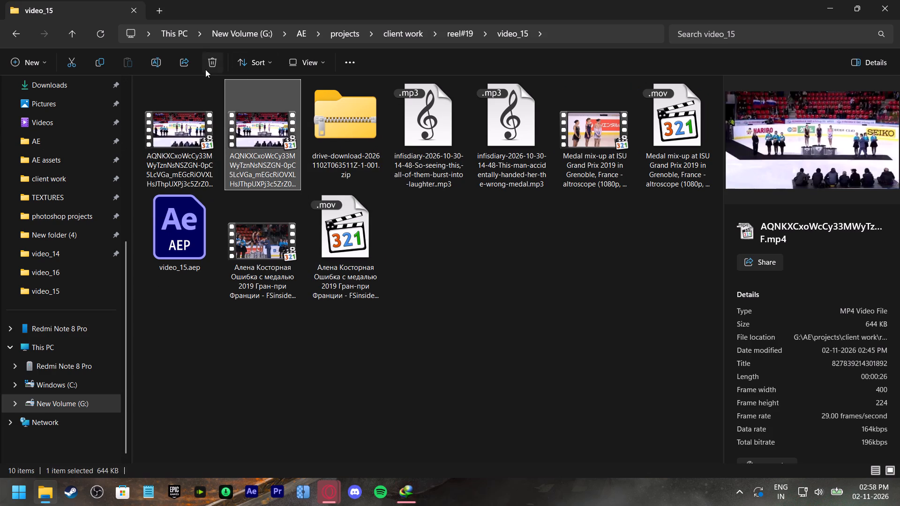
left_click(214, 62, "shift")
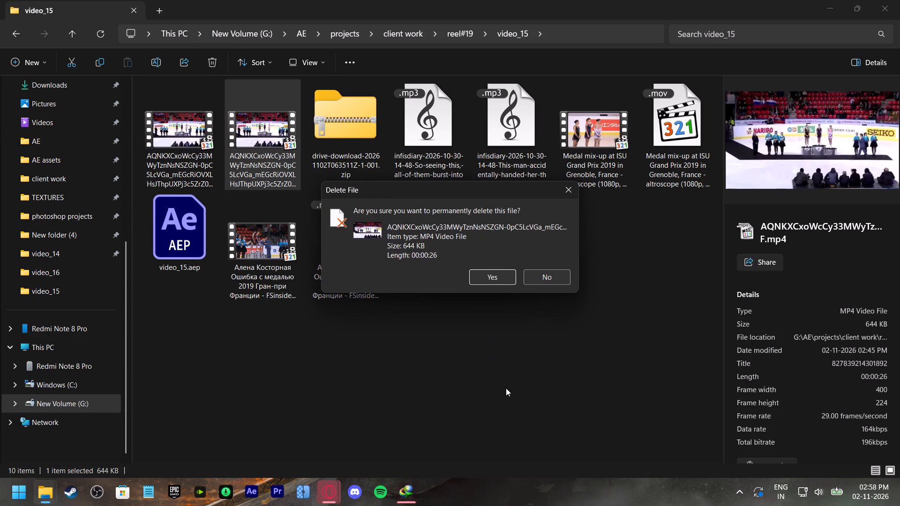
left_click(502, 278)
Switch to Internet Download Manager and dismiss its disk-space alert.
left_click(401, 493)
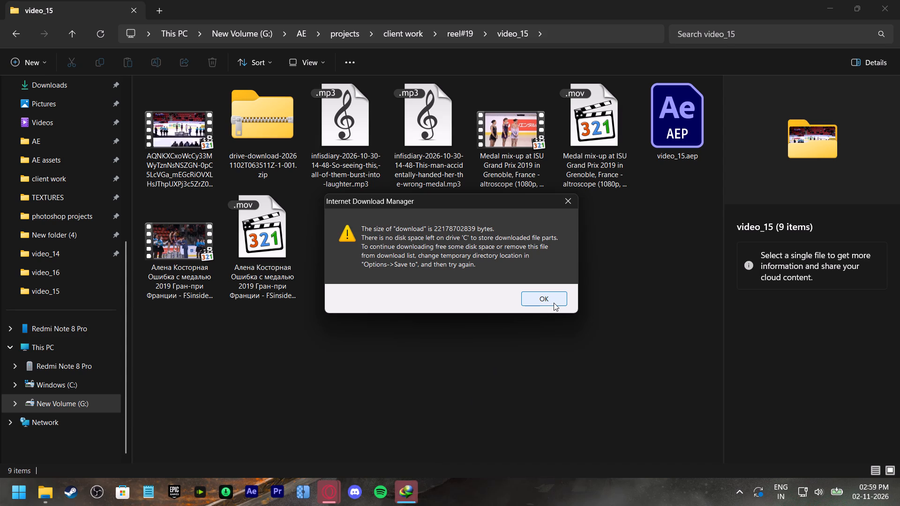
left_click(554, 303)
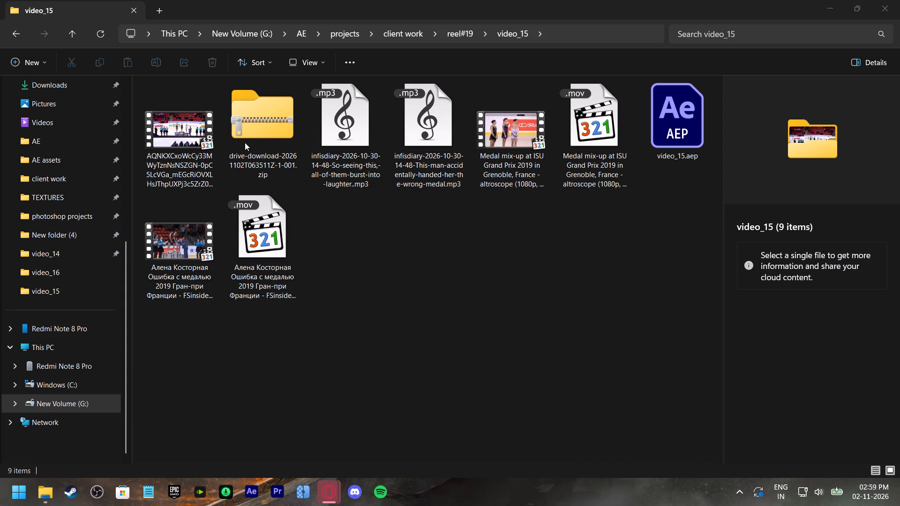
Check the drives' free space in This PC, return to video_15, and close File Explorer.
scroll(57, 408, "down", 3)
left_click(56, 346)
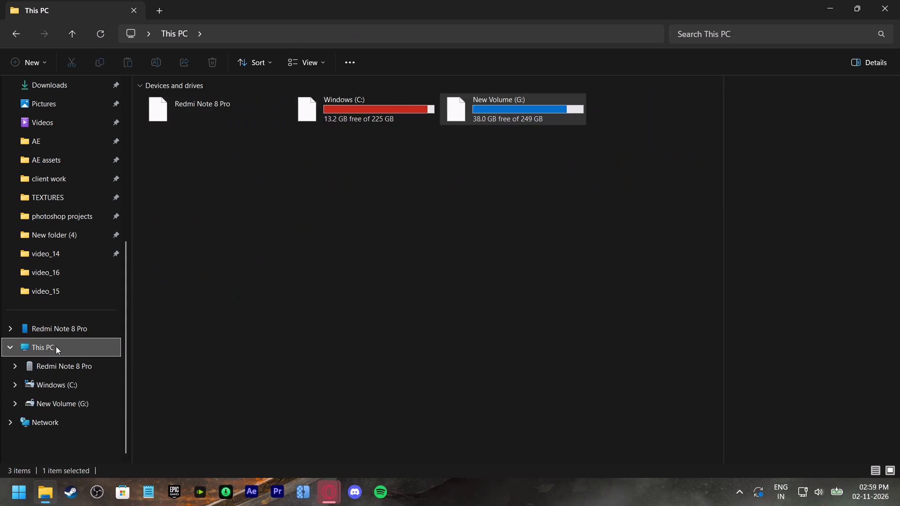
left_click_drag(233, 285, 248, 278)
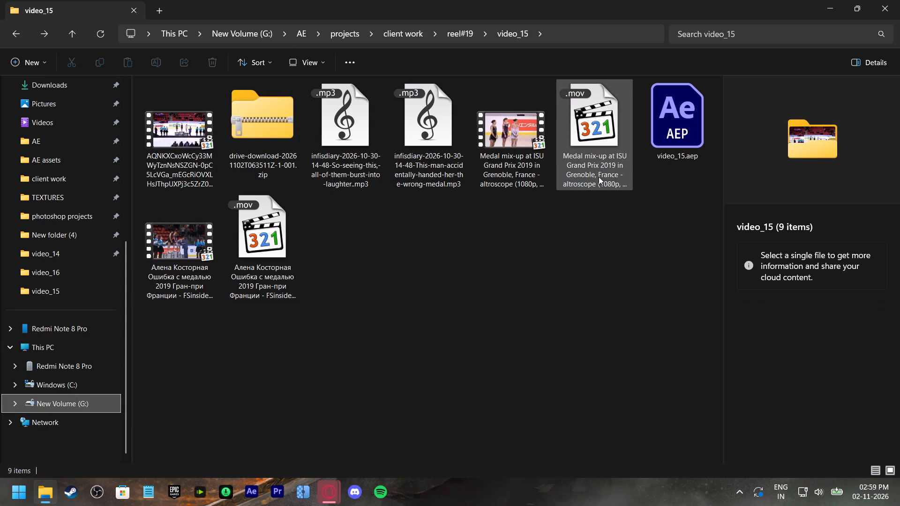
left_click(890, 7)
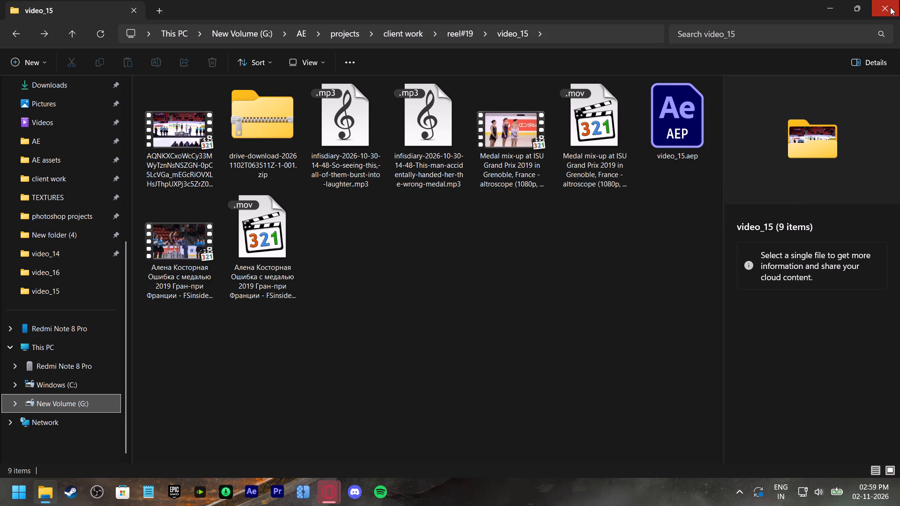
left_click(892, 14)
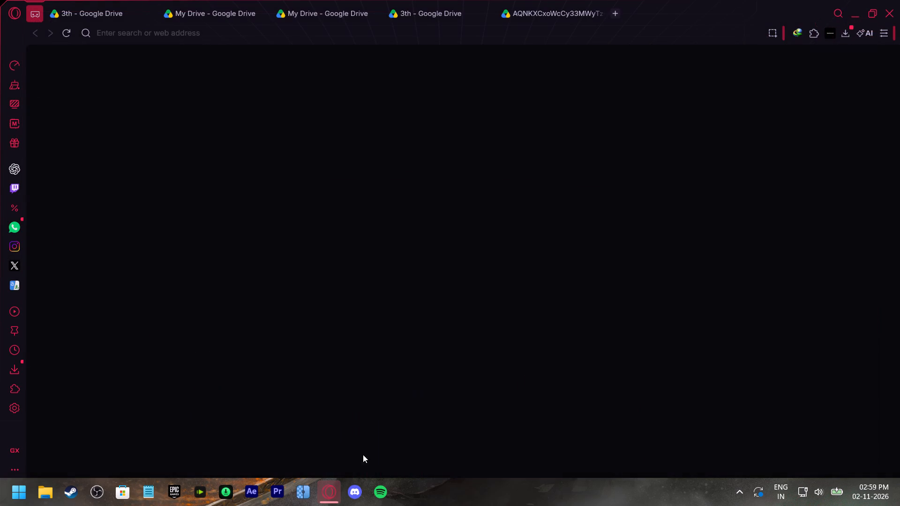
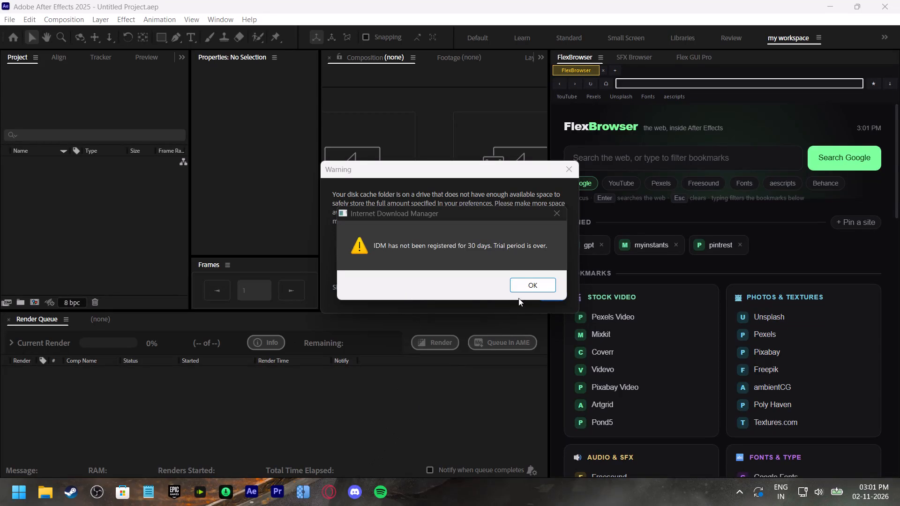
Dismiss the Internet Download Manager trial notice and its registration form without registering, and close the After Effects disk cache warning.
left_click(534, 280)
left_click(545, 292)
left_click(537, 300)
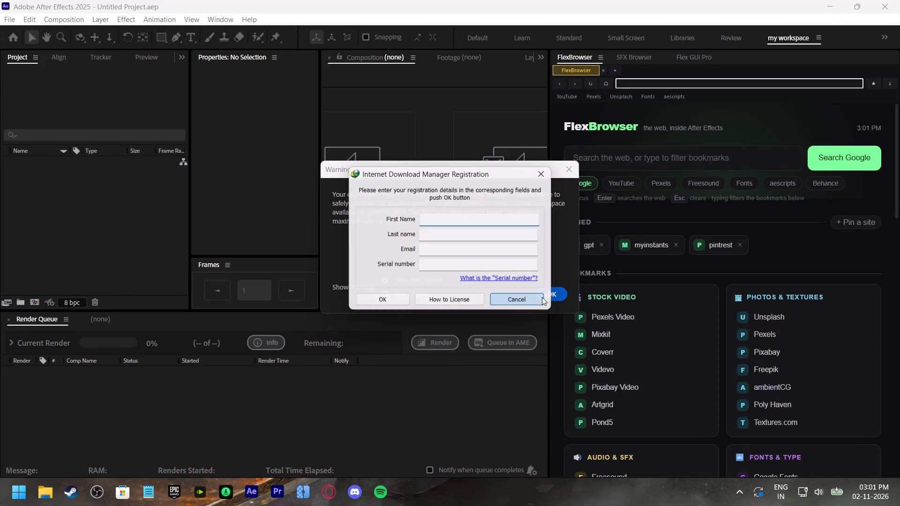
left_click(553, 290)
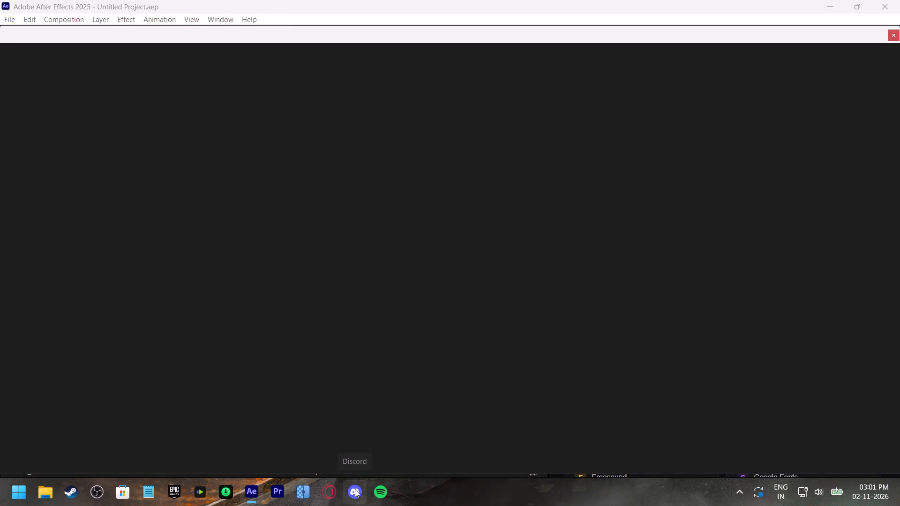
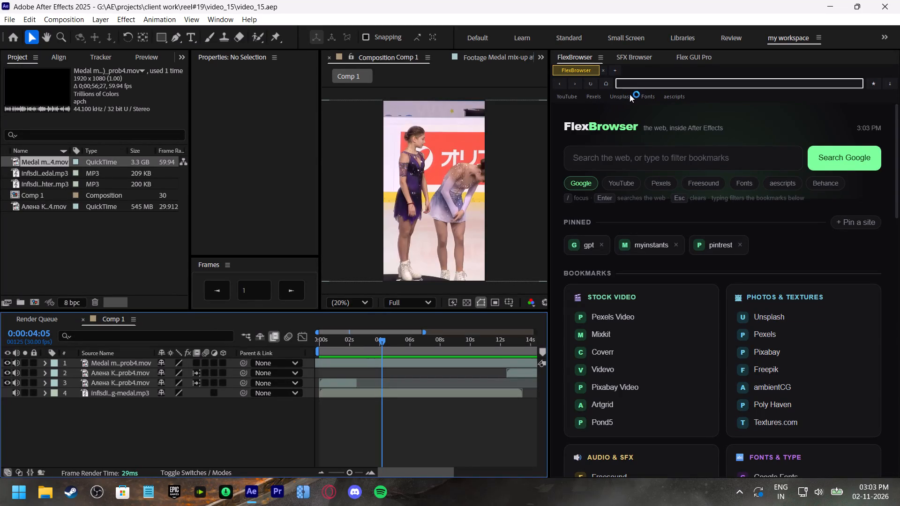
Load the copied YouTube Shorts link in FlexBrowser and pause the reference video after watching its opening.
left_click(640, 87)
key("ctrl+v")
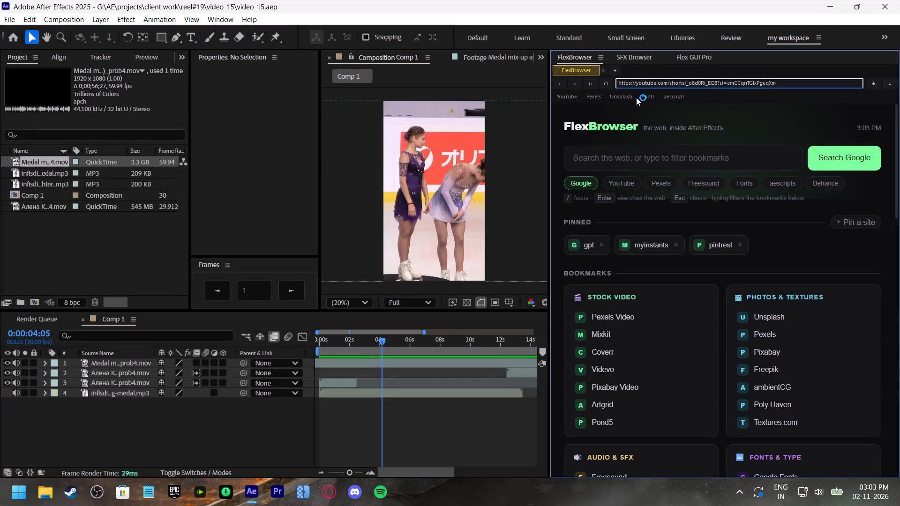
key("Return")
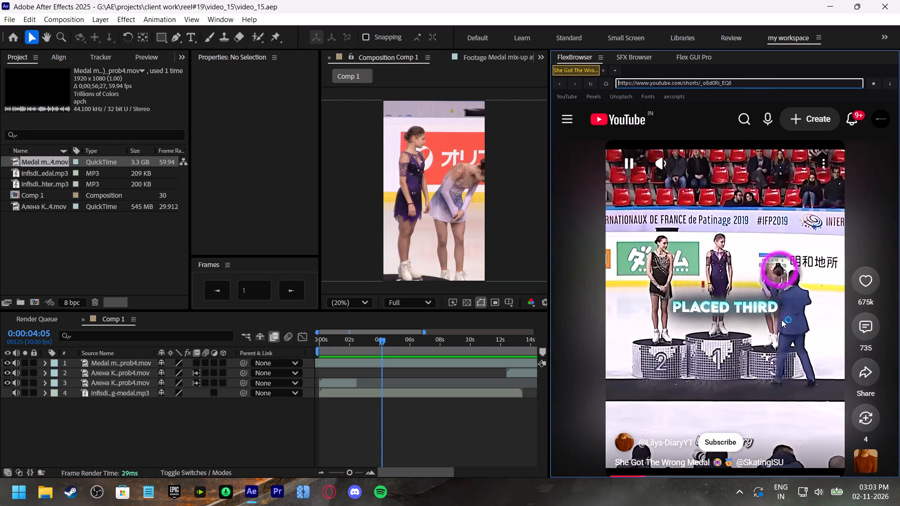
left_click(781, 320)
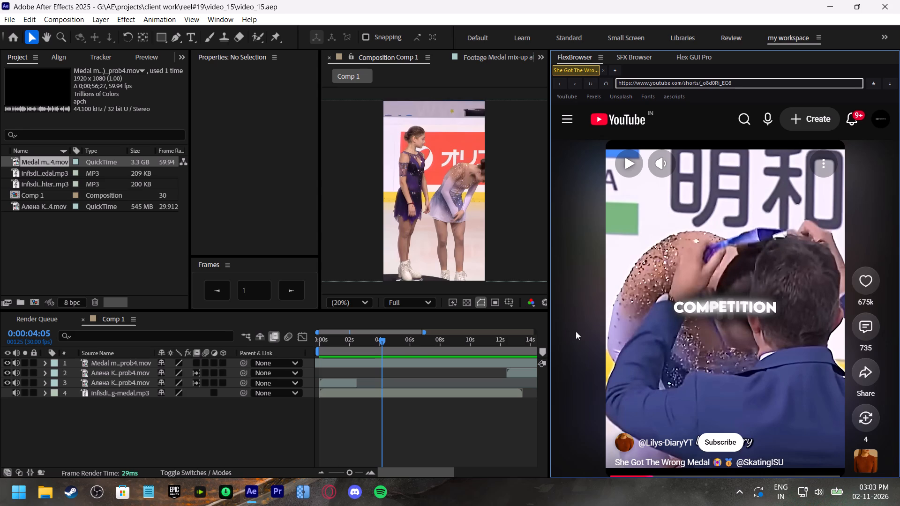
Shift the Medal mix-up layer later in Comp 1 so it starts at about 6 s, uncovering the opening clip.
left_click_drag(329, 340, 298, 351)
left_click_drag(335, 363, 420, 367)
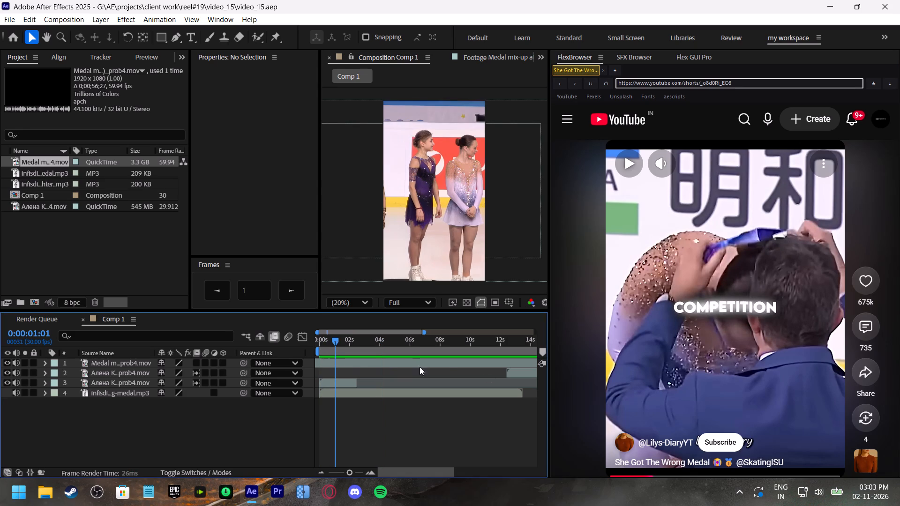
left_click_drag(420, 367, 445, 367)
left_click_drag(344, 362, 452, 361)
left_click_drag(340, 363, 465, 362)
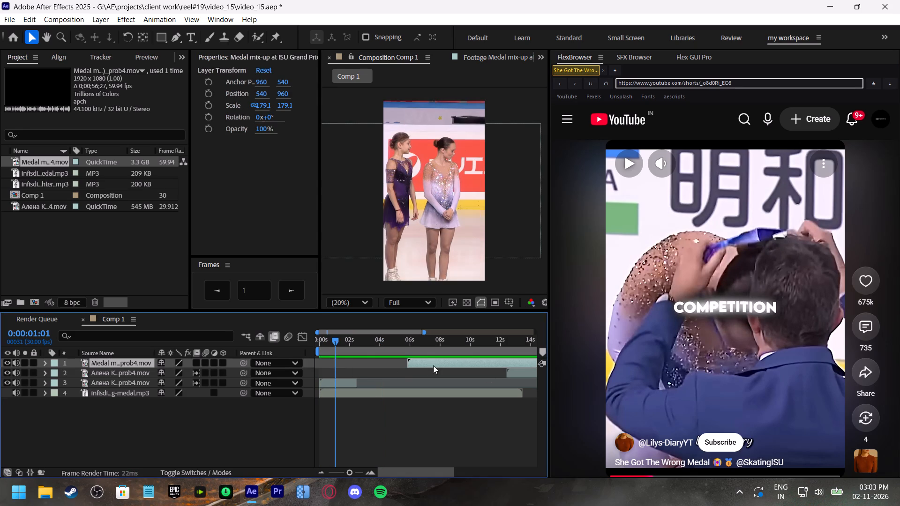
Play the opening shot in Comp 1 and compare its framing and timing with the start of the reference Short.
left_click_drag(354, 337, 300, 350)
key("space")
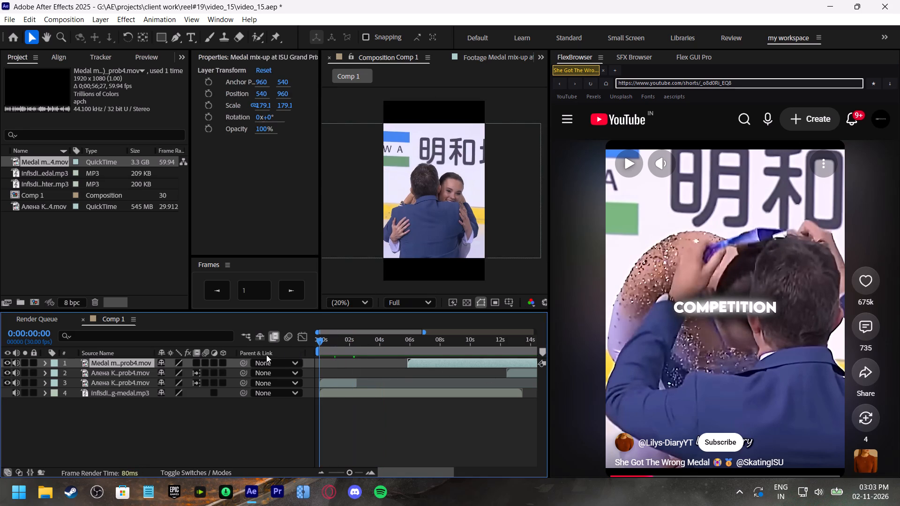
left_click_drag(328, 342, 328, 342)
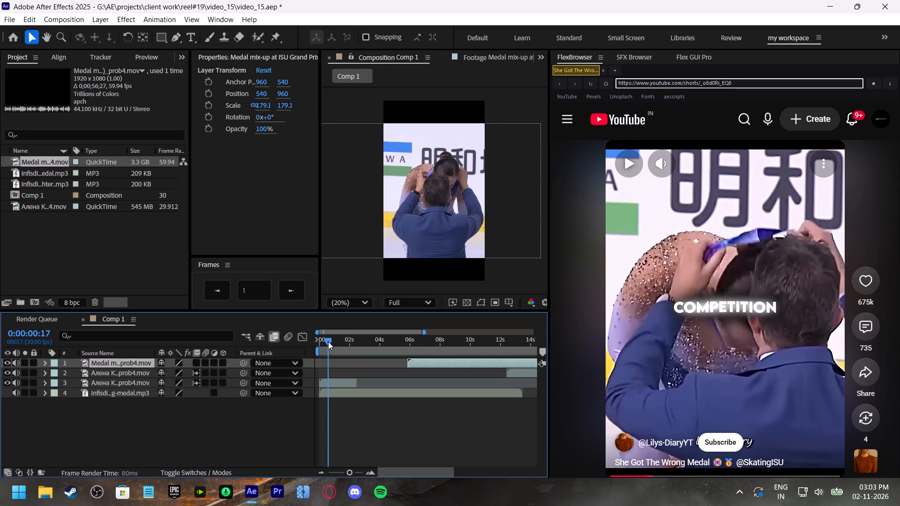
left_click_drag(328, 342, 301, 348)
key("space")
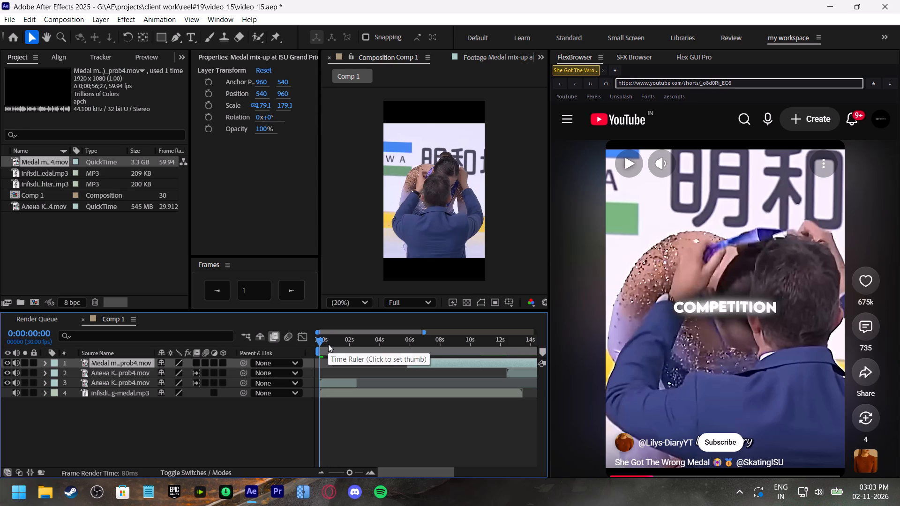
left_click(330, 343)
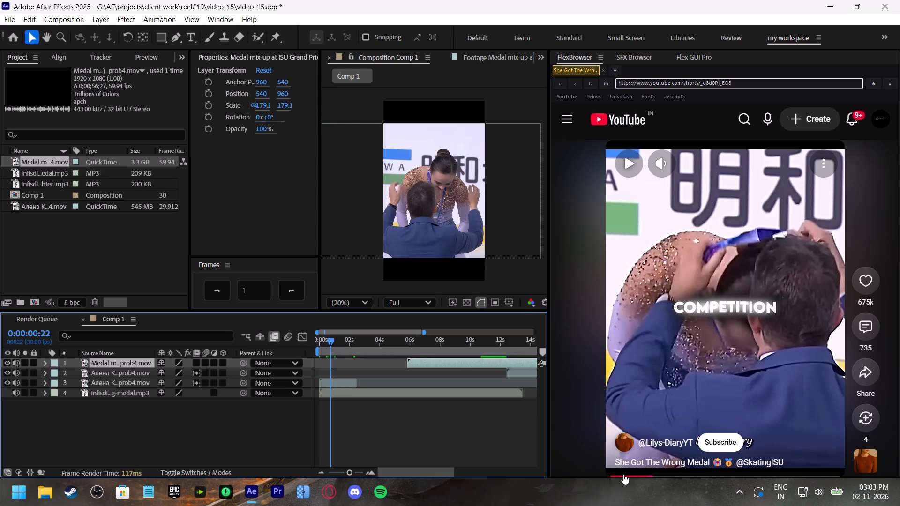
left_click_drag(617, 474, 607, 476)
left_click(670, 384)
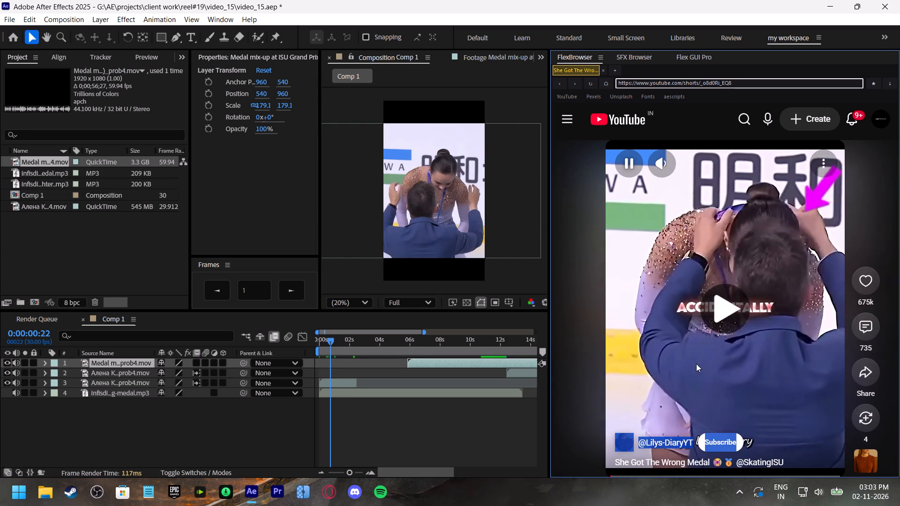
left_click(697, 363)
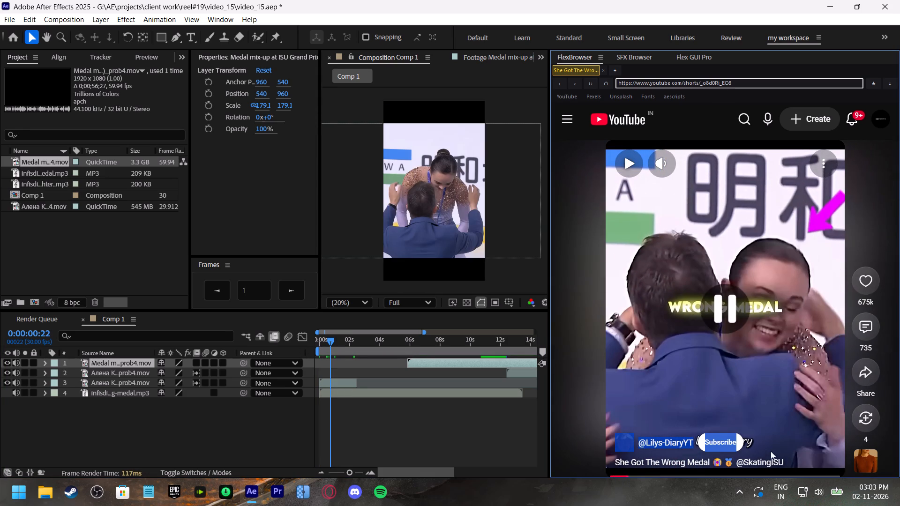
left_click(768, 454)
left_click_drag(341, 342, 341, 342)
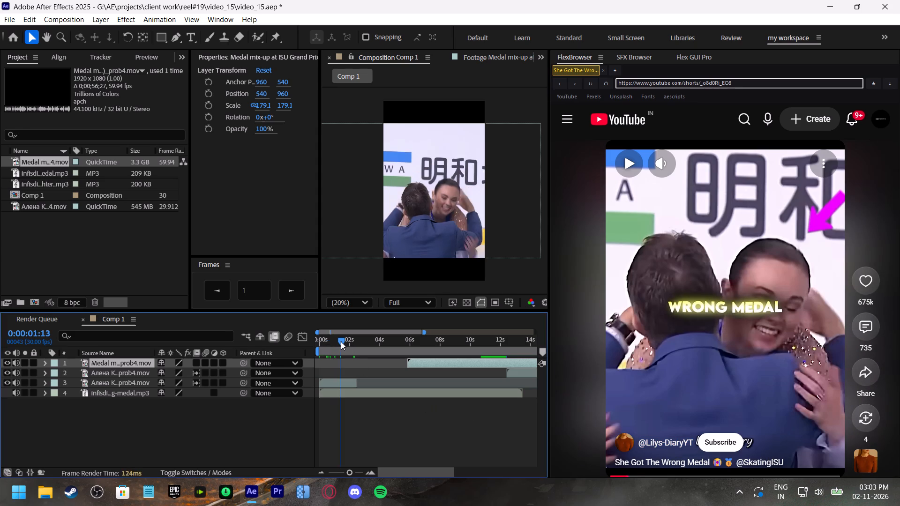
left_click_drag(341, 342, 331, 345)
Scale the opening hug clip in Comp 1 up to about 203.6% so it fills the vertical frame.
left_click(425, 259)
left_click(440, 248)
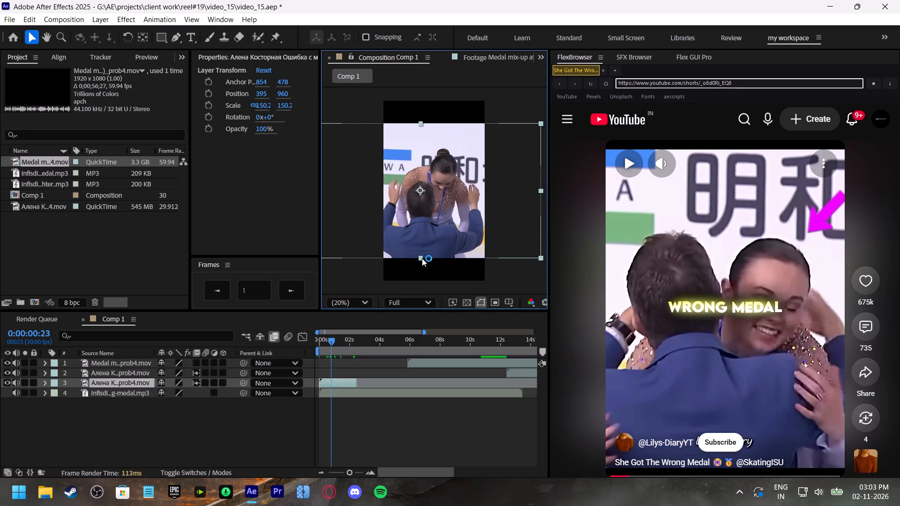
left_click_drag(421, 258, 419, 282)
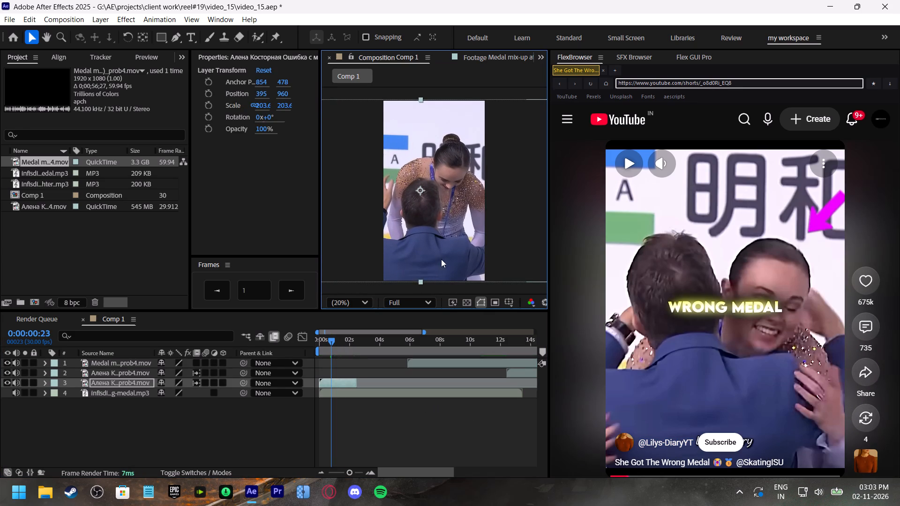
left_click(443, 255, "shift")
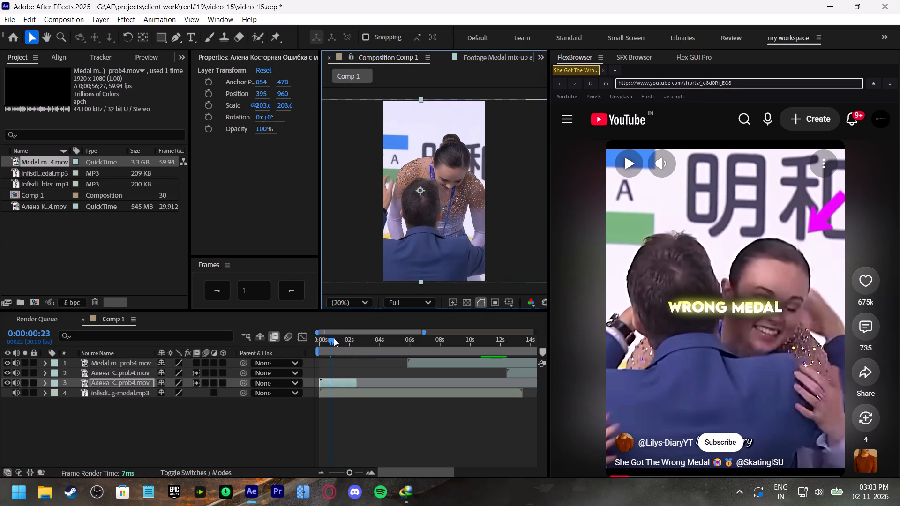
left_click(333, 343)
End all Internet Download Manager tasks from Windows.
right_click(410, 495)
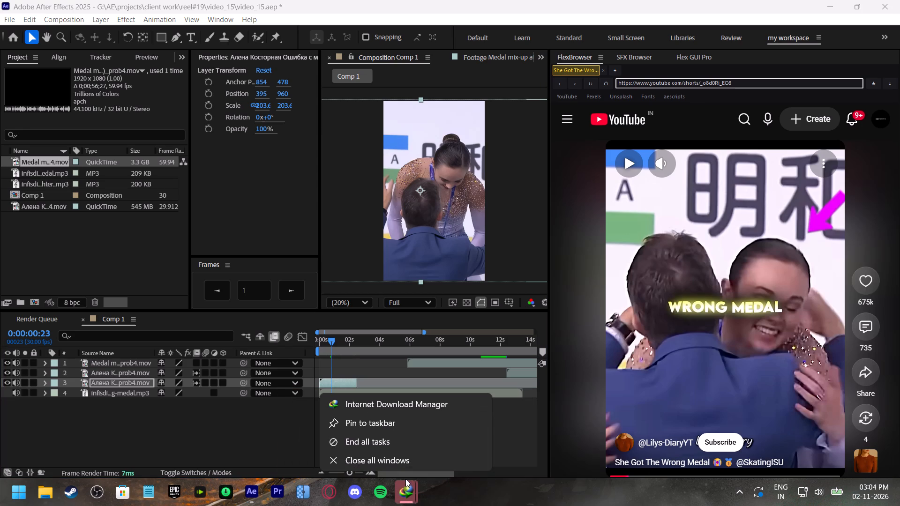
left_click(394, 443)
Return the playhead to the start and purge the memory cache with Flex GUI Pro.
left_click_drag(351, 338, 300, 348)
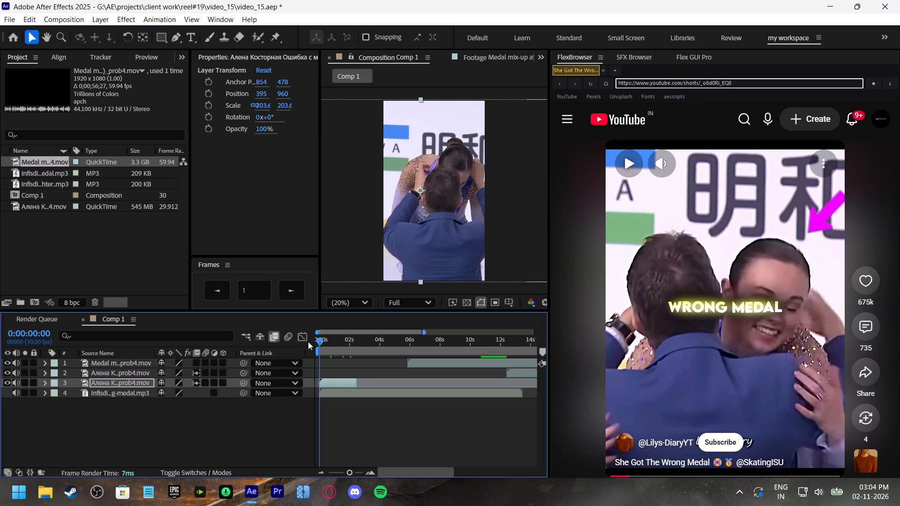
left_click(639, 58)
left_click(569, 56)
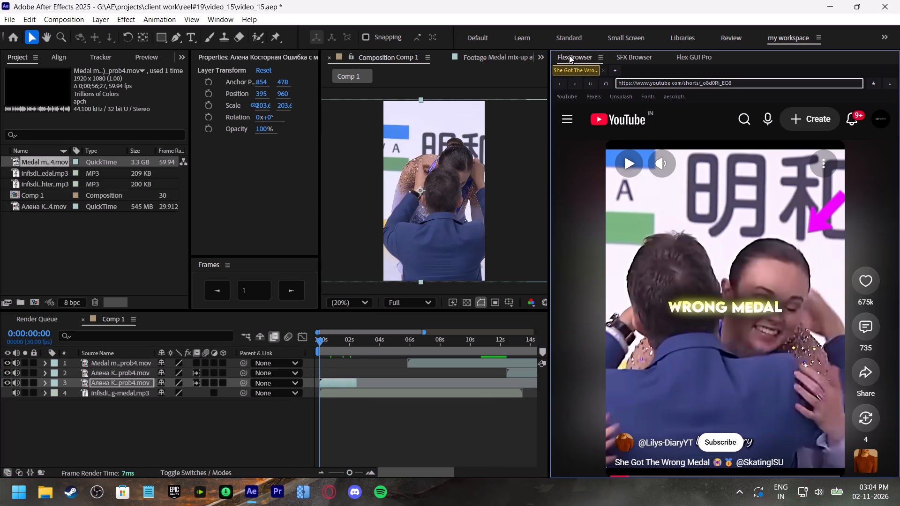
left_click(702, 57)
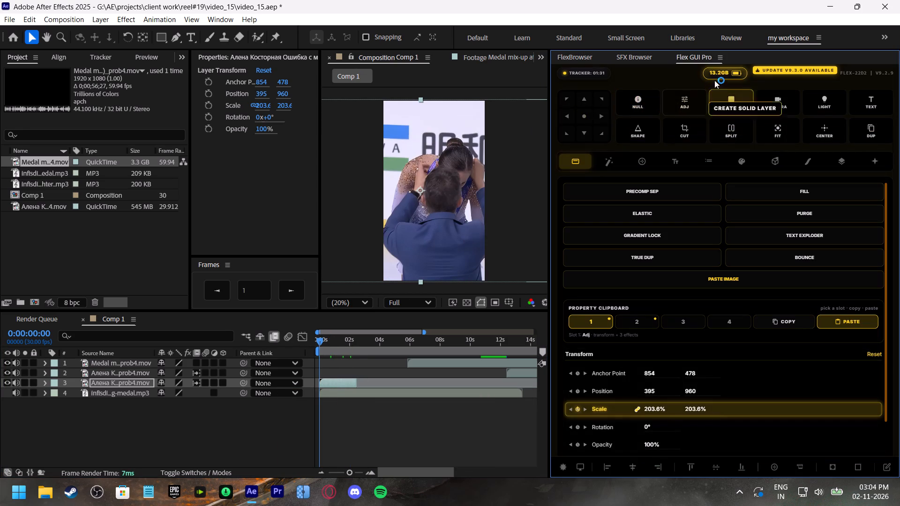
left_click(714, 75)
left_click(744, 310)
left_click(747, 305)
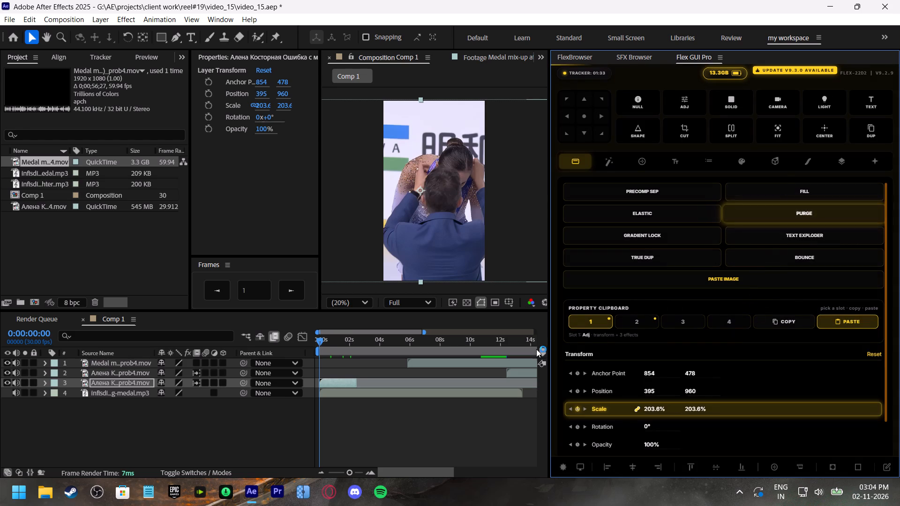
Preview the enlarged opening clip from the start and park the playhead at its end, 0:00:02:14.
left_click_drag(337, 339, 275, 346)
key("space")
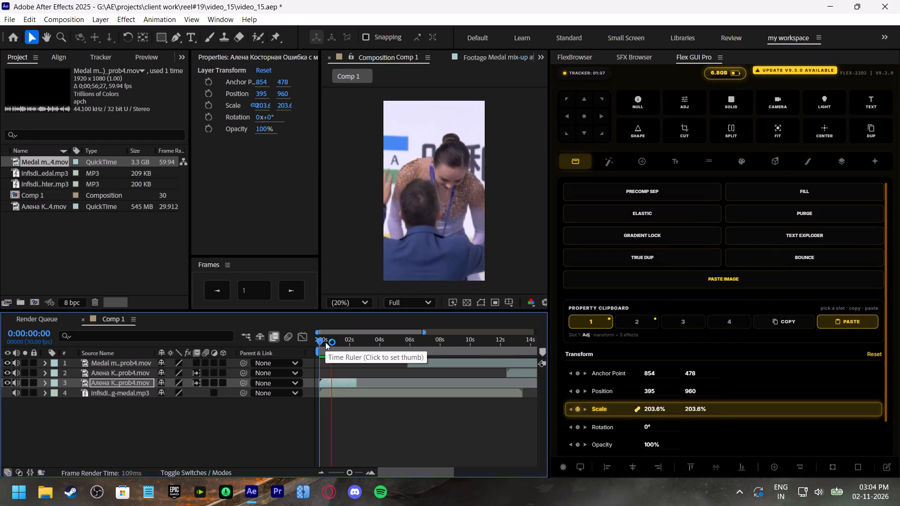
left_click_drag(325, 342, 304, 348)
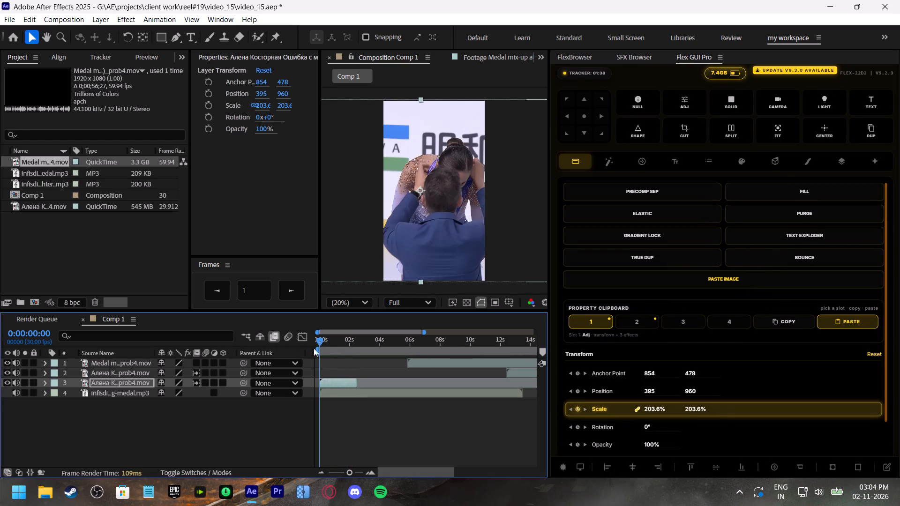
key("space")
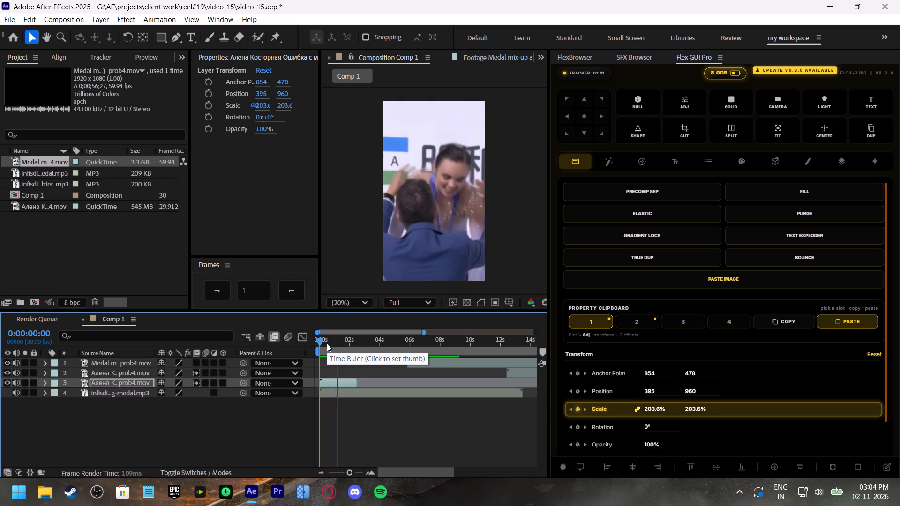
left_click_drag(354, 343, 359, 346)
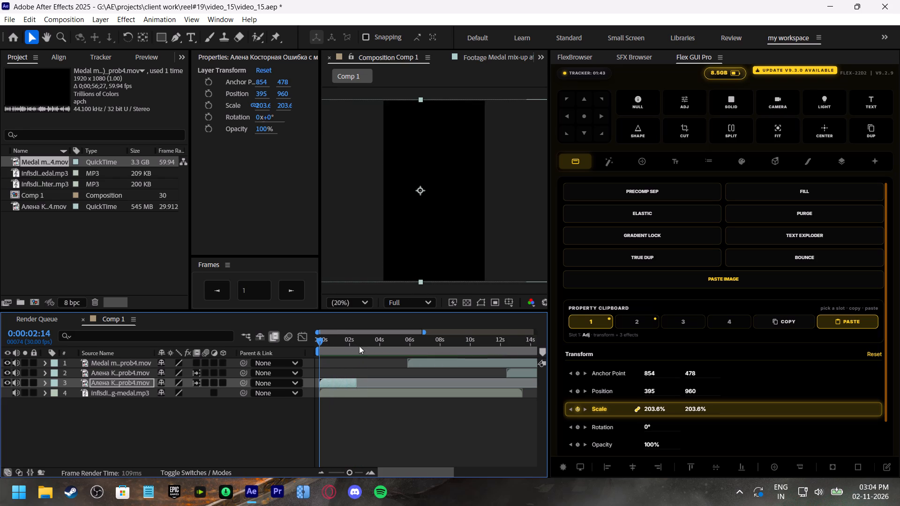
left_click_drag(359, 346, 361, 348)
Import the upscaled AQNKXC… (1).mp4 from the video_15 folder as footage.
double_click(40, 242)
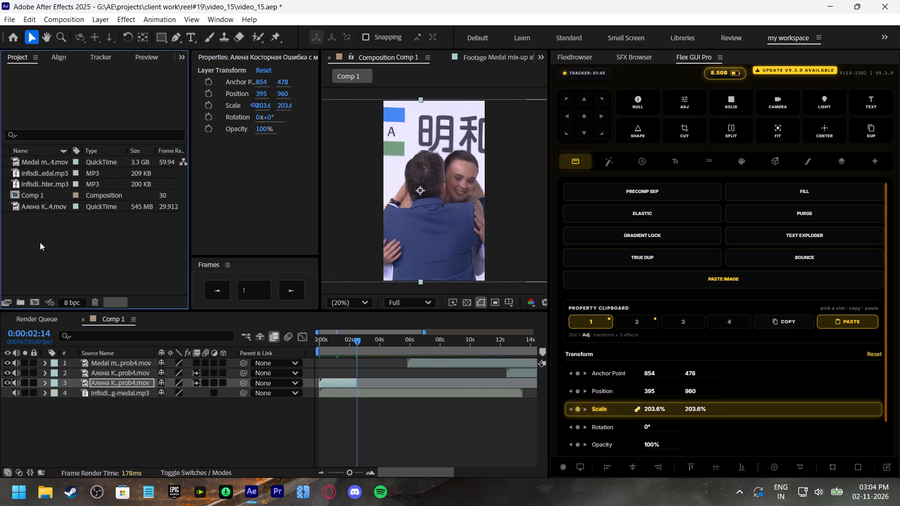
double_click(537, 250)
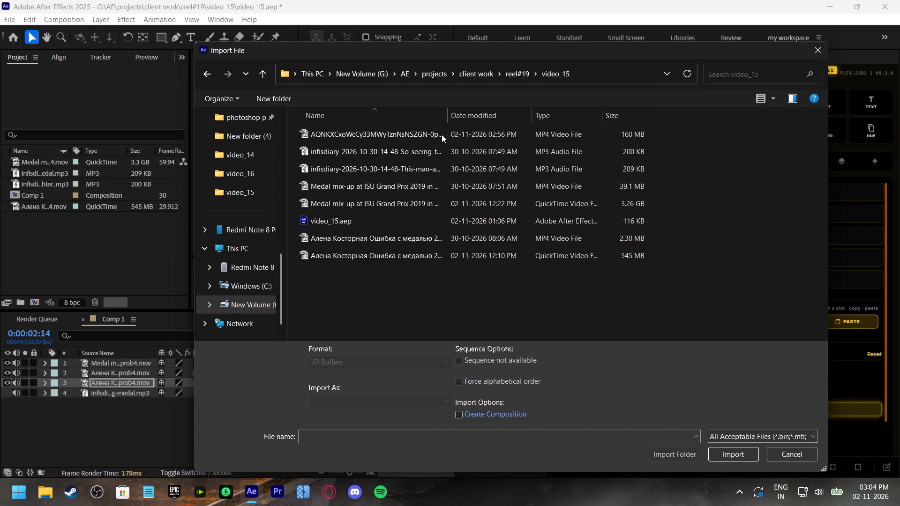
left_click(442, 134)
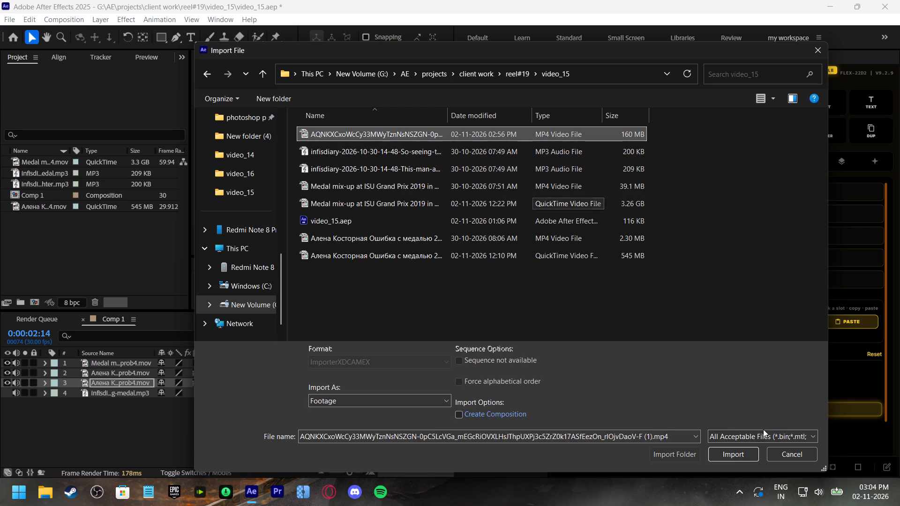
left_click(741, 461)
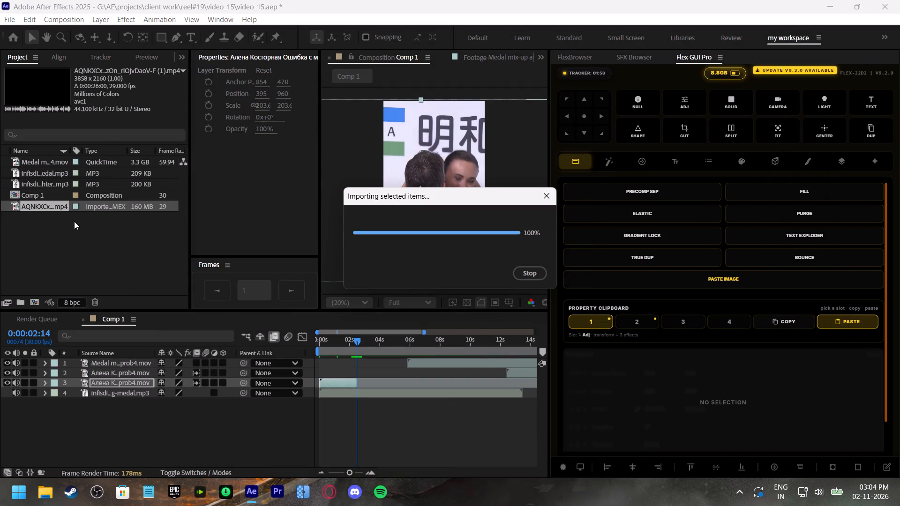
left_click(46, 224)
Add the AQNKXC… (1).mp4 footage below the Medal mix-up layer and slide it earlier so its podium shot falls at 0:00:02:14.
left_click(39, 204)
left_click_drag(44, 207, 352, 370)
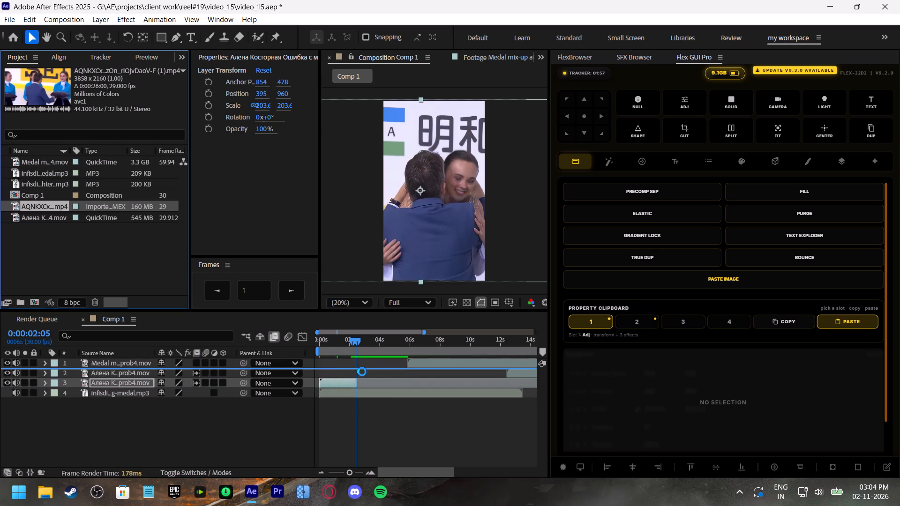
left_click_drag(420, 371, 340, 375)
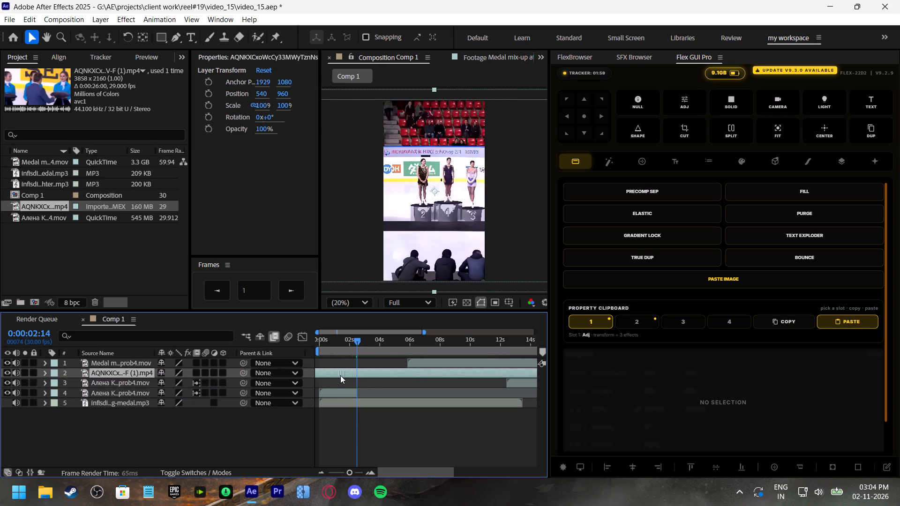
left_click_drag(340, 375, 345, 376)
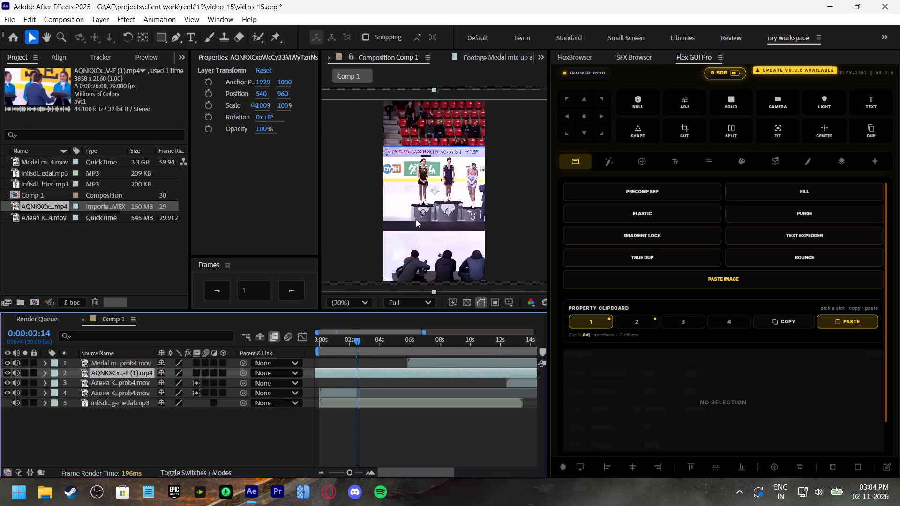
Reposition the podium clip horizontally to position 365, 960 so the official beside the podium is in frame.
left_click_drag(446, 202, 433, 202)
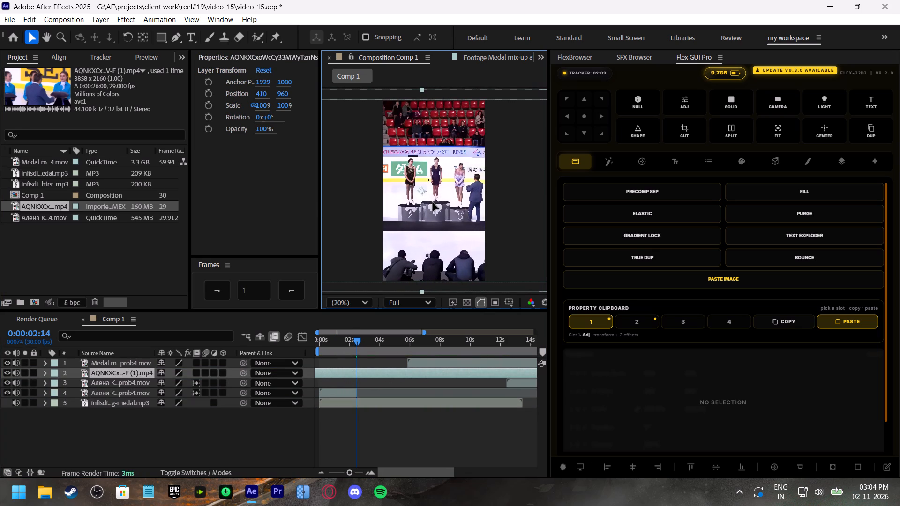
left_click_drag(433, 202, 430, 202)
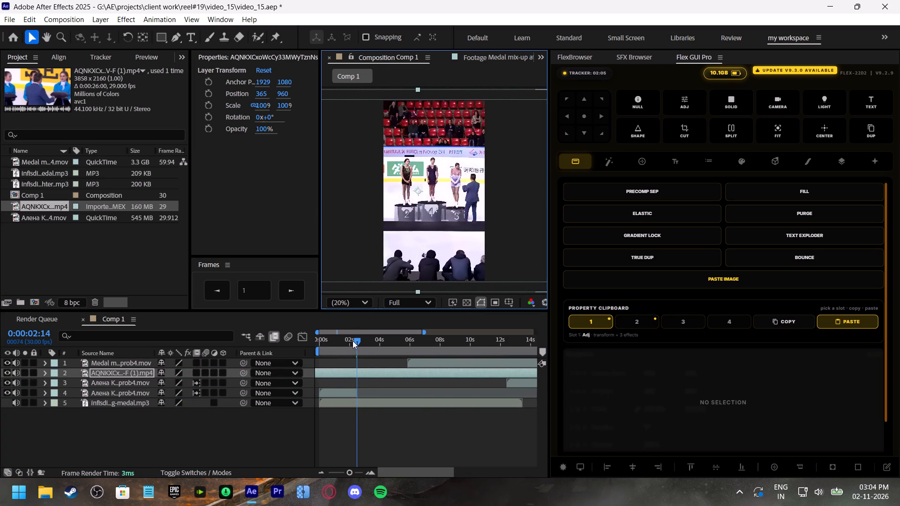
Split the podium clip at 0:00:02:14, delete its earlier part, and play back the opening sequence.
key("ctrl+shift+d")
left_click(343, 386)
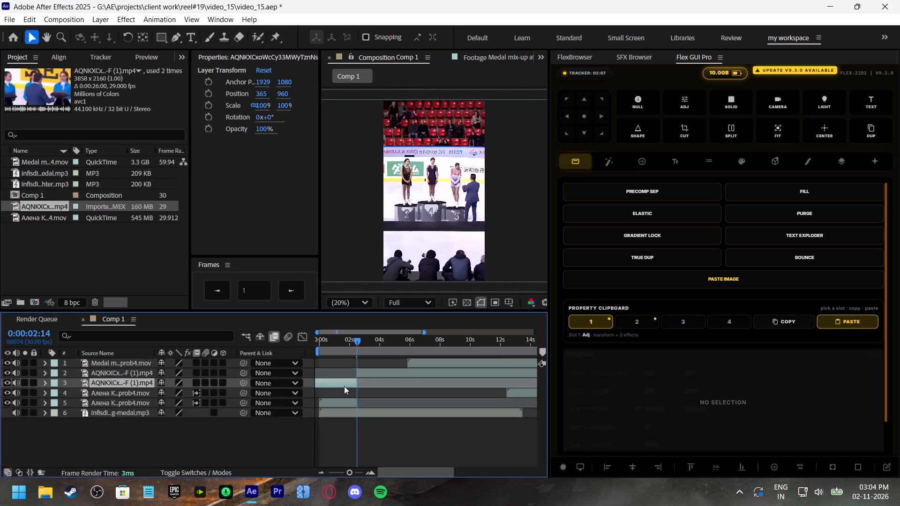
key("BackSpace")
key("space")
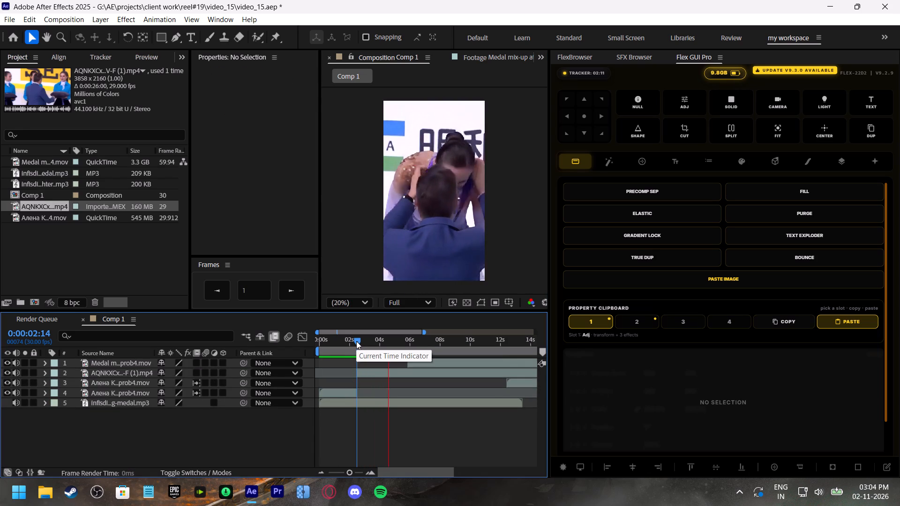
Check the next shot in the reference Short and shift the AQNKXC… clip's footage slightly later while keeping its start at 0:00:02:14.
left_click(356, 341)
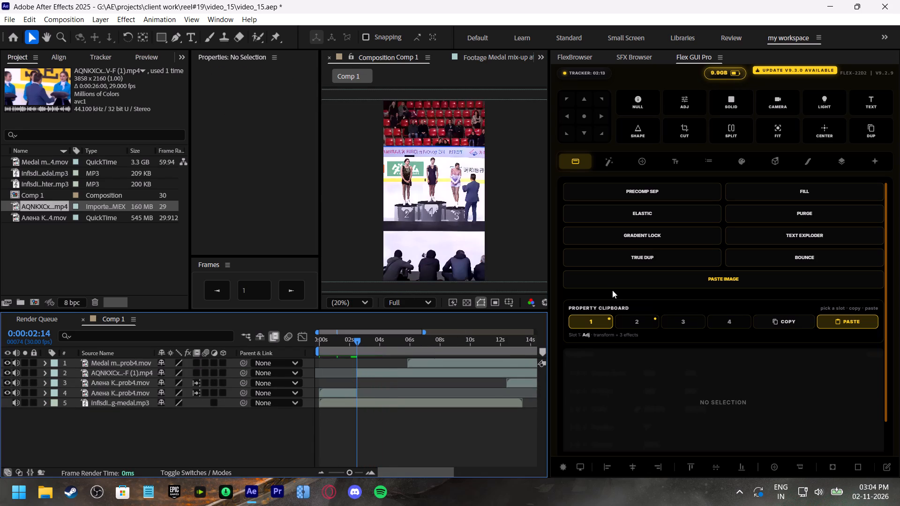
left_click(585, 60)
left_click(716, 309)
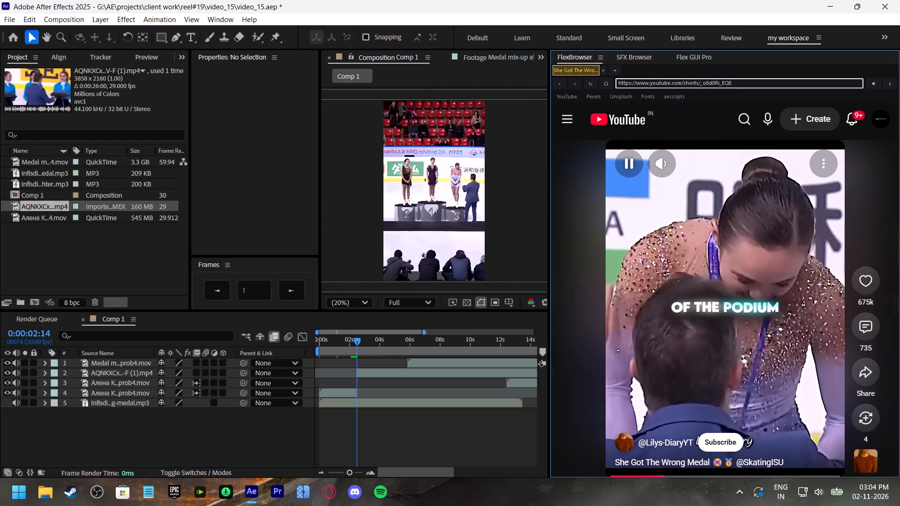
left_click(725, 322)
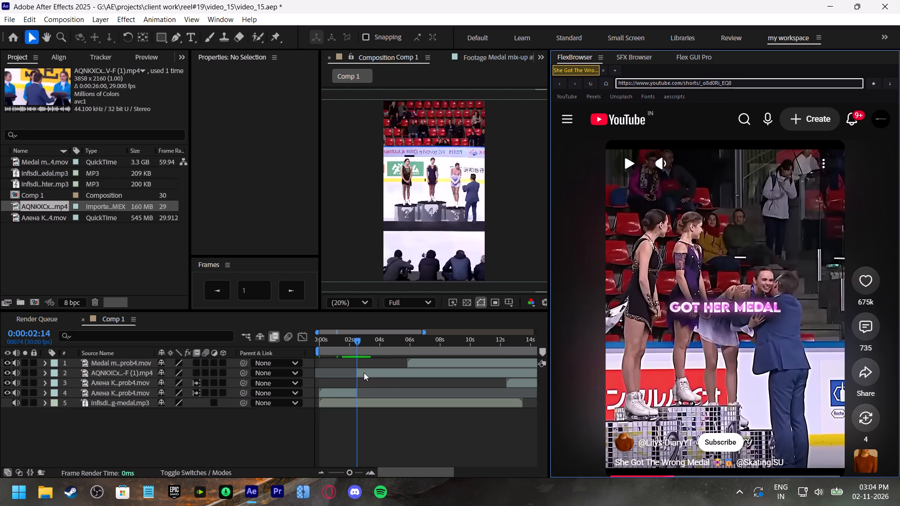
left_click_drag(357, 371, 352, 370)
left_click_drag(366, 370, 371, 372)
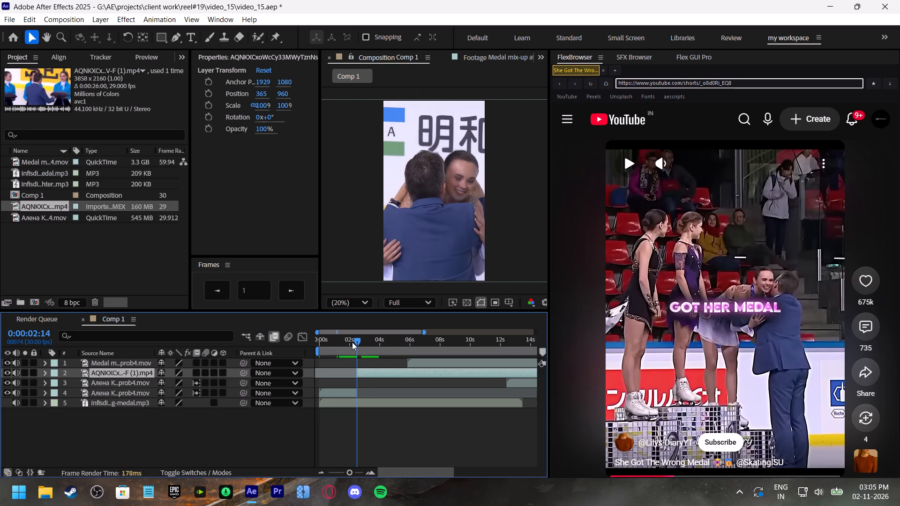
left_click(352, 342)
key("space")
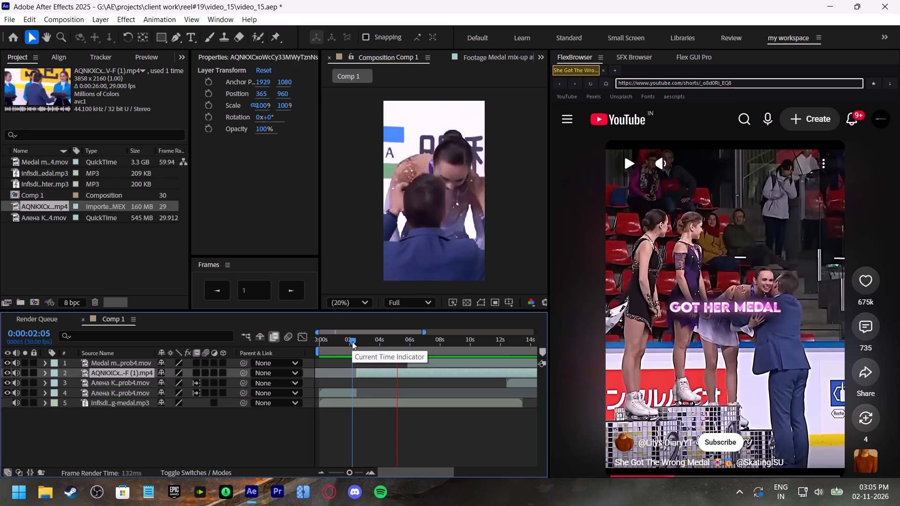
Move the Medal mix-up layer out of the way, split the AQNKXC… clip at 0:00:05:10 and delete its trailing part.
left_click(400, 344)
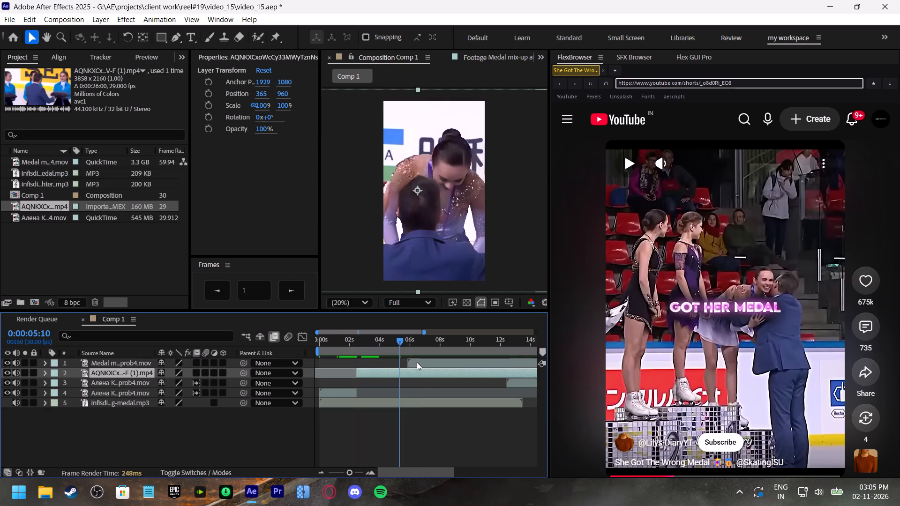
left_click_drag(417, 362, 457, 367)
key("space")
left_click_drag(400, 343, 401, 343)
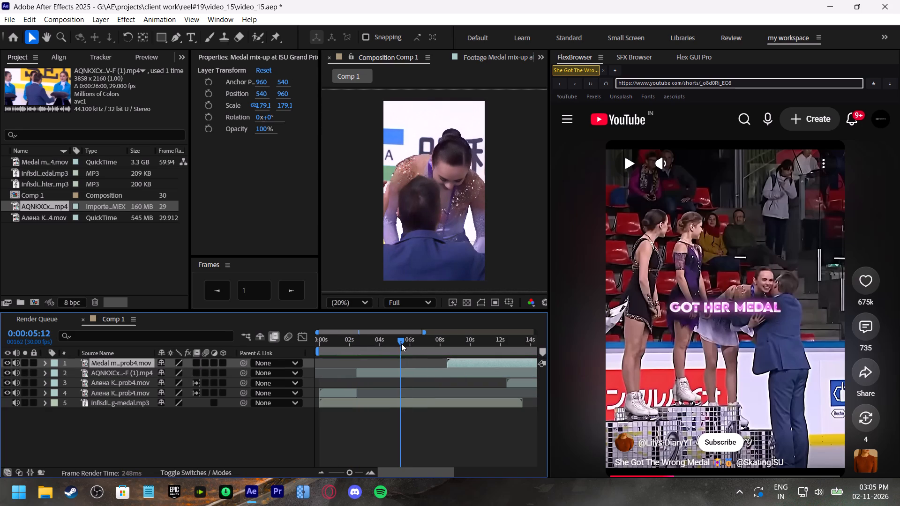
left_click_drag(401, 343, 405, 346)
key("space")
left_click_drag(407, 343, 405, 343)
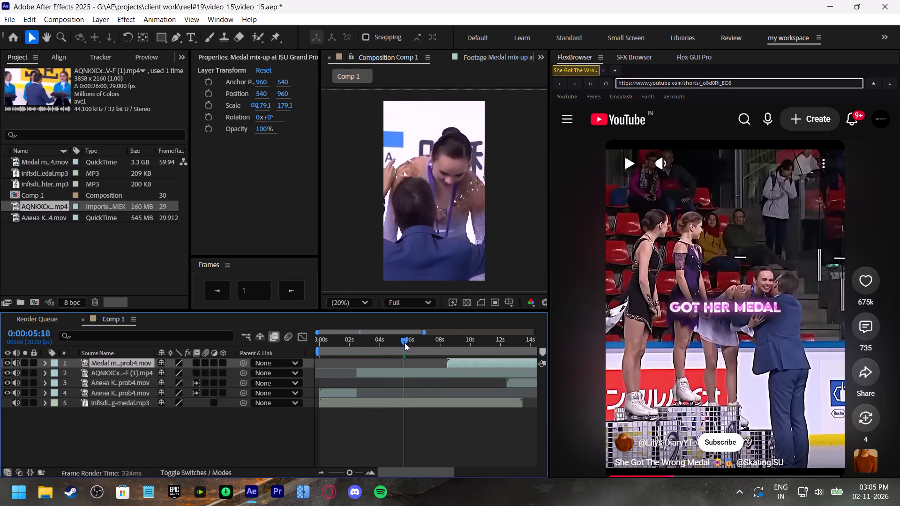
left_click_drag(405, 343, 375, 346)
key("space")
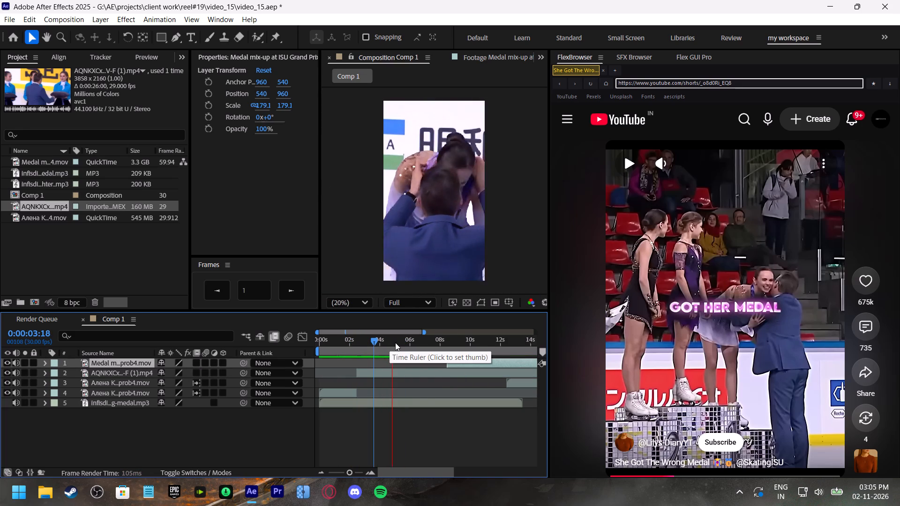
left_click(397, 342)
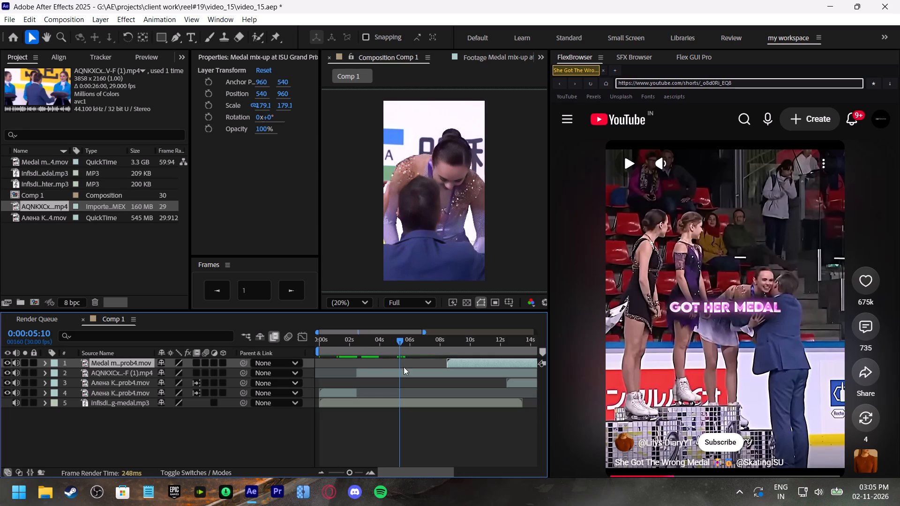
left_click(404, 368)
key("ctrl+shift+d")
left_click(432, 372)
key("BackSpace")
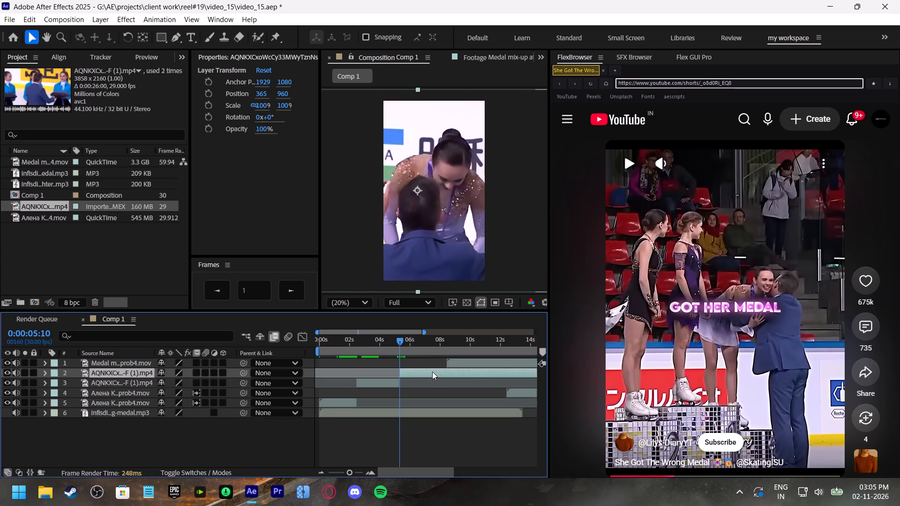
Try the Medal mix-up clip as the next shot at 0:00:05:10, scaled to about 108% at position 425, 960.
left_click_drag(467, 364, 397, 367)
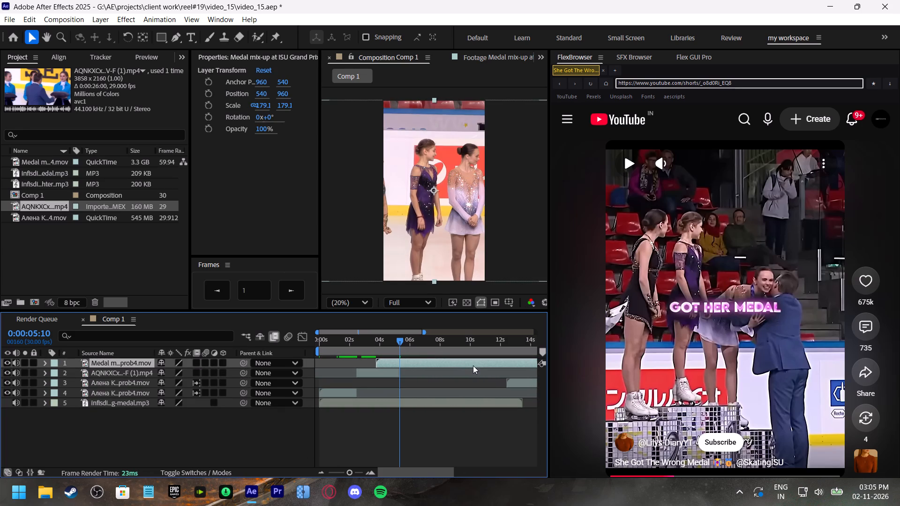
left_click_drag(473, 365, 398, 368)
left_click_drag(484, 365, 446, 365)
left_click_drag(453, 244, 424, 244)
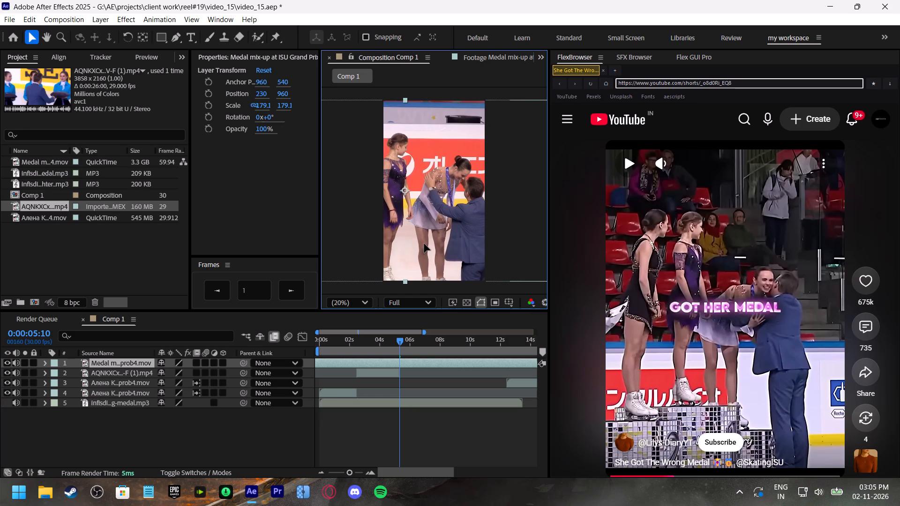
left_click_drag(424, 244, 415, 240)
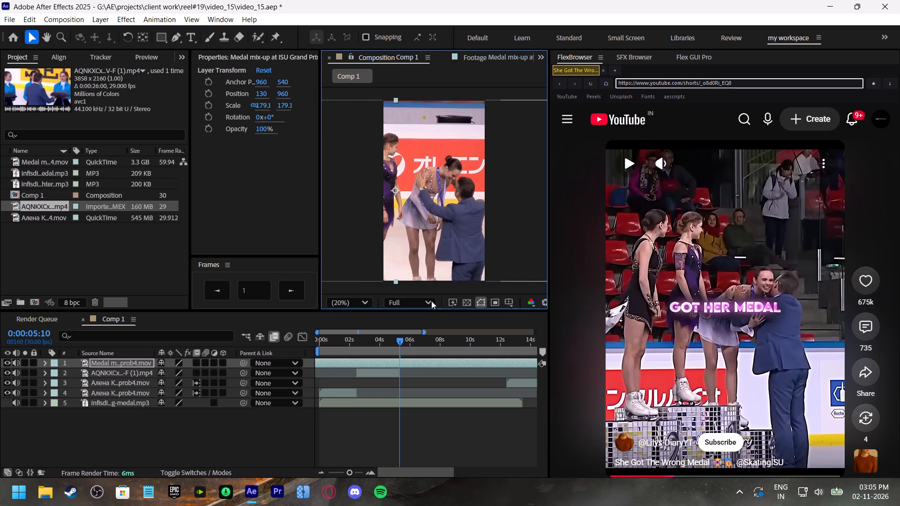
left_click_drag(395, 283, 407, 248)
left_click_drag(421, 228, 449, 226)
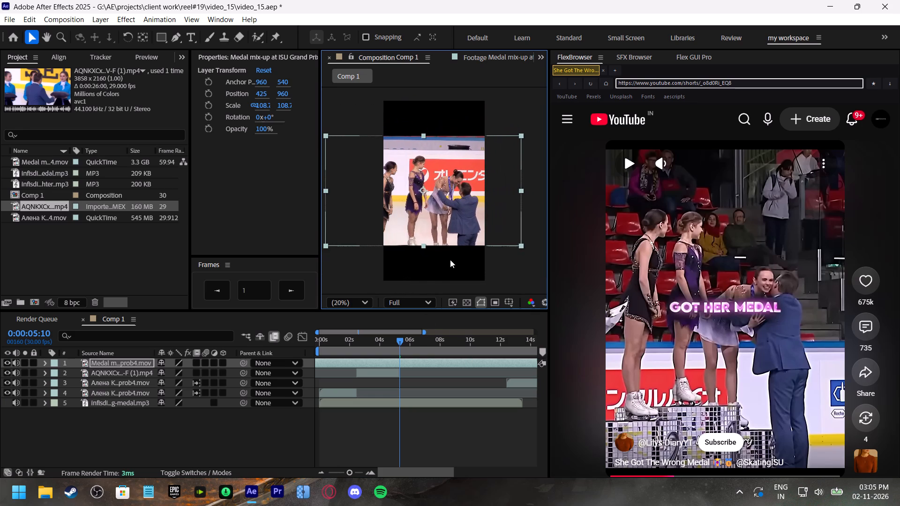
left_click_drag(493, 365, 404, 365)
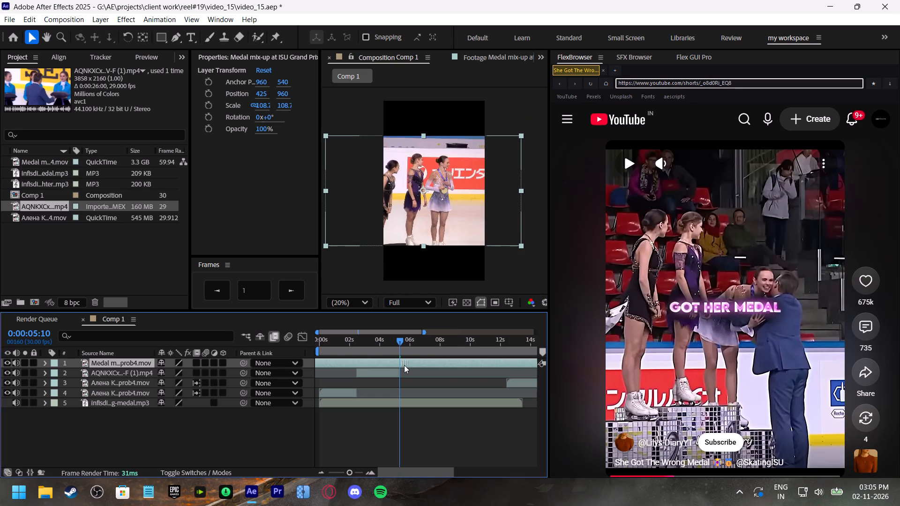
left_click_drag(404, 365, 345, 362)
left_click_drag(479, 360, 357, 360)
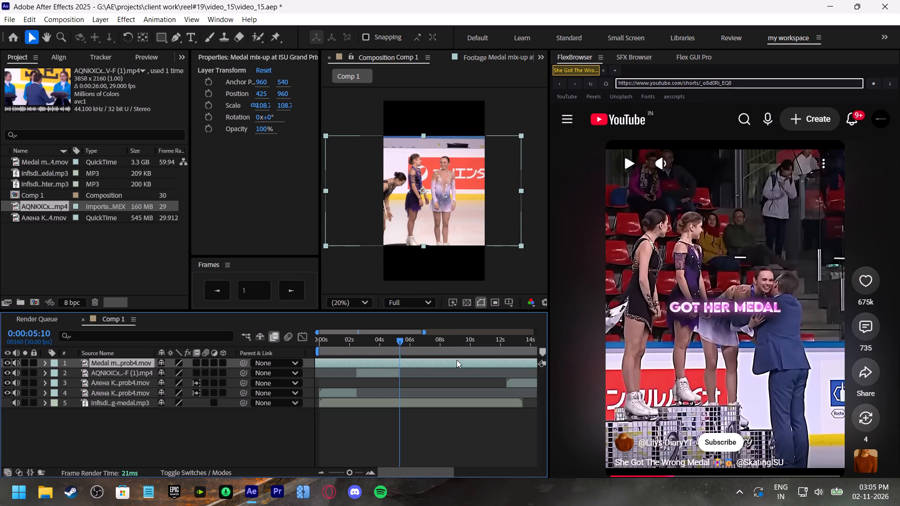
Delete the Medal mix-up layer from Comp 1.
key("BackSpace")
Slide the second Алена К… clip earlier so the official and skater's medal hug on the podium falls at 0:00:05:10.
left_click_drag(517, 373, 405, 369)
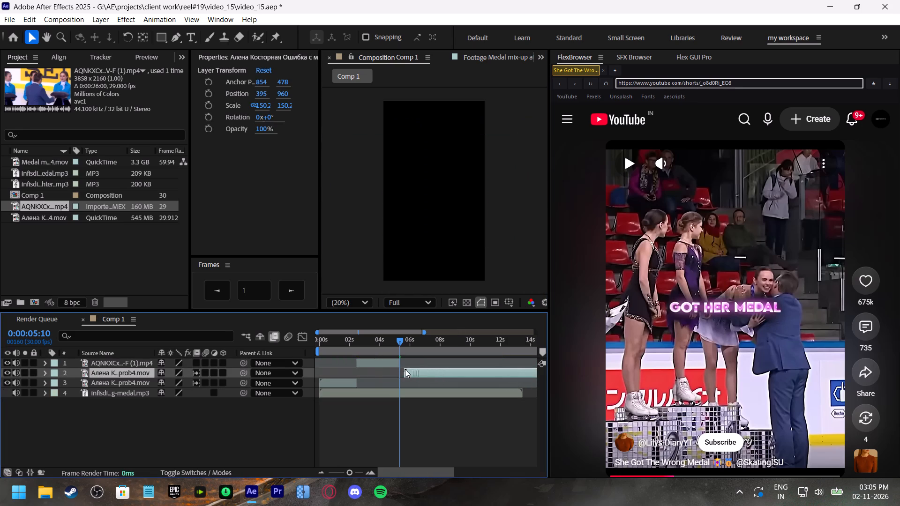
left_click_drag(405, 369, 392, 371)
left_click_drag(495, 373, 425, 376)
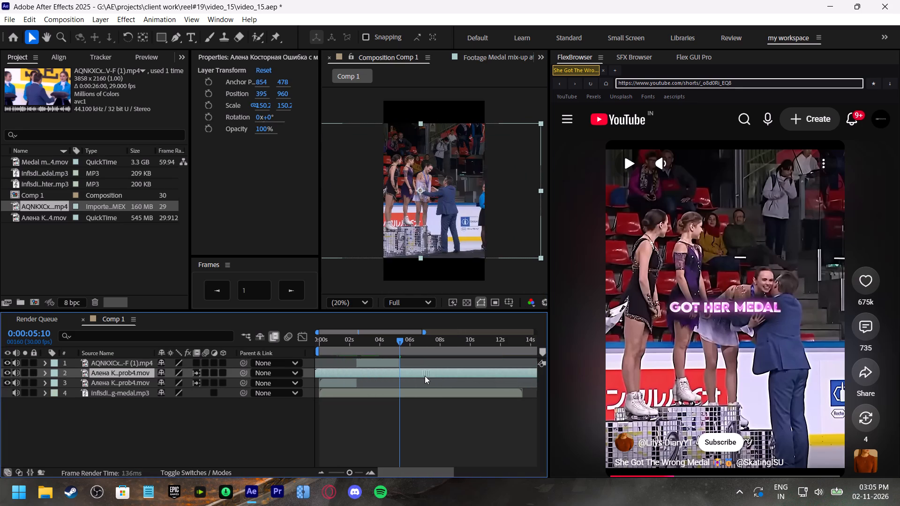
left_click_drag(425, 376, 457, 373)
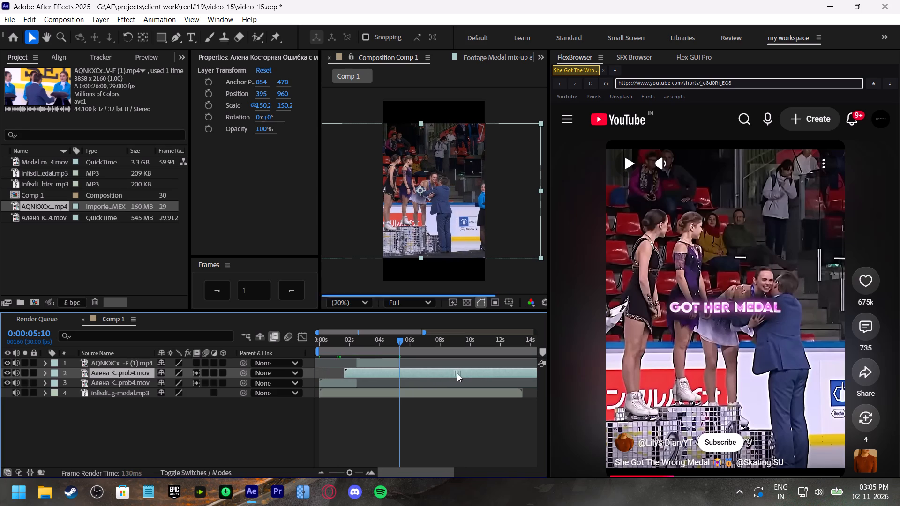
left_click_drag(457, 373, 472, 371)
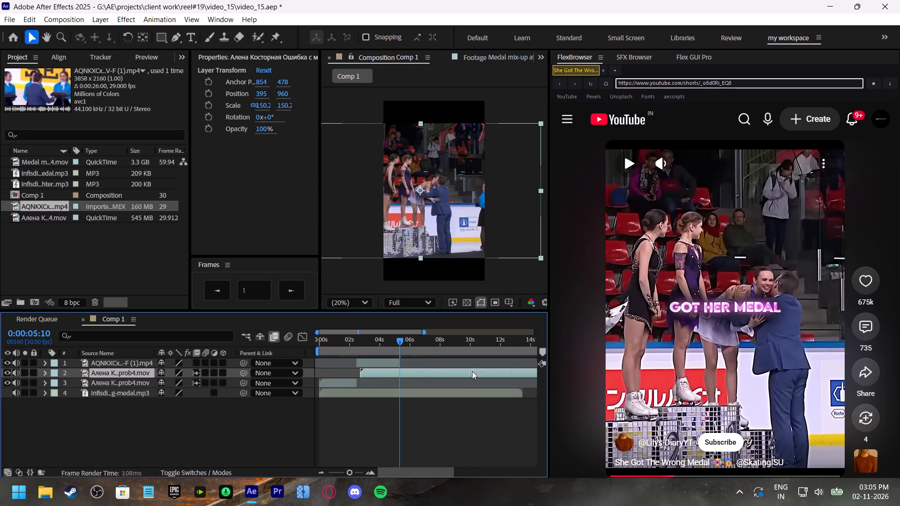
left_click_drag(472, 371, 462, 369)
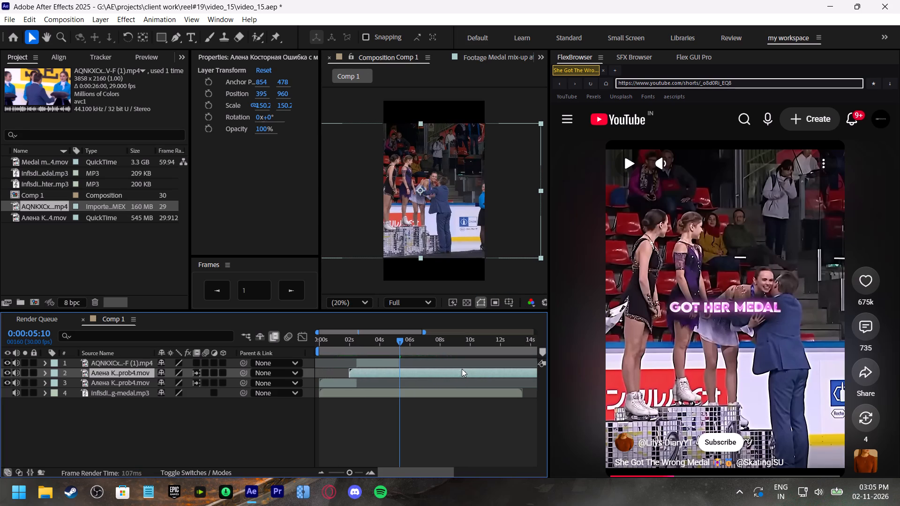
left_click_drag(462, 369, 453, 367)
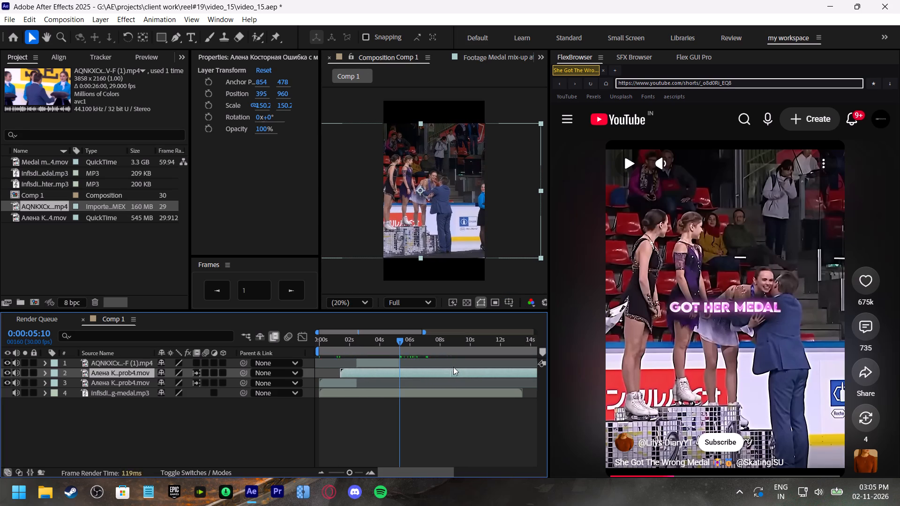
left_click_drag(453, 367, 469, 369)
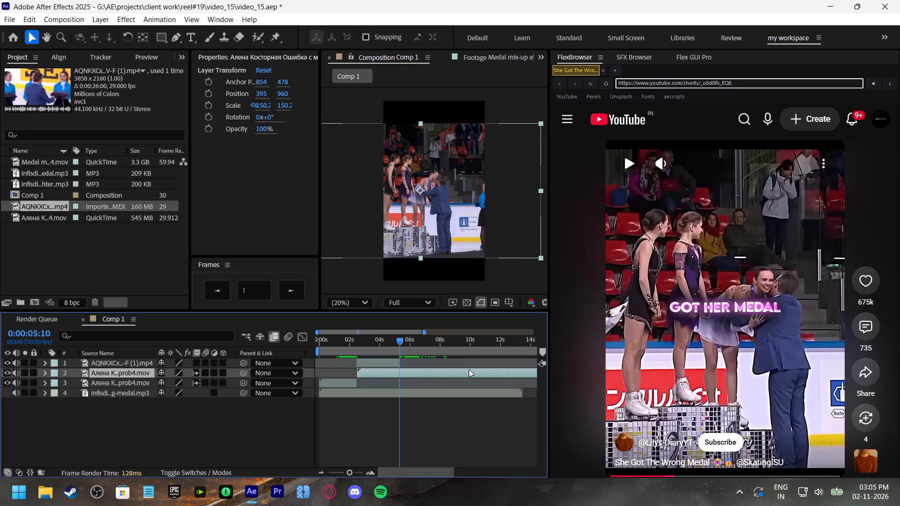
left_click_drag(469, 369, 476, 368)
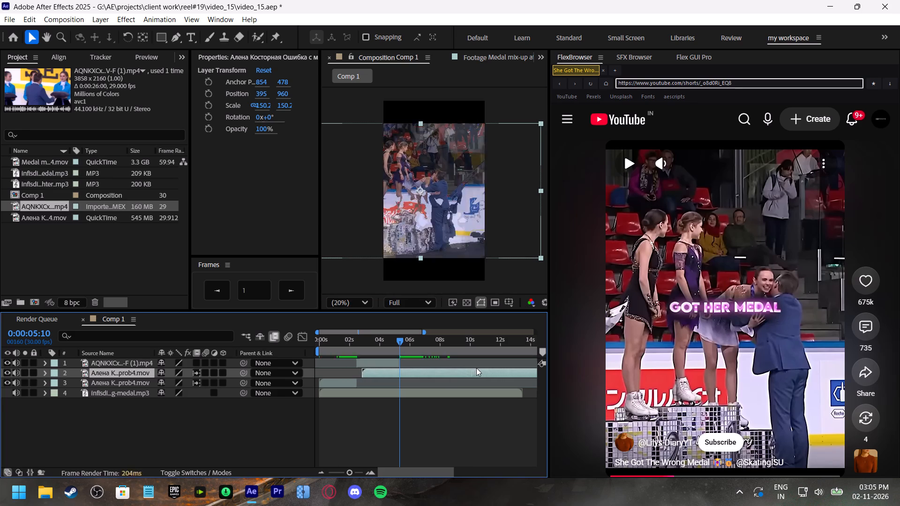
left_click_drag(476, 368, 466, 366)
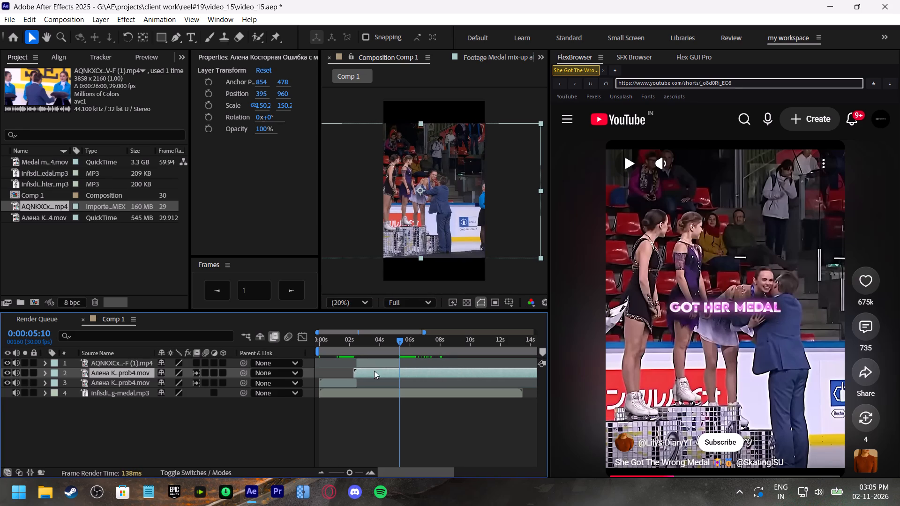
left_click_drag(353, 373, 395, 380)
left_click(375, 339)
key("space")
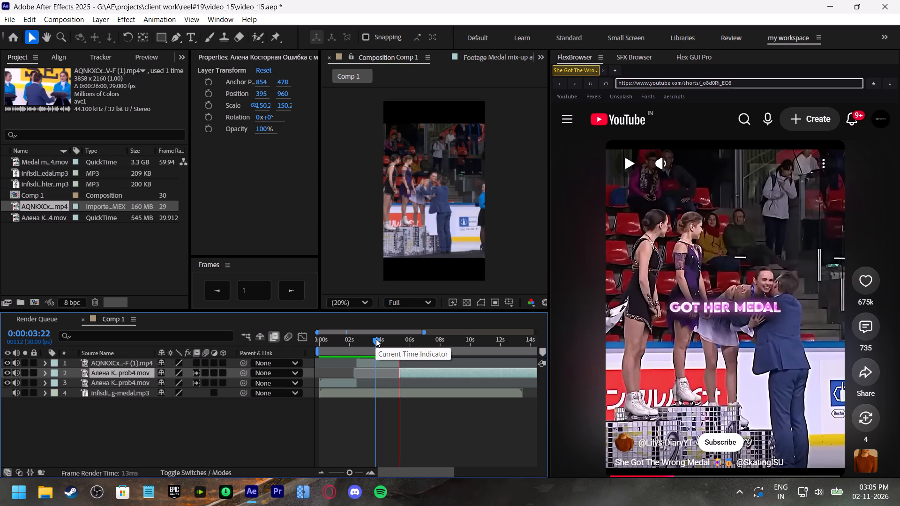
left_click(377, 339)
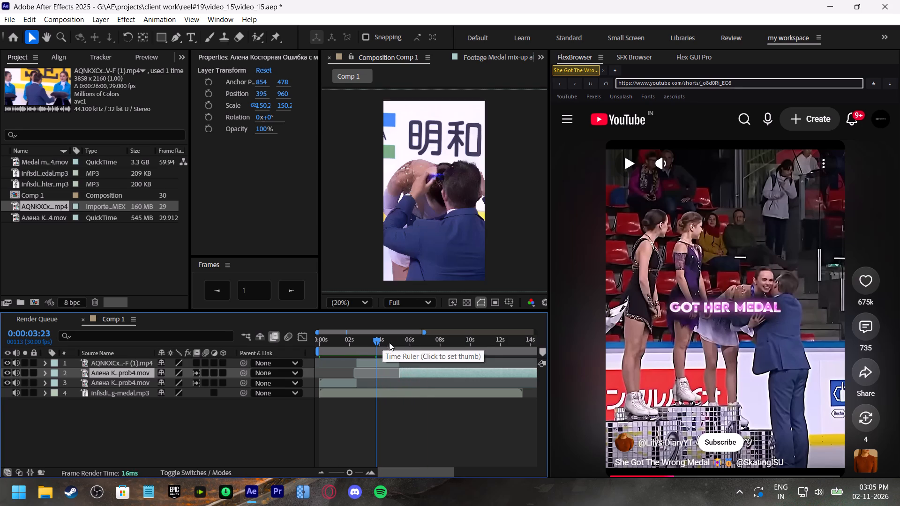
left_click(412, 341)
left_click(425, 372)
left_click_drag(459, 237, 472, 238)
left_click_drag(430, 259, 435, 286)
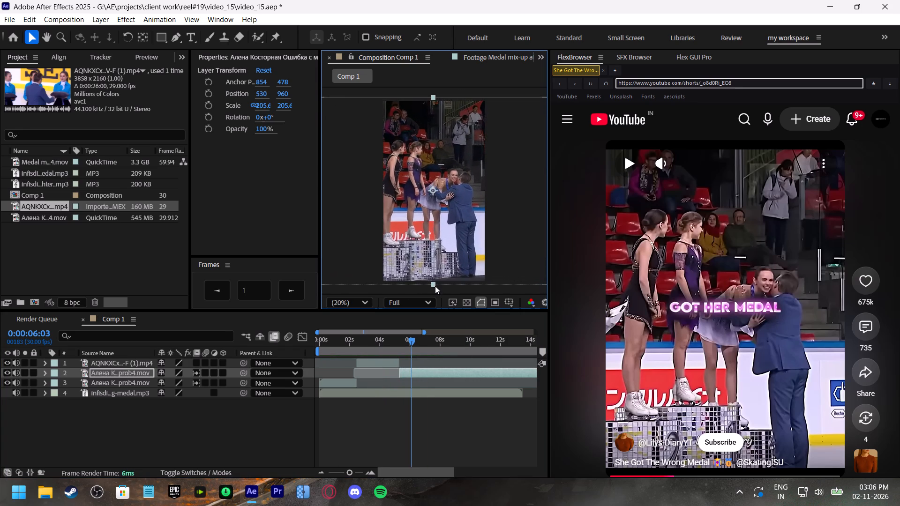
left_click_drag(435, 286, 436, 282)
left_click_drag(463, 253, 467, 253)
Save the project and play back the cut into the podium hug shot from 0:00:04:16.
left_click(388, 341)
key("ctrl+s")
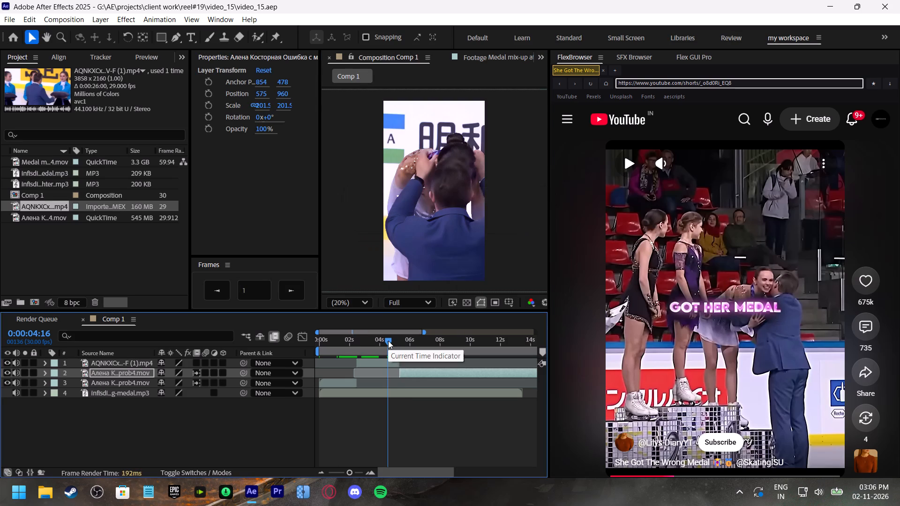
key("space")
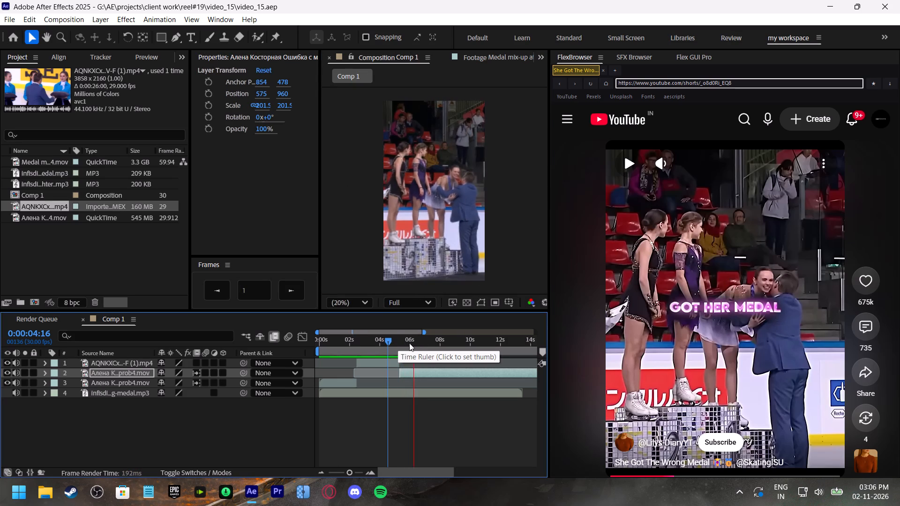
left_click(410, 343)
Mute the audio of all three video layers, leaving the MP3 layer's sound on, and preview the podium shot.
left_click_drag(19, 362, 16, 380)
key("space")
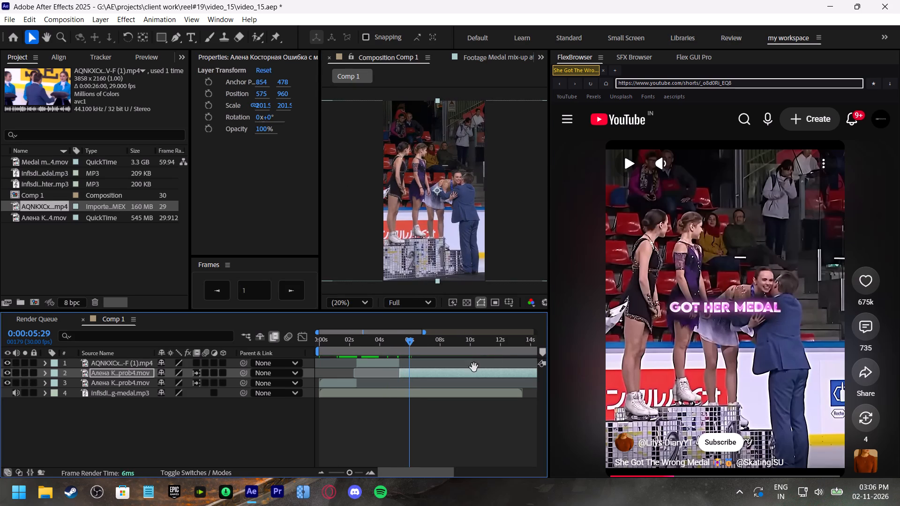
left_click(426, 337)
Play the reference Short up to the girls looking at the medal, and compare with comp playback from 0:00:05:24.
left_click(697, 305)
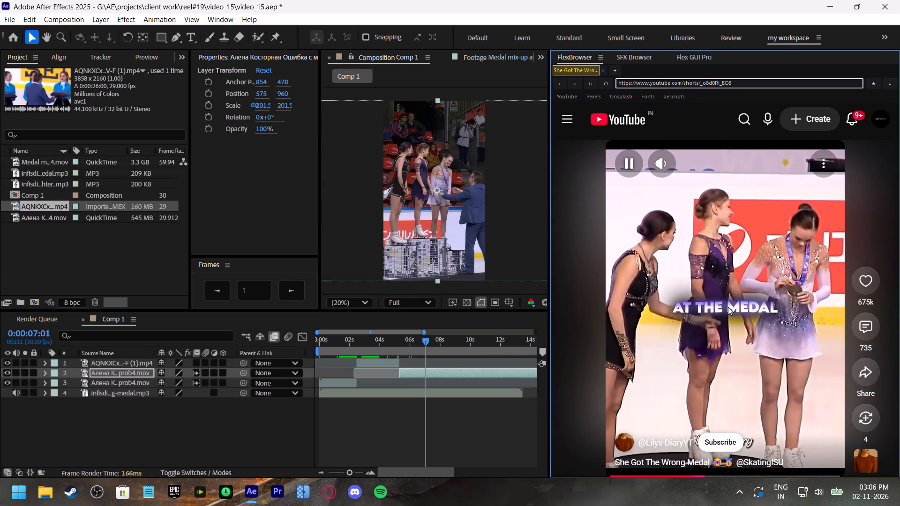
left_click(728, 307)
left_click(406, 342)
key("space")
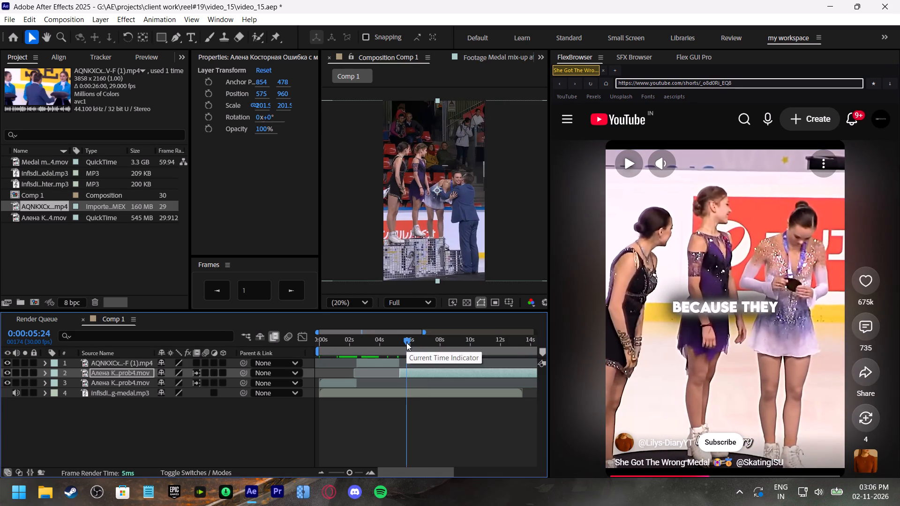
left_click(421, 343)
key("space")
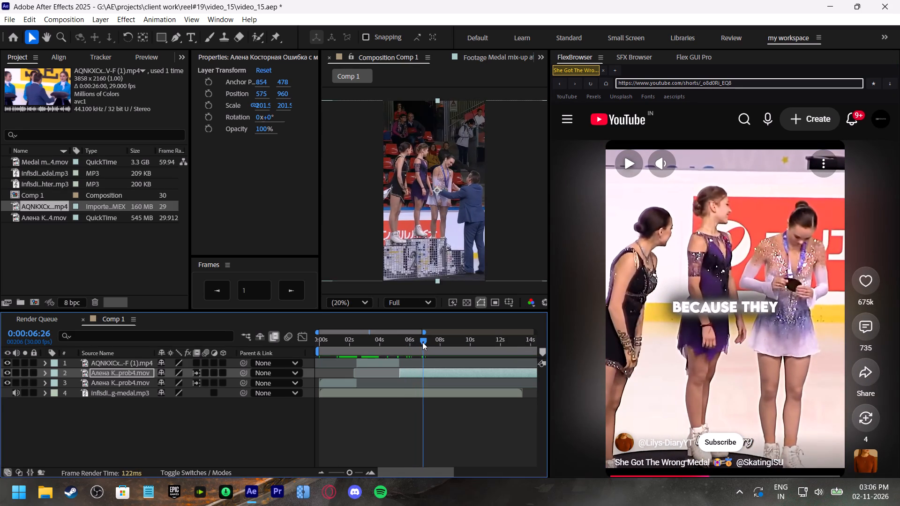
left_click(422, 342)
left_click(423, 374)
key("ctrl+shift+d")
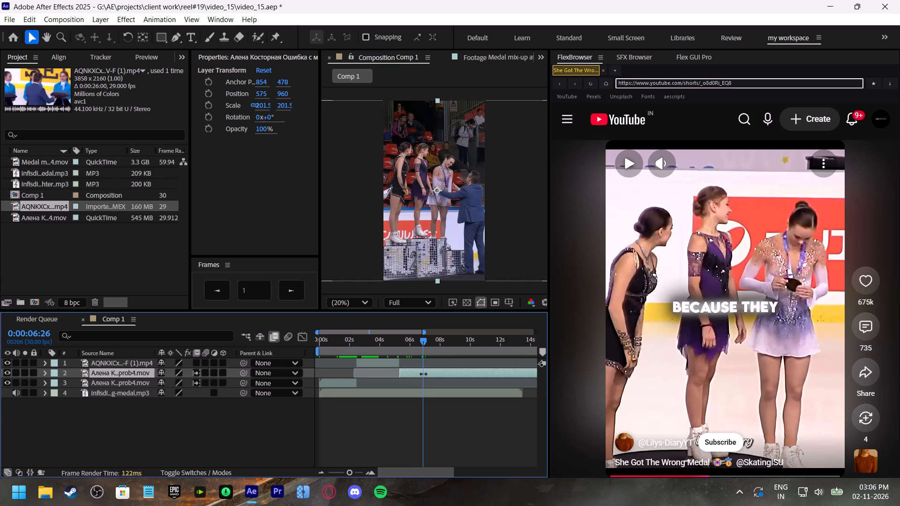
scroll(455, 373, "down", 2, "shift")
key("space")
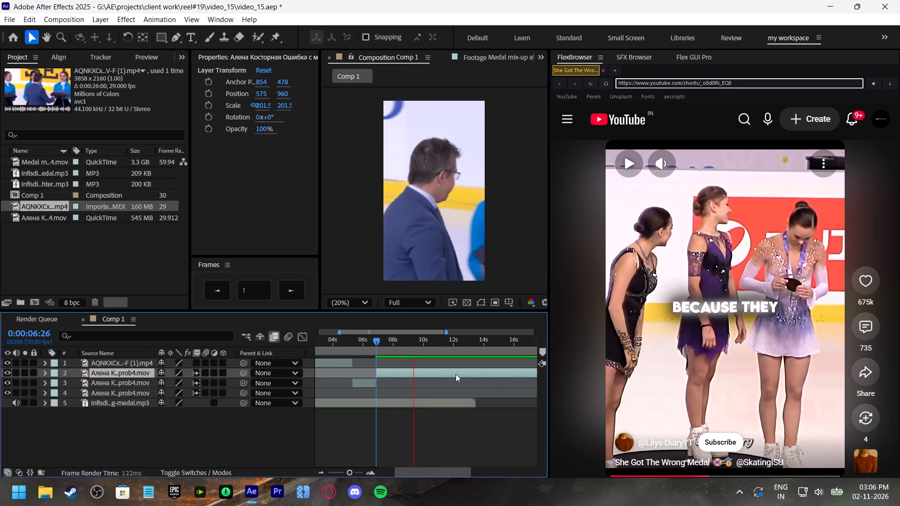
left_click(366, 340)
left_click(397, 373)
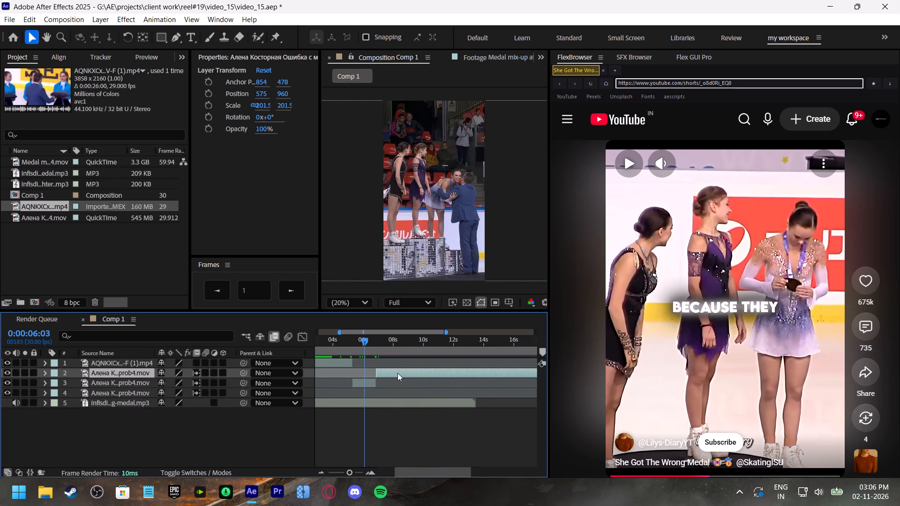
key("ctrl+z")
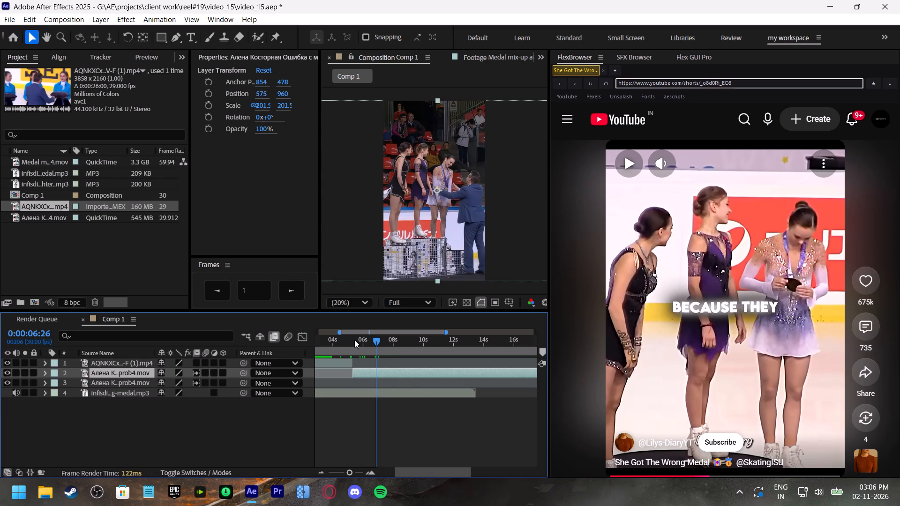
left_click(354, 340)
key("space")
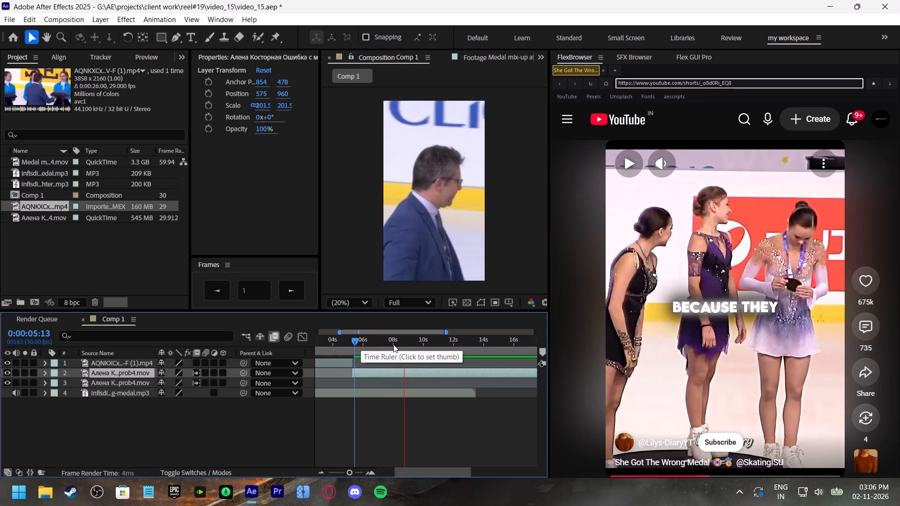
left_click_drag(393, 344, 412, 367)
key("space")
left_click(410, 341)
left_click(422, 372)
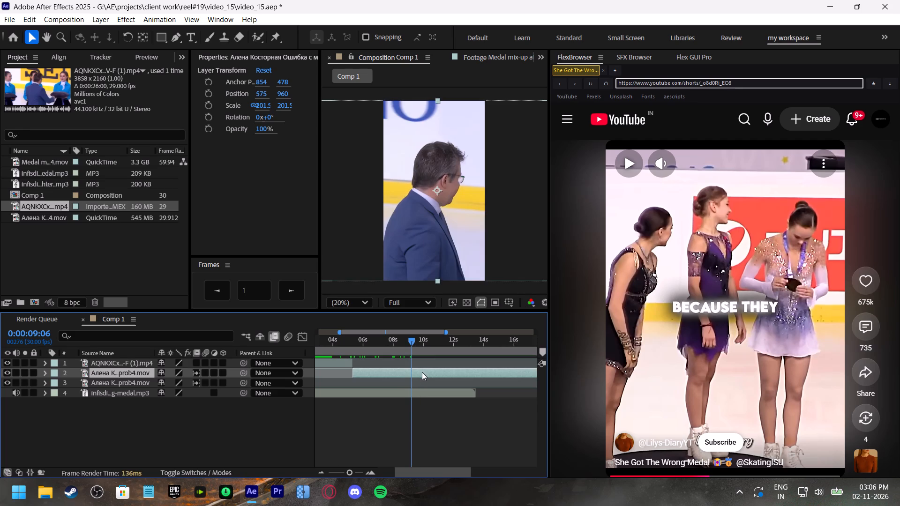
key("ctrl+shift+d")
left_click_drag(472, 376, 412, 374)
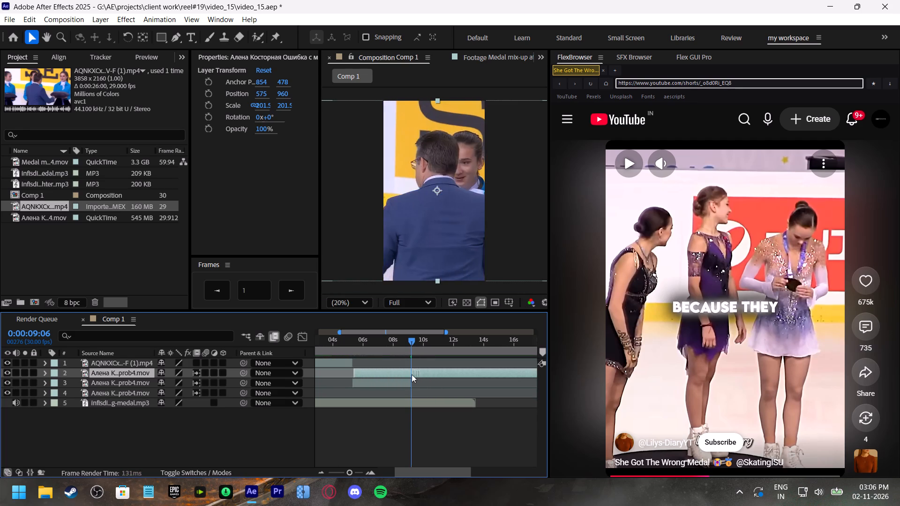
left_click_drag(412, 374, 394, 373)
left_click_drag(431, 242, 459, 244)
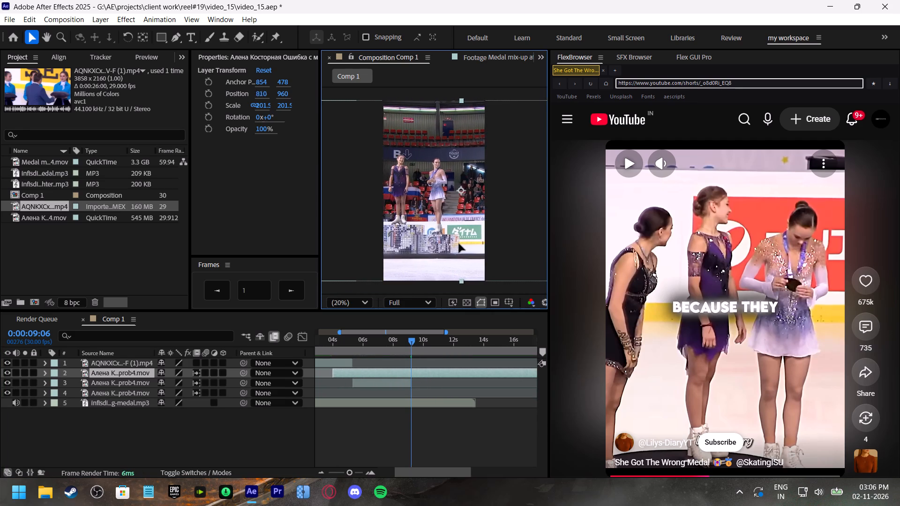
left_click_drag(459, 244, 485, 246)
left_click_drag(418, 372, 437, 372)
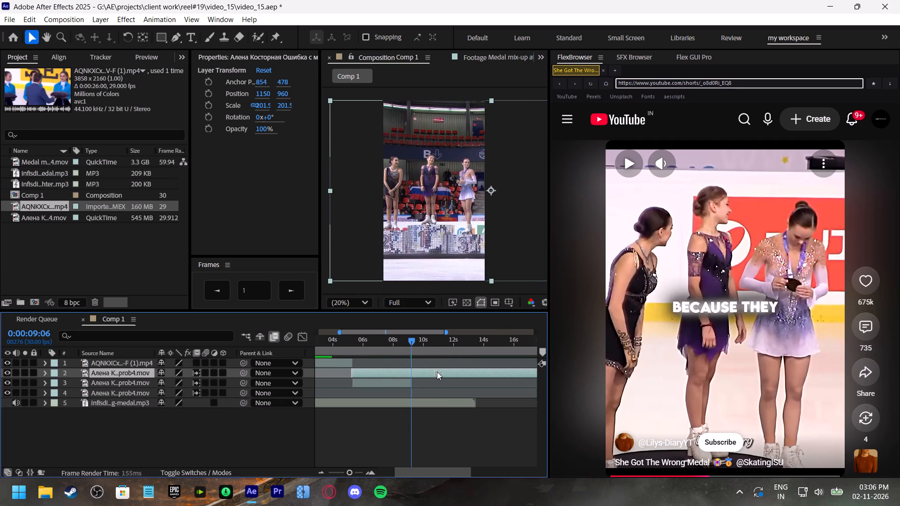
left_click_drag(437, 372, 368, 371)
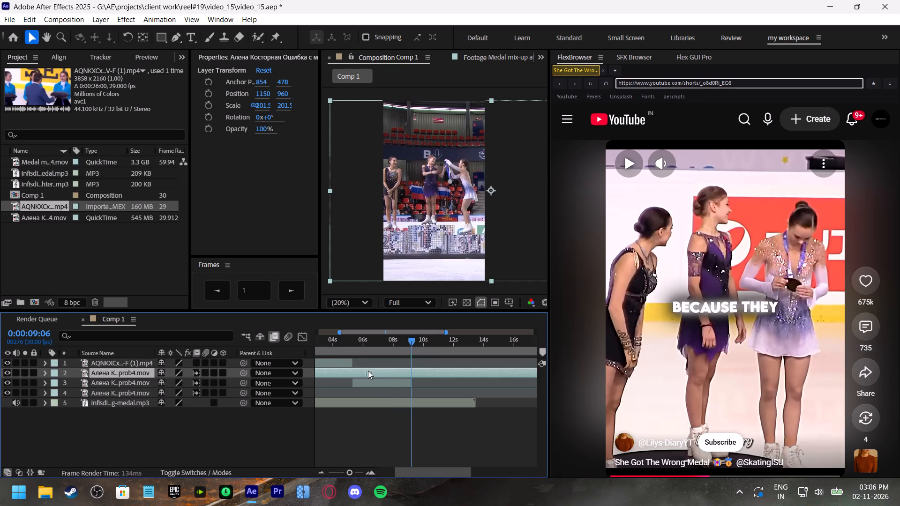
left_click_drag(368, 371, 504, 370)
left_click(441, 370)
key("BackSpace")
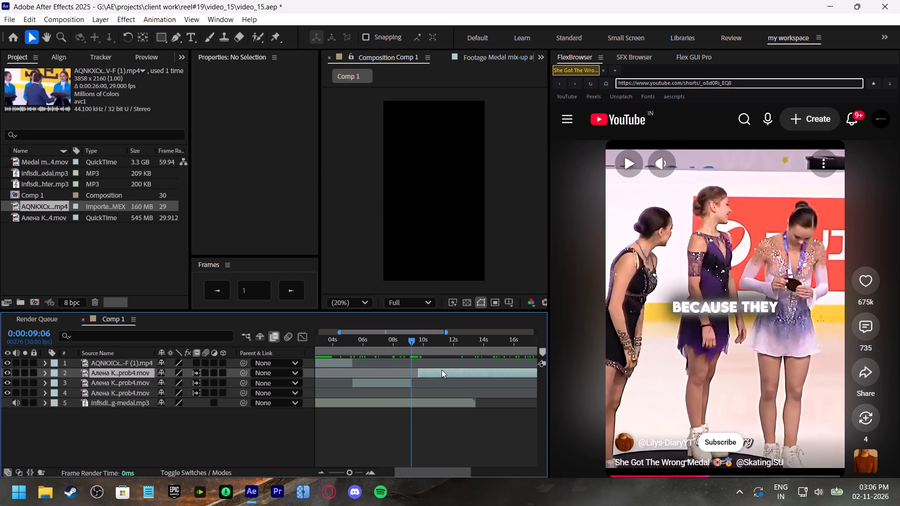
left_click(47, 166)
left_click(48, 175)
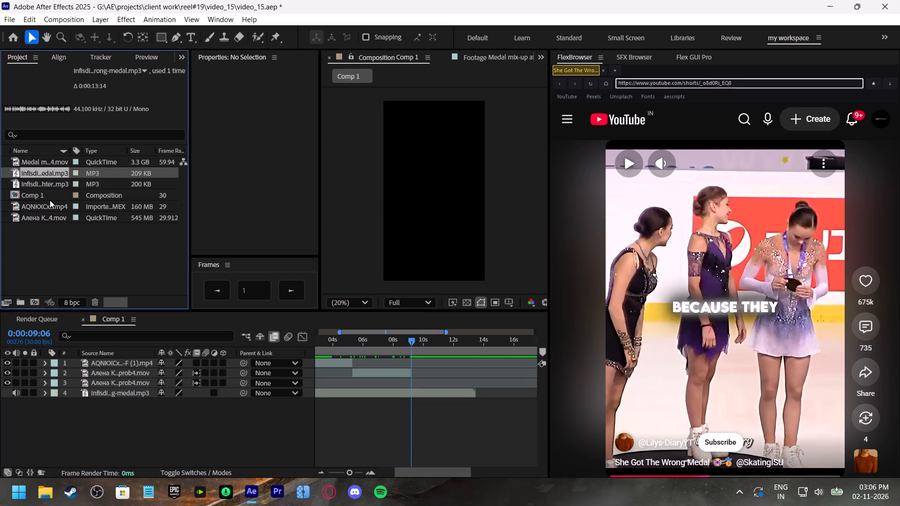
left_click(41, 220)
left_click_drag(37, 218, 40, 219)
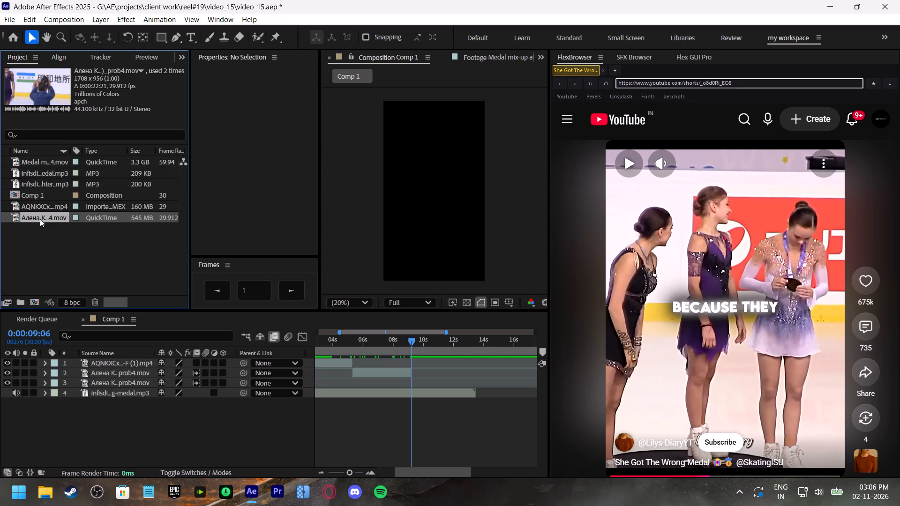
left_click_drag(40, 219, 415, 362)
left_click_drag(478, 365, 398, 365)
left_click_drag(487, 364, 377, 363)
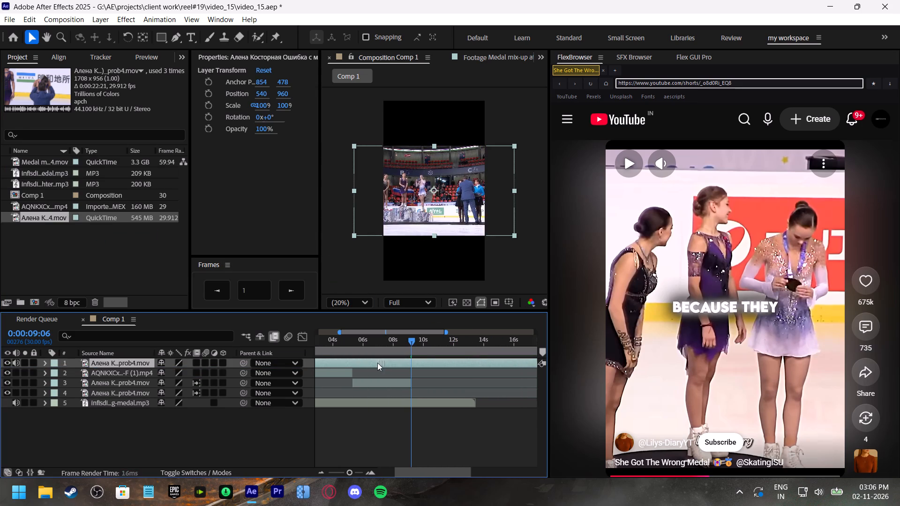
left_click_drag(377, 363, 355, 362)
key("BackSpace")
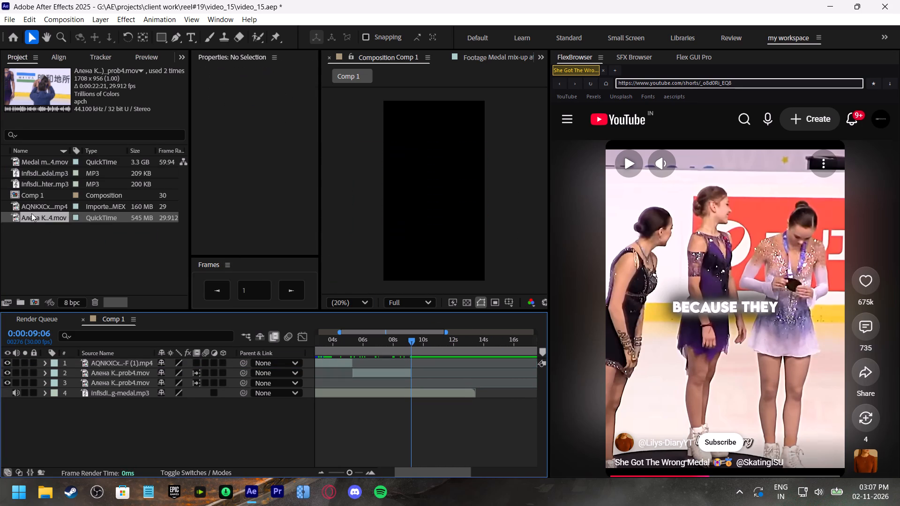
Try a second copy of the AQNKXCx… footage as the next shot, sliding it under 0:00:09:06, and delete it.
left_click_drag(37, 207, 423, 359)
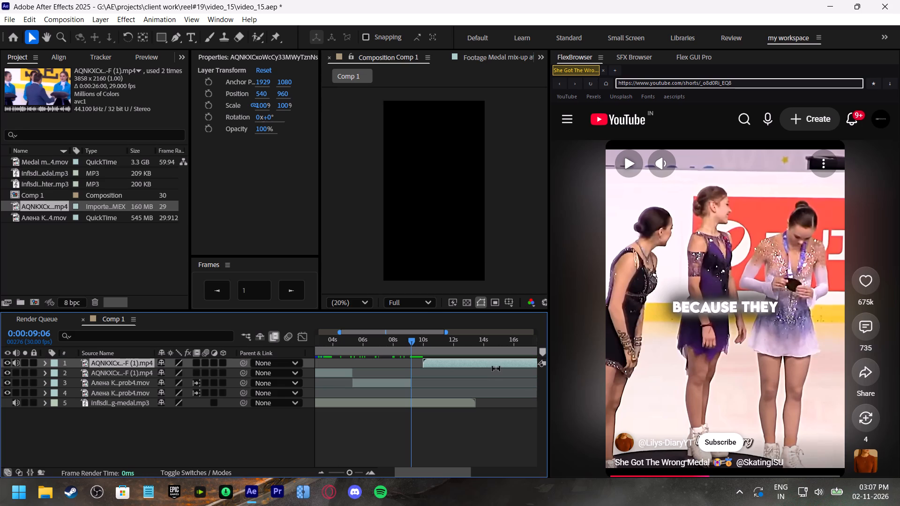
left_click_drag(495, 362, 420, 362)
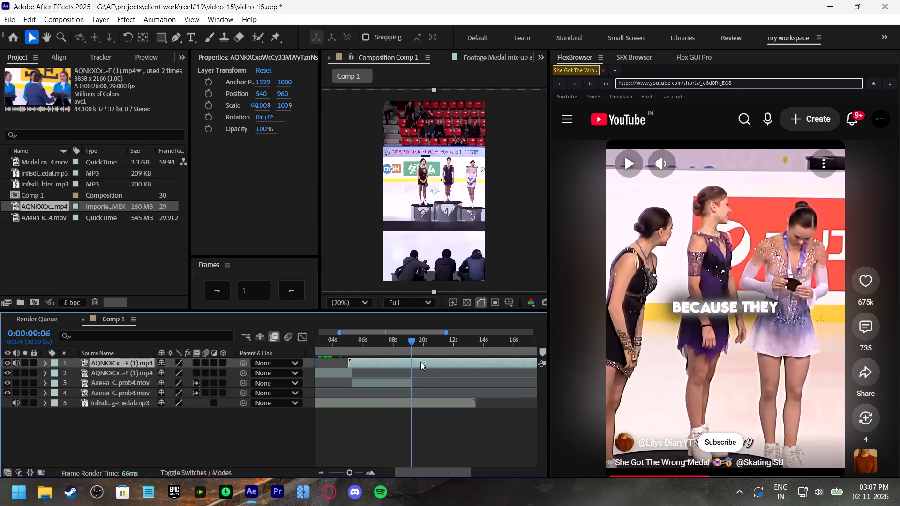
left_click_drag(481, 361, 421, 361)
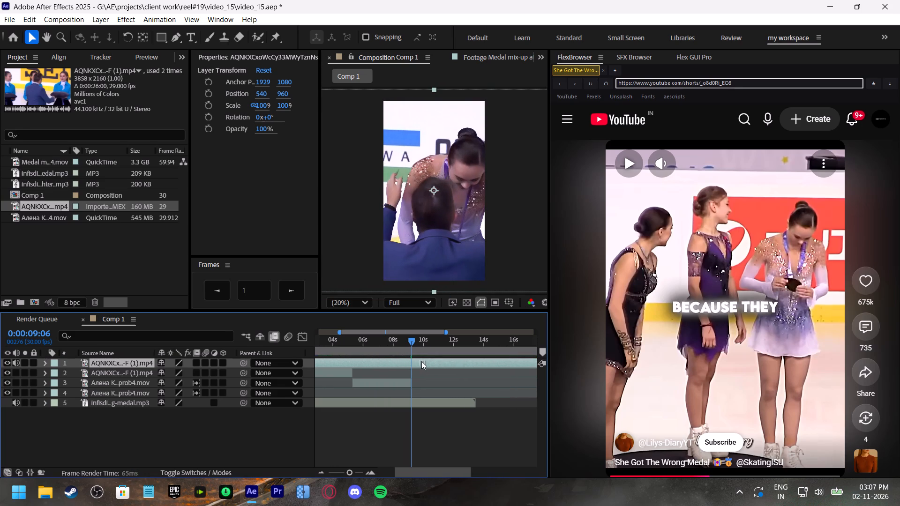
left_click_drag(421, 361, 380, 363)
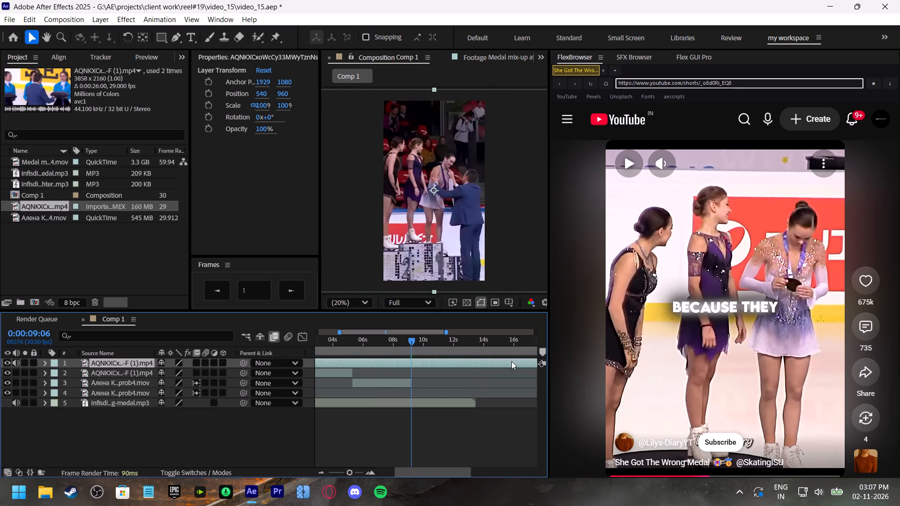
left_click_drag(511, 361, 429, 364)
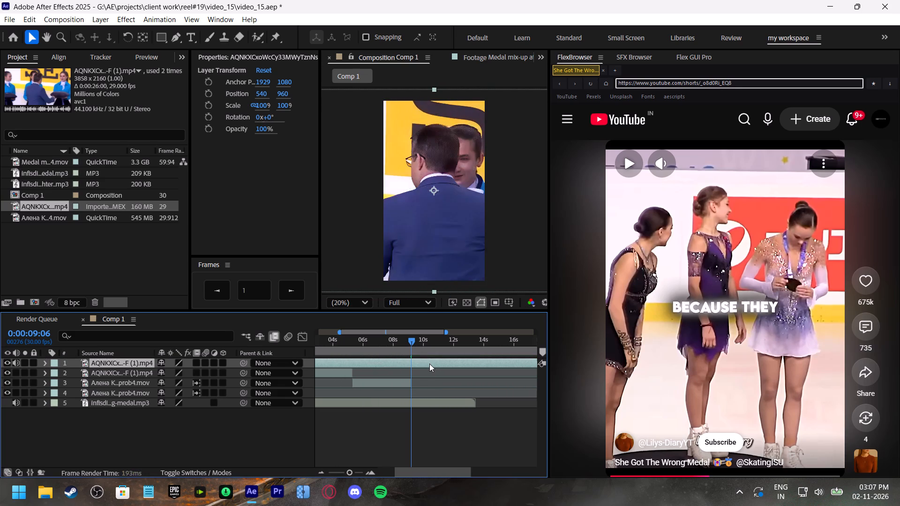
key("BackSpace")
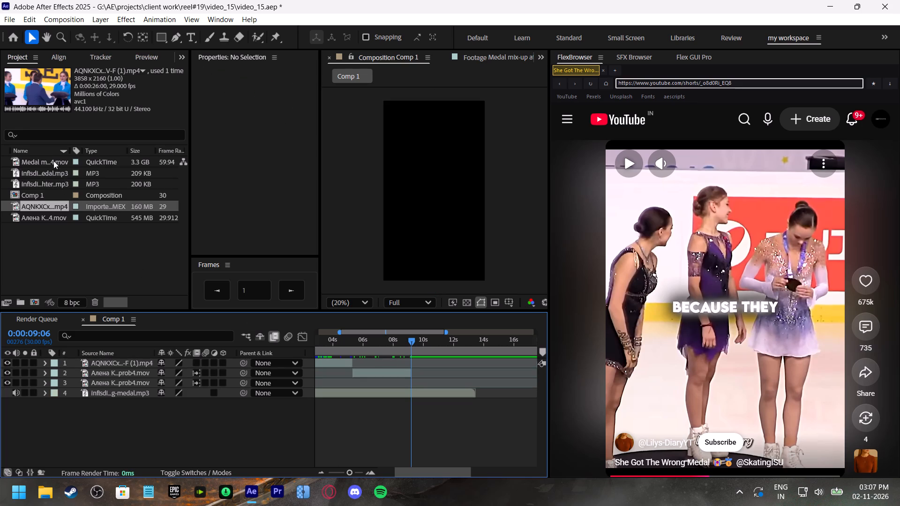
Add the Medal mix-up footage as the top layer and slide it so the three skaters watching the medal appear at 0:00:09:06.
left_click(53, 161)
left_click_drag(44, 162, 421, 360)
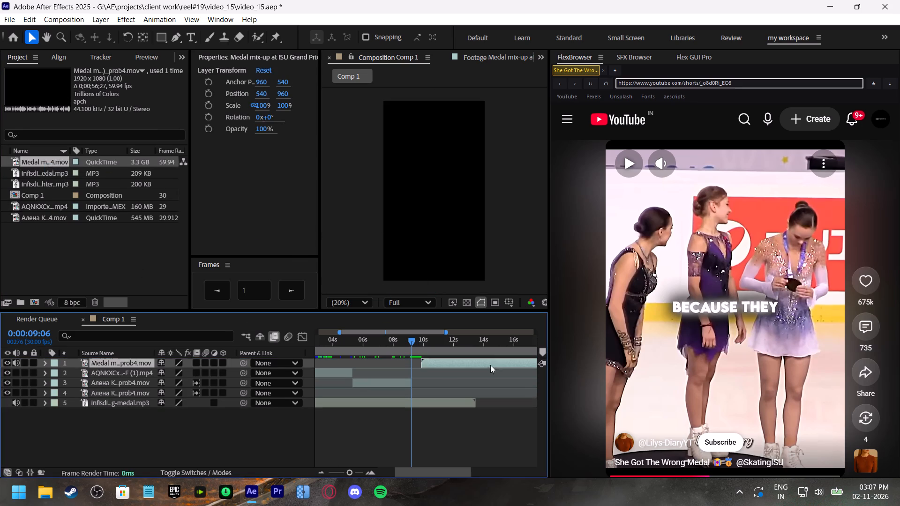
left_click_drag(498, 361, 395, 364)
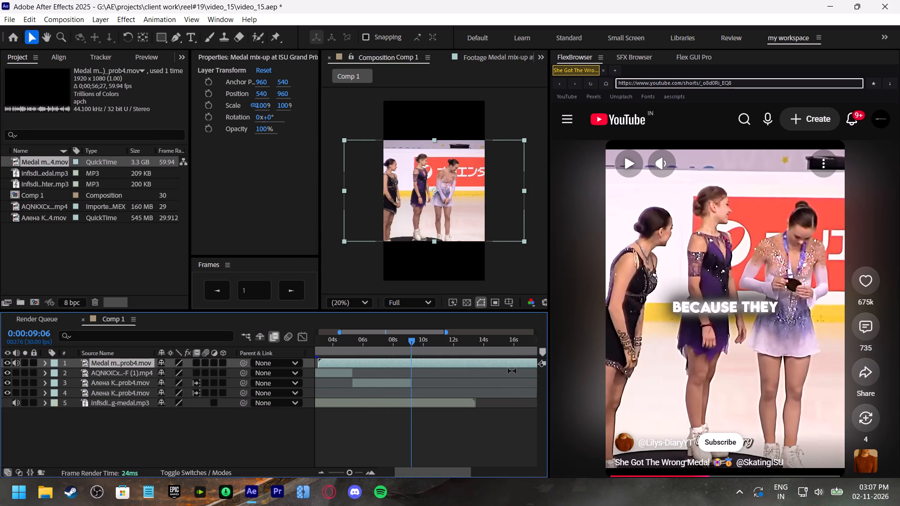
left_click_drag(517, 363, 433, 364)
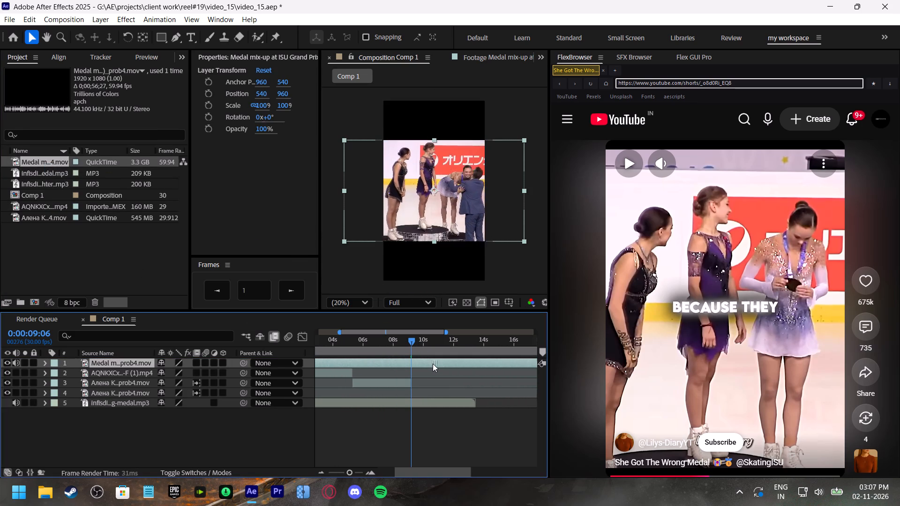
left_click_drag(433, 364, 385, 363)
left_click_drag(505, 361, 494, 362)
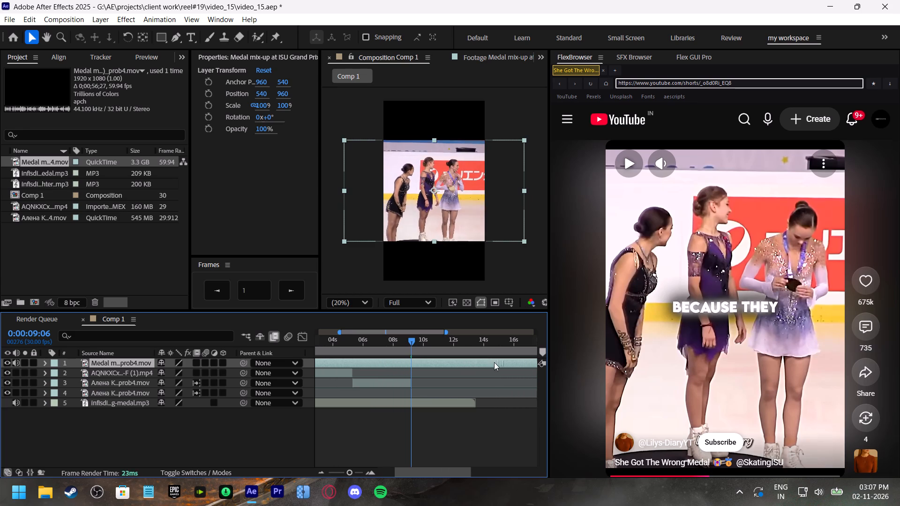
left_click_drag(494, 362, 501, 365)
left_click_drag(455, 366, 462, 366)
Split the Medal mix-up clip at 0:00:09:06 and delete the part before the cut.
key("ctrl+shift+d")
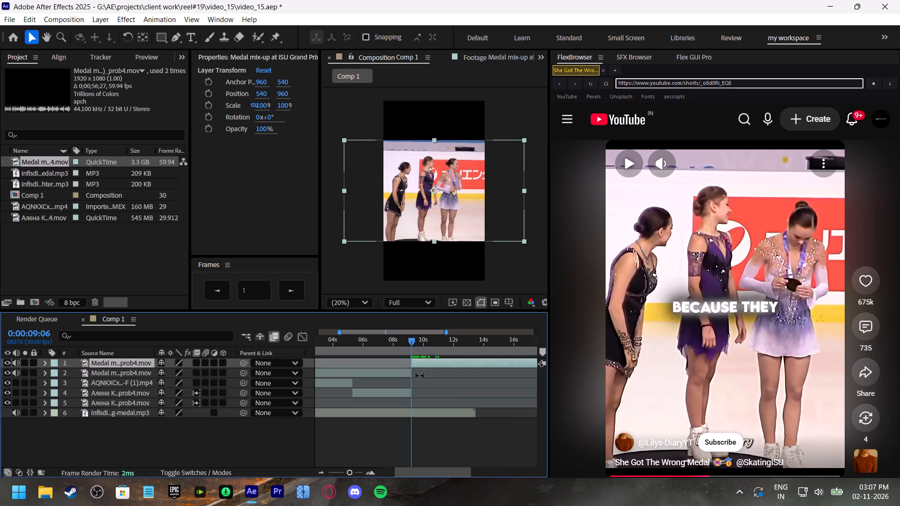
left_click(403, 375)
key("BackSpace")
Preview the cut into the Medal mix-up shot from 0:00:07:16, mute that clip's audio, and play it again from 0:00:08:13.
left_click(401, 342)
key("v")
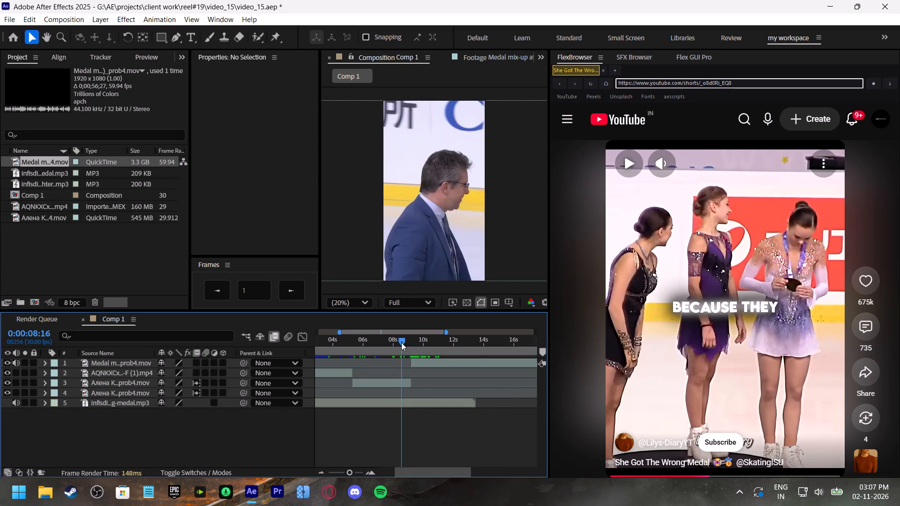
left_click(386, 341)
key("space")
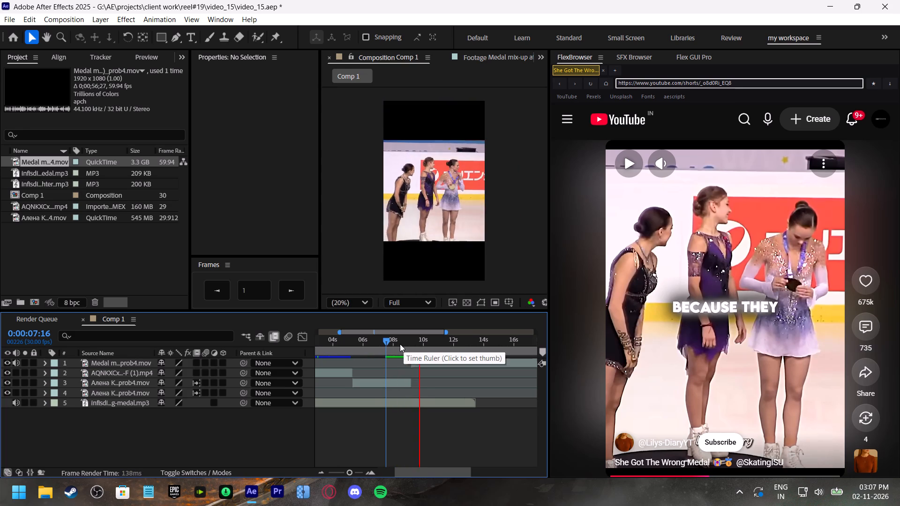
left_click(400, 344)
left_click(18, 362)
key("space")
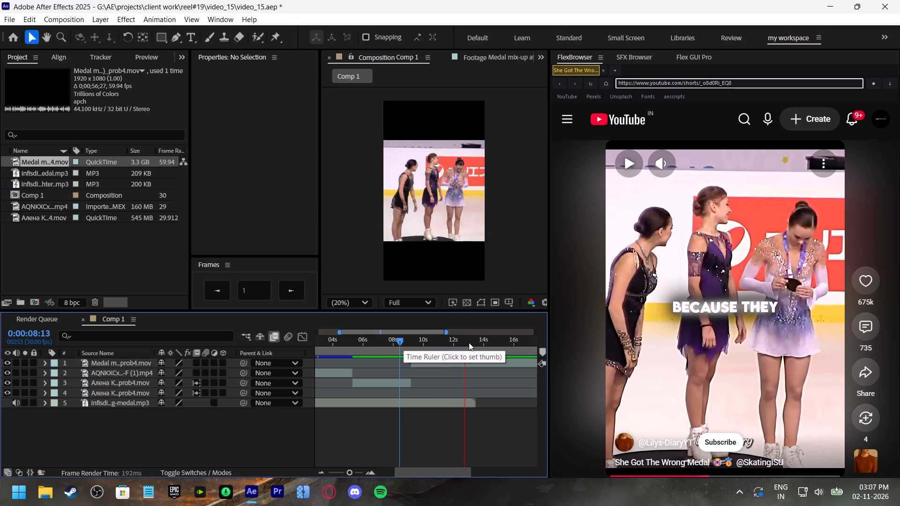
Scale the Medal mix-up clip to about 182.4% to fill the frame, checking it at 0:00:13:13.
left_click_drag(470, 342, 475, 345)
left_click(463, 360)
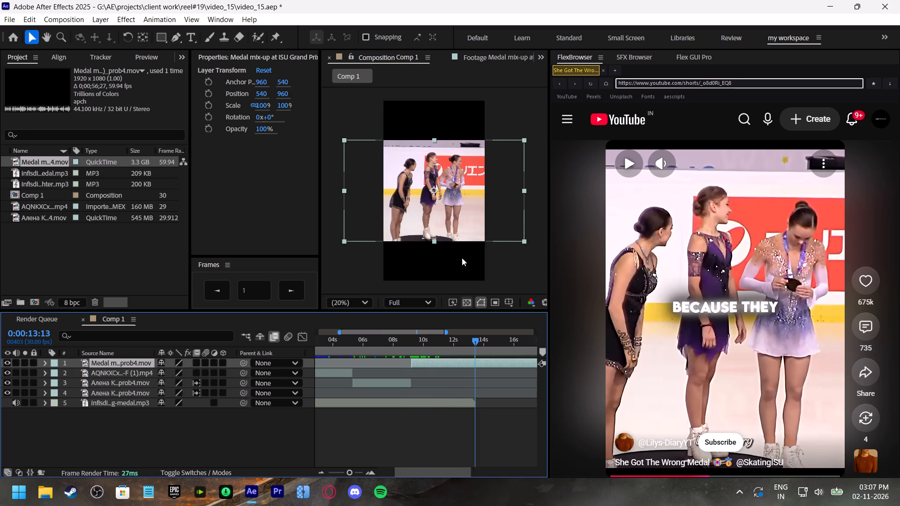
left_click_drag(436, 240, 451, 279)
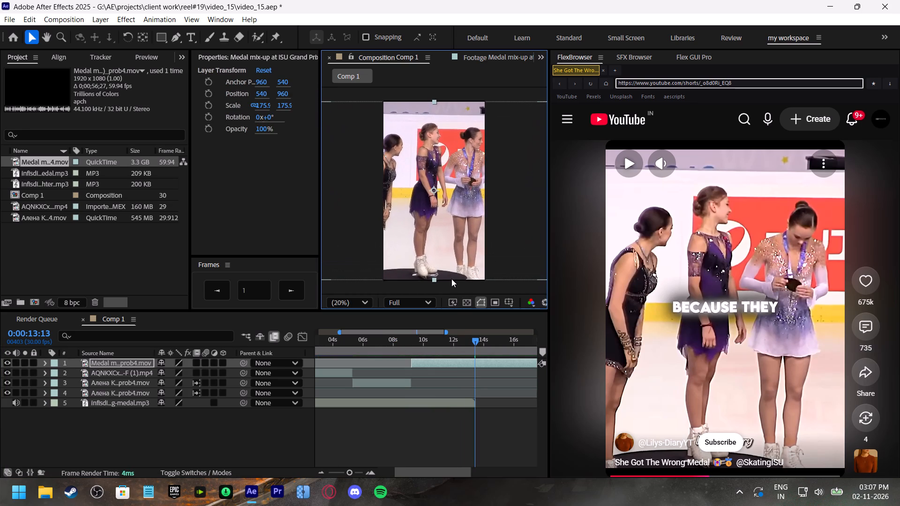
left_click_drag(451, 279, 454, 280)
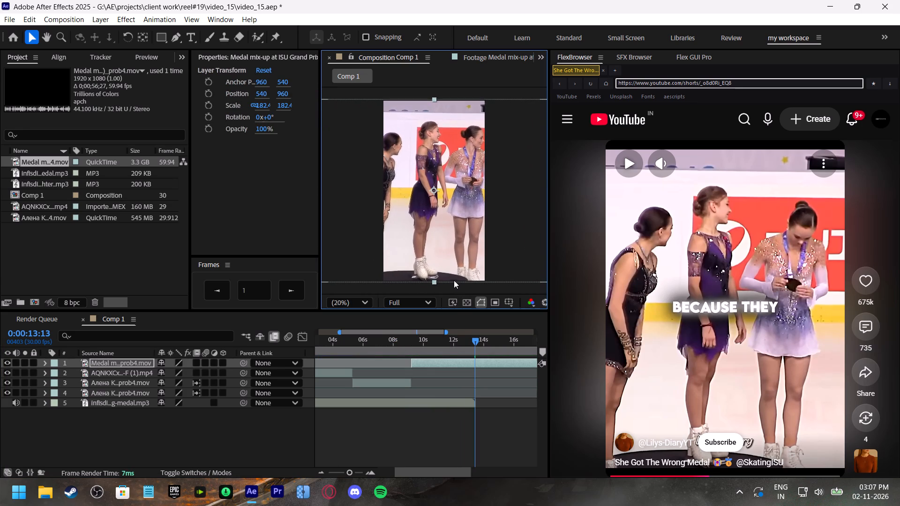
Reduce the Medal mix-up clip's scale to about 177%, place it at position 550, 960, and preview the framing from 0:00:08:13.
left_click_drag(454, 280, 454, 280)
left_click(466, 253)
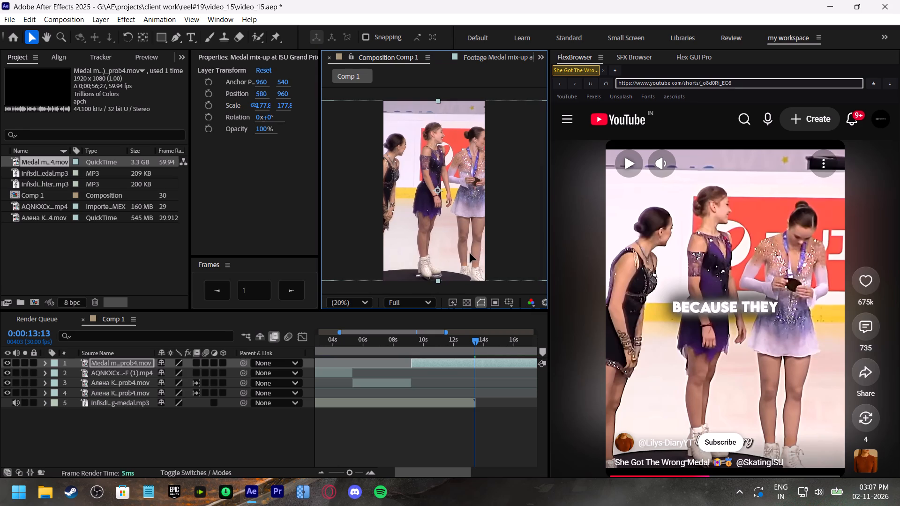
left_click(399, 339)
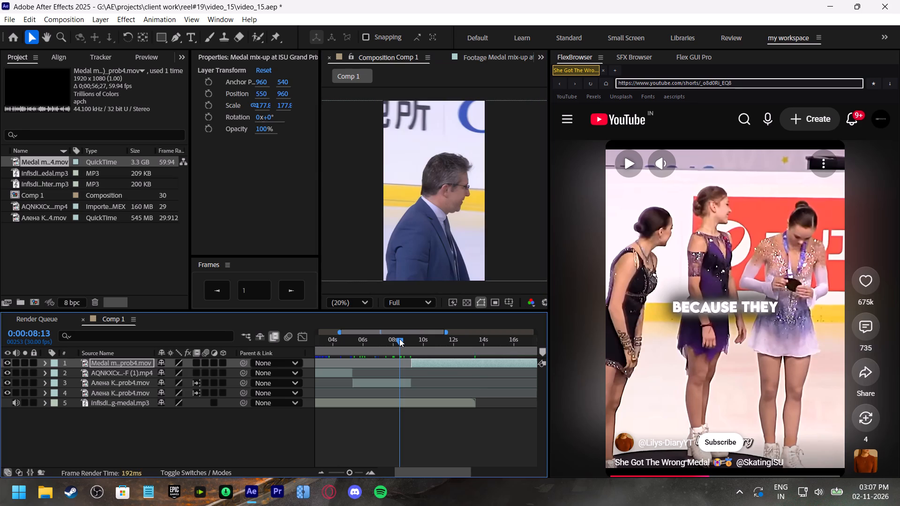
key("space")
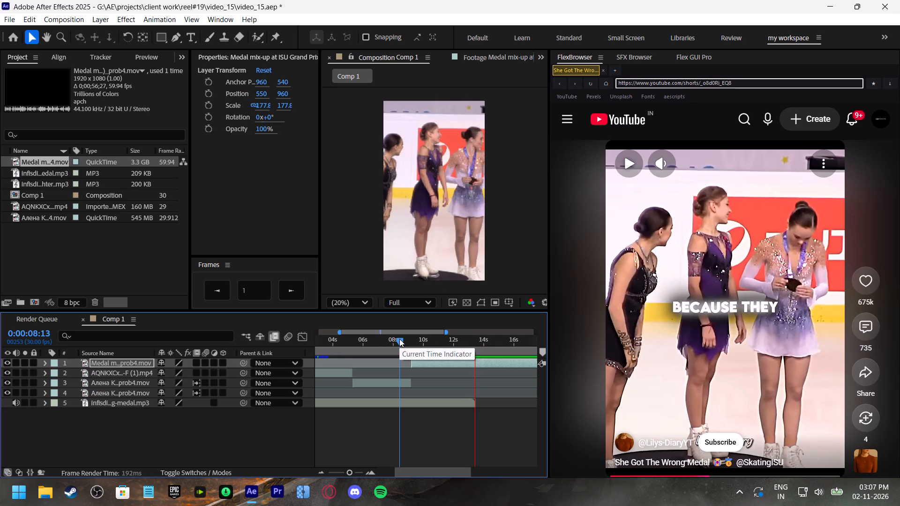
left_click(470, 340)
Add the laughter voiceover as the bottom layer, starting where the medal voiceover ends, preview the join from 0:00:13:03, and save the project.
left_click(46, 176)
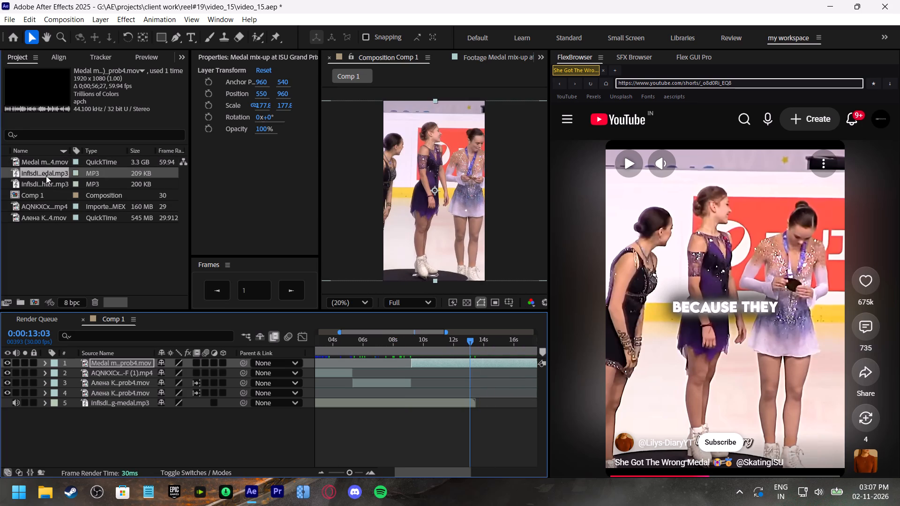
left_click(44, 185)
left_click_drag(38, 184, 470, 412)
left_click_drag(481, 415, 487, 415)
key("space")
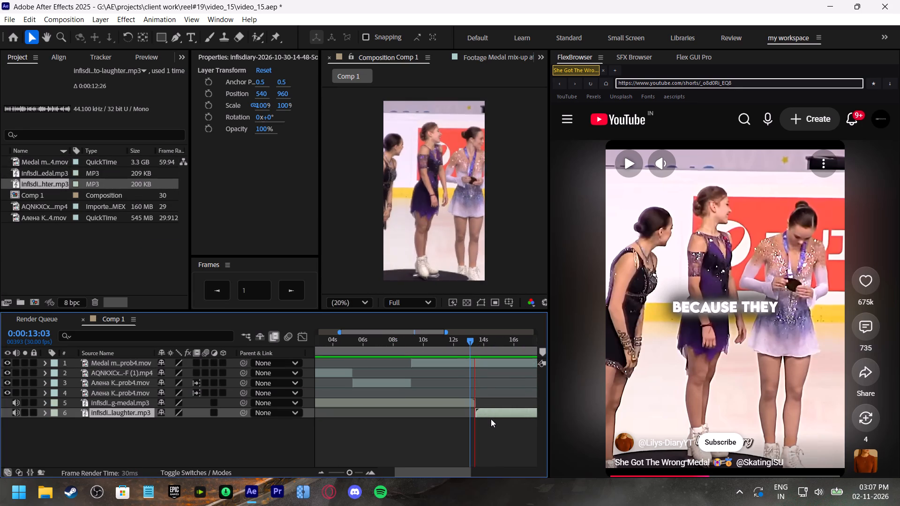
scroll(492, 421, "down", 3, "shift")
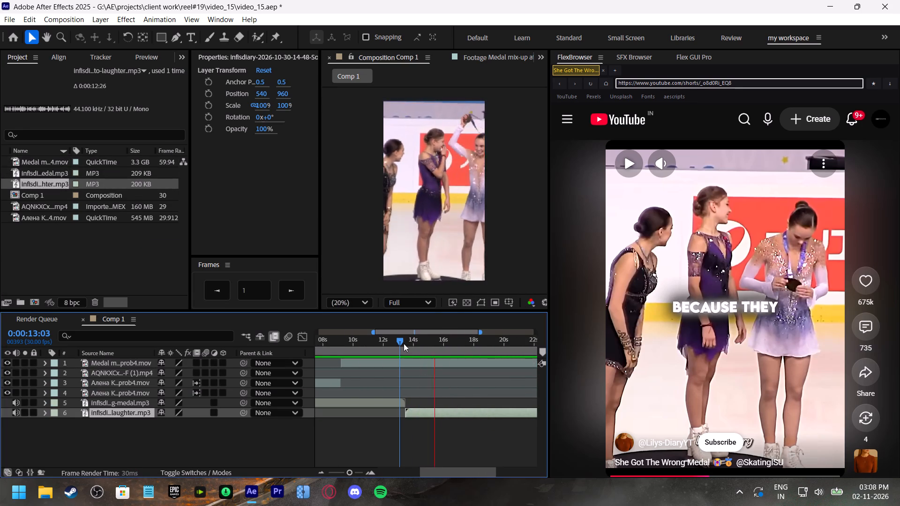
left_click(398, 339)
key("ctrl+s")
left_click(722, 322)
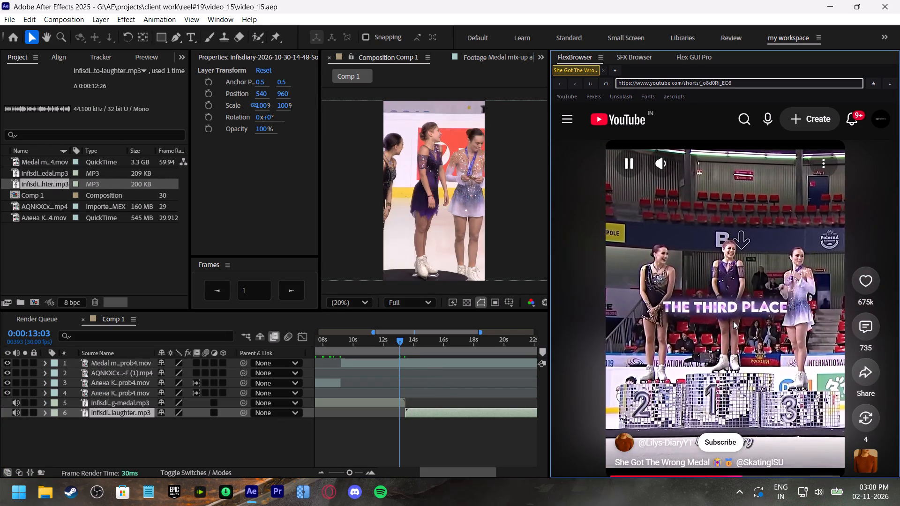
left_click(733, 321)
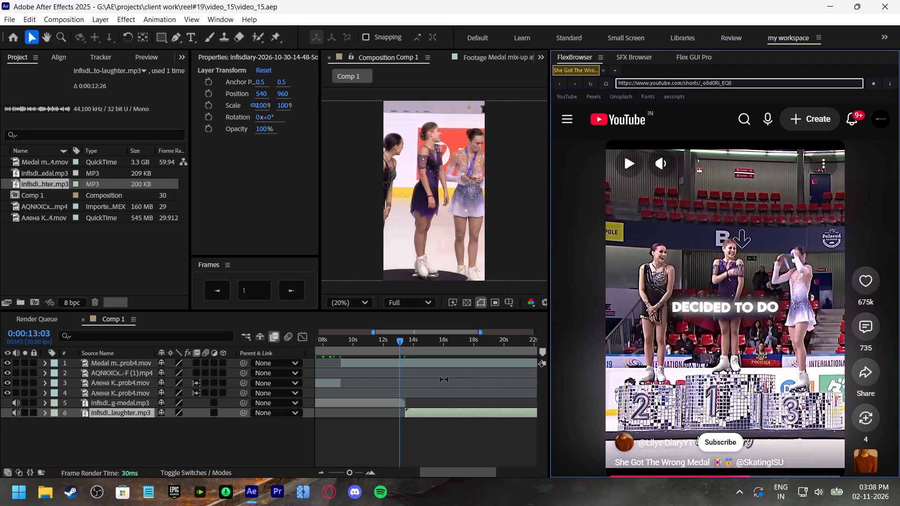
left_click(412, 360)
left_click(324, 382)
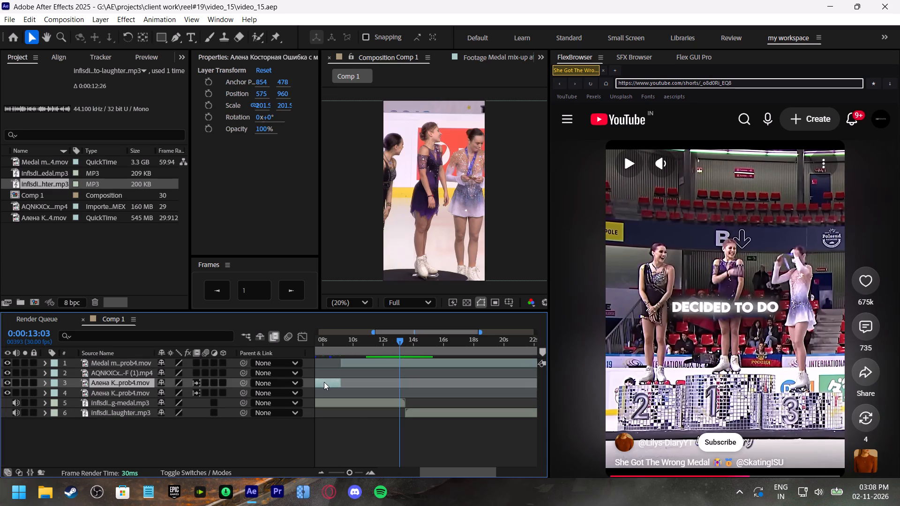
key("ctrl+d")
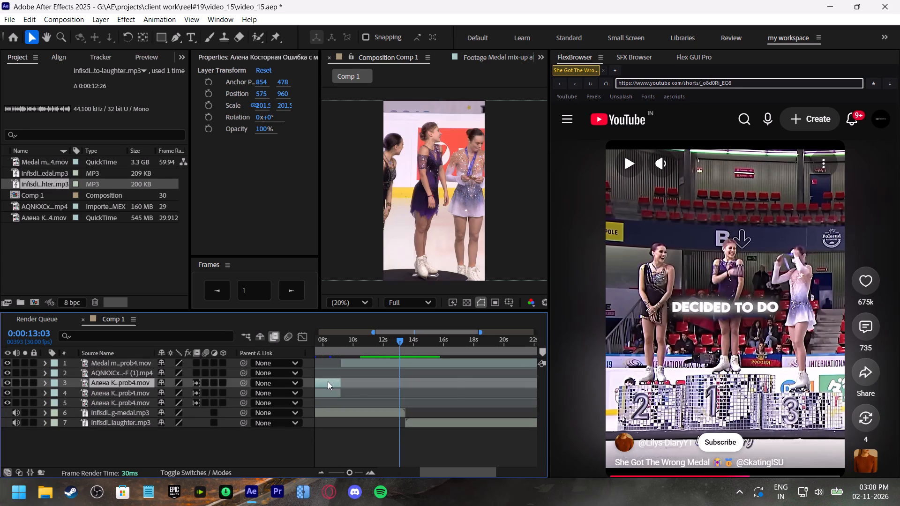
left_click_drag(328, 381, 431, 385)
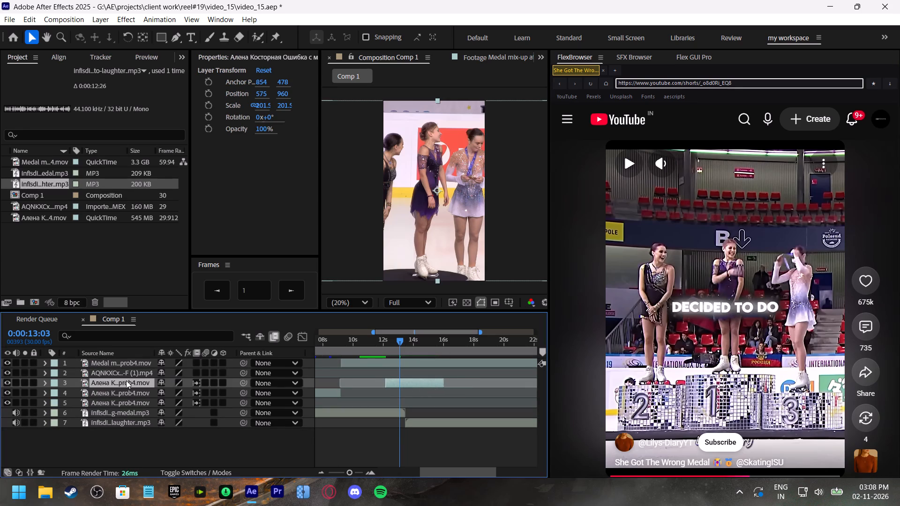
left_click_drag(136, 379, 138, 360)
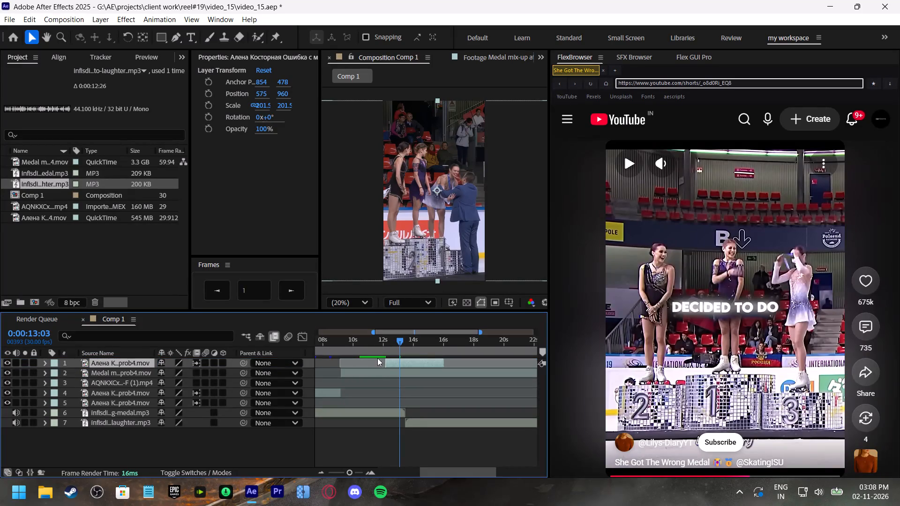
left_click_drag(448, 364, 761, 360)
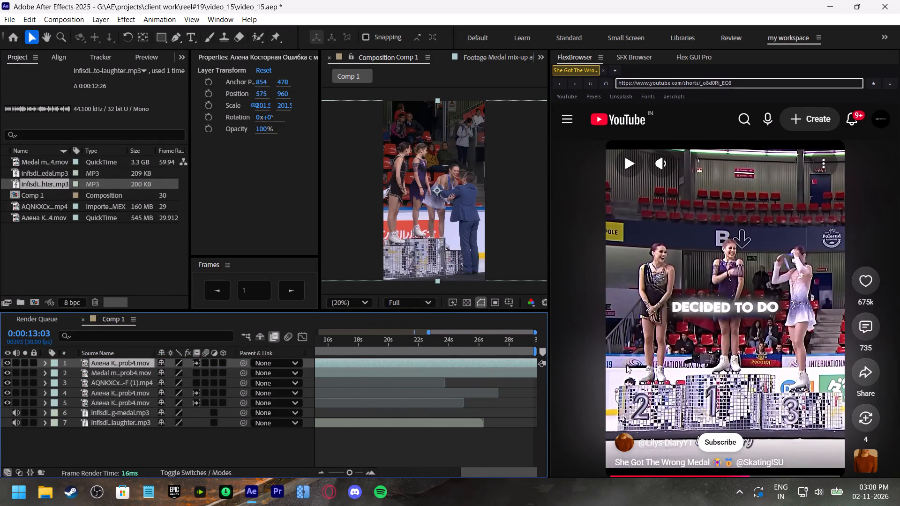
left_click_drag(513, 363, 385, 366)
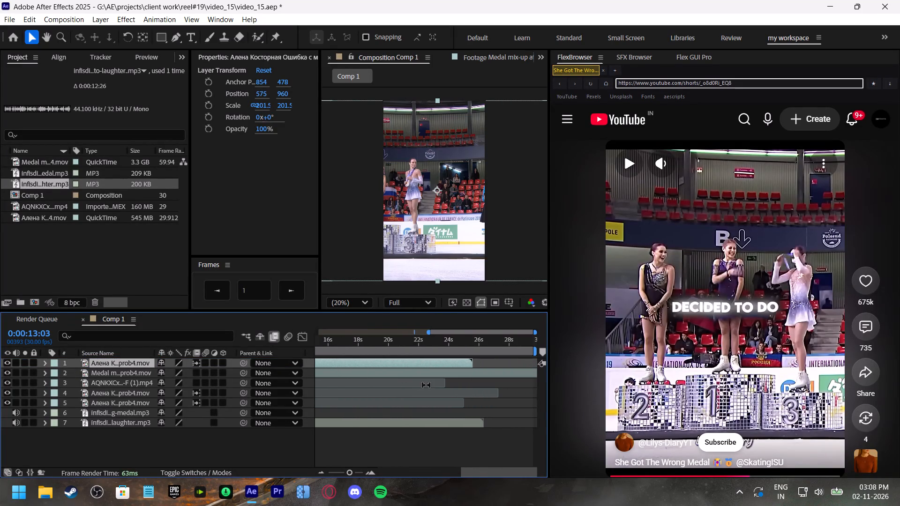
Shift the top podium clip horizontally to position 1195, 960 so all three skaters fit in the frame.
scroll(427, 385, "up", 6, "shift")
left_click_drag(429, 251, 473, 254)
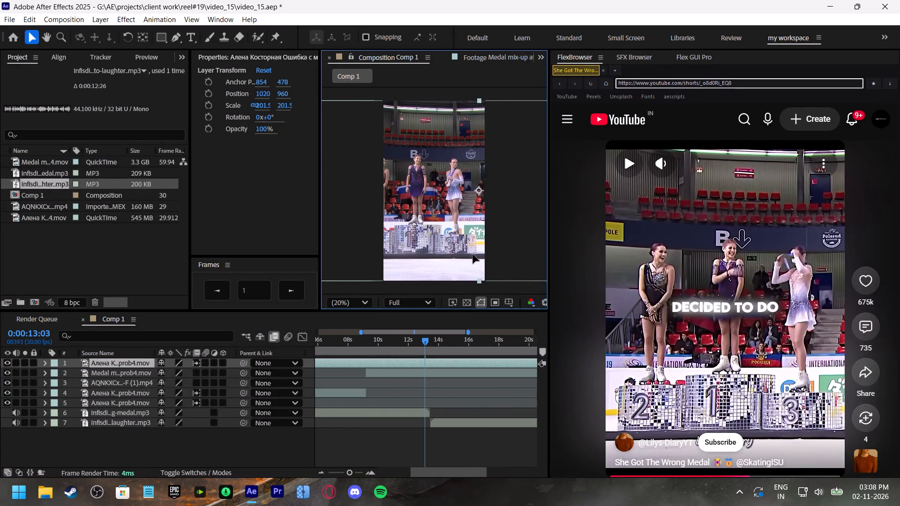
left_click_drag(473, 254, 487, 256)
Preview the podium clip from 0:00:11:08, split it at 0:00:11:23, and delete the part before the cut.
left_click(397, 337)
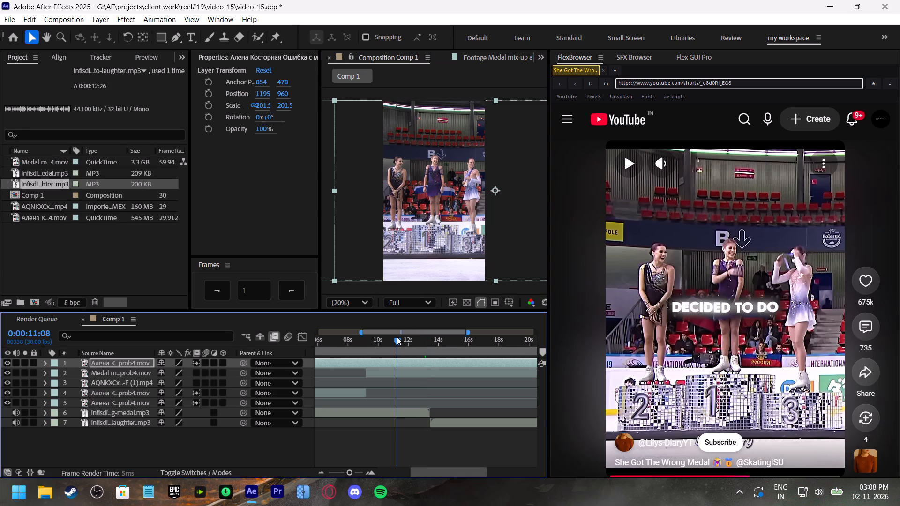
key("space")
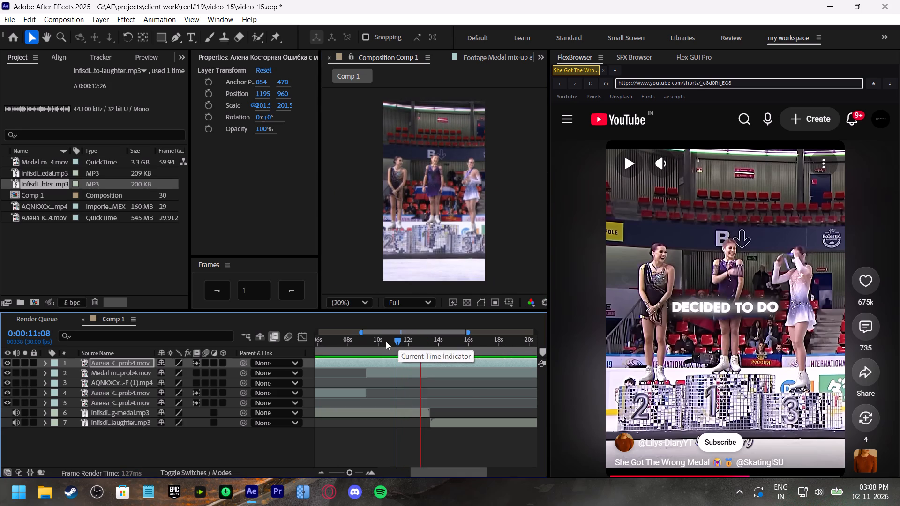
left_click_drag(381, 341, 395, 346)
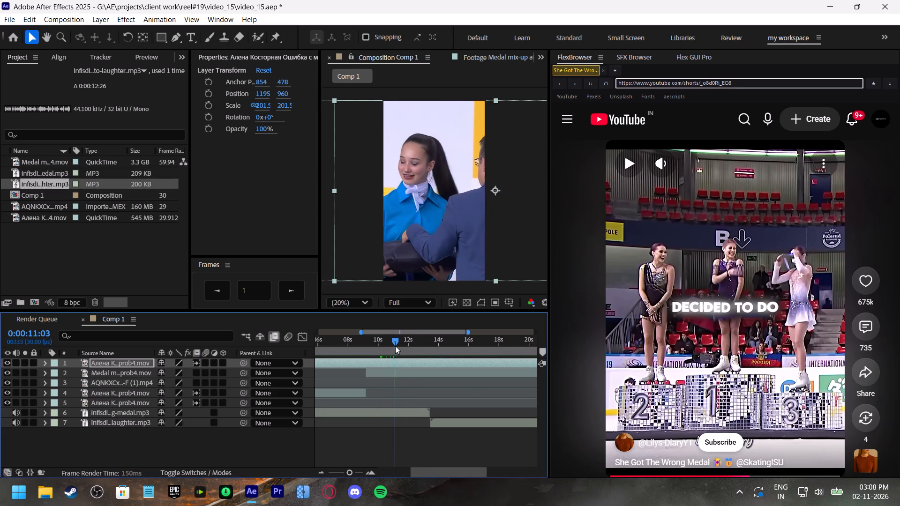
left_click_drag(395, 346, 406, 351)
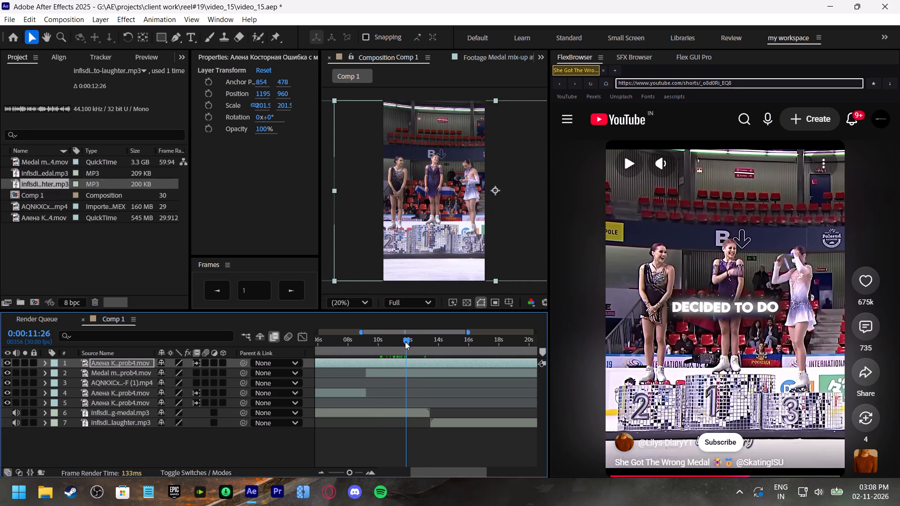
left_click(405, 342)
left_click(406, 364)
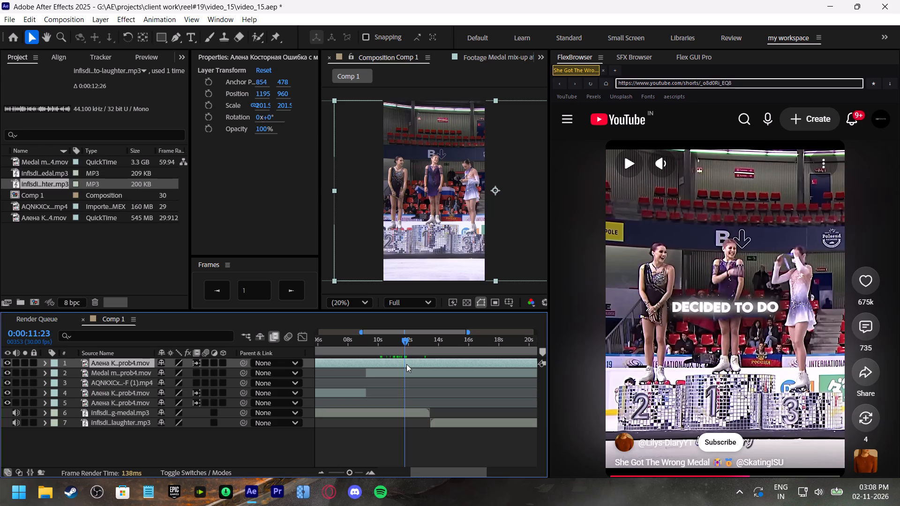
key("ctrl+shift+d")
left_click(401, 370)
key("BackSpace")
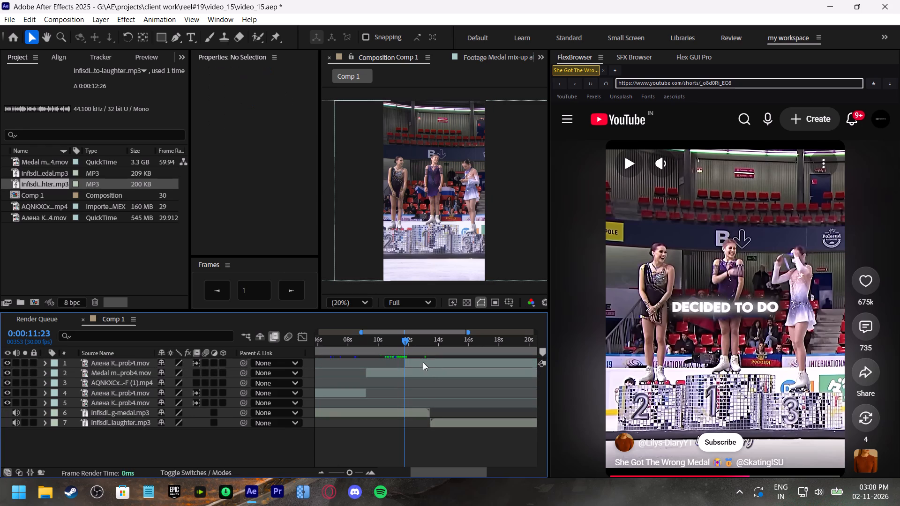
Slide the trimmed podium clip to start together with the laughter voiceover, and preview the transition from 0:00:12:12.
left_click_drag(423, 362, 451, 367)
left_click(414, 342)
key("space")
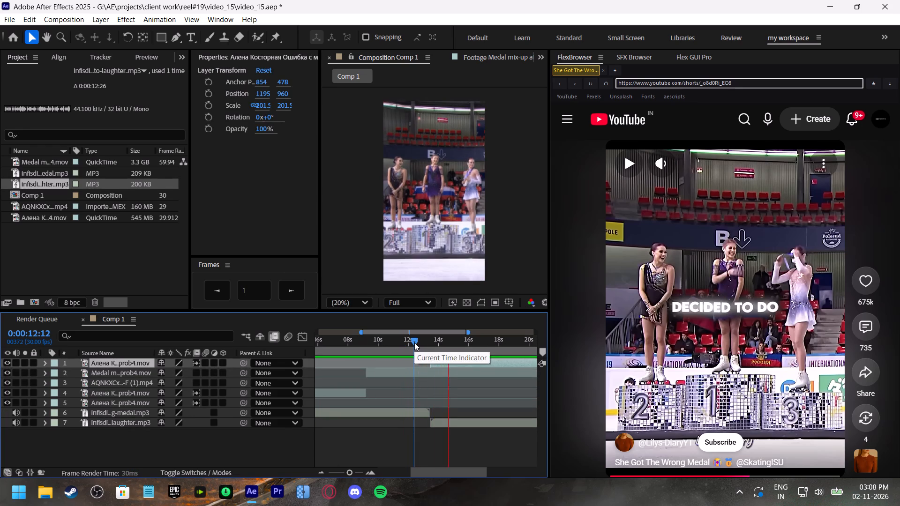
left_click(414, 342)
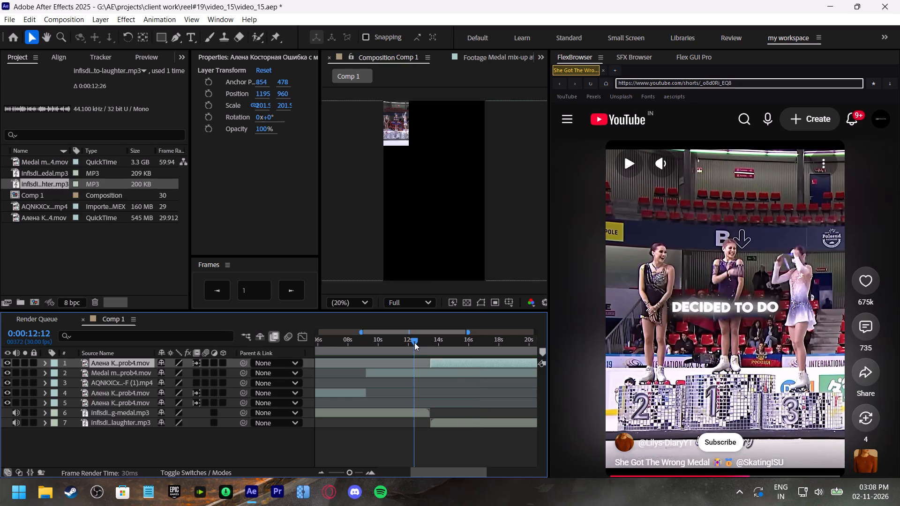
Compare the reference's next shot with playback from 0:00:12:28, split the podium clip at 0:00:18:22, and delete the part after the cut.
left_click(715, 329)
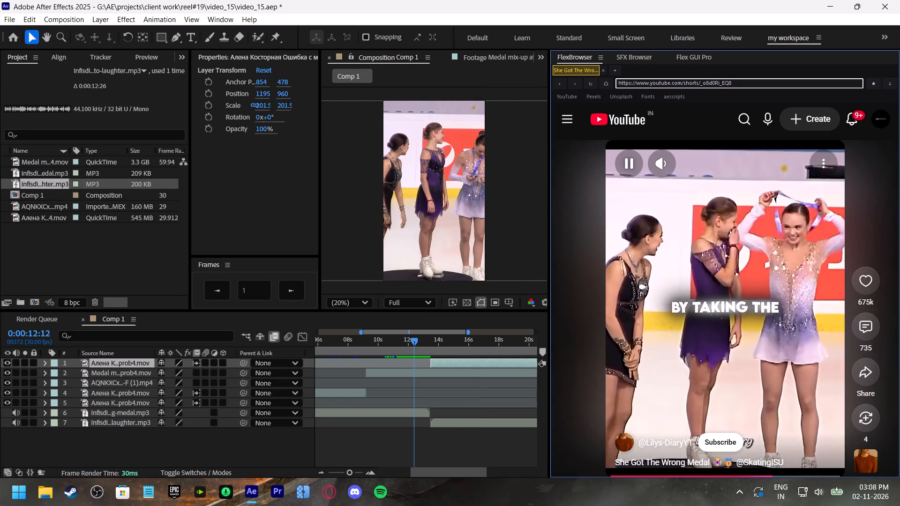
left_click(724, 325)
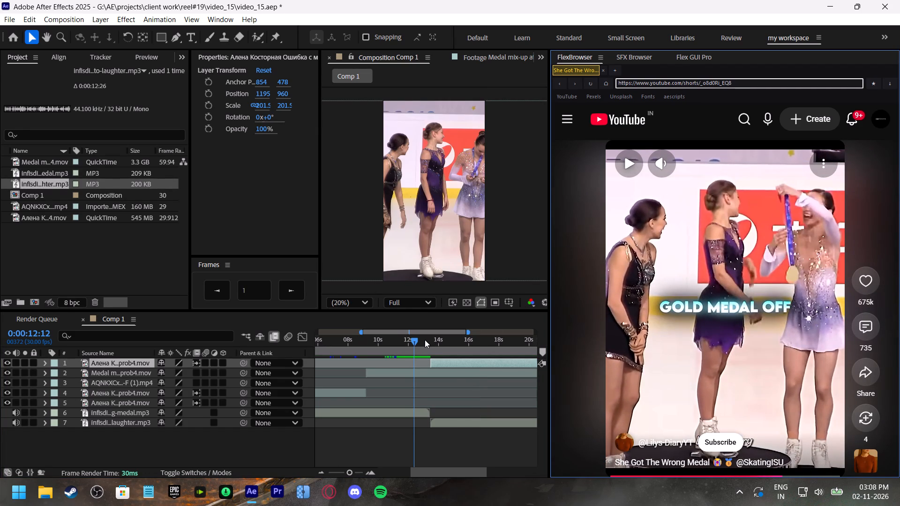
left_click(422, 341)
key("space")
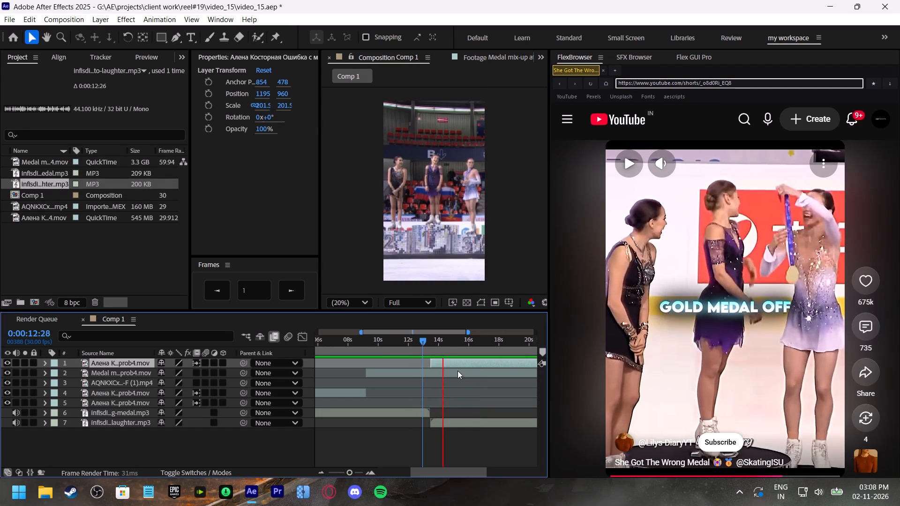
scroll(461, 376, "down", 1, "shift")
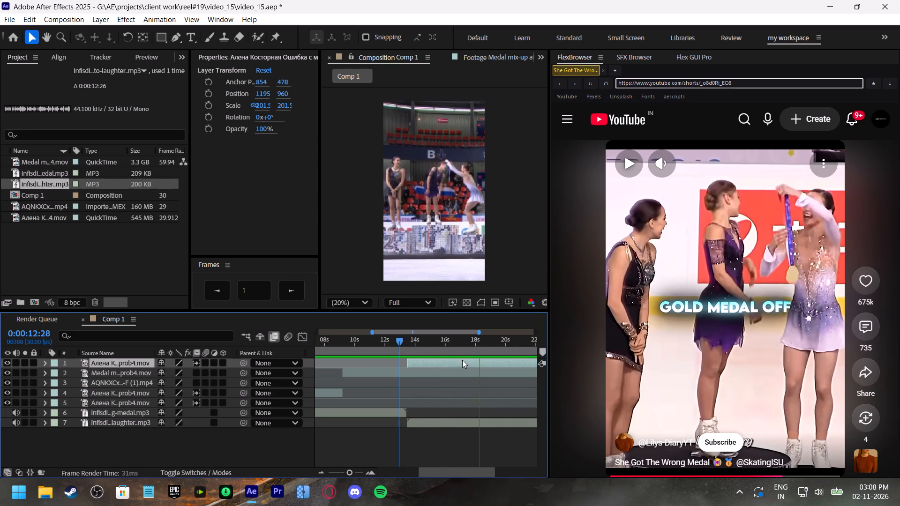
left_click(486, 345)
left_click(491, 363)
key("ctrl+shift+d")
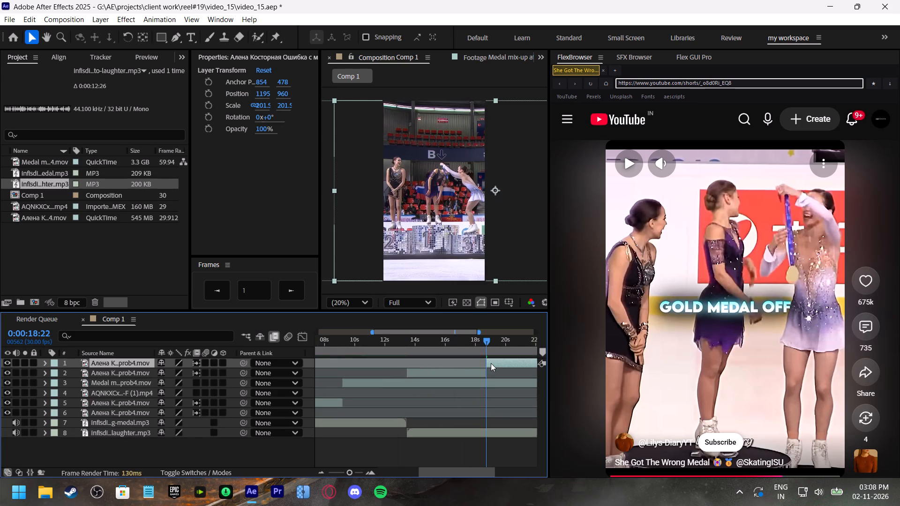
scroll(490, 381, "down", 3, "shift")
key("space")
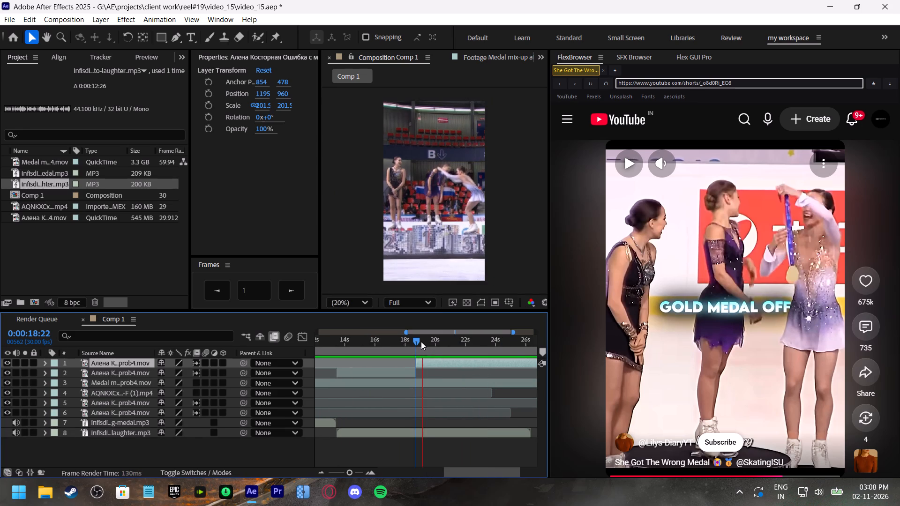
left_click(417, 345)
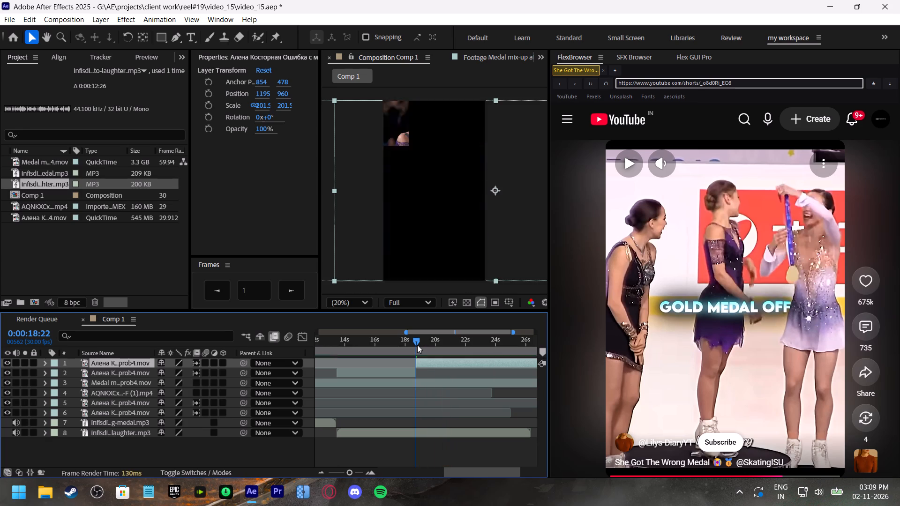
left_click(426, 365)
key("BackSpace")
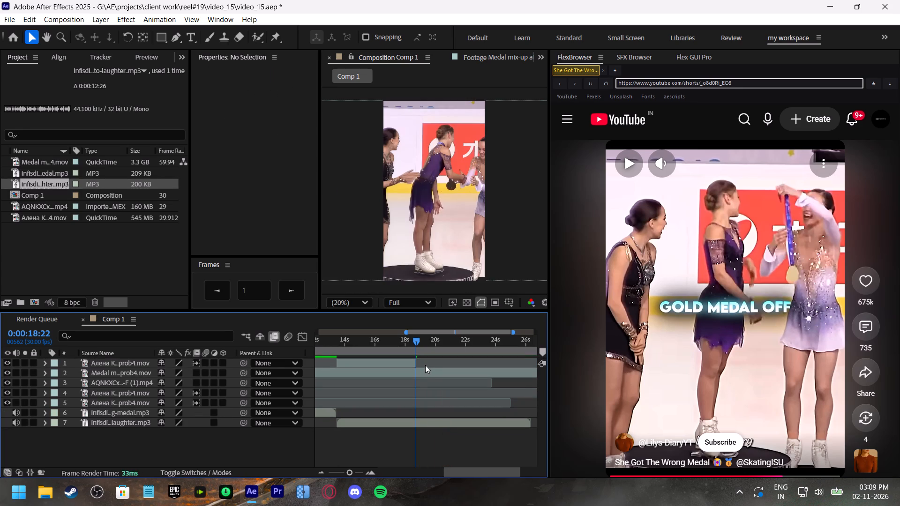
Split the Medal mix-up clip at 0:00:18:22 and trim the first piece's end back to where the podium clip starts.
left_click(428, 373)
key("ctrl+shift+d")
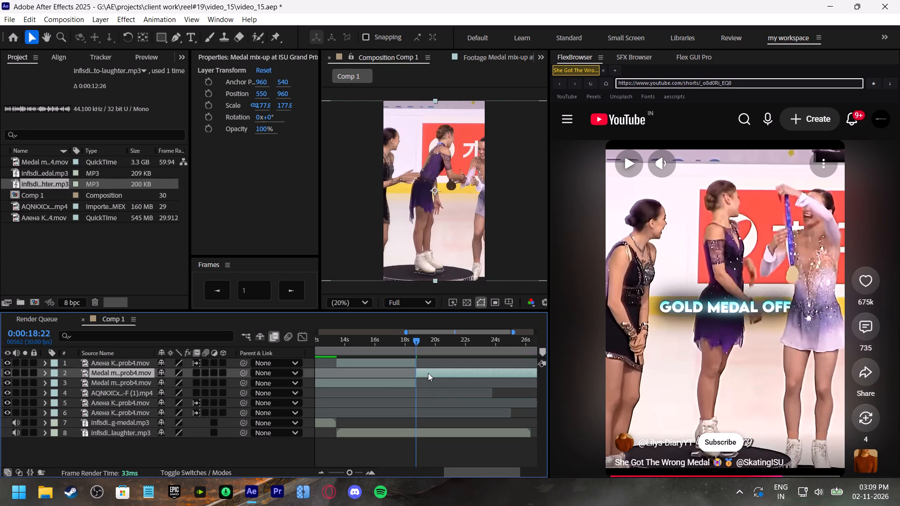
left_click_drag(416, 382, 343, 387)
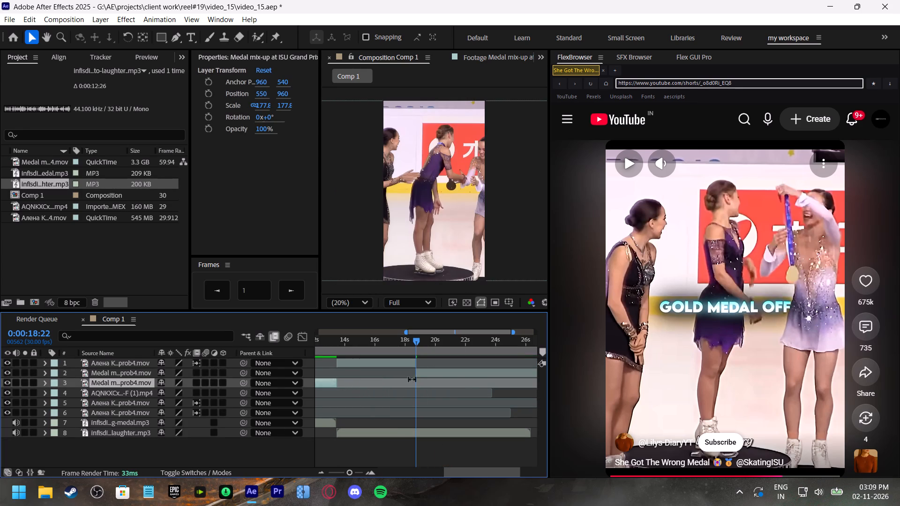
Slide the second Medal mix-up piece earlier until the shot of the medal going around the centre skater's neck sits at 0:00:18:22.
left_click_drag(471, 370, 517, 375)
left_click_drag(474, 372, 526, 374)
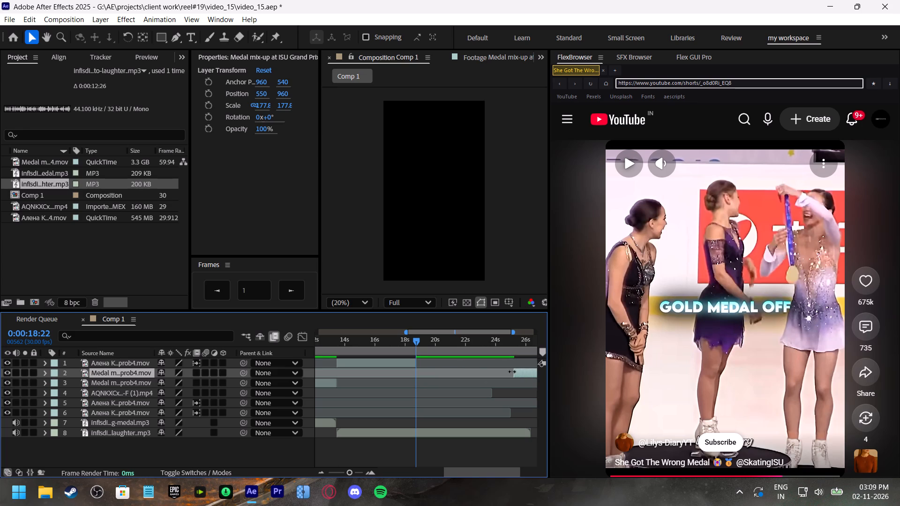
left_click_drag(512, 372, 342, 384)
left_click_drag(461, 372, 440, 377)
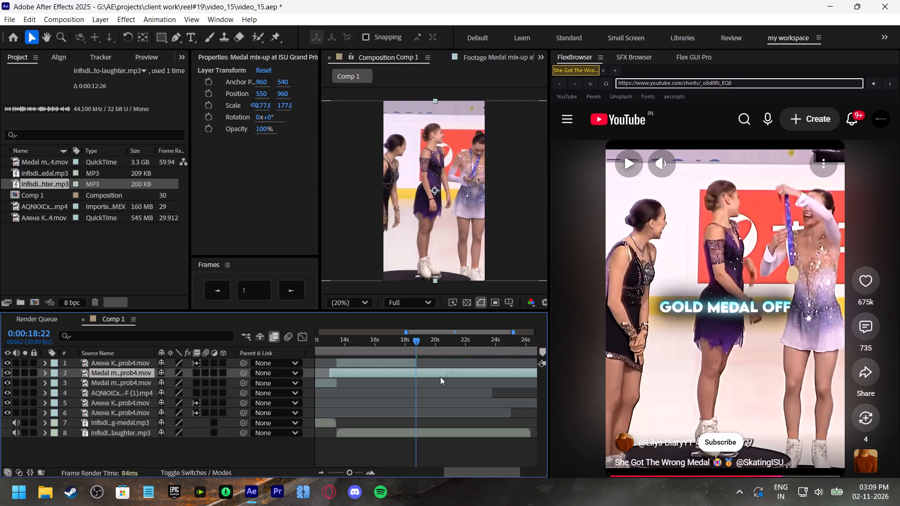
left_click_drag(440, 377, 410, 377)
left_click_drag(456, 370, 433, 370)
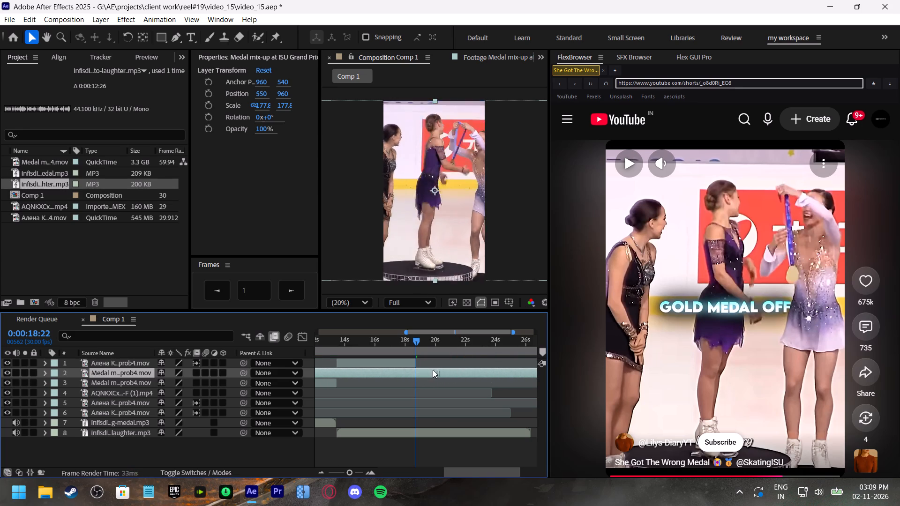
left_click_drag(433, 370, 428, 371)
Reposition the Medal mix-up clip to 390, 960 so both skaters exchanging the medal fit in the frame.
left_click_drag(457, 246, 454, 246)
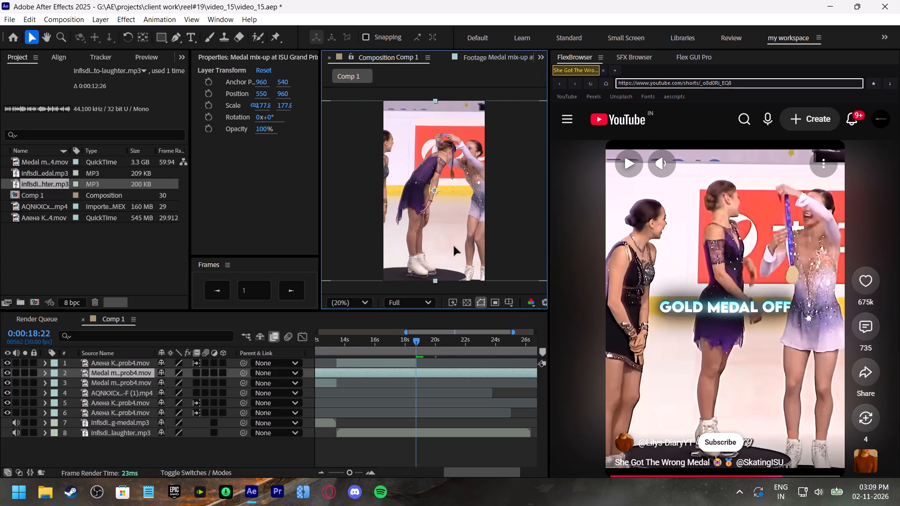
left_click_drag(454, 246, 442, 245)
Split the repositioned Medal mix-up clip at 0:00:18:22 and delete the part before the cut.
key("ctrl+shift+d")
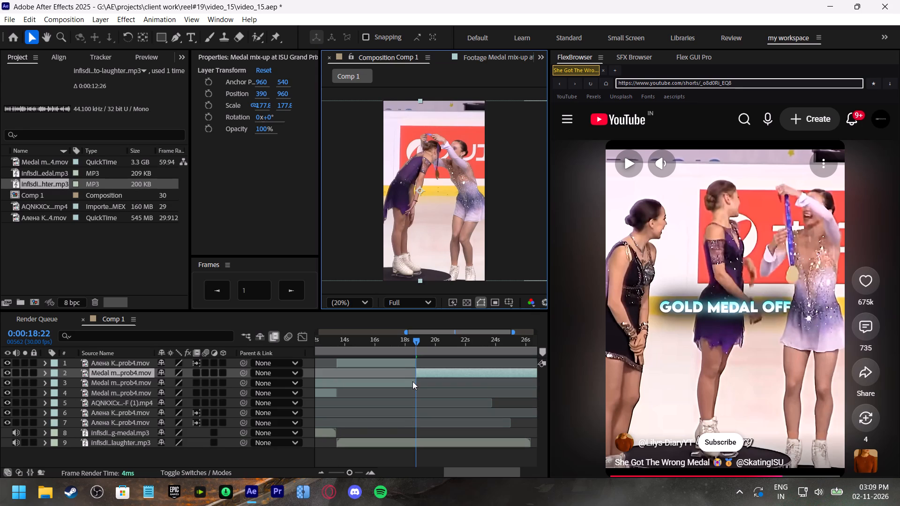
left_click(412, 381)
key("BackSpace")
Preview the new cut from 0:00:17:23, play the reference's matching shot to its final image, and preview again from 0:00:20:27.
left_click(416, 338)
left_click(401, 341)
key("space")
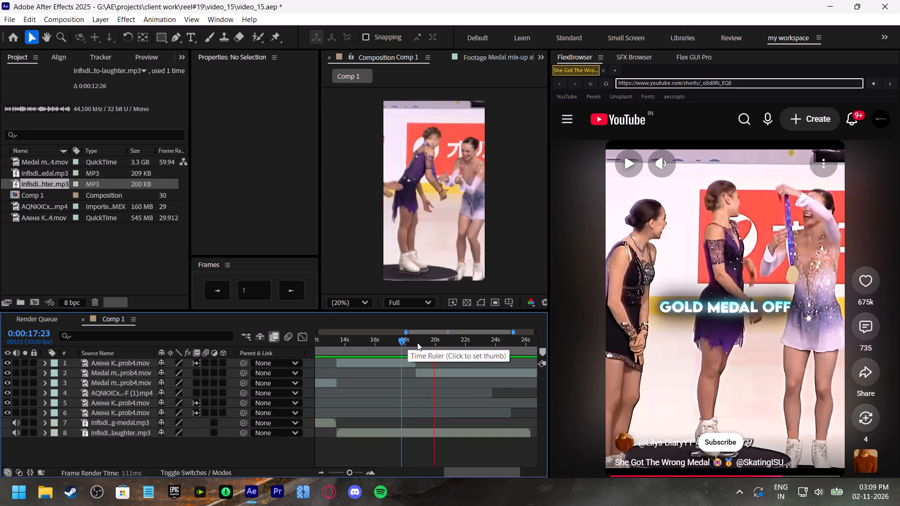
left_click(449, 341)
left_click(712, 340)
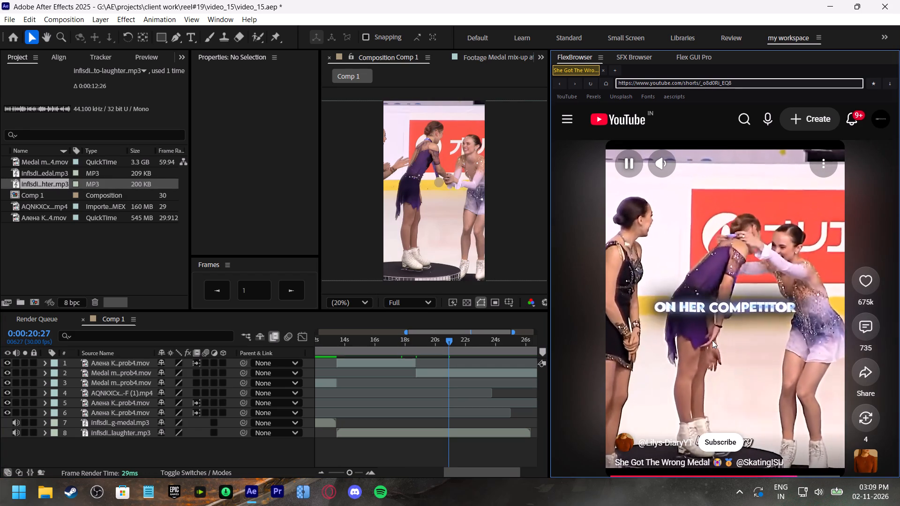
left_click(723, 341)
left_click(724, 341)
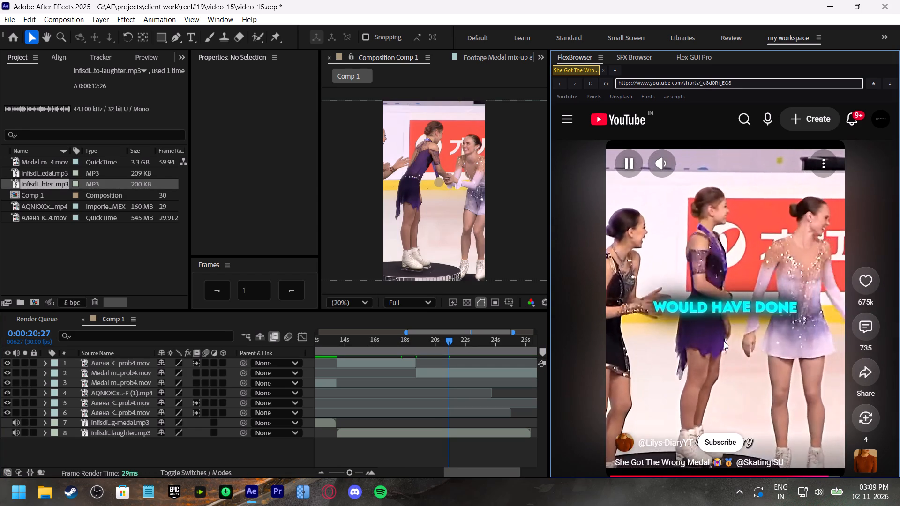
left_click(724, 341)
left_click(446, 343)
key("space")
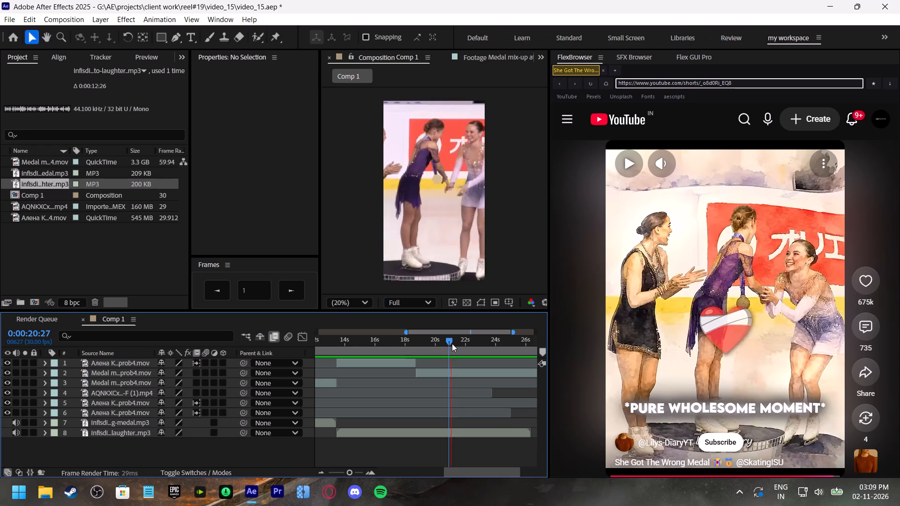
left_click(491, 342)
Slide the last Medal mix-up clip later to delay the medal exchange, and extend its start back to 0:00:18:22.
left_click_drag(456, 374, 462, 375)
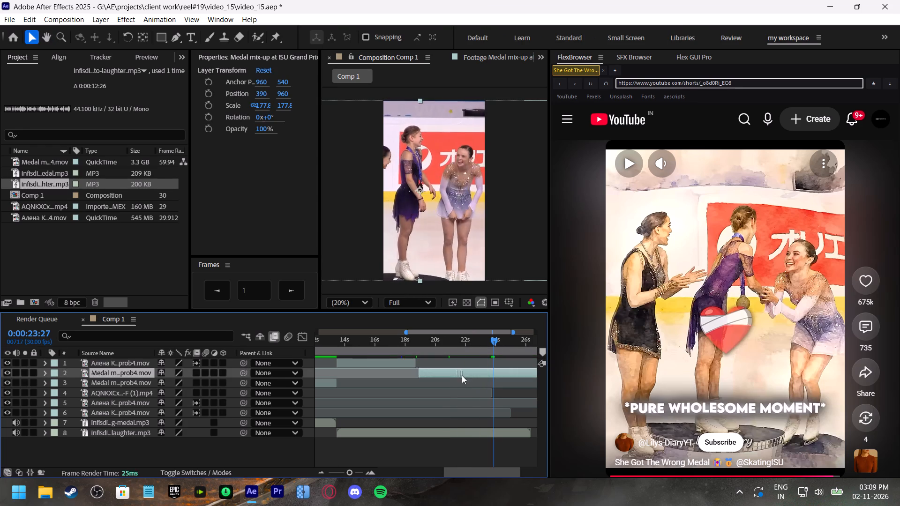
left_click_drag(462, 375, 501, 385)
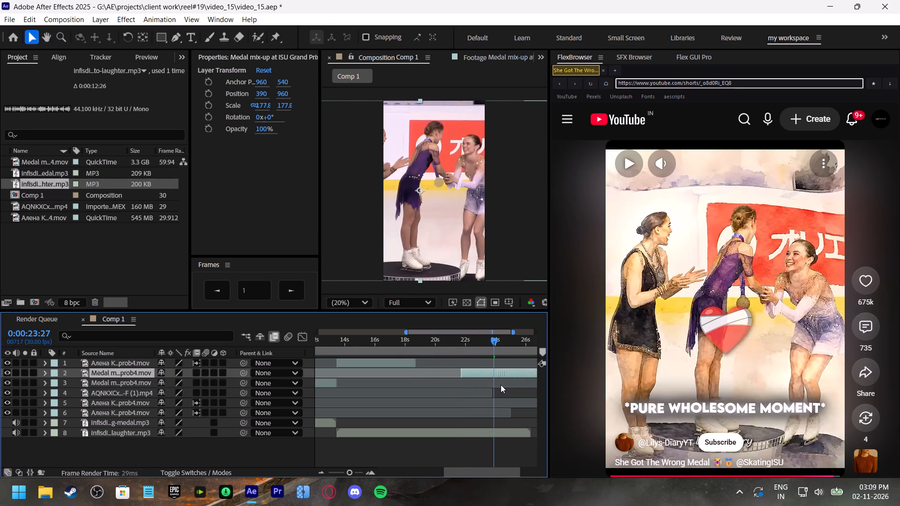
left_click_drag(501, 385, 510, 387)
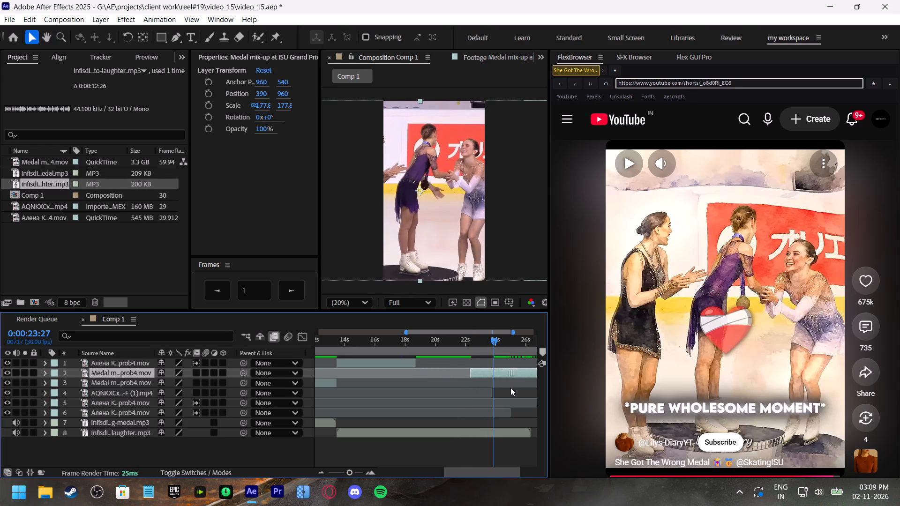
left_click_drag(510, 387, 510, 387)
left_click_drag(471, 375, 416, 371)
Preview the retimed medal exchange from 0:00:17:14, and the lead-in from the podium clip at 0:00:15:14.
left_click(397, 341)
key("space")
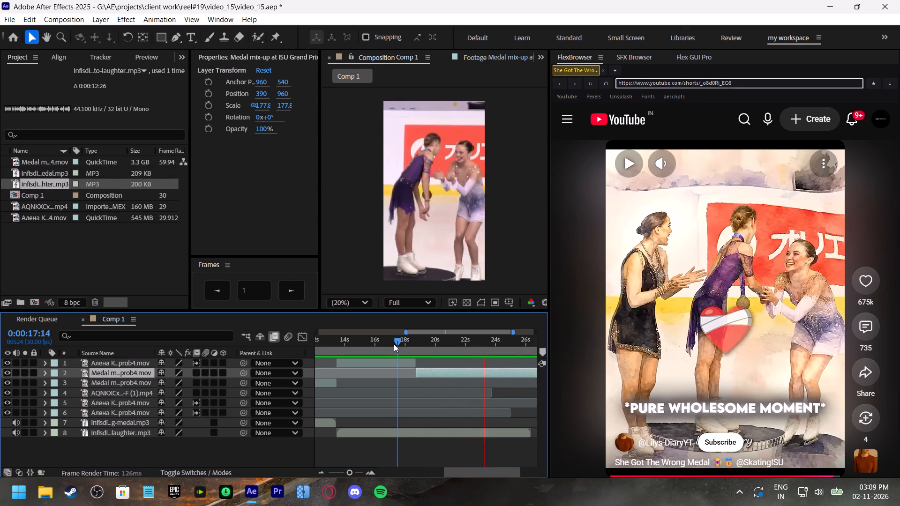
left_click(367, 343)
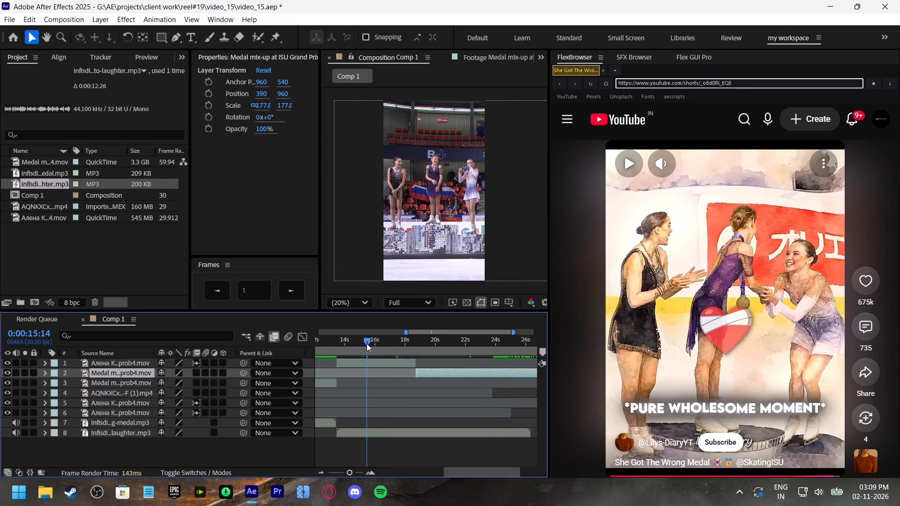
key("space")
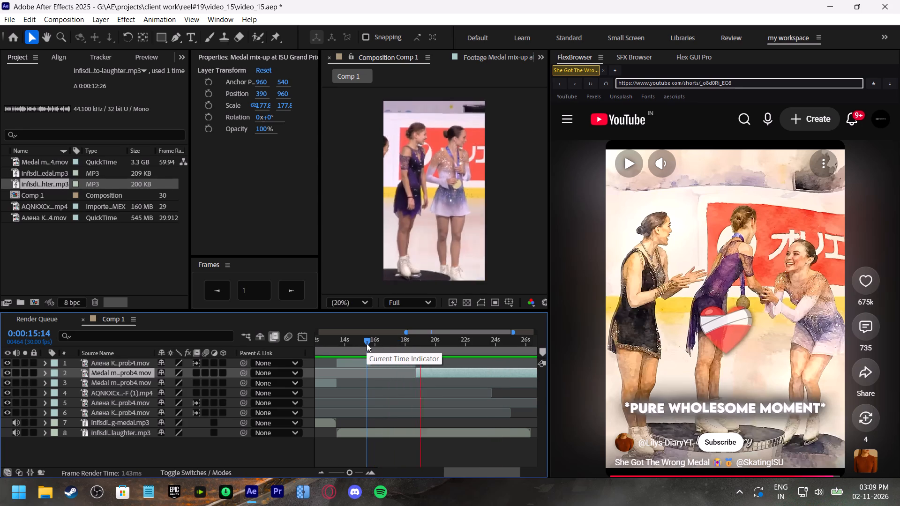
left_click(367, 343)
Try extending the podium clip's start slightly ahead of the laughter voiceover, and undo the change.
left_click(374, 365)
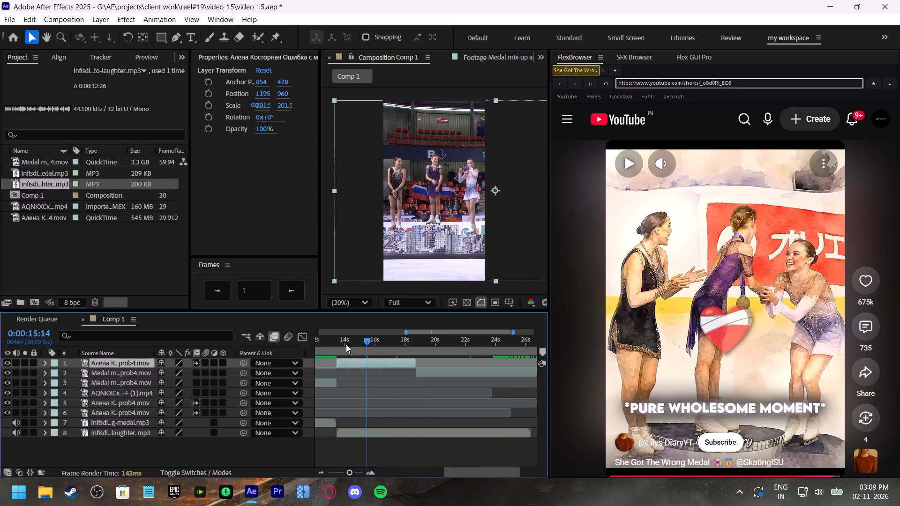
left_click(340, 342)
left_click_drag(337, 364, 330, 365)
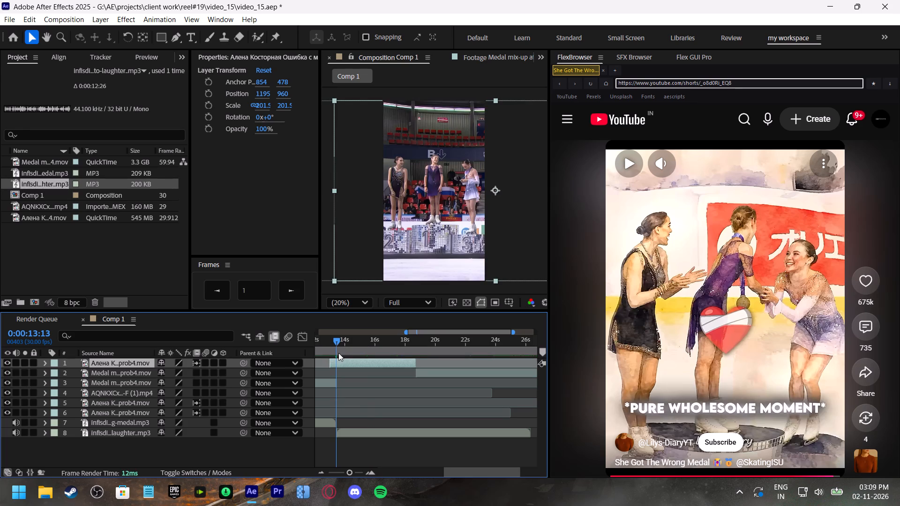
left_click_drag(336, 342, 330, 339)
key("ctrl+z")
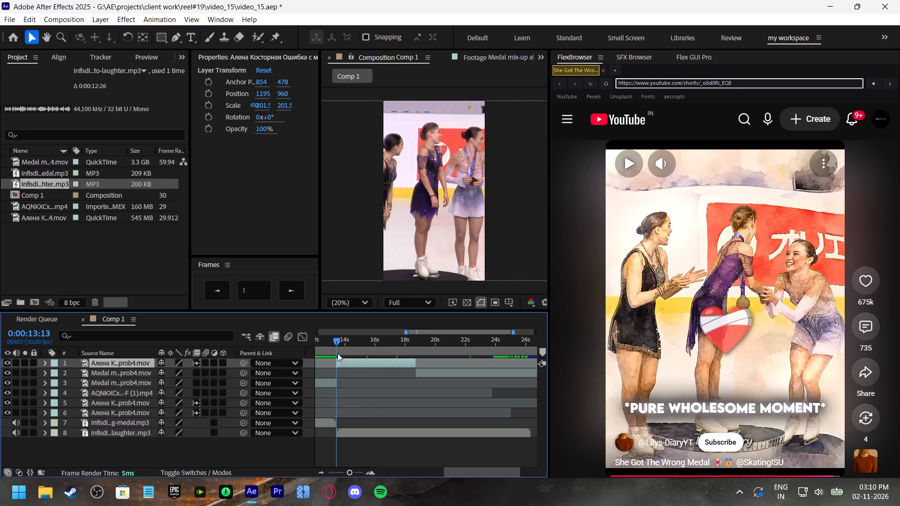
Preview the laughter voiceover section from 0:00:13:13 through the end of the medal exchange.
key("space")
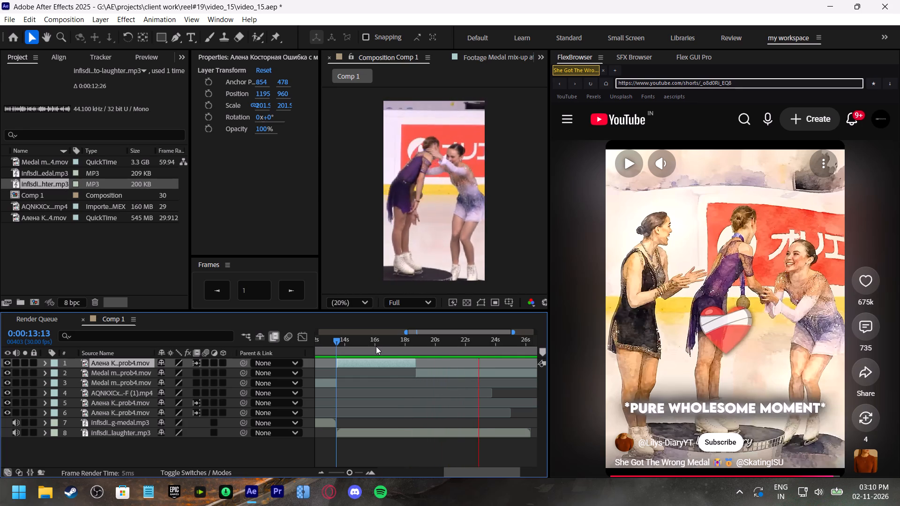
scroll(494, 398, "down", 4, "shift")
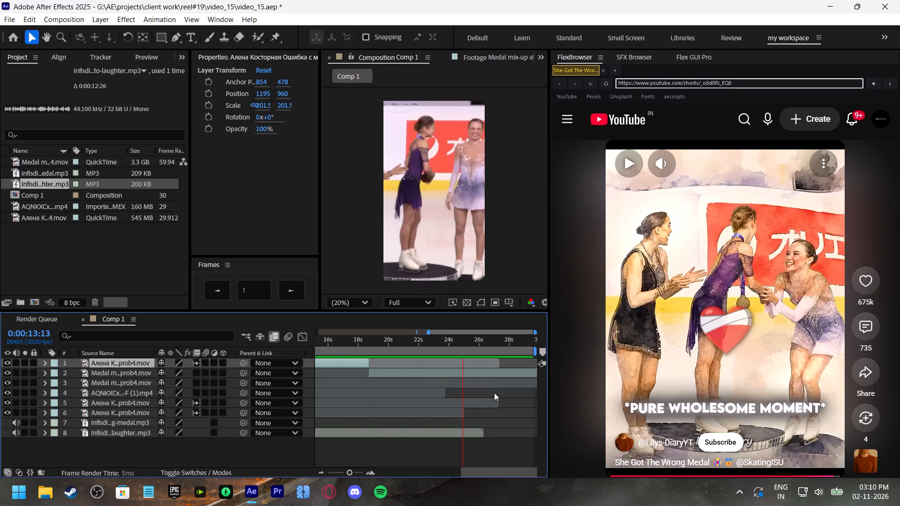
Duplicate the last Medal mix-up clip and slide the copy so the skaters' handshake moment falls at 0:00:26:01.
left_click(477, 344)
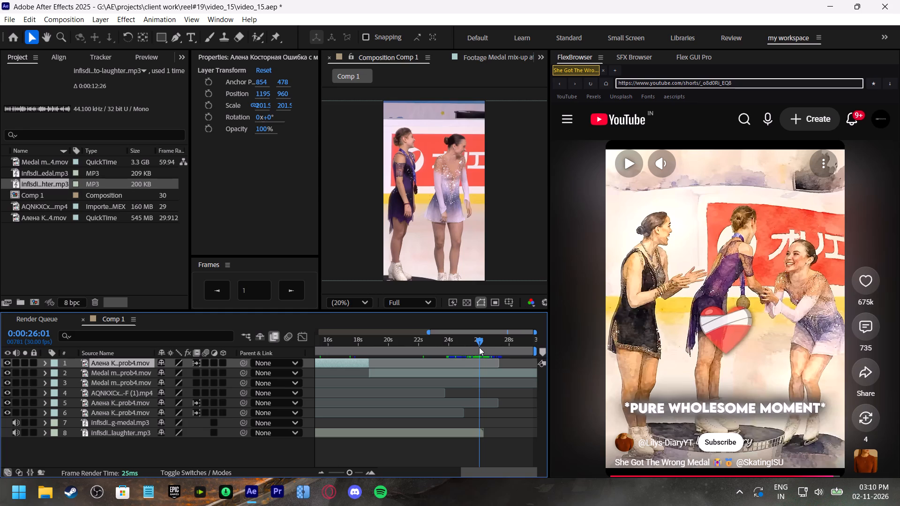
left_click(476, 373)
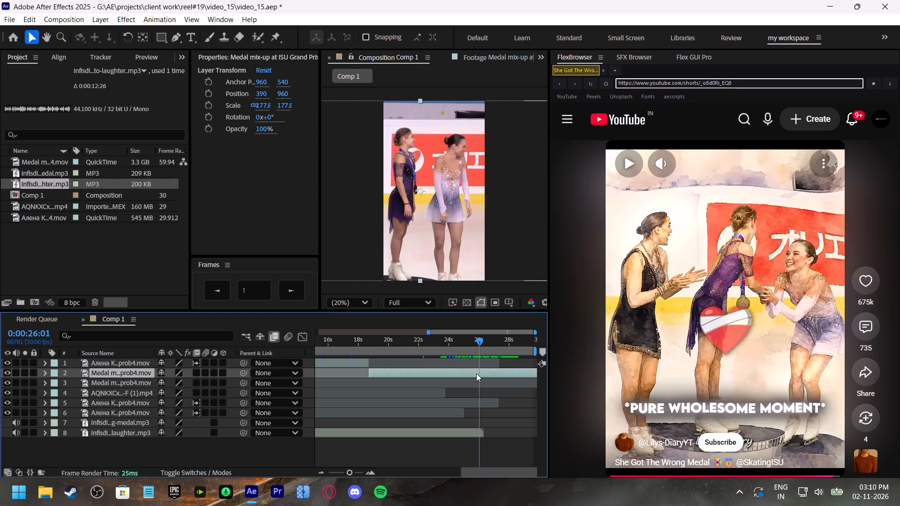
key("ctrl+d")
left_click_drag(433, 372, 500, 380)
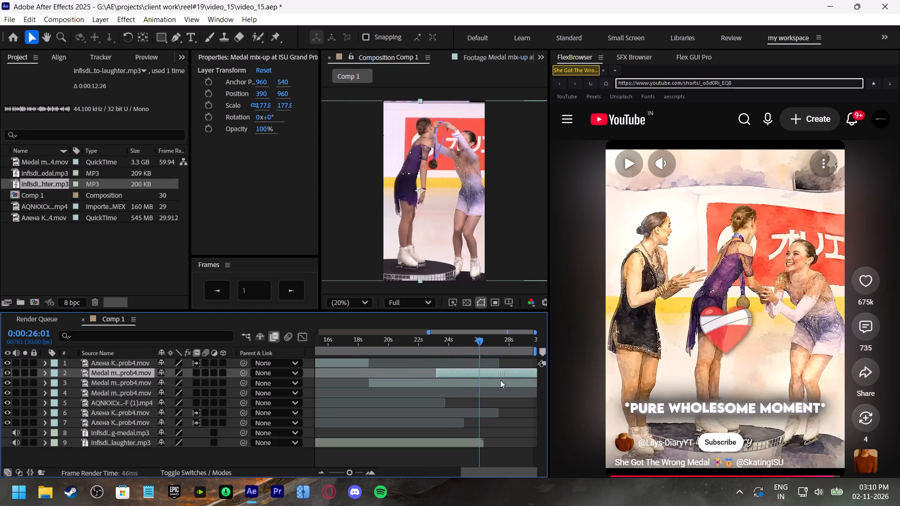
left_click_drag(500, 380, 463, 380)
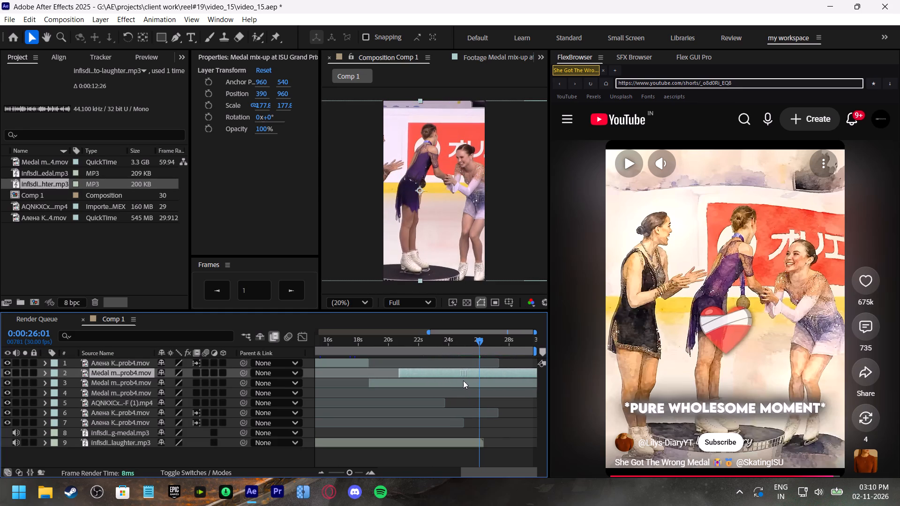
left_click_drag(463, 380, 459, 379)
Reposition the duplicated Medal mix-up clip to 260, 960 to frame the two skaters for the ending shot.
left_click_drag(451, 252, 440, 251)
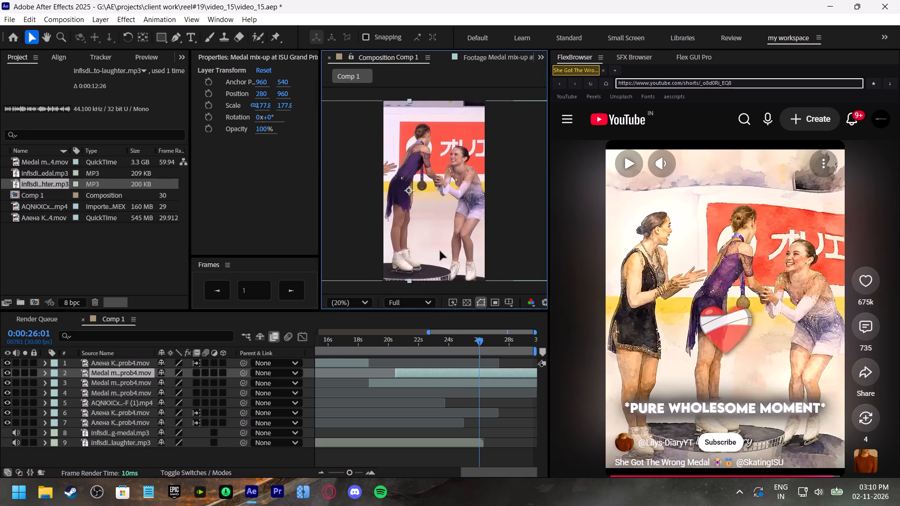
left_click_drag(440, 251, 440, 252)
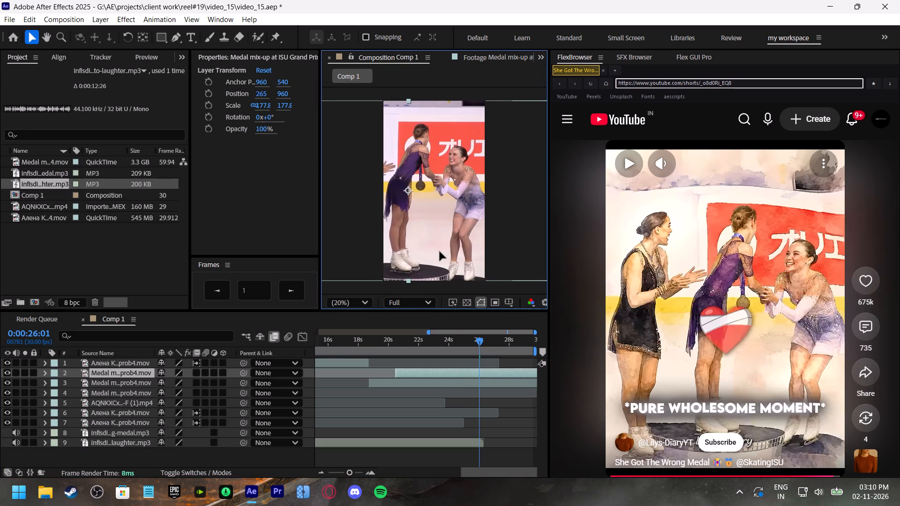
left_click_drag(440, 252, 439, 252)
Freeze the duplicated clip at 0:00:26:01, trim its start to that frame, and save the project.
key("ctrl+s")
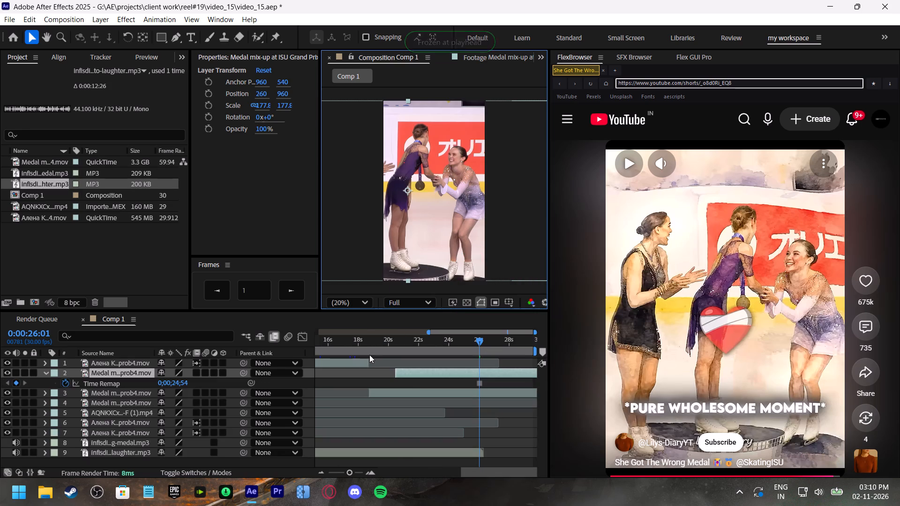
left_click_drag(394, 372, 478, 382)
left_click(393, 342)
key("ctrl+s")
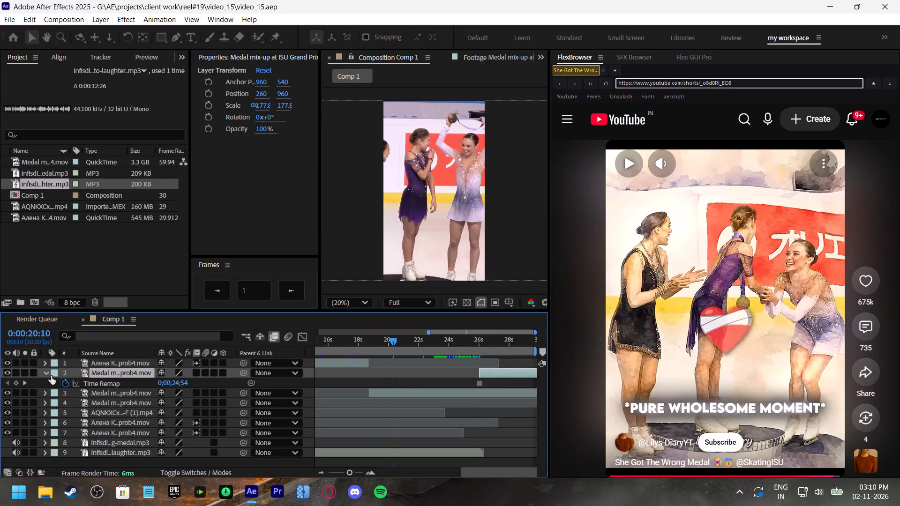
left_click(44, 375)
Play the reel from the beginning into the podium shot, and recheck the early cuts from 0:00:01:28.
left_click_drag(384, 342, 198, 356)
key("space")
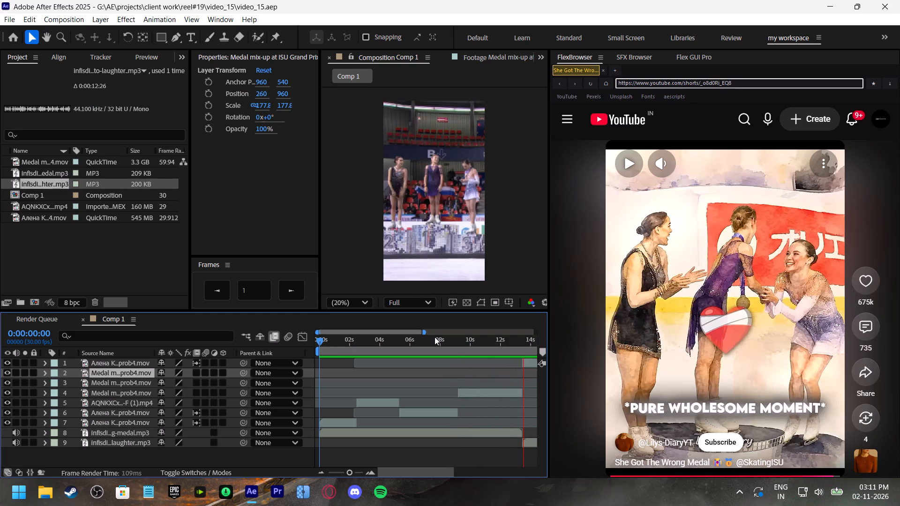
scroll(468, 368, "down", 3, "shift")
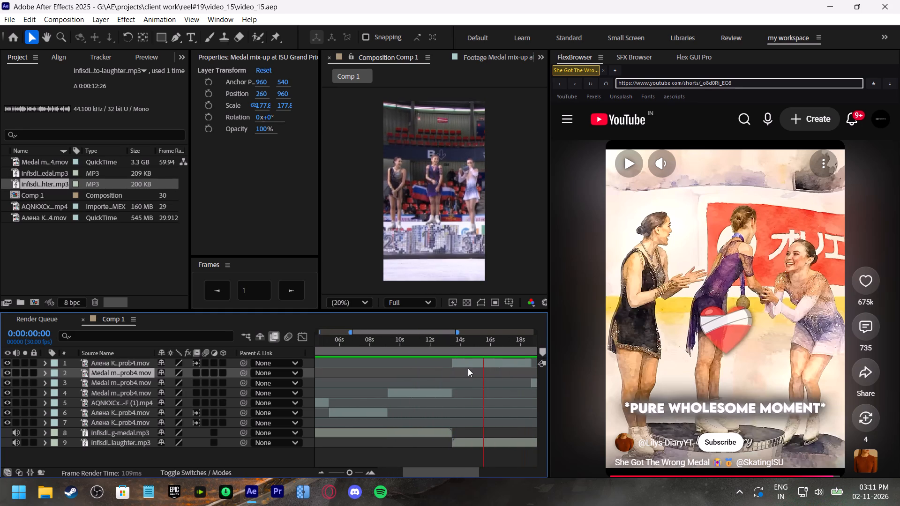
left_click(474, 338)
left_click(375, 339)
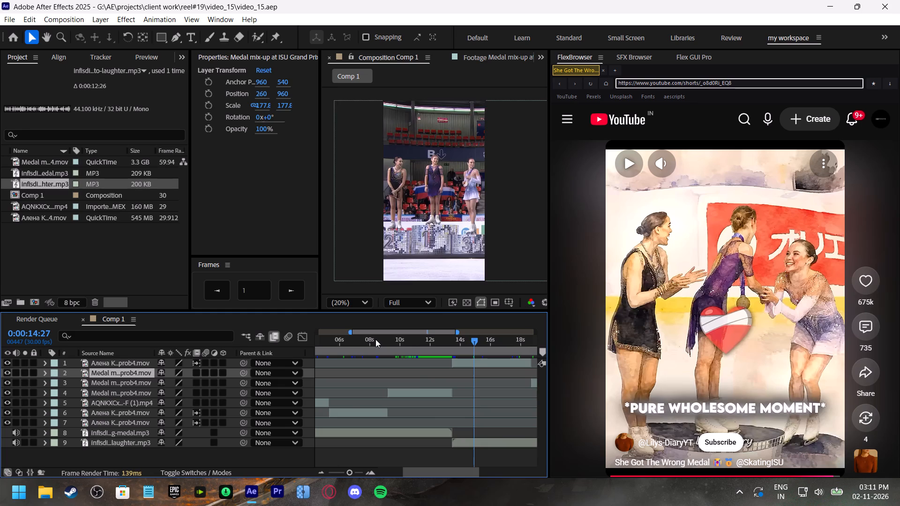
scroll(435, 383, "up", 4, "shift")
left_click(349, 338)
key("space")
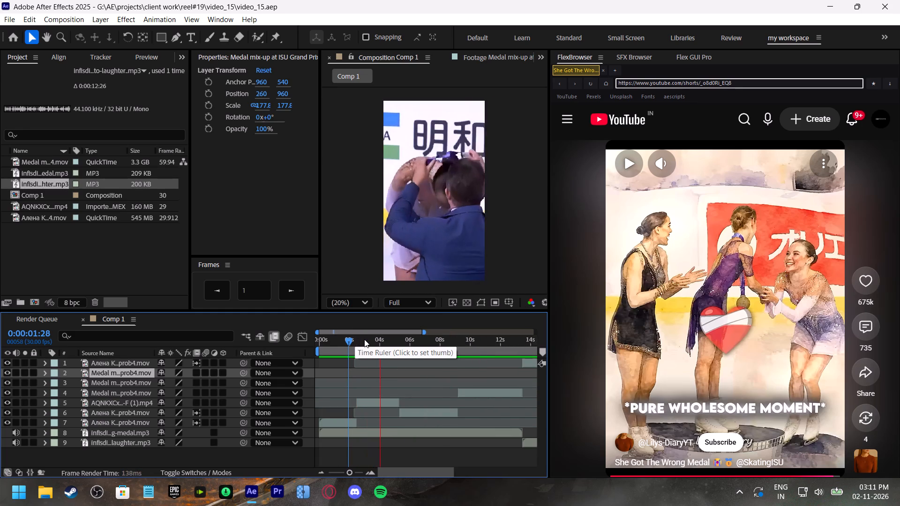
left_click(371, 339)
Save the project.
key("ctrl+s")
Compare the reference Short's opening shot and arrow timing with the reel by playing both from the beginning.
left_click_drag(371, 339, 320, 346)
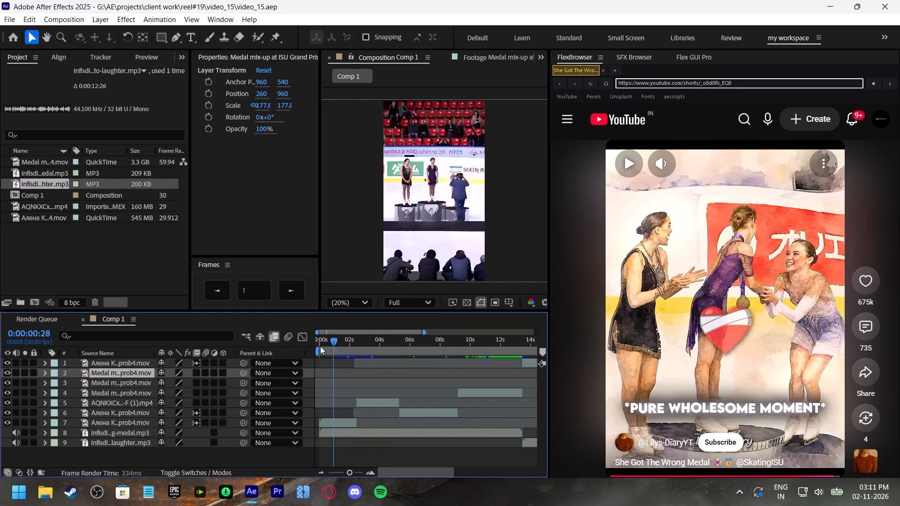
left_click_drag(320, 346, 297, 350)
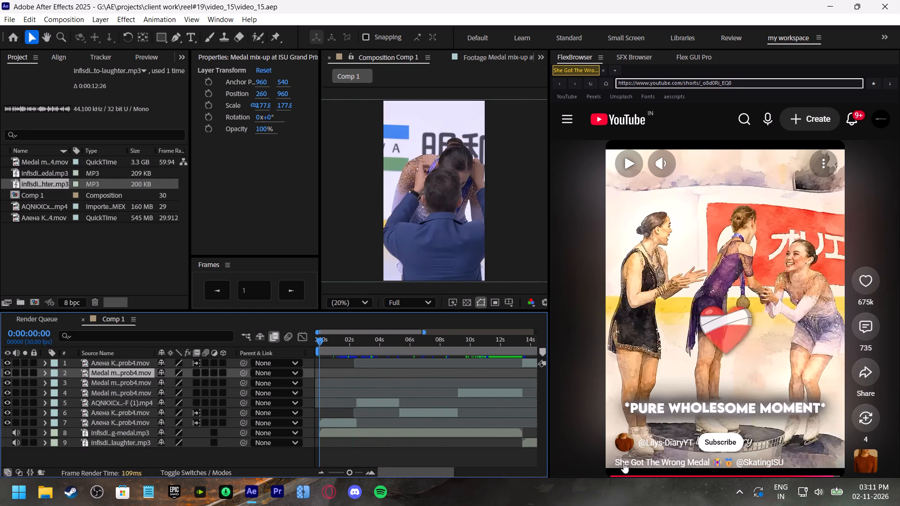
left_click_drag(615, 475, 598, 476)
left_click(707, 373)
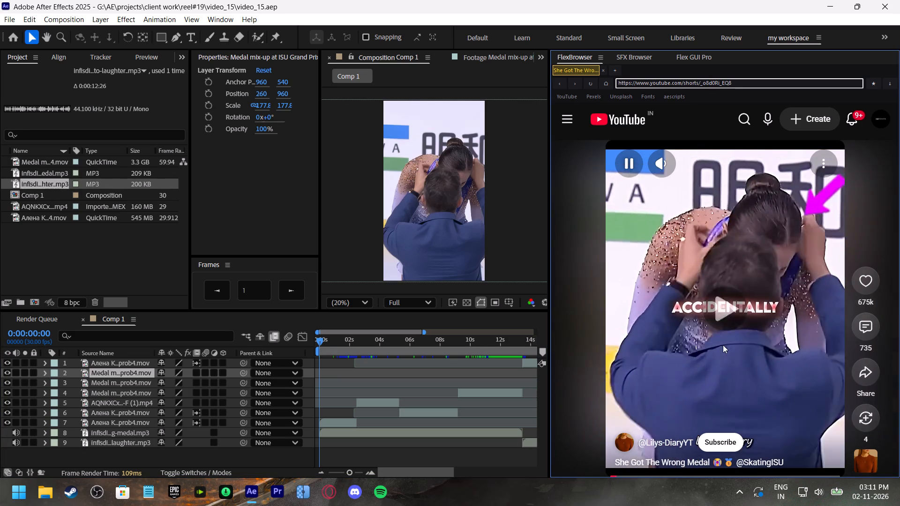
left_click(729, 328)
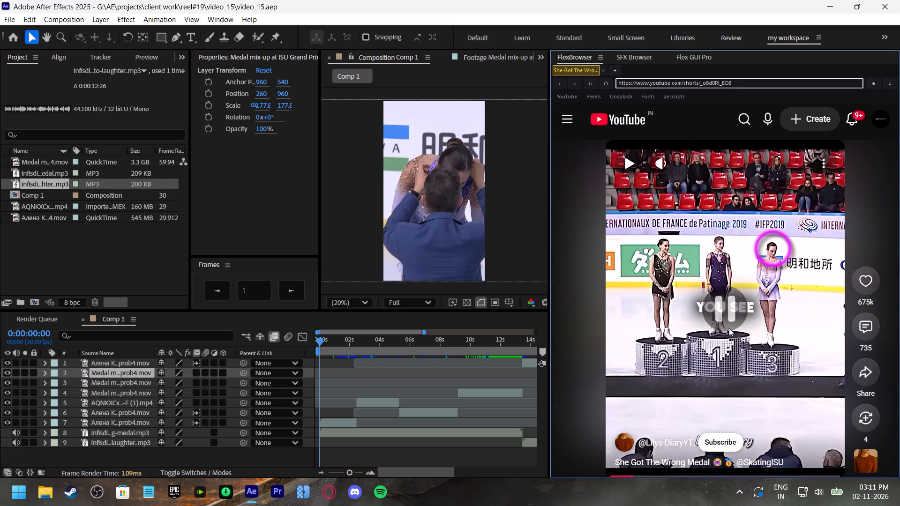
key("alt+Tab")
left_click_drag(336, 341, 295, 348)
key("space")
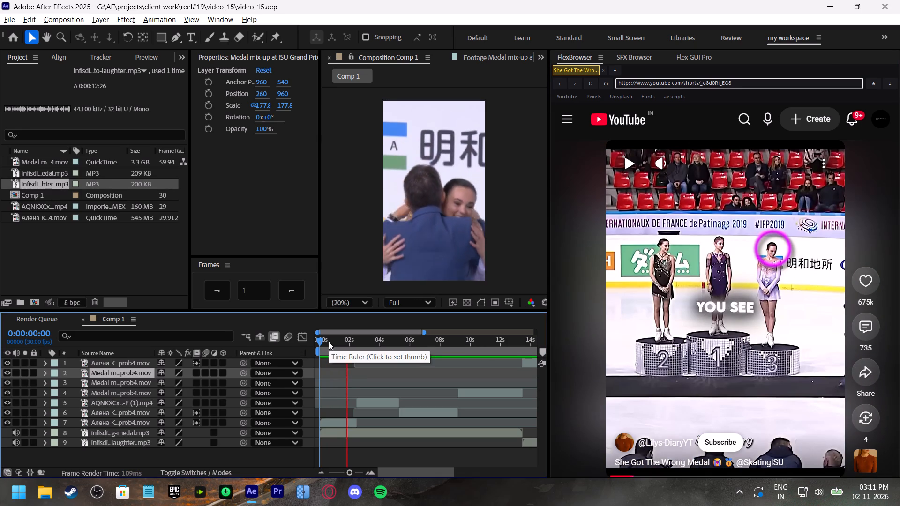
left_click(329, 342)
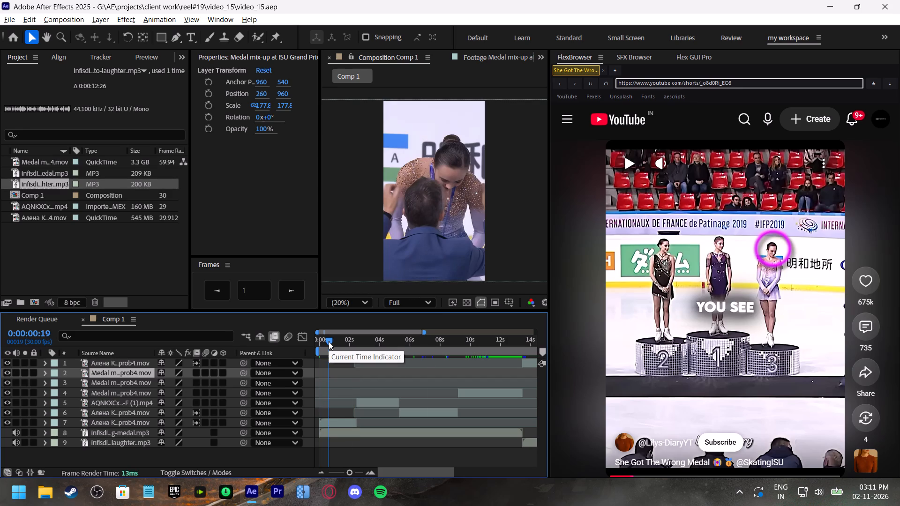
Import red_arrow_PNG85.png from the Comp Saver's Emojis collection into Comp 1.
left_click(336, 384)
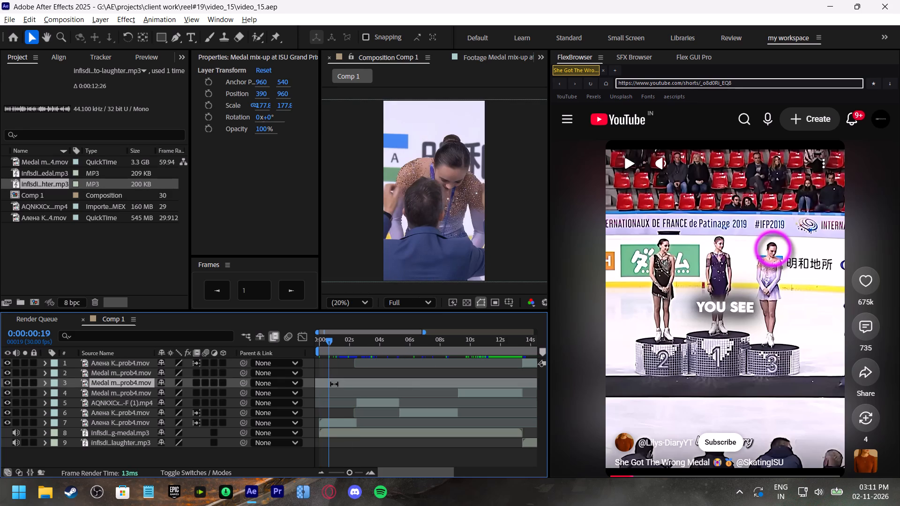
left_click(331, 376)
left_click(683, 55)
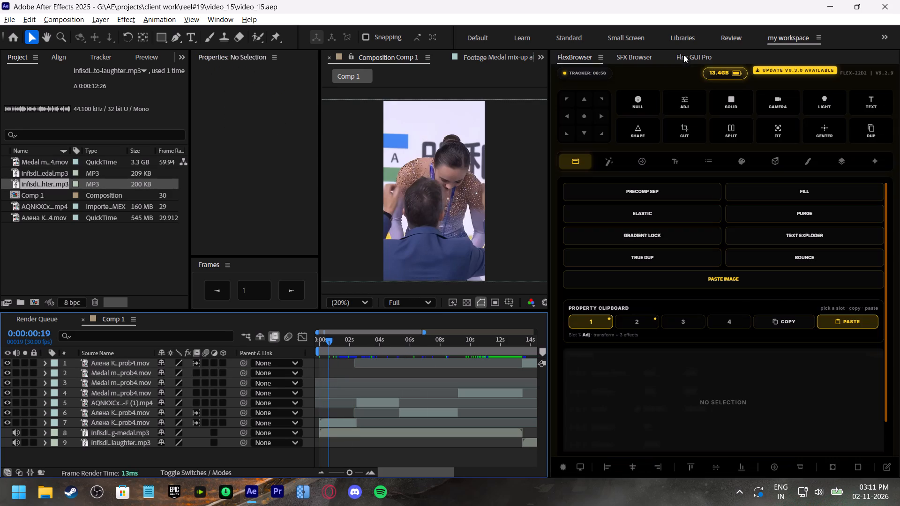
left_click(779, 164)
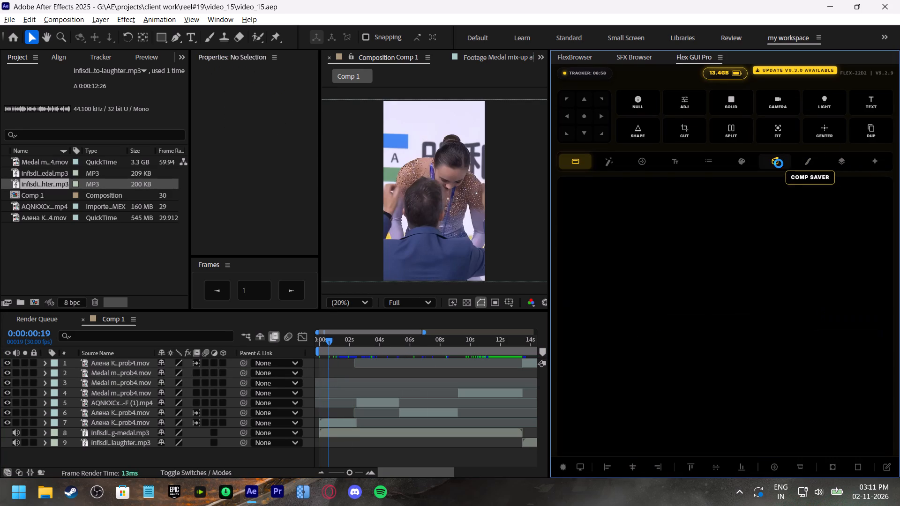
left_click(807, 191)
scroll(813, 398, "down", 2)
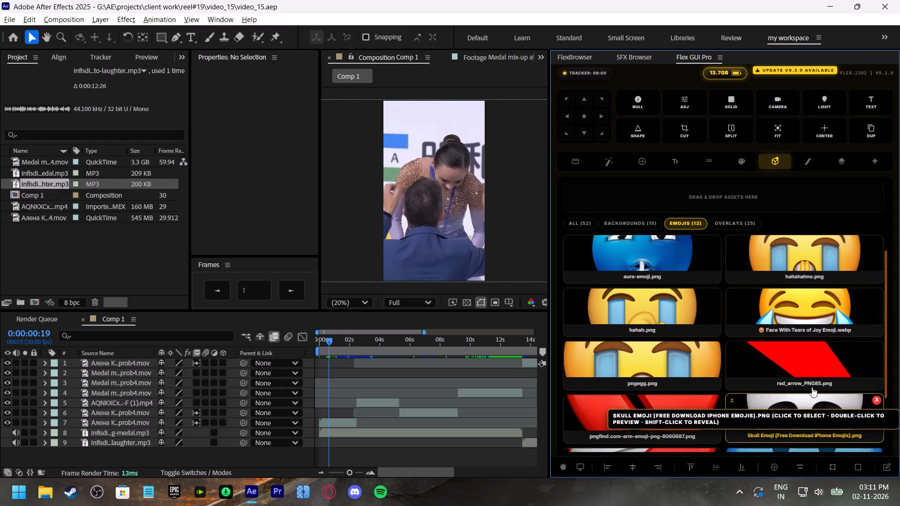
left_click(730, 346)
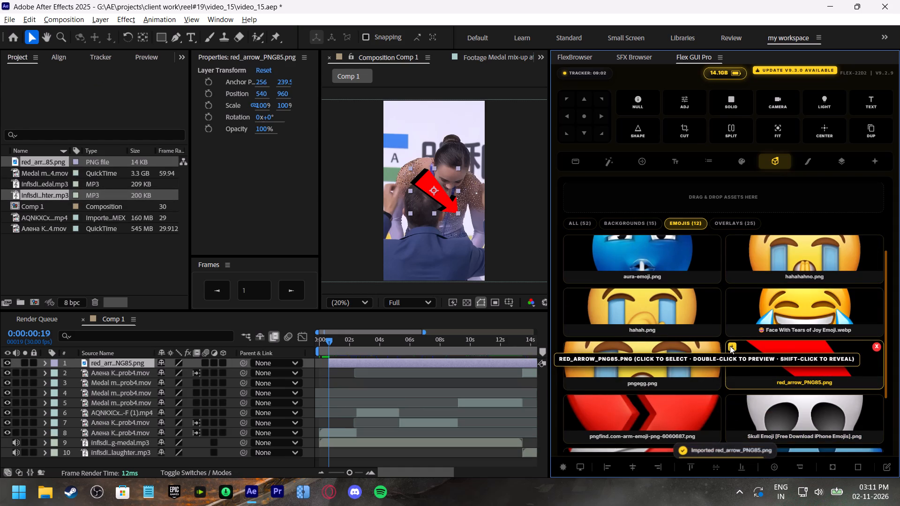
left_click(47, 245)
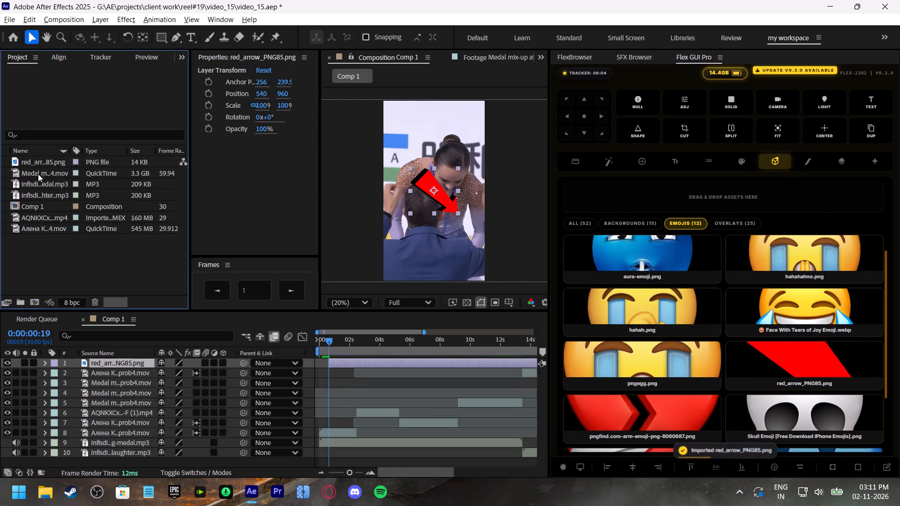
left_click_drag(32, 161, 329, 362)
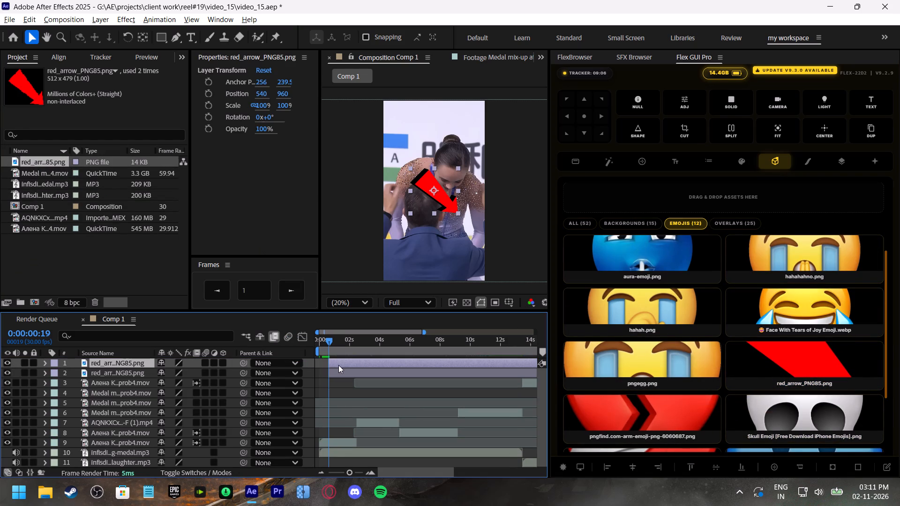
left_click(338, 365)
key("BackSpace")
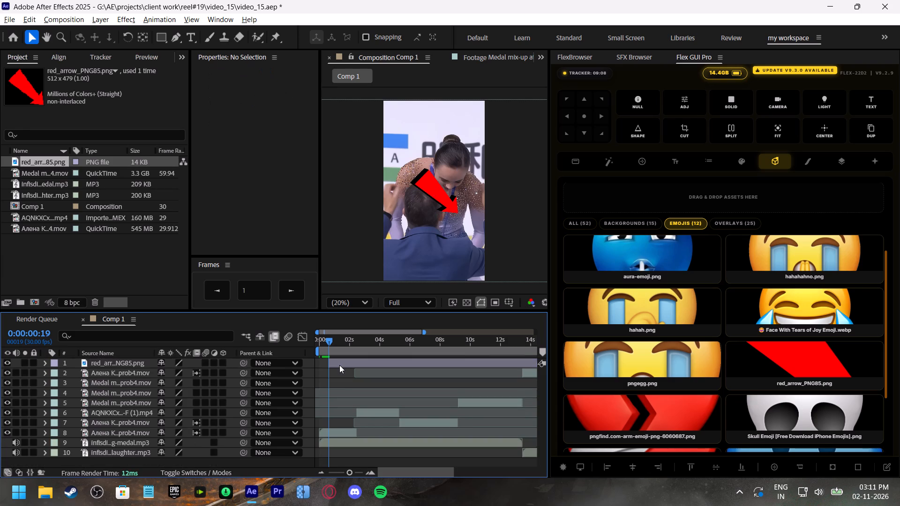
Shift the red arrow layer so it starts at the beginning of the comp.
left_click_drag(341, 365, 329, 364)
left_click_drag(330, 338, 308, 343)
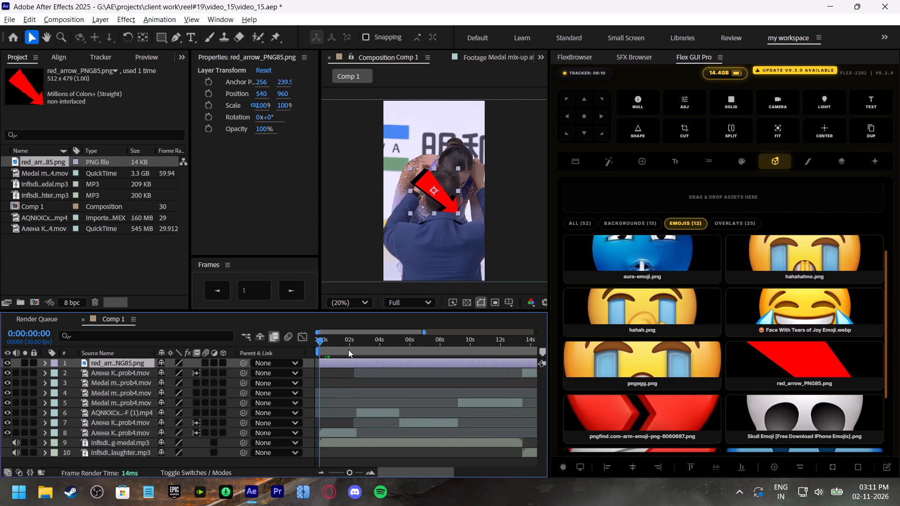
Scale the red arrow to about 47.8% and place it at 485, 290 above the skater's head.
key("v")
left_click_drag(457, 213, 434, 201)
left_click_drag(435, 187, 426, 126)
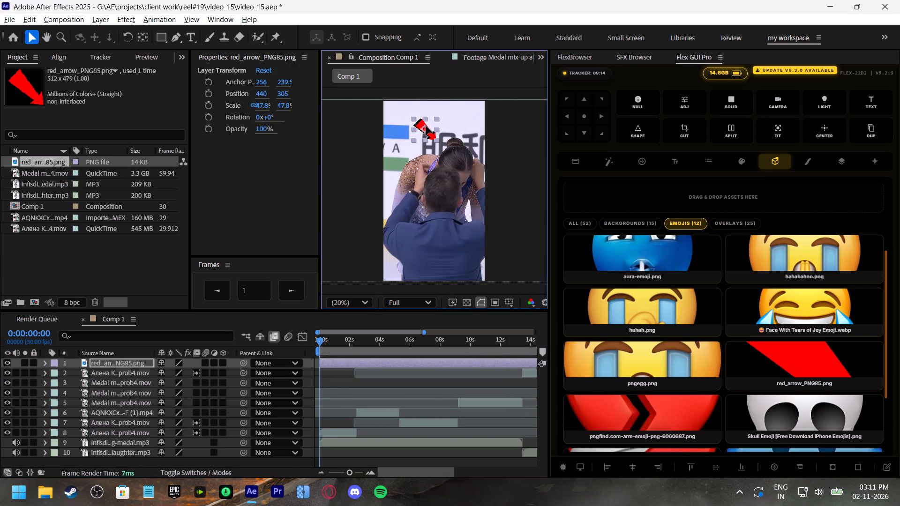
left_click_drag(426, 126, 430, 125)
Add position, rotation and opacity keyframes to the red arrow at 0:00:00:00 and reveal them together.
key("p")
left_click(76, 371)
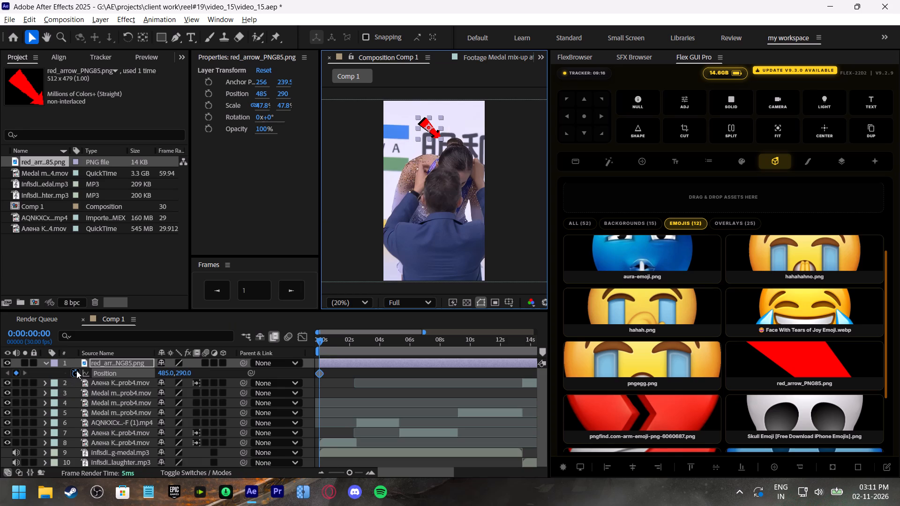
key("r")
left_click(76, 371)
key("t")
left_click(76, 371)
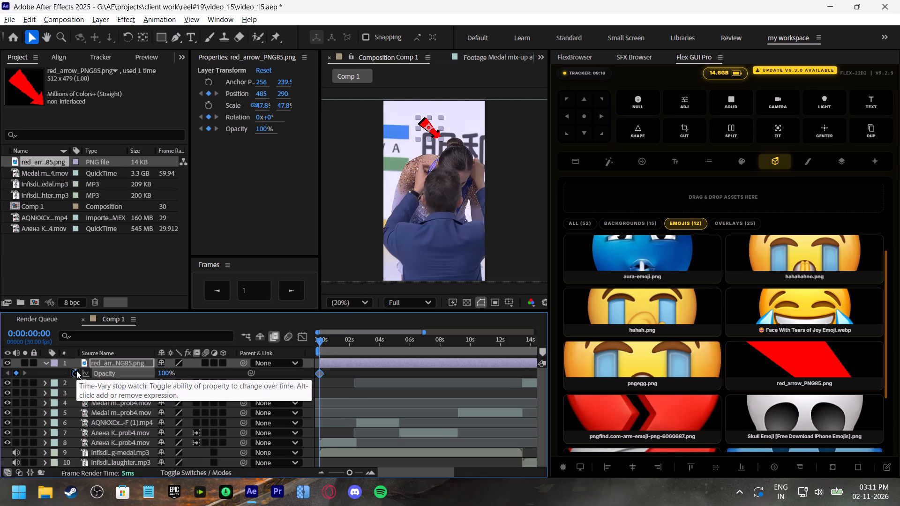
key("u")
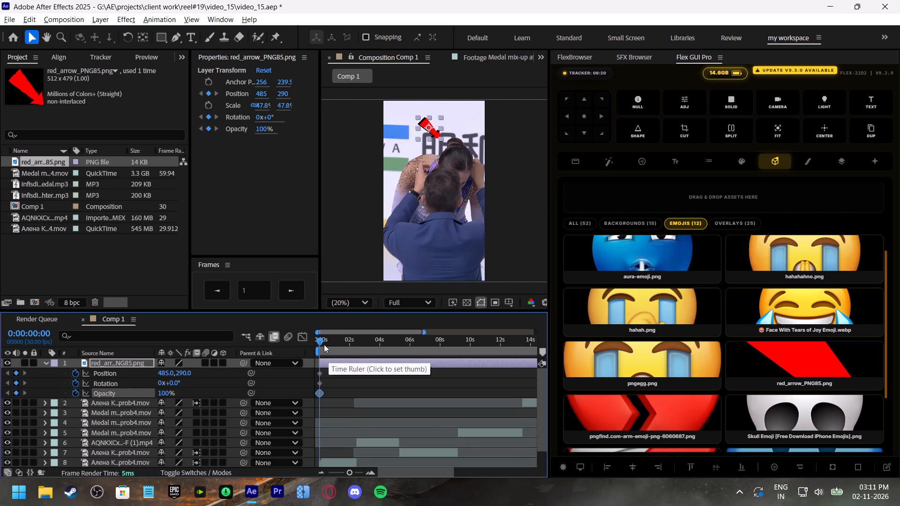
Shift the arrow's first opacity keyframe to shortly before one second and add another opacity keyframe at 0:00:01:14.
key("space")
left_click(342, 344)
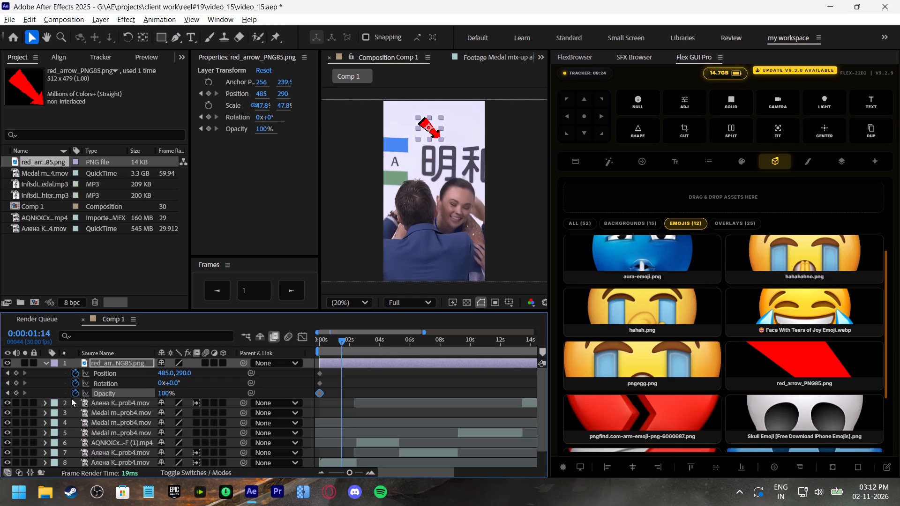
left_click_drag(320, 392, 326, 398)
left_click_drag(326, 398, 332, 407)
left_click(15, 394)
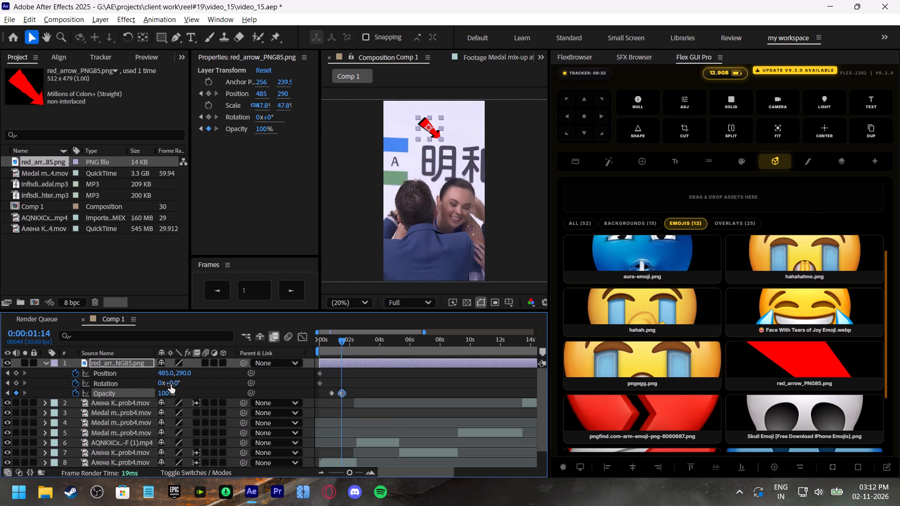
At 0:00:01:14, rotate the red arrow to 48° and move it to 335, 600 so it points straight down.
left_click_drag(173, 384, 193, 378)
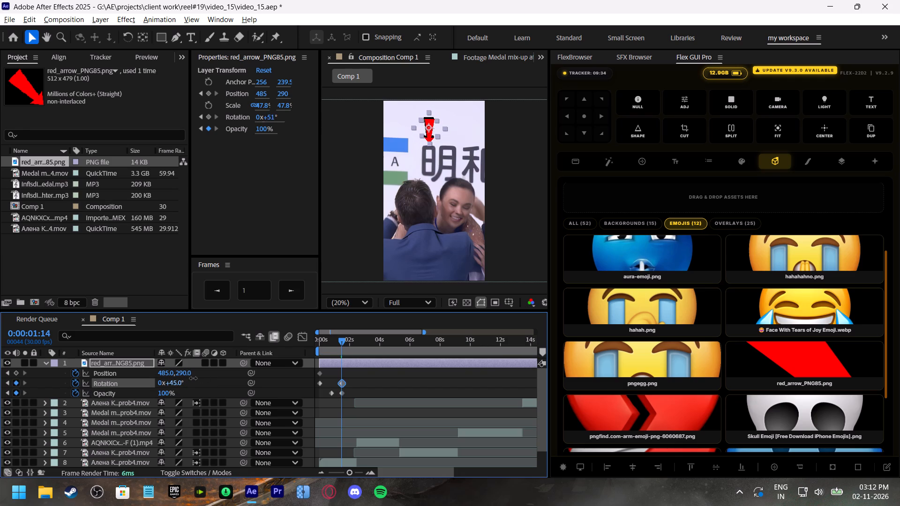
left_click_drag(193, 378, 195, 379)
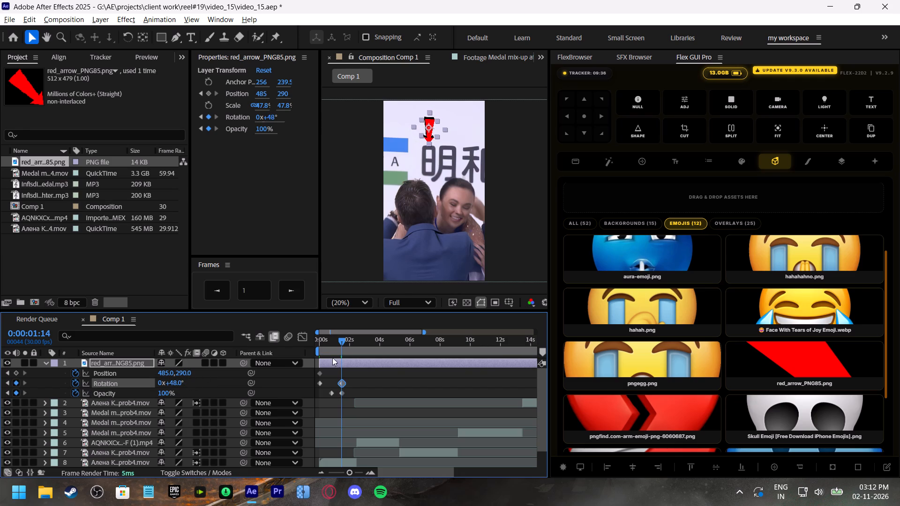
left_click_drag(430, 128, 417, 153)
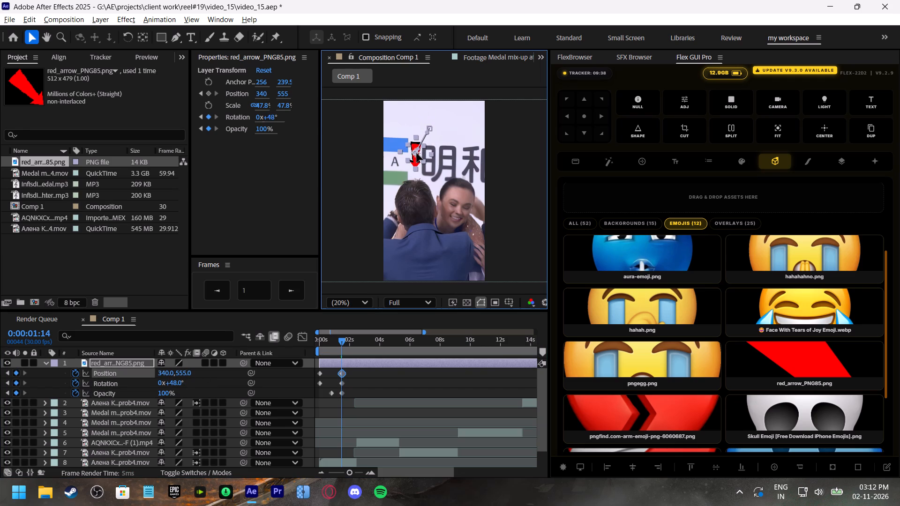
left_click_drag(417, 153, 416, 157)
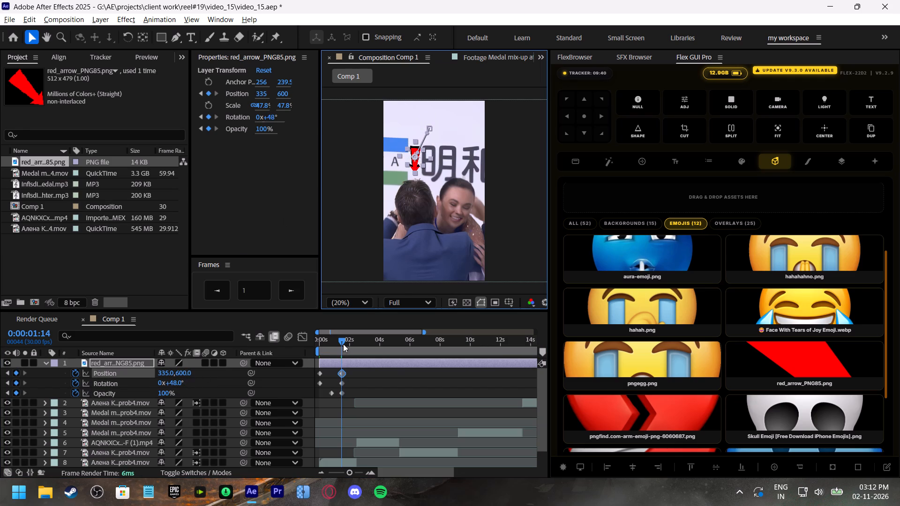
Set the red arrow's rotation to 17° at 0:00:00:00.
left_click_drag(341, 342, 295, 340)
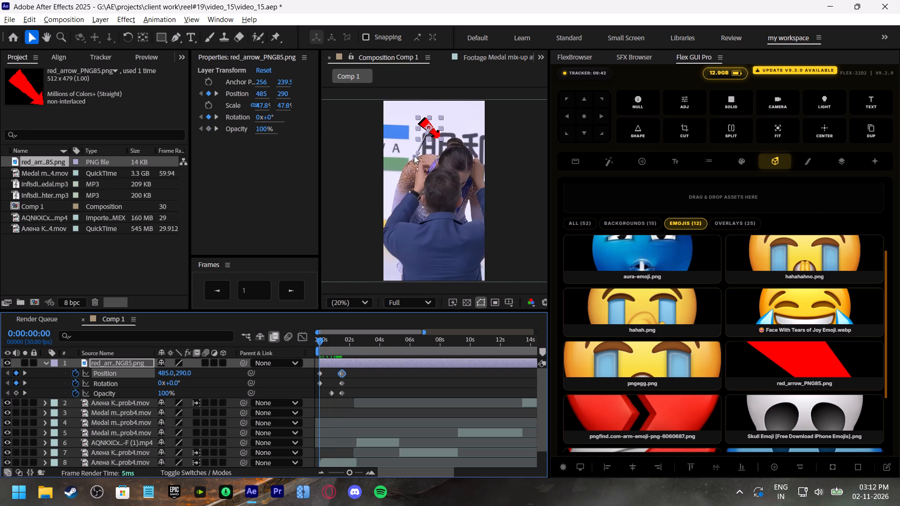
left_click_drag(176, 385, 186, 384)
Bend the red arrow's motion path near its end position keyframe and save the project.
left_click(417, 156)
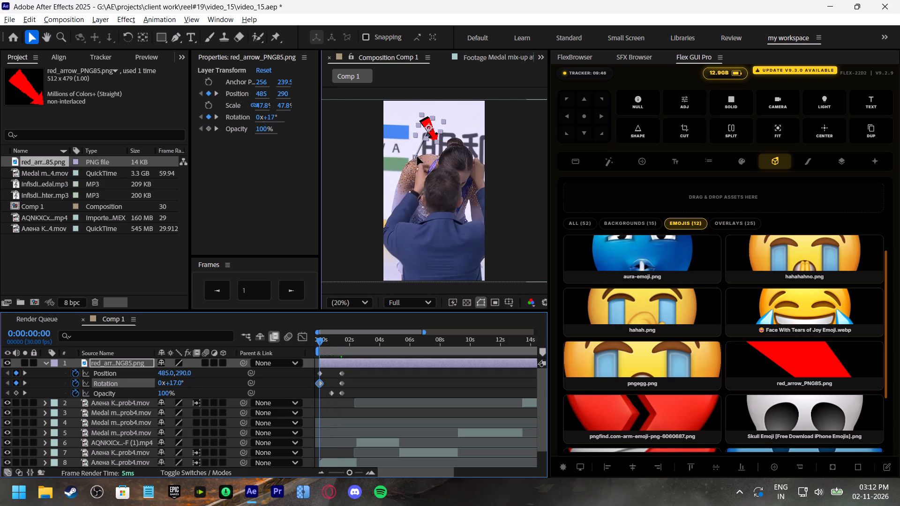
left_click_drag(417, 150, 415, 144)
left_click(426, 133)
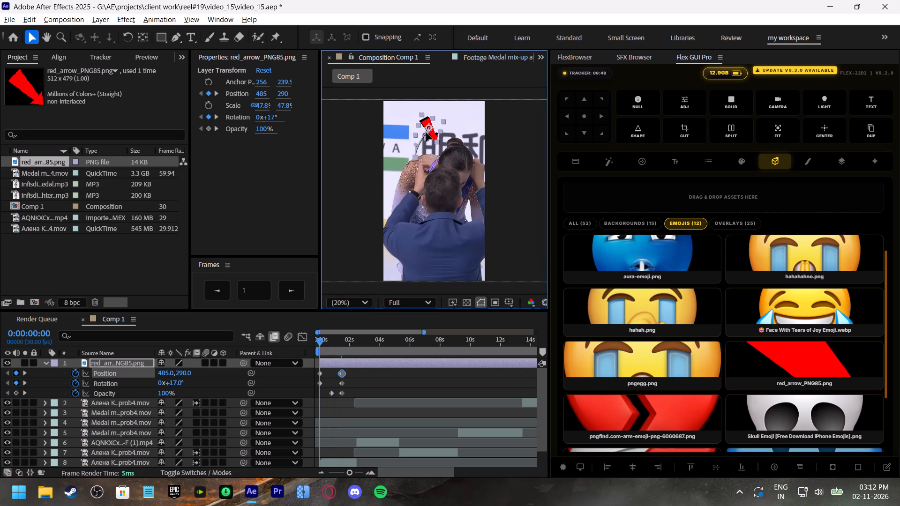
key("ctrl+z")
left_click(425, 134)
key("ctrl+s")
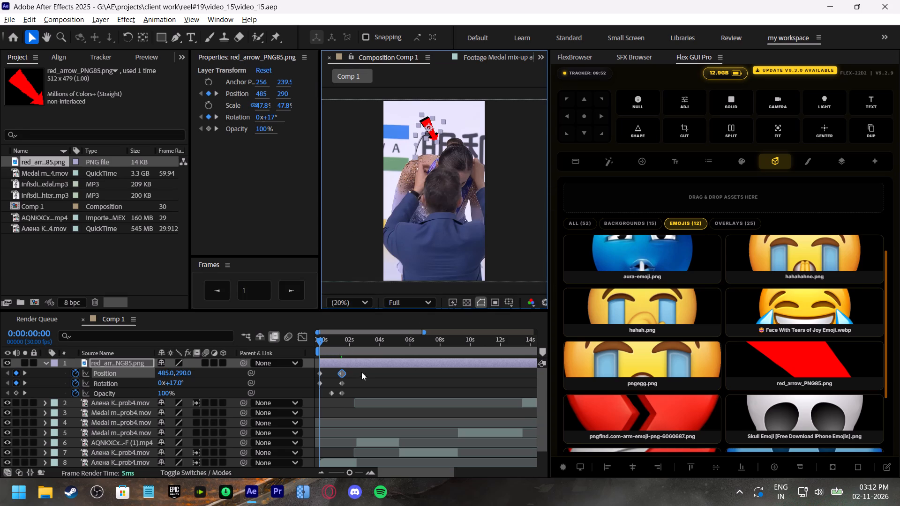
Set the red arrow's opacity to 0% at the 0:00:01:14 keyframe so it fades out.
left_click_drag(361, 372, 322, 402)
left_click_drag(354, 369, 297, 393)
left_click(349, 393)
left_click_drag(337, 348, 345, 356)
left_click(340, 391)
left_click_drag(161, 393, 7, 411)
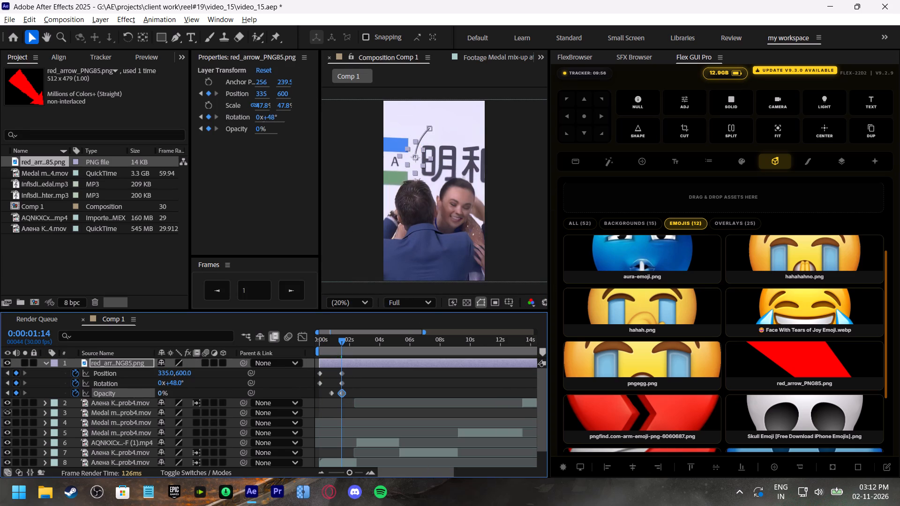
left_click_drag(7, 411, 2, 411)
Apply the current Flex Curve easing to all the arrow's position, rotation and opacity keyframes and preview it from the start.
left_click_drag(352, 375, 283, 417)
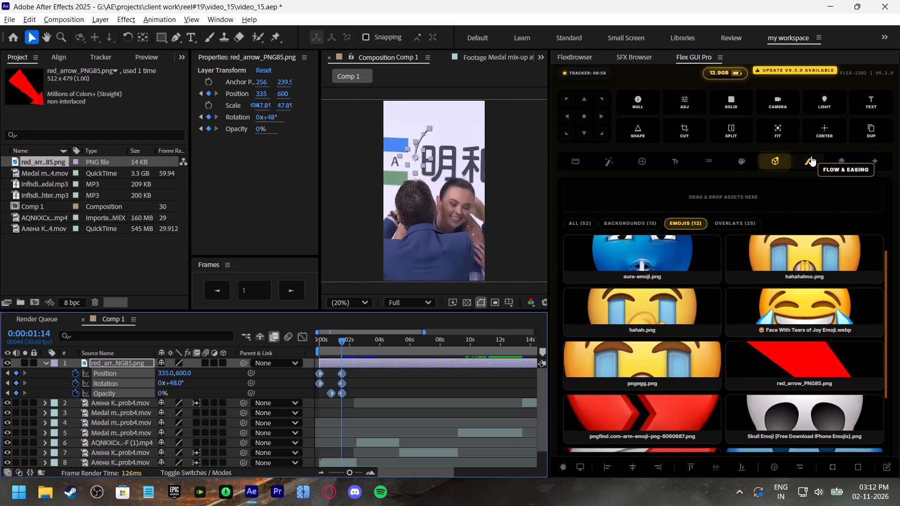
left_click(811, 156)
left_click(613, 446)
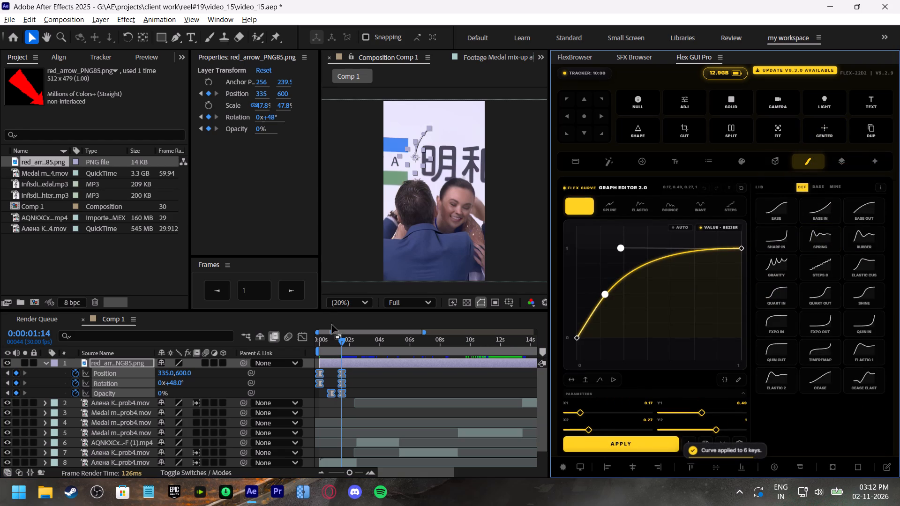
left_click_drag(345, 338, 303, 354)
key("space")
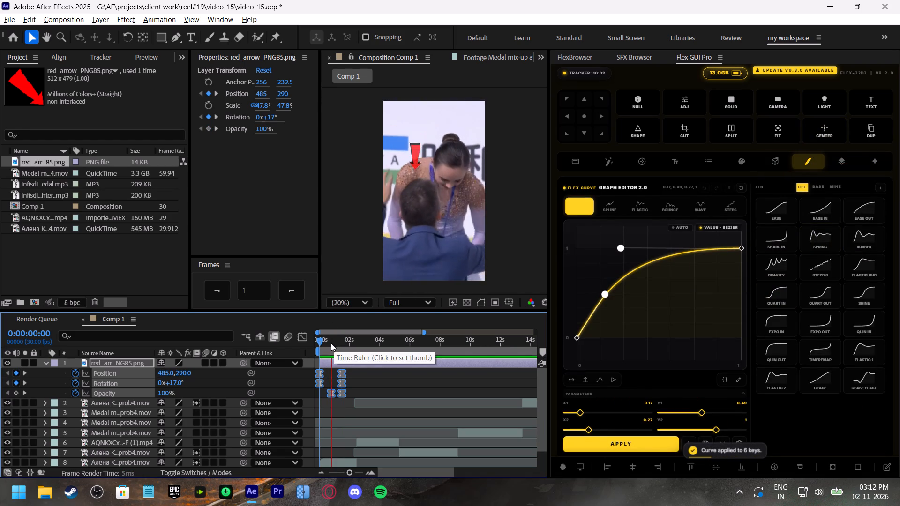
Replay the red arrow animation from the start of Comp 1, save the project, and collapse the arrow layer's properties.
left_click_drag(330, 343, 279, 355)
key("space")
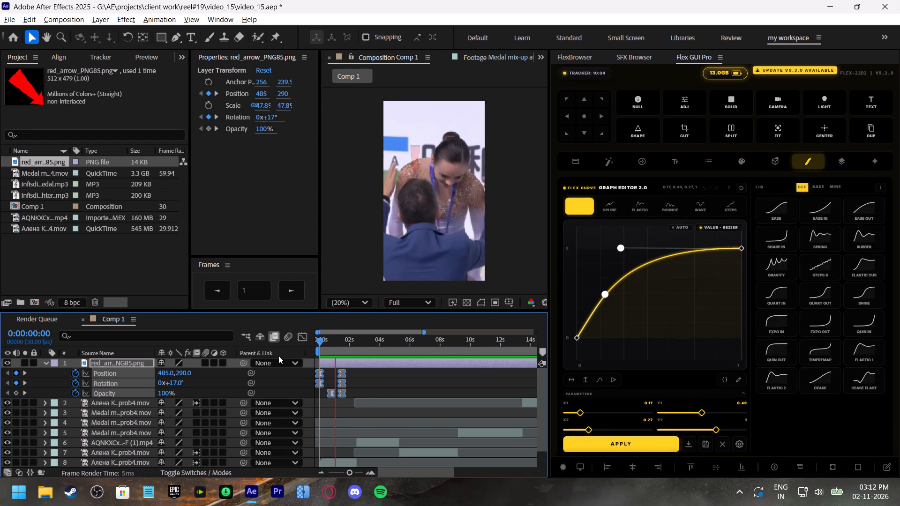
left_click_drag(335, 342, 277, 350)
key("ctrl+s")
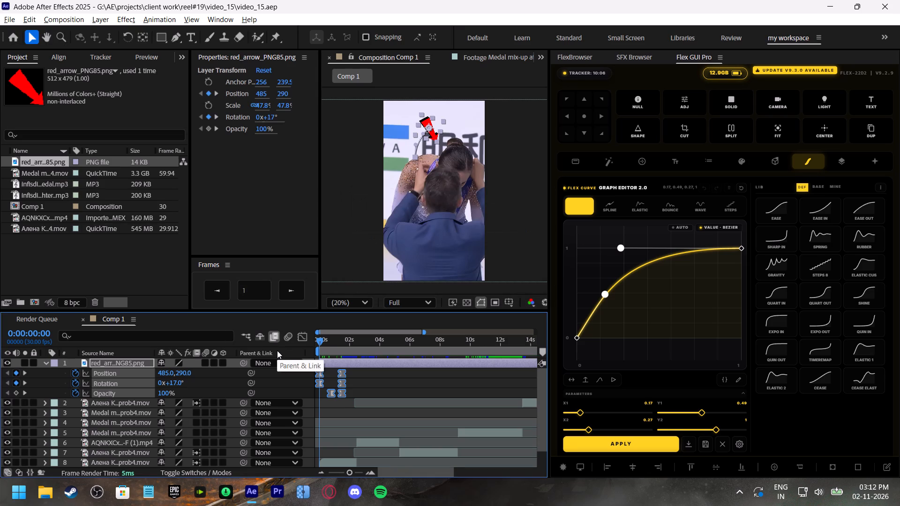
key("space")
left_click_drag(337, 343, 297, 347)
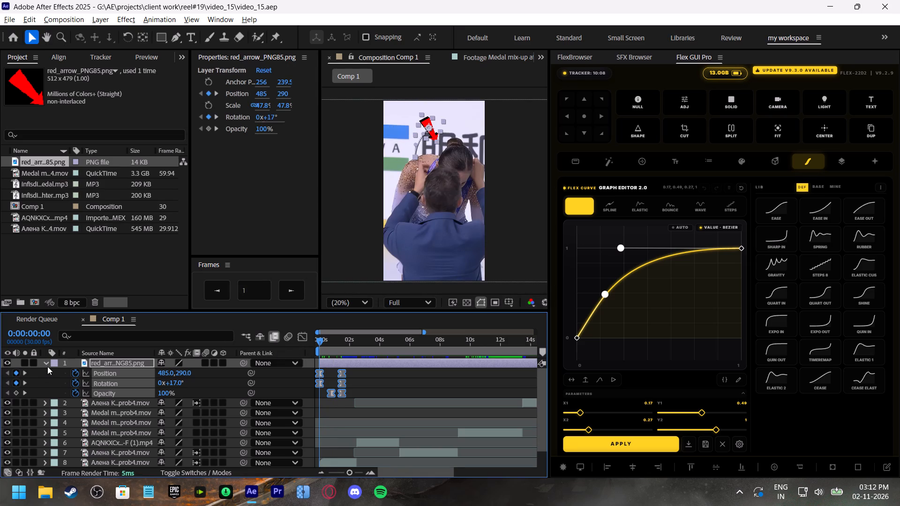
left_click(47, 364)
key("space")
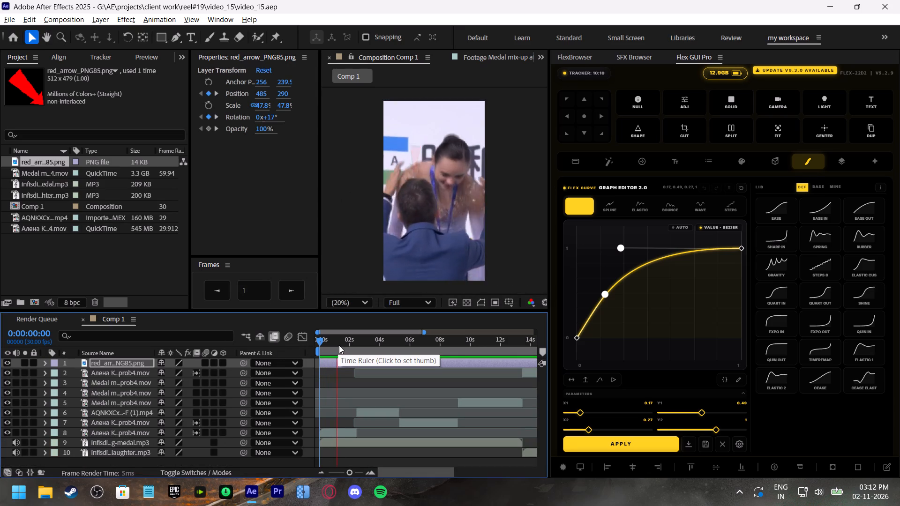
Play and scrub around the end of the opening shot, park the playhead at 0:00:01:25, and save the project.
left_click(346, 345)
key("space")
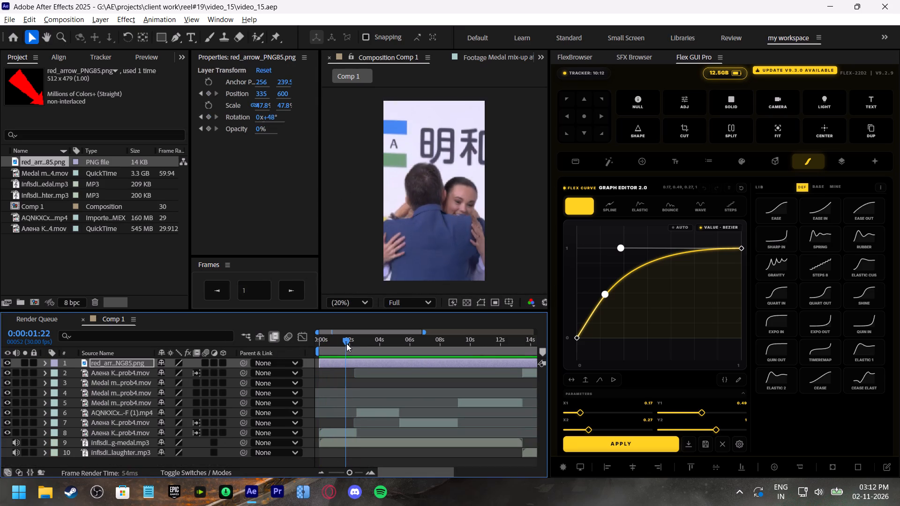
left_click_drag(347, 343, 337, 341)
key("space")
left_click_drag(345, 342, 351, 345)
key("space")
left_click(350, 342)
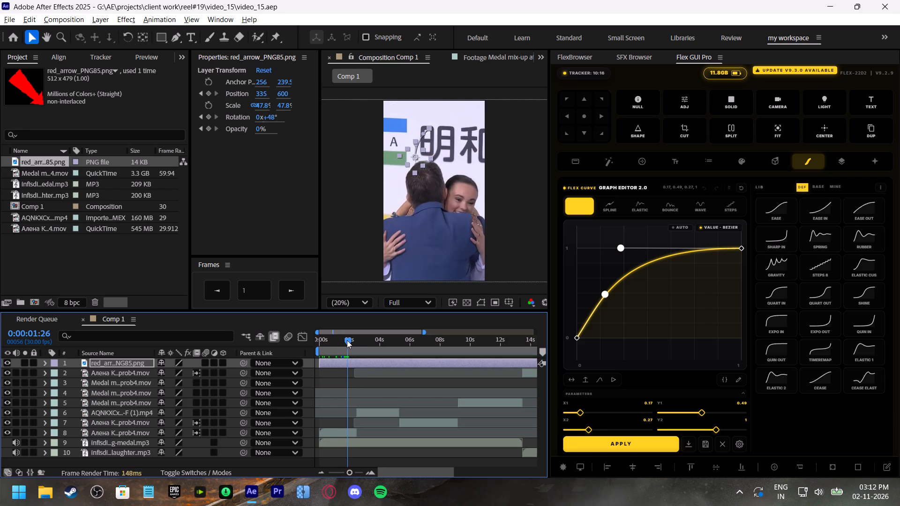
key("space")
left_click(347, 340)
key("ctrl+s")
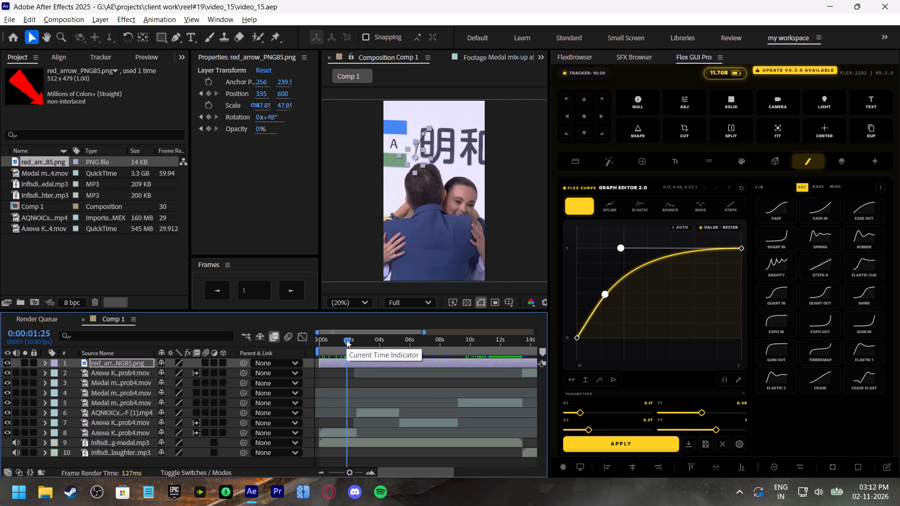
Create an adjustment layer directly above the opening medal clip and apply the Tint effect to it.
left_click(350, 430)
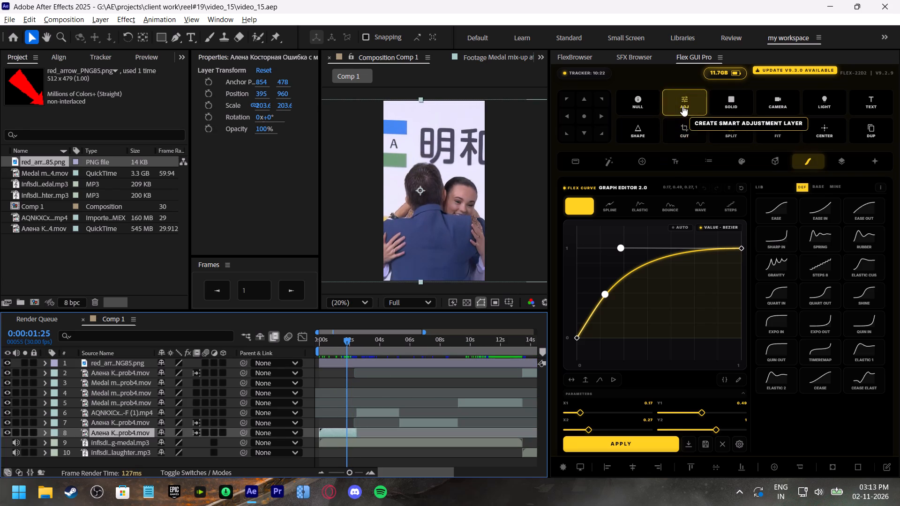
left_click(682, 106)
key("ctrl+space")
type("tin")
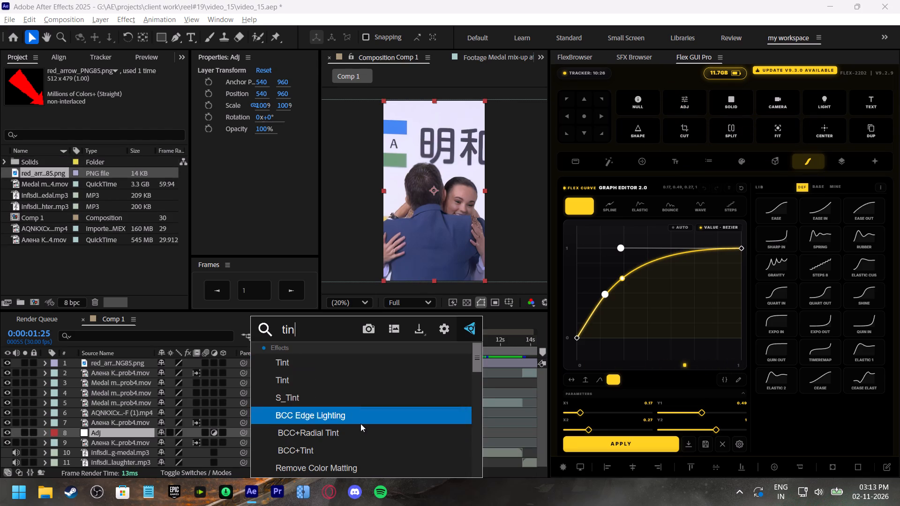
left_click(350, 364)
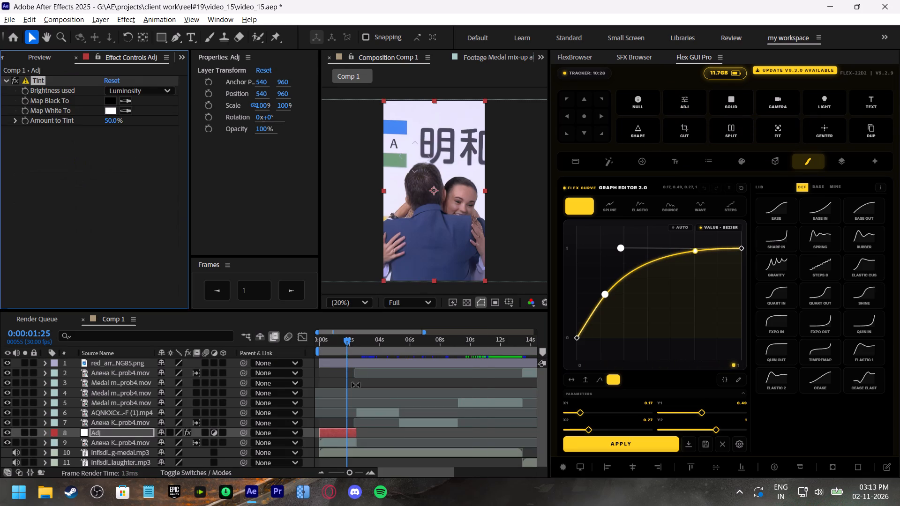
Set the Tint amount to 100% and map white to red on the adjustment layer.
left_click_drag(111, 121, 266, 124)
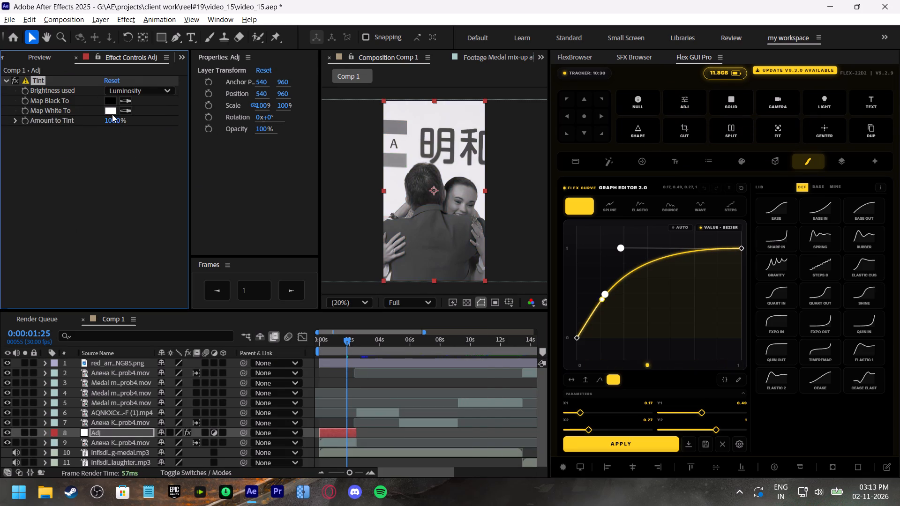
left_click(113, 113)
left_click_drag(366, 191, 527, 153)
left_click(579, 174)
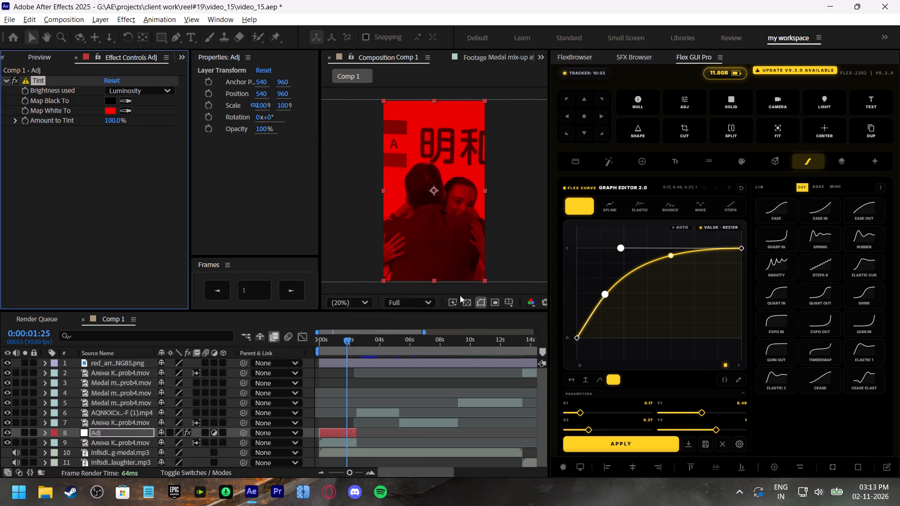
Trim the red tint layer to start at 0:00:01:25, extend it past the first cut, stack it above the AQNKXCx clip, and save.
left_click_drag(320, 431, 348, 439)
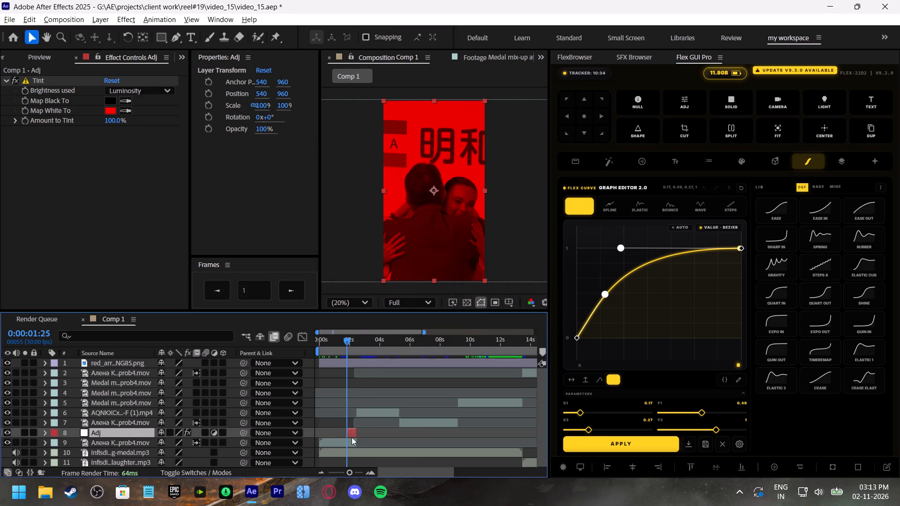
left_click_drag(359, 433, 365, 436)
left_click_drag(127, 428, 135, 408)
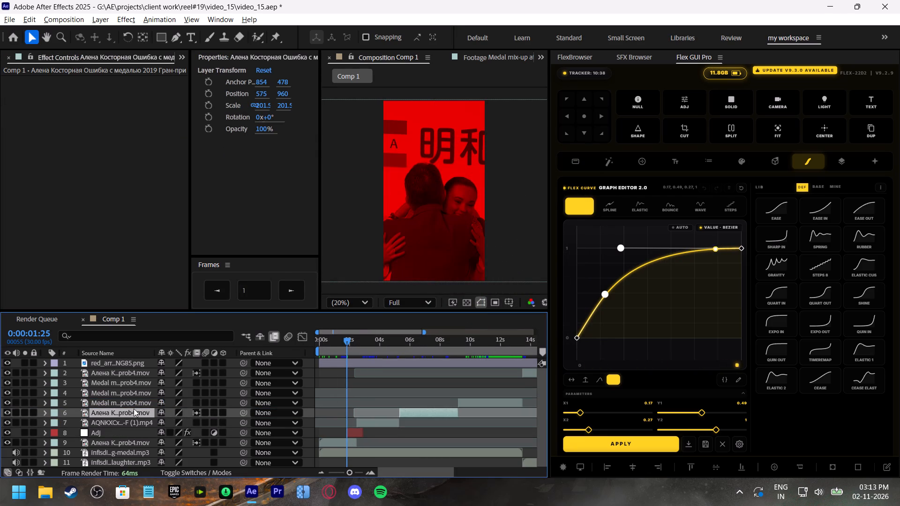
left_click(353, 435)
left_click_drag(116, 432, 117, 420)
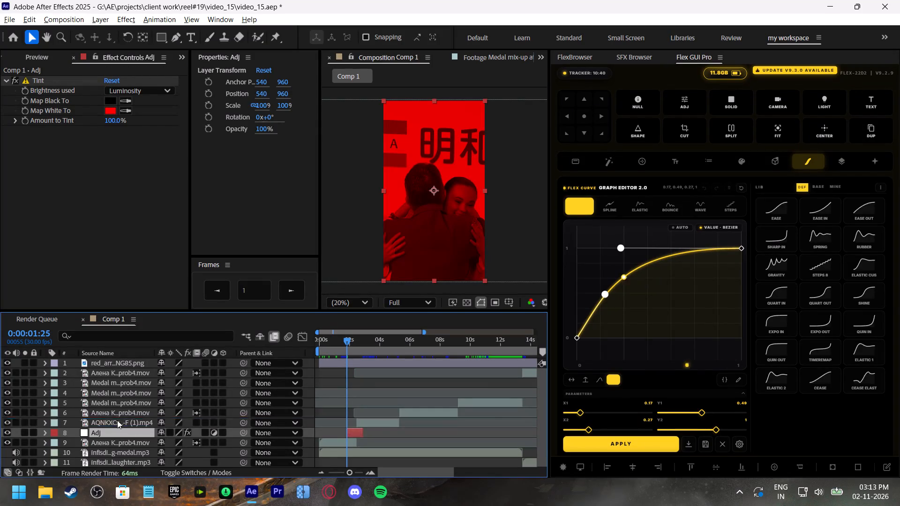
key("ctrl+s")
Keyframe the red tint layer's opacity from 100% at 0:00:01:25 to 0% at 0:00:02:26.
left_click(351, 419)
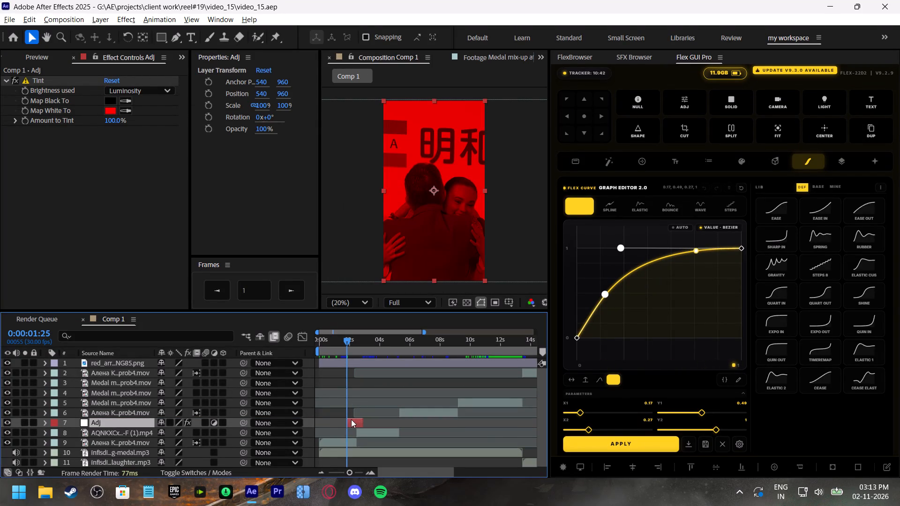
key("t")
left_click(79, 432)
left_click_drag(350, 335, 364, 354)
left_click_drag(162, 435, 75, 436)
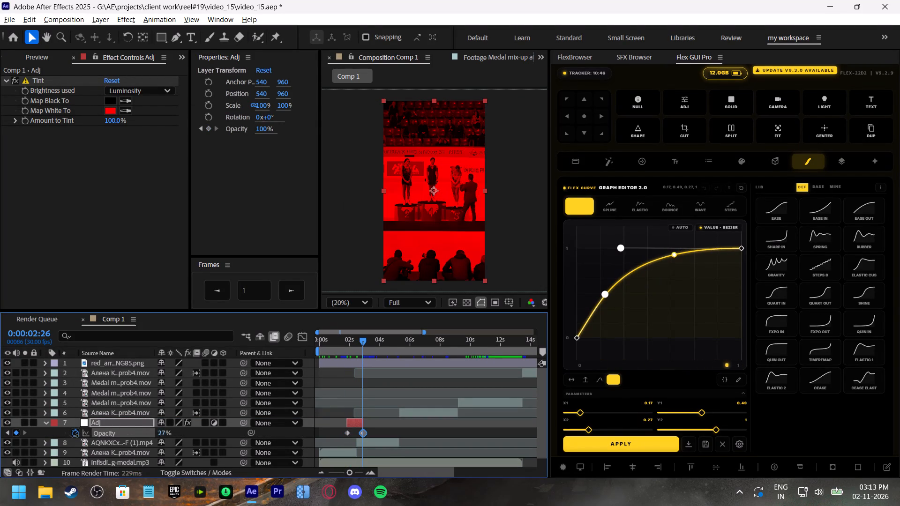
left_click_drag(75, 436, 43, 433)
Apply the current Flex Curve easing to both of the tint layer's opacity keyframes and preview the red flash over the cut.
left_click_drag(391, 431, 308, 432)
left_click(622, 446)
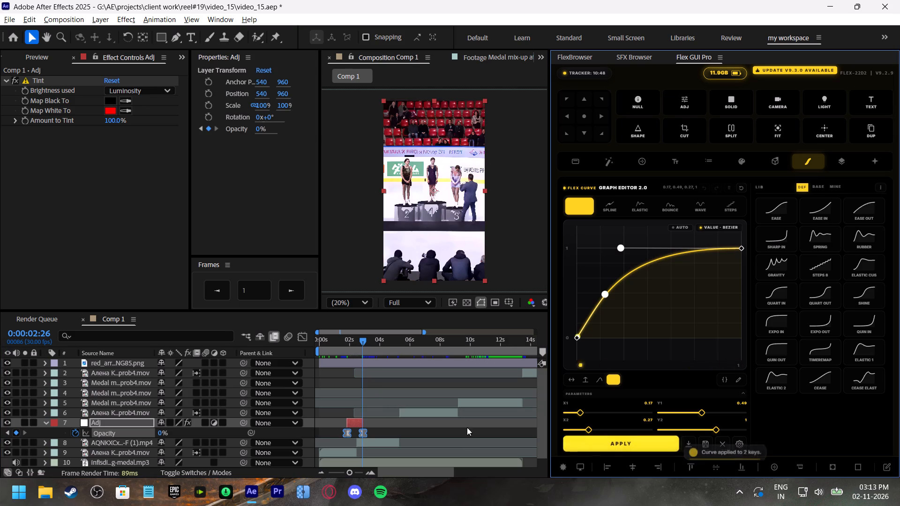
left_click_drag(345, 335, 294, 350)
key("space")
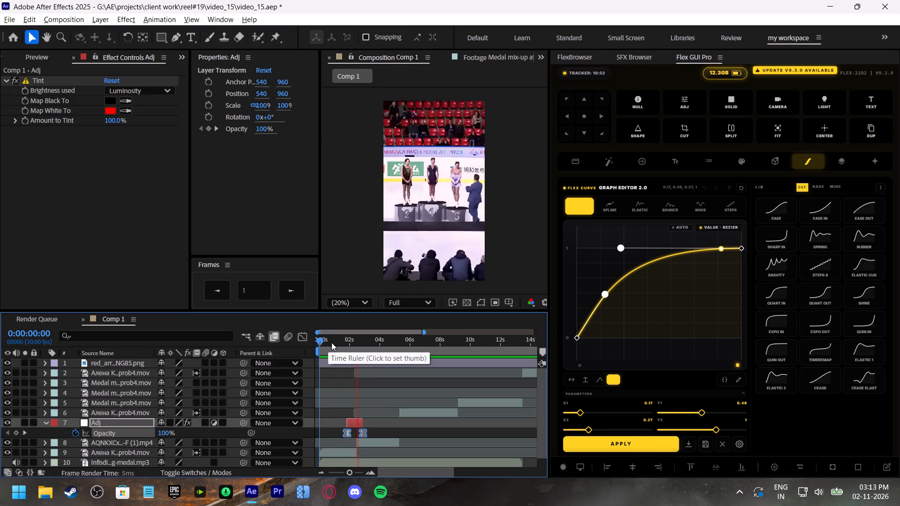
left_click(351, 341)
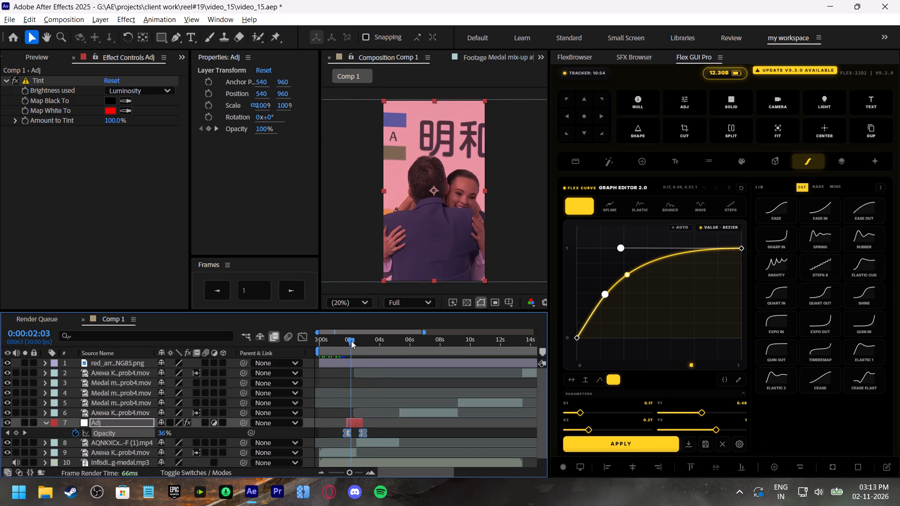
key("space")
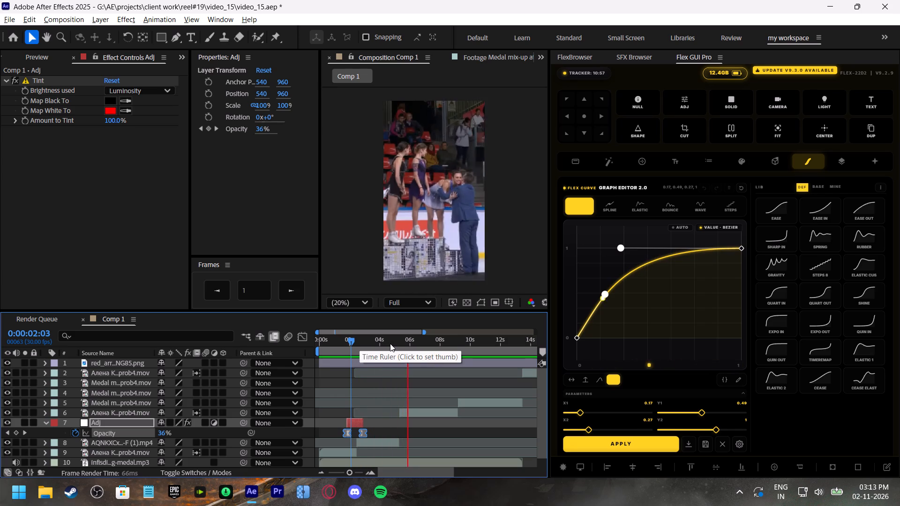
Place the playhead at 0:00:05:09, at the end of the podium shot, and save the project.
left_click_drag(390, 343, 394, 354)
left_click(407, 412)
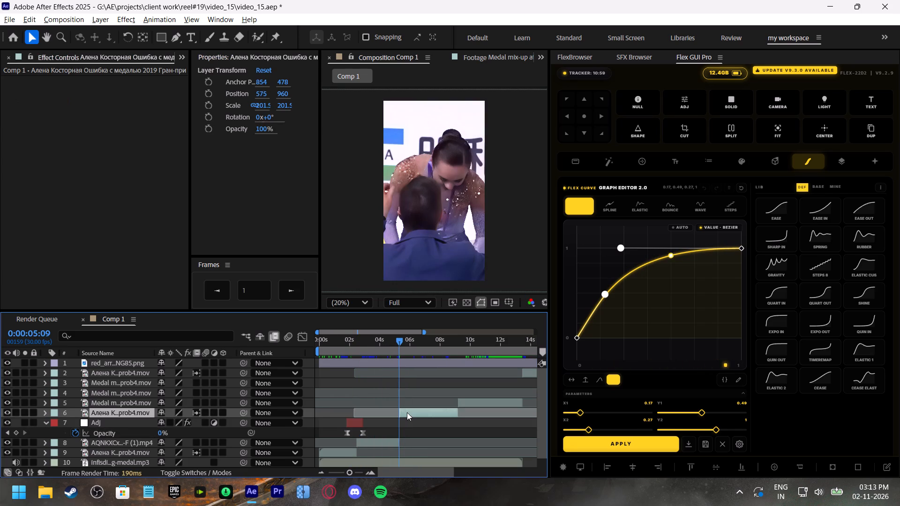
key("ctrl+s")
Open the recent project video_16.
left_click(12, 34)
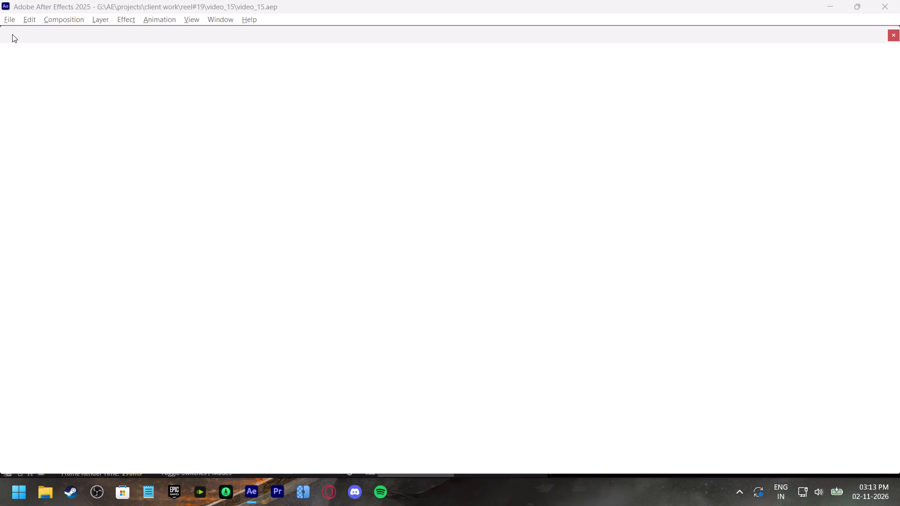
scroll(176, 304, "down", 17)
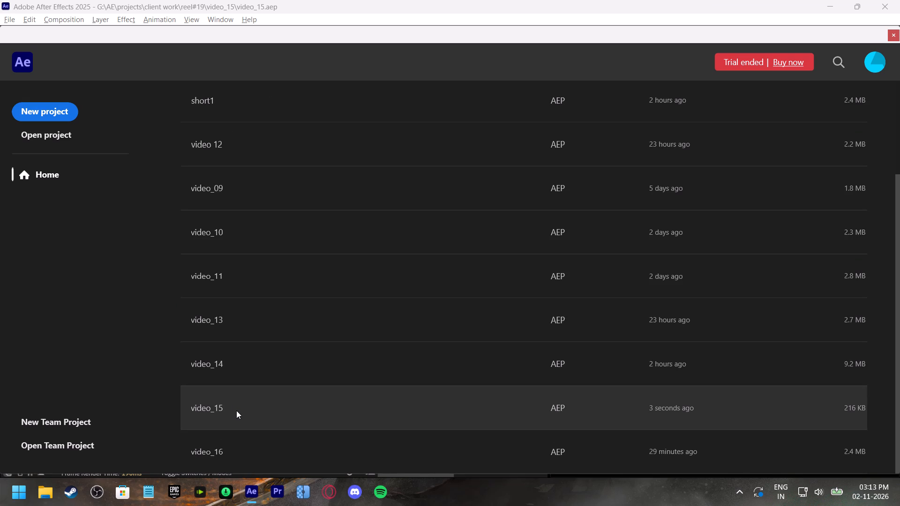
left_click(219, 447)
left_click(219, 447)
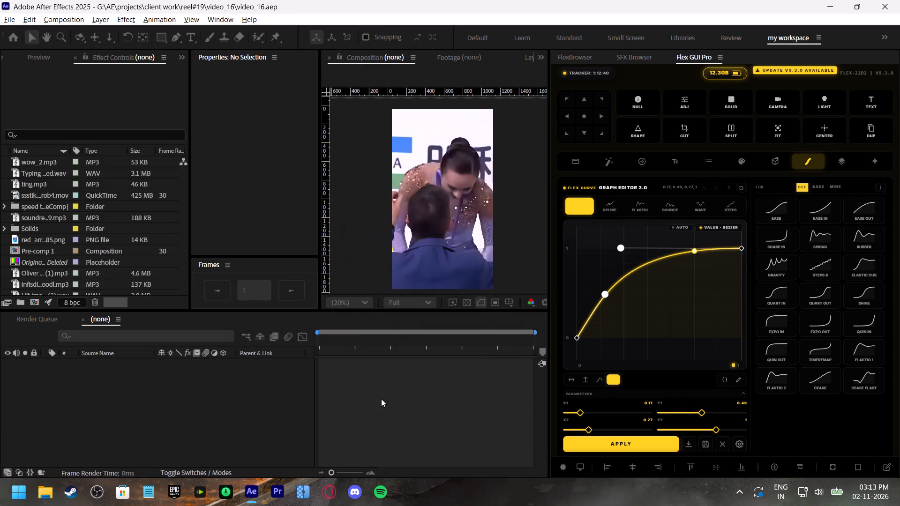
Copy the "Original Source Deleted" adjustment layer from inside video_16's Pre-comp 1.
left_click(391, 423)
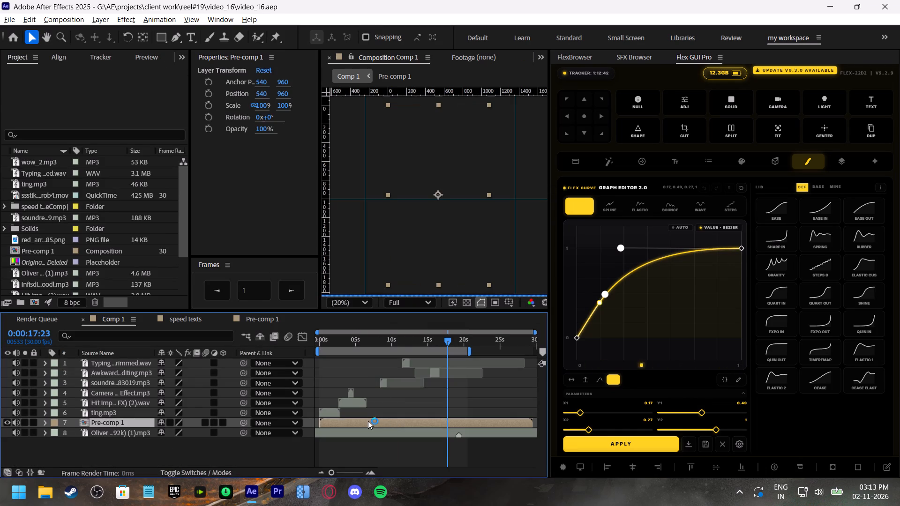
double_click(368, 421)
scroll(404, 416, "down", 1)
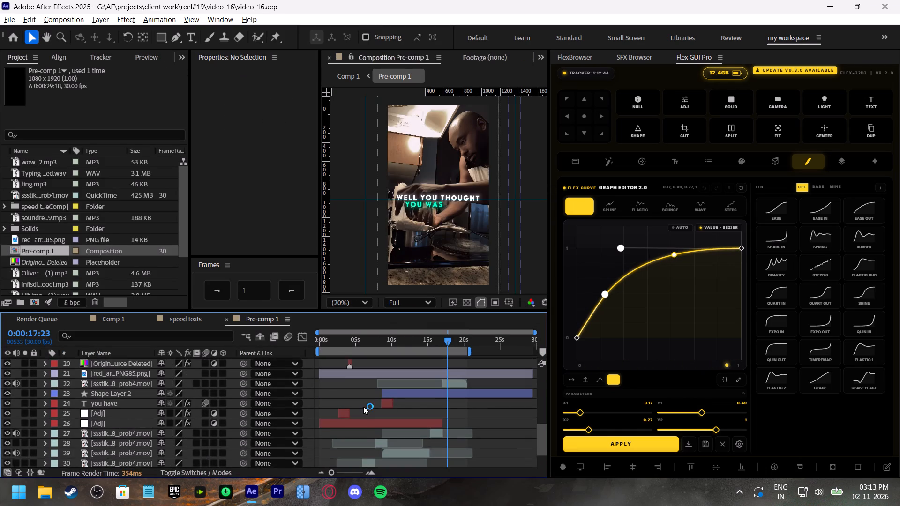
scroll(363, 406, "down", 1)
left_click(349, 375)
left_click(347, 378)
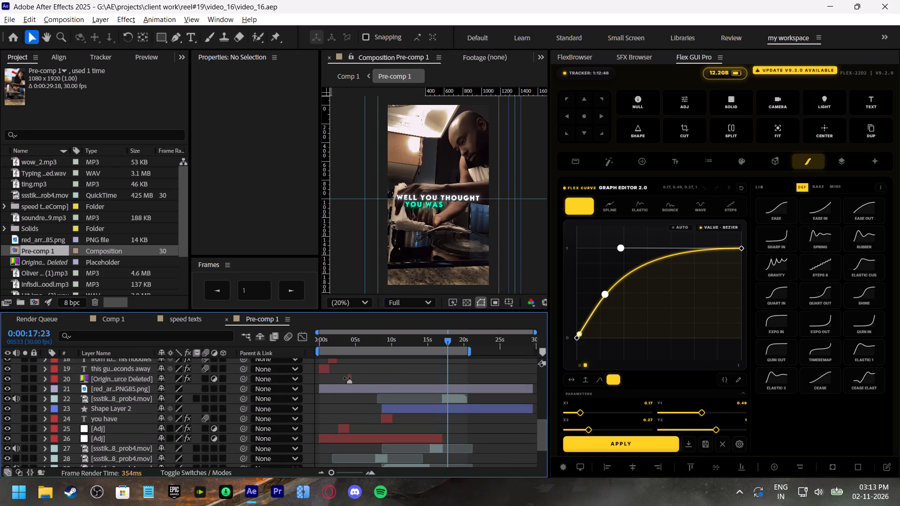
left_click(345, 378)
key("ctrl+c")
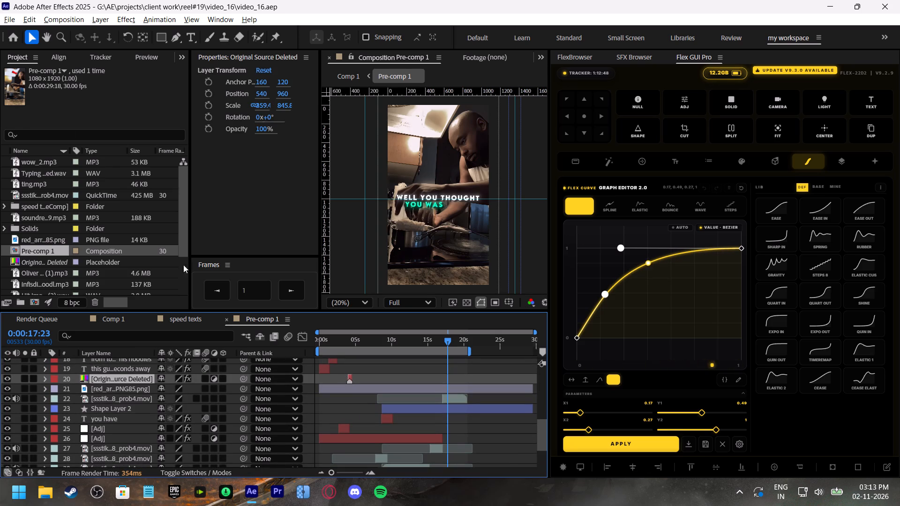
Reopen the video_15 project and paste the copied adjustment layer into Comp 1.
left_click(17, 43)
scroll(245, 292, "down", 10)
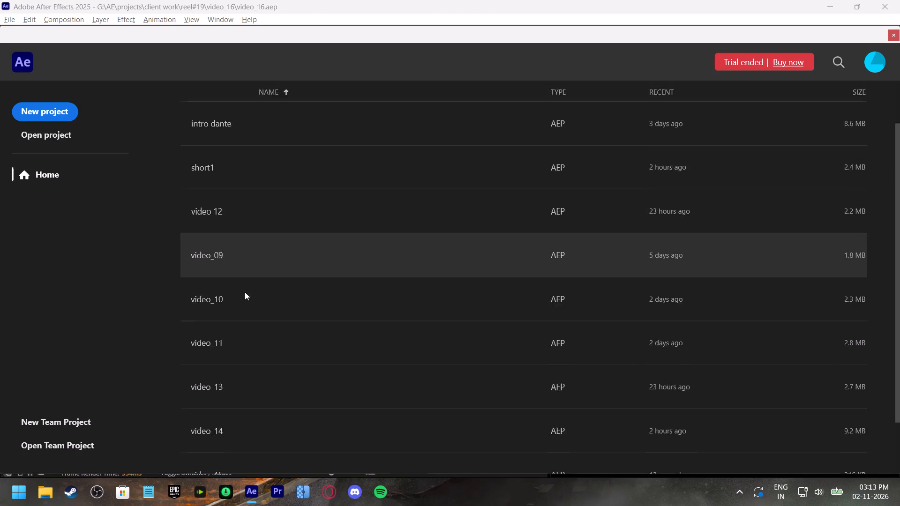
scroll(245, 292, "down", 3)
left_click(213, 408)
left_click(213, 408)
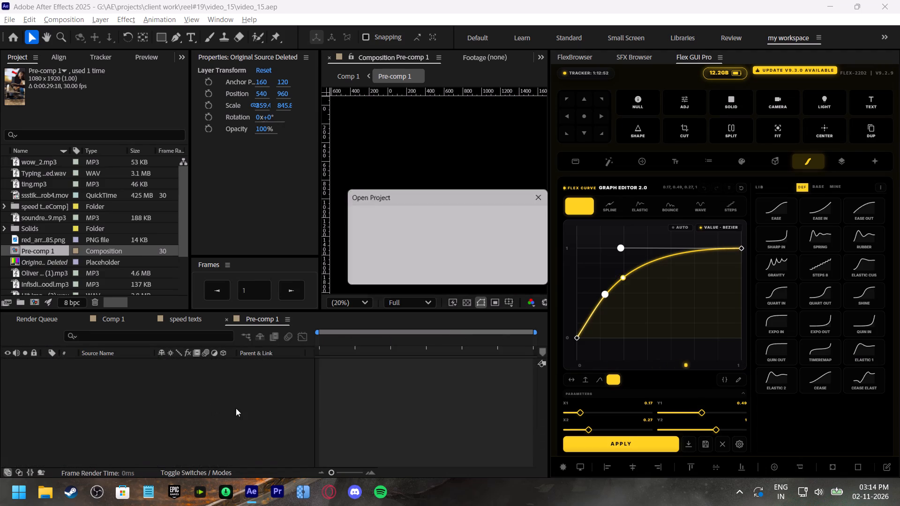
key("ctrl+v")
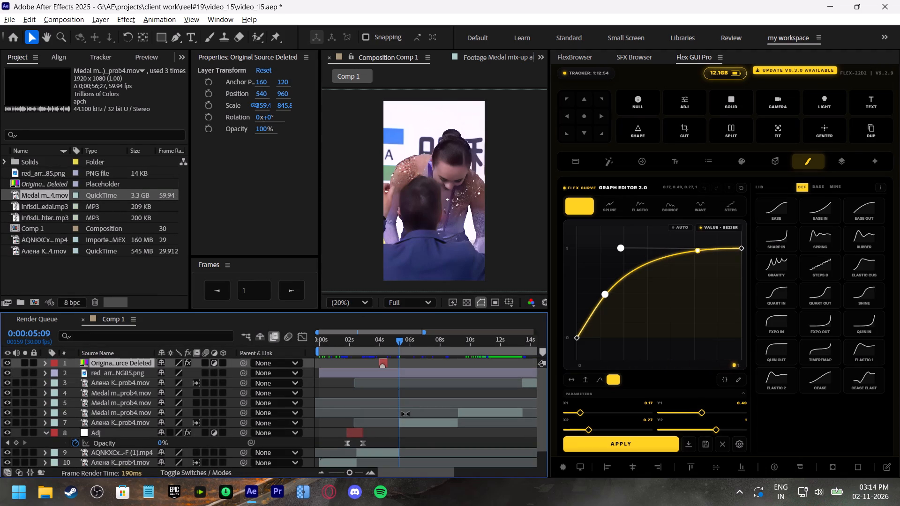
Move the pasted adjustment layer so its marker lines up with the cut at about 0:00:05:10, and preview from 0:00:05:00.
key("bracketleft")
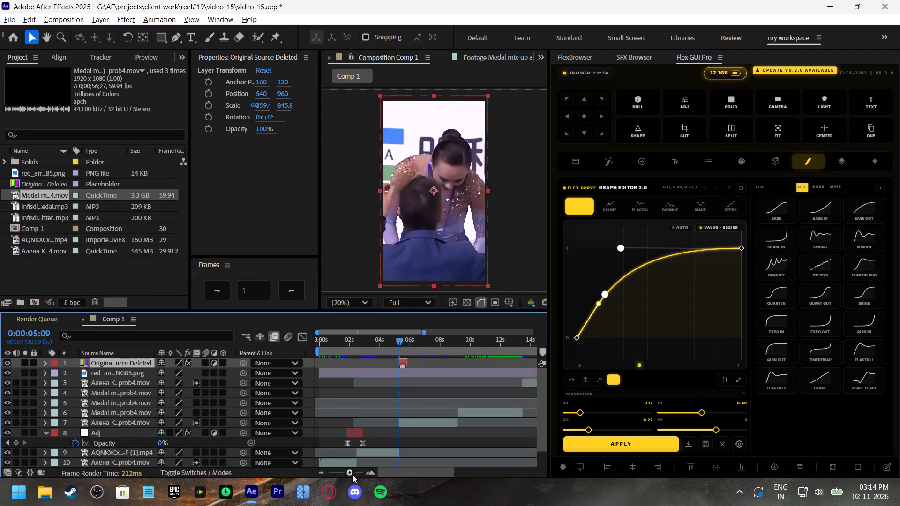
left_click_drag(348, 473, 362, 478)
left_click_drag(479, 361, 465, 361)
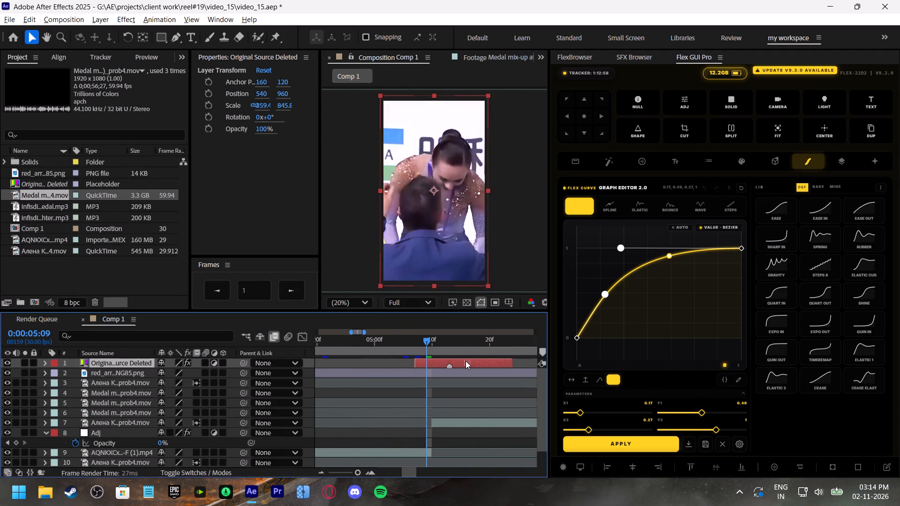
left_click_drag(465, 361, 451, 357)
left_click(375, 336)
key("space")
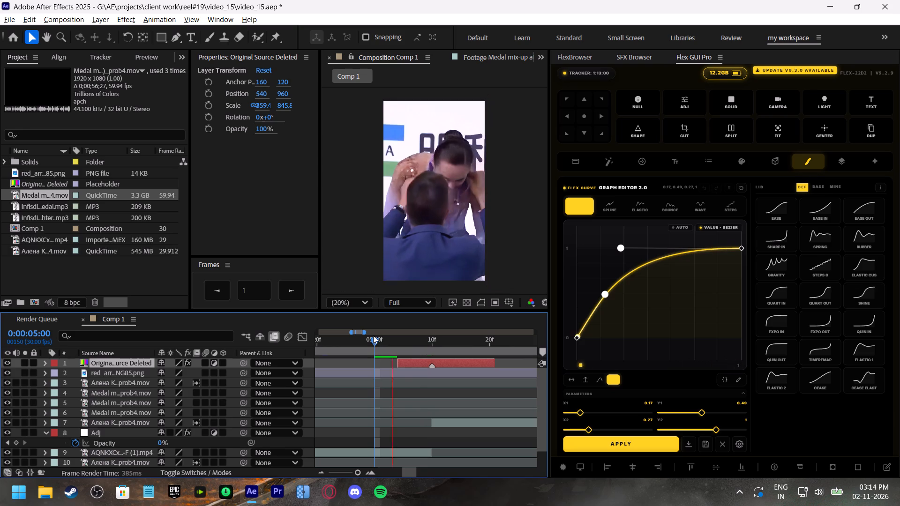
Preview Comp 1 from about 0:00:03:13 to check the adjustment-layer transition and the clips that follow.
left_click(373, 335)
left_click_drag(354, 471, 350, 470)
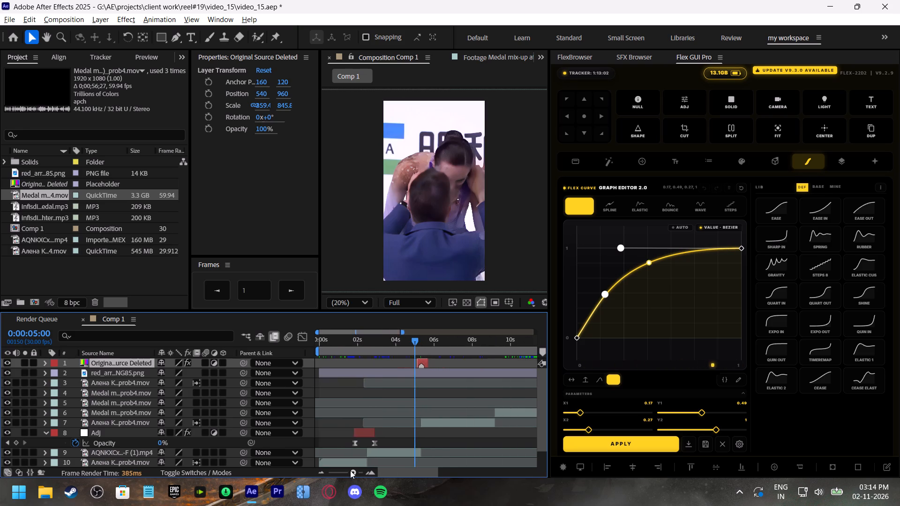
left_click_drag(350, 470, 347, 470)
left_click(373, 336)
key("space")
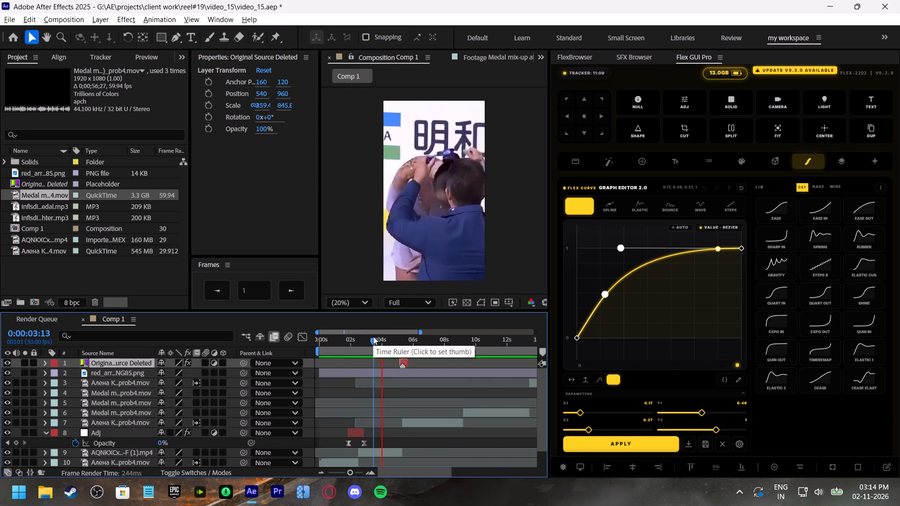
scroll(415, 404, "down", 1, "shift")
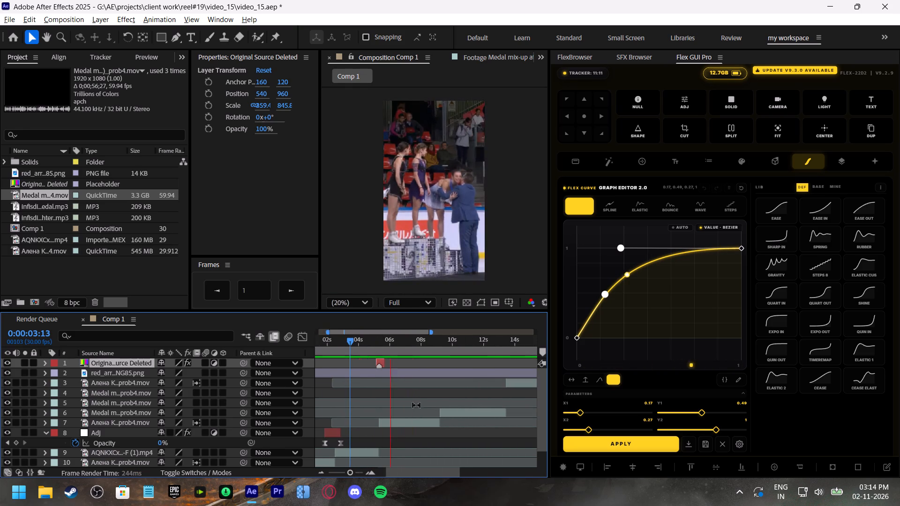
scroll(416, 405, "down", 1, "shift")
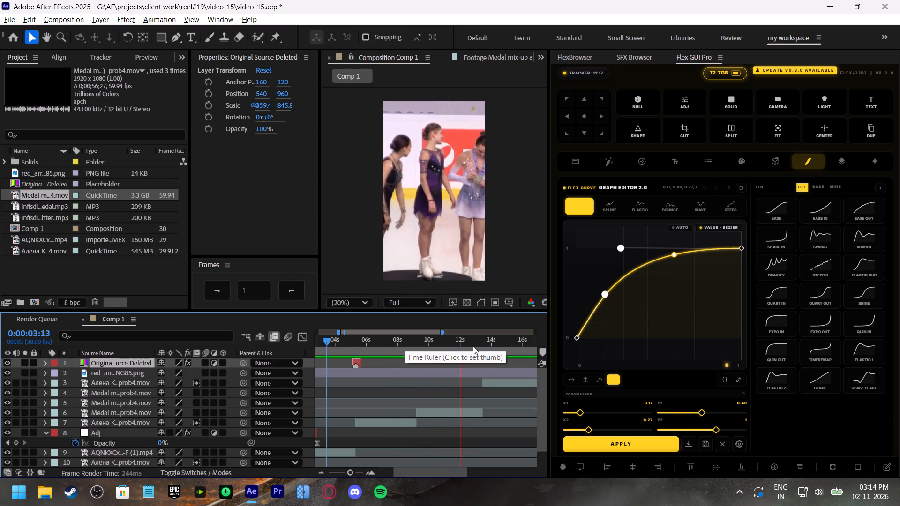
Duplicate the "Original Source Deleted" adjustment layer and extend the copy's out point so it lasts about 2 seconds.
left_click(406, 346)
left_click(360, 360)
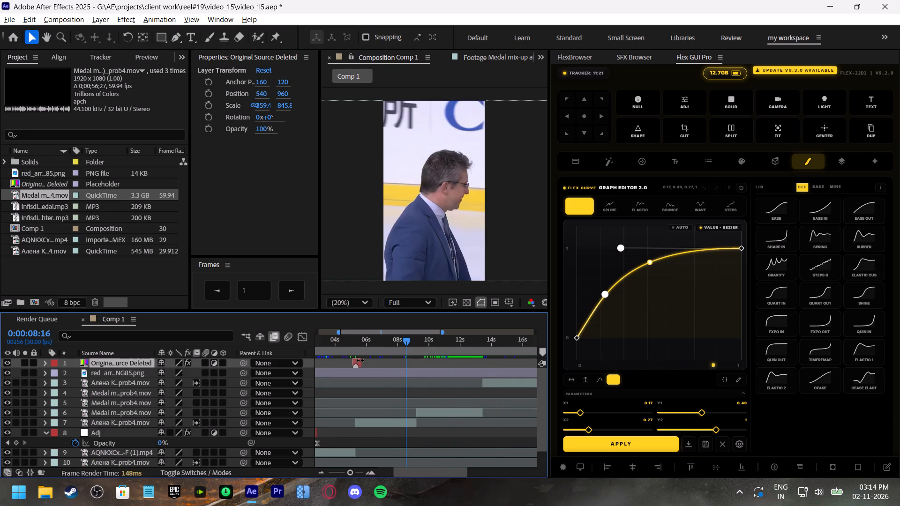
key("ctrl+d")
left_click_drag(361, 362, 383, 363)
Move the duplicate adjustment layer so its marker lines up with 0:00:08:16, and save the project.
left_click_drag(372, 363, 414, 369)
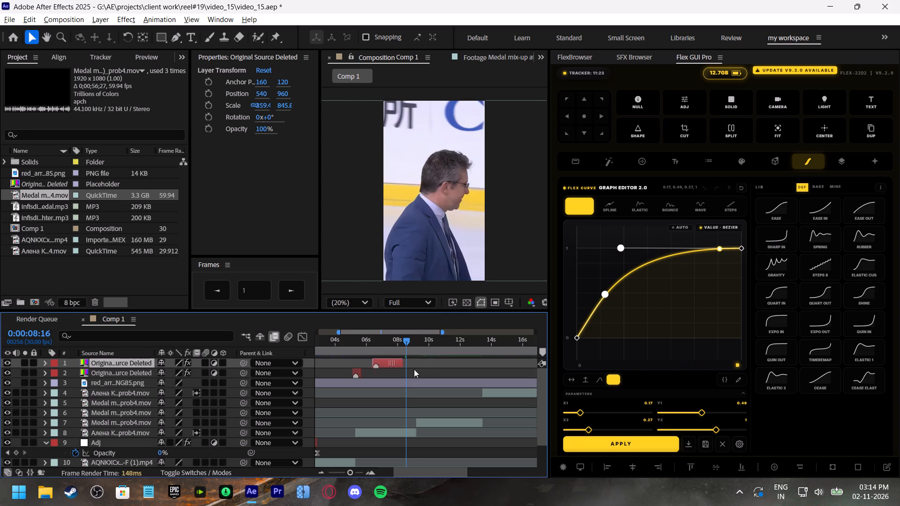
left_click_drag(414, 369, 421, 371)
left_click_drag(348, 474, 366, 480)
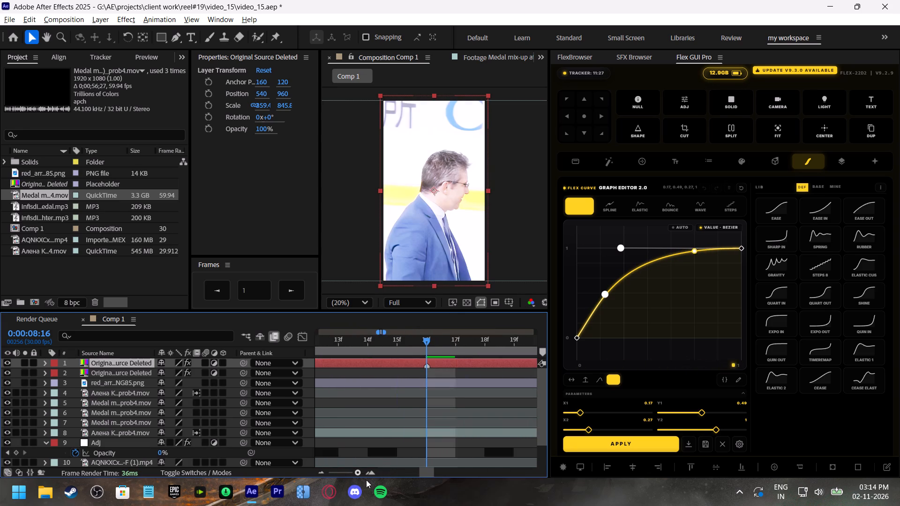
left_click_drag(366, 480, 352, 479)
key("ctrl+s")
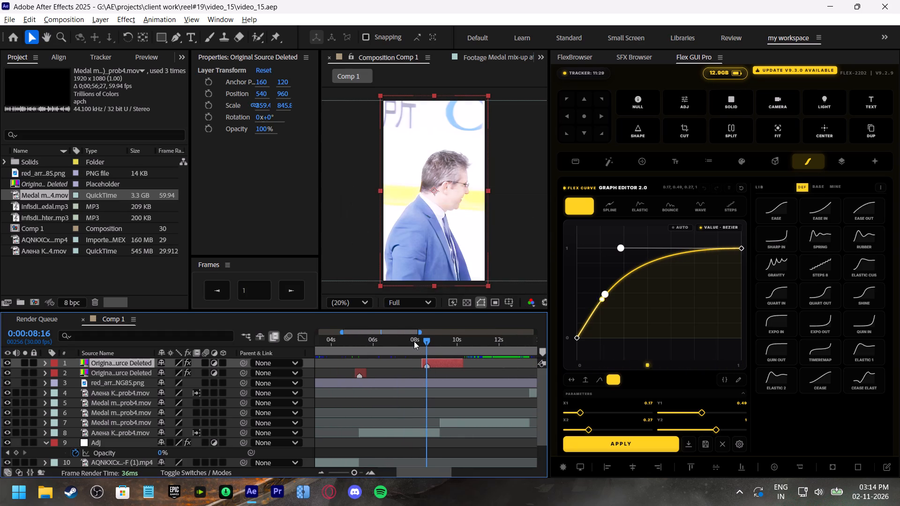
Preview from 0:00:07:25 and move the duplicate adjustment layer so its marker lines up with the cut at 0:00:09:05.
left_click(412, 340)
key("space")
left_click(412, 340)
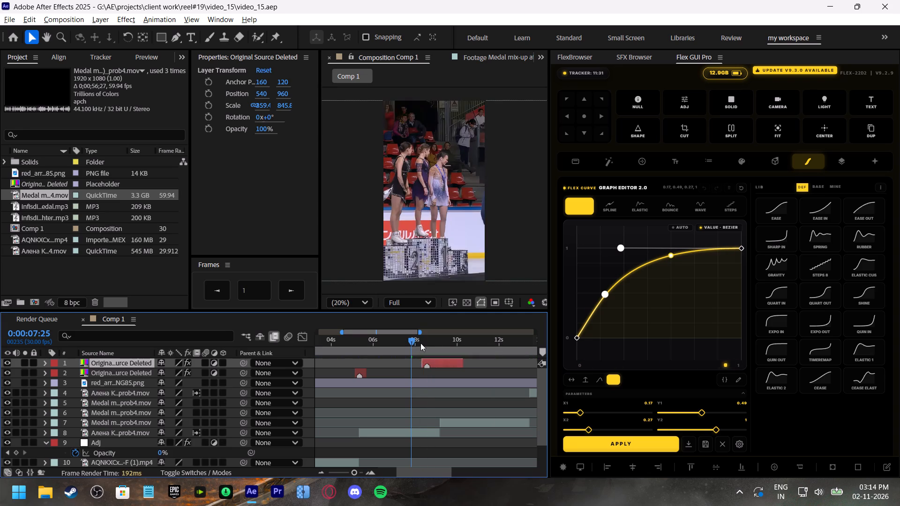
left_click_drag(426, 342, 438, 351)
left_click_drag(443, 366, 455, 368)
Switch to Discord.
left_click(364, 497)
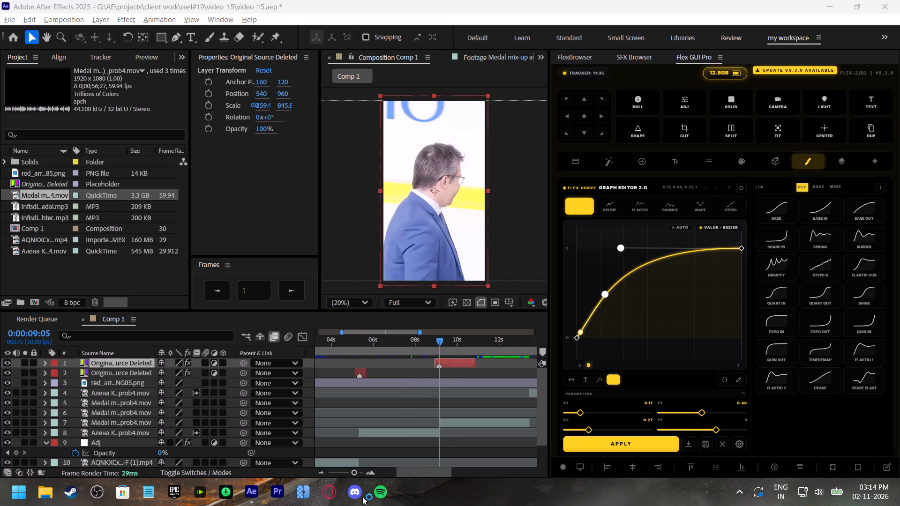
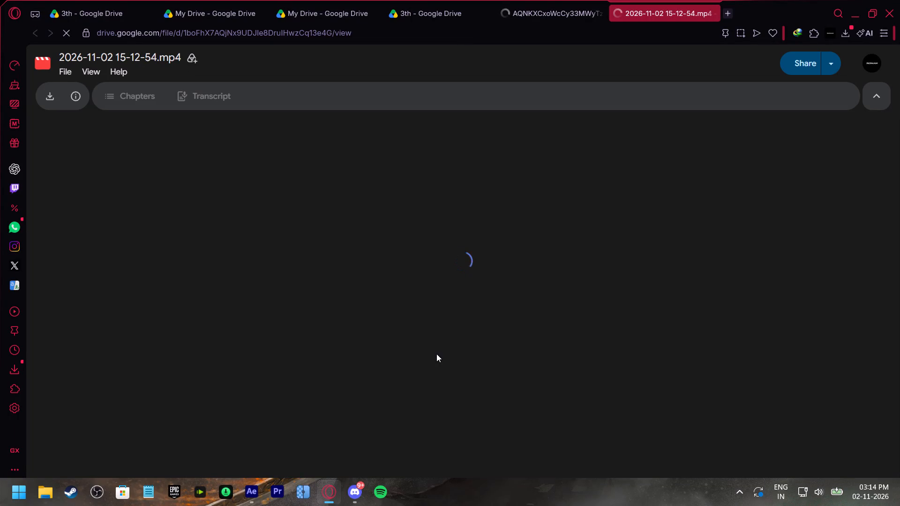
left_click(423, 290)
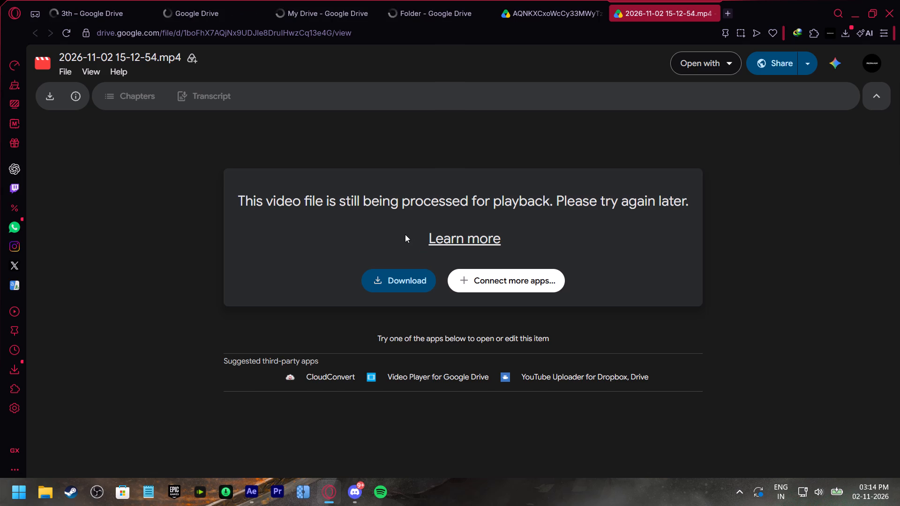
left_click(547, 283)
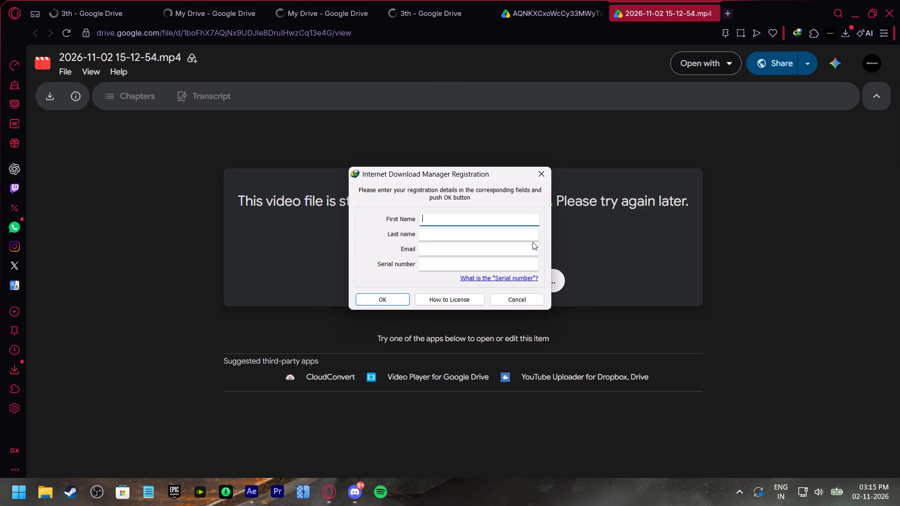
left_click(547, 176)
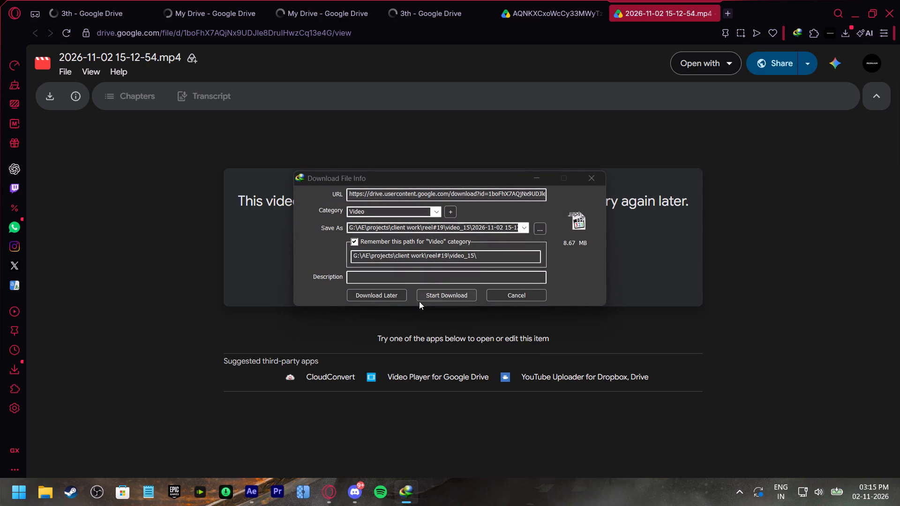
left_click(445, 297)
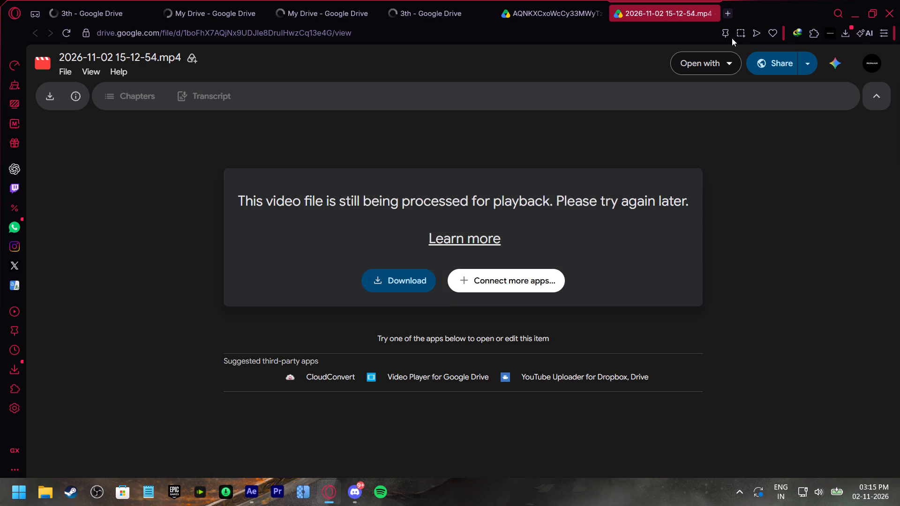
left_click(899, 10)
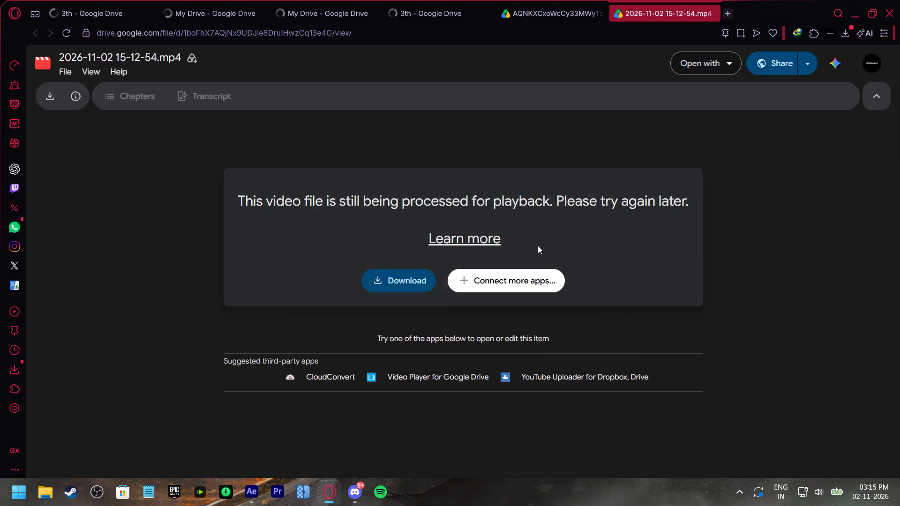
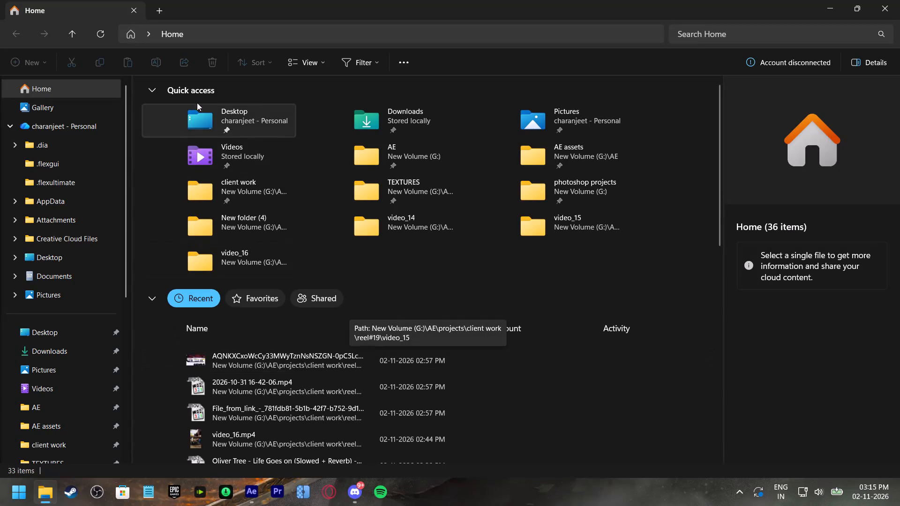
left_click(100, 32)
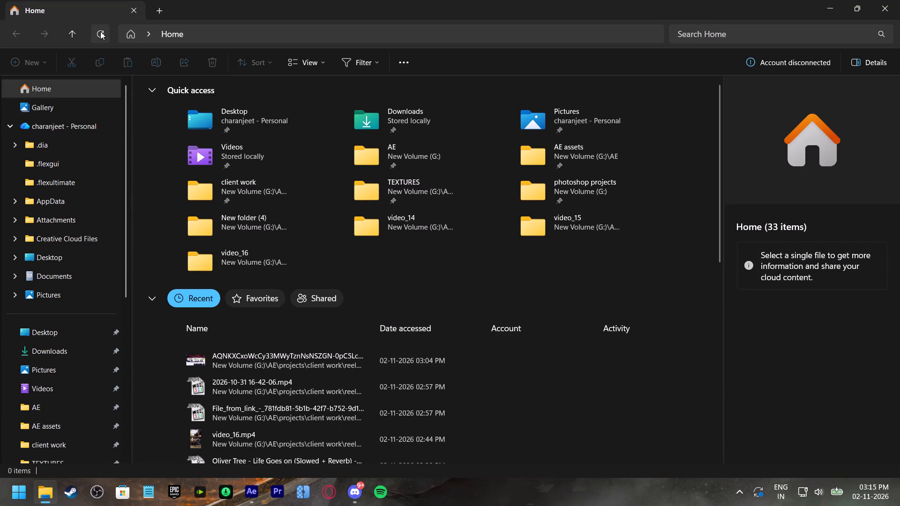
double_click(236, 383)
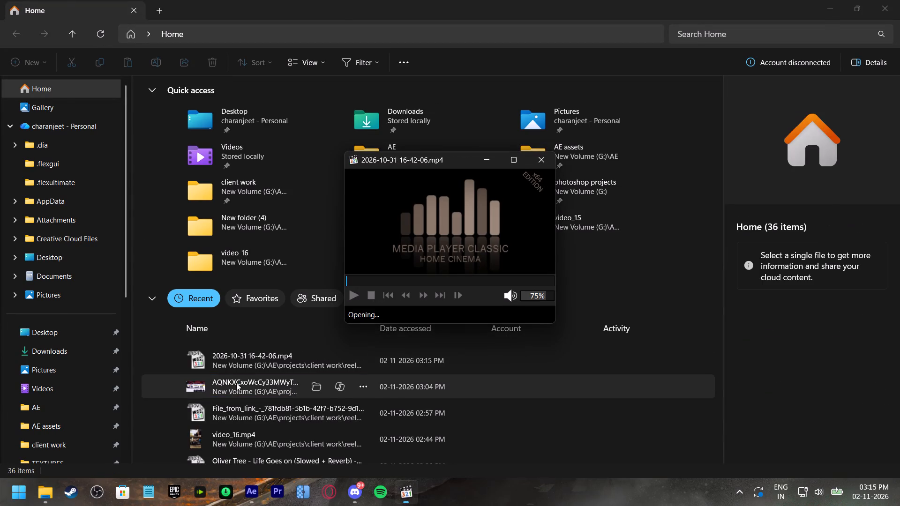
left_click(805, 16)
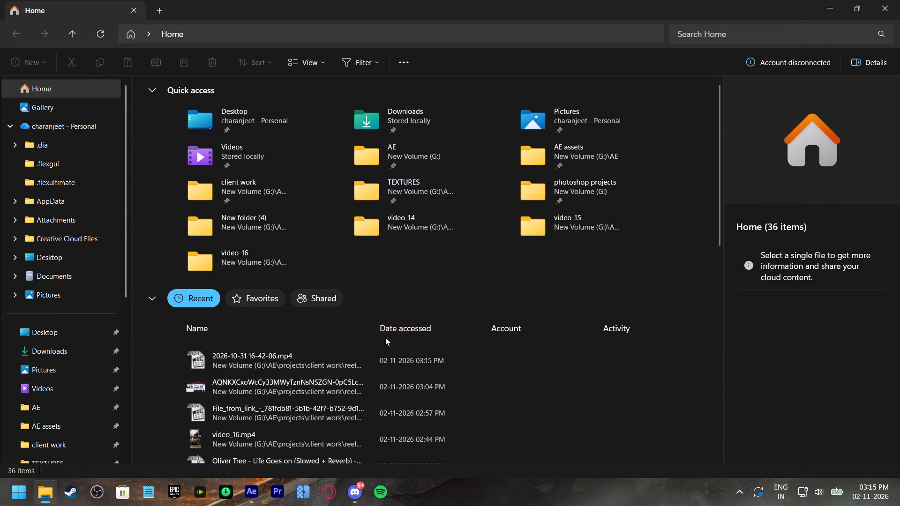
double_click(254, 359)
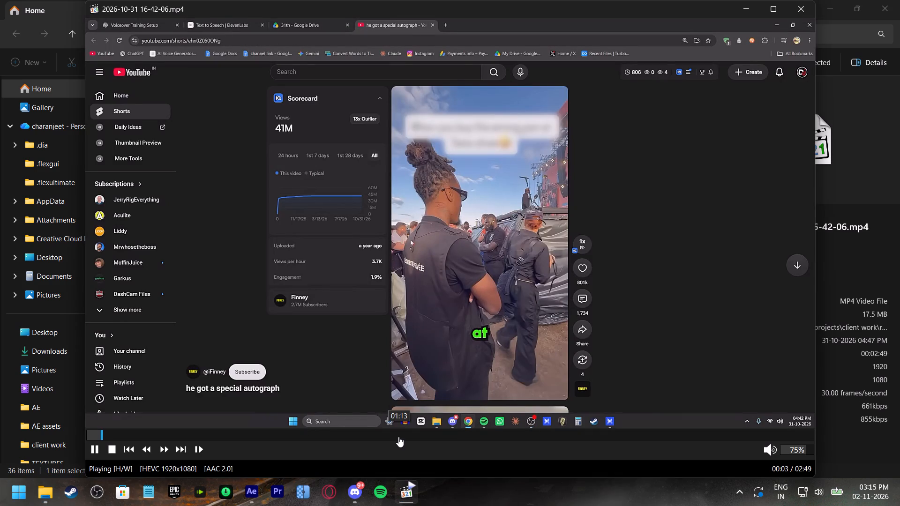
left_click(398, 437)
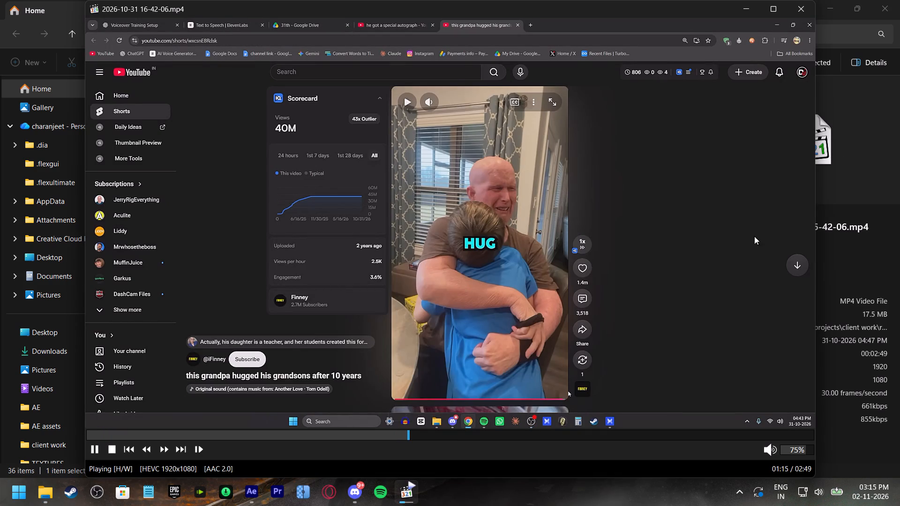
left_click(803, 8)
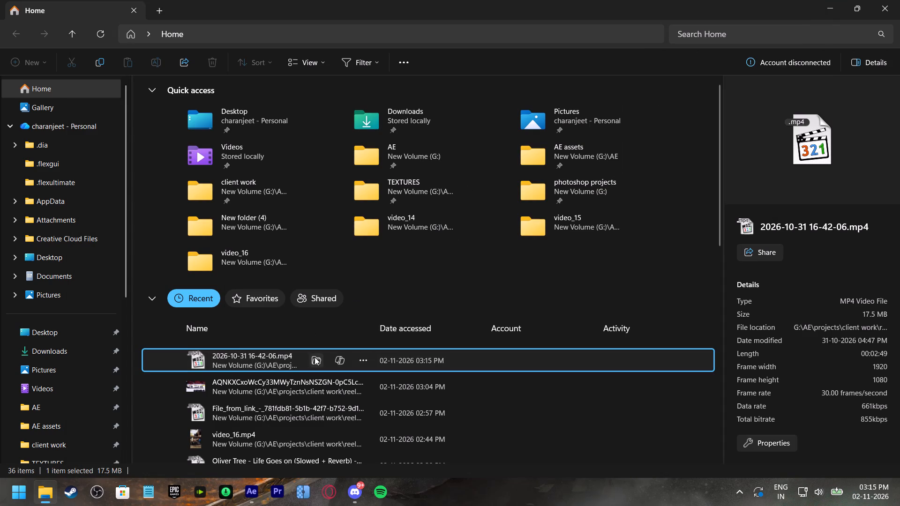
left_click(315, 357)
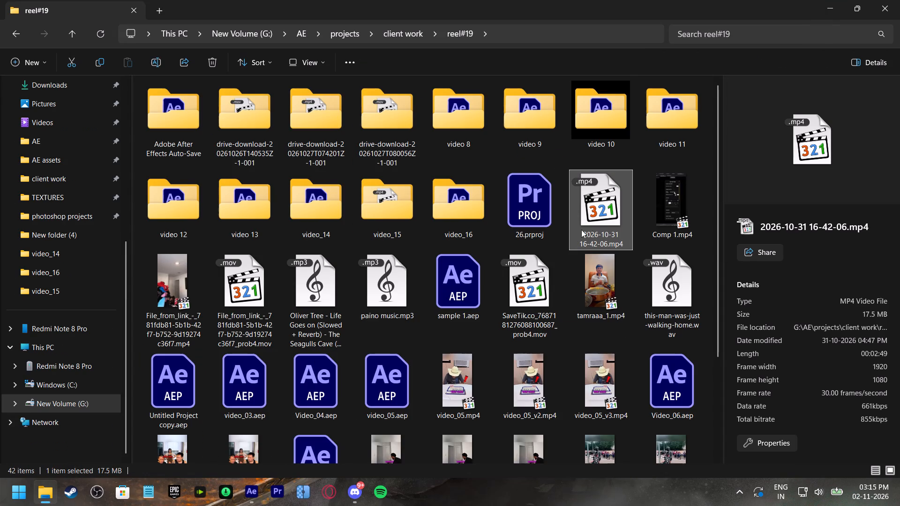
double_click(605, 218)
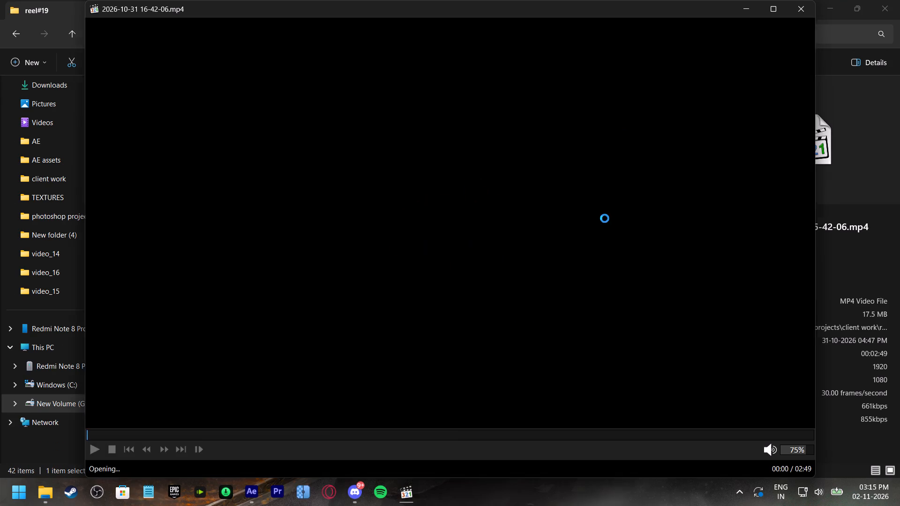
left_click(806, 13)
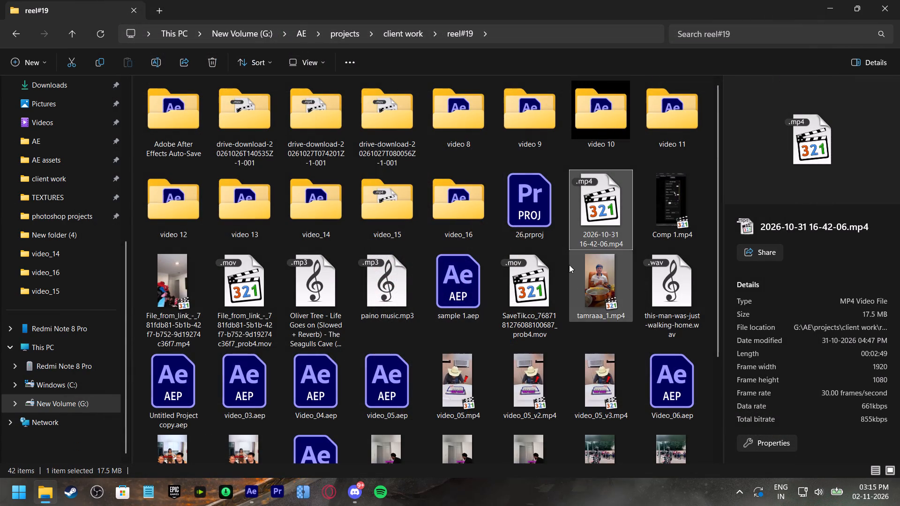
double_click(413, 208)
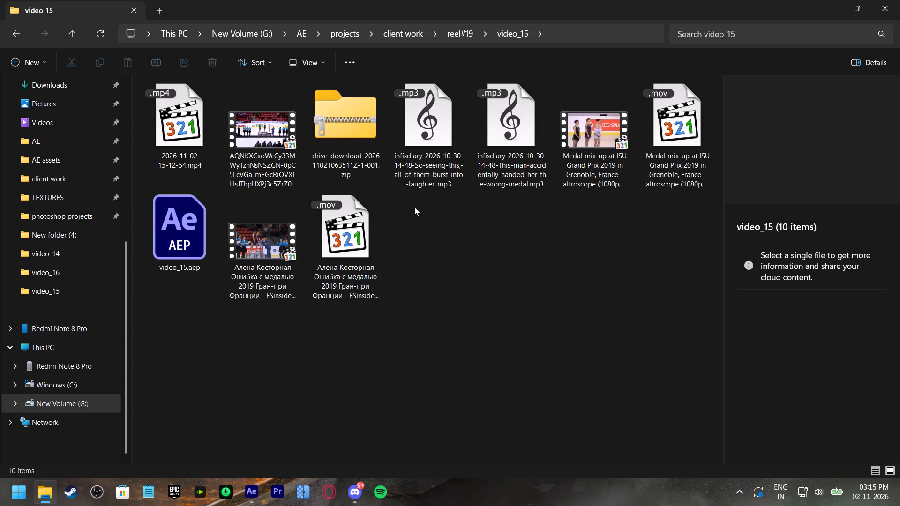
double_click(185, 149)
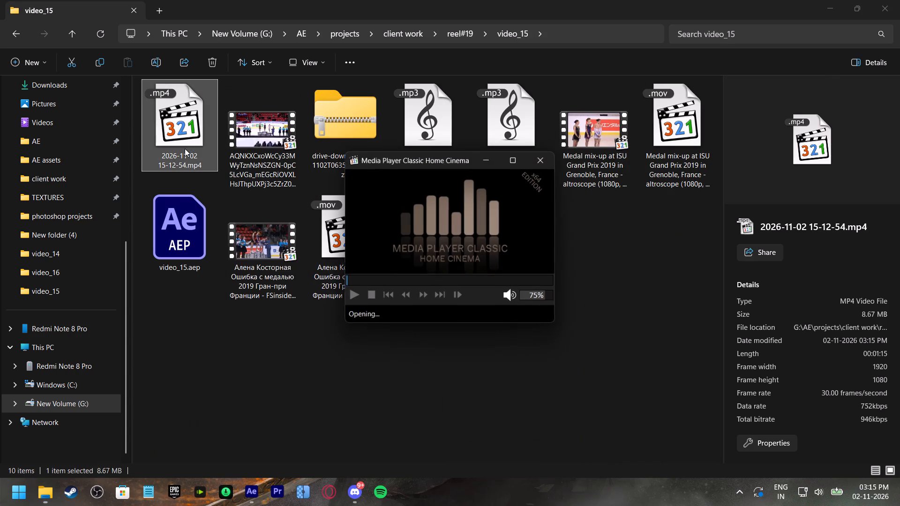
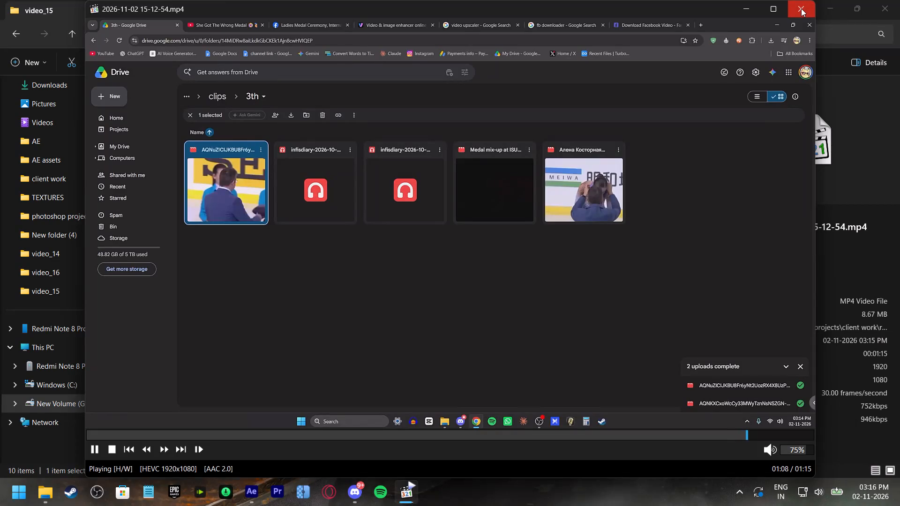
left_click(171, 448)
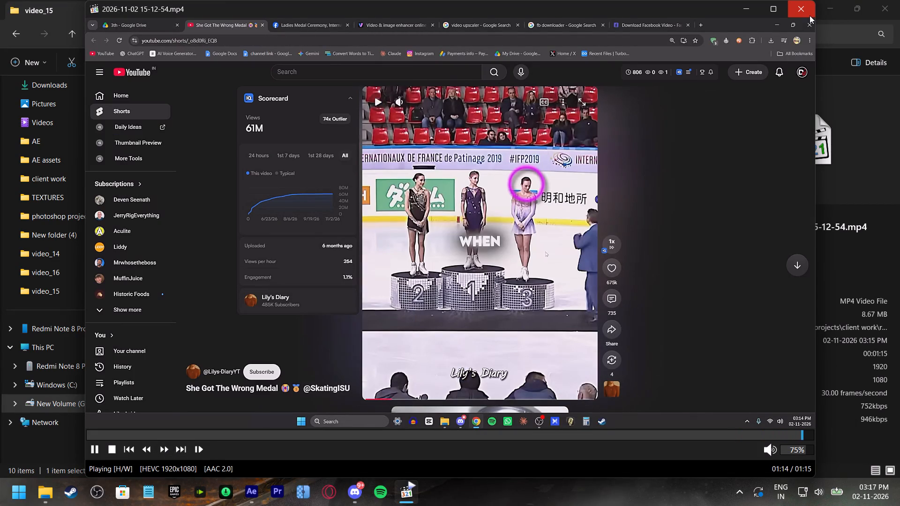
left_click(810, 15)
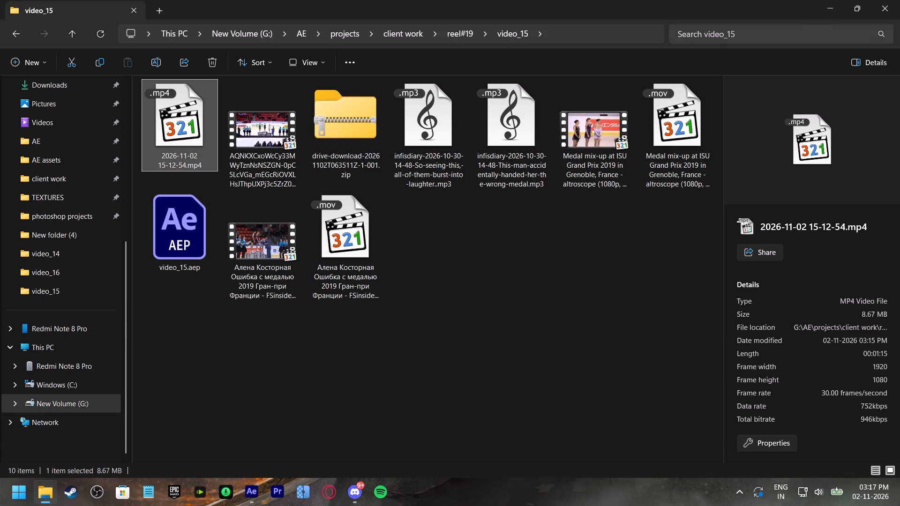
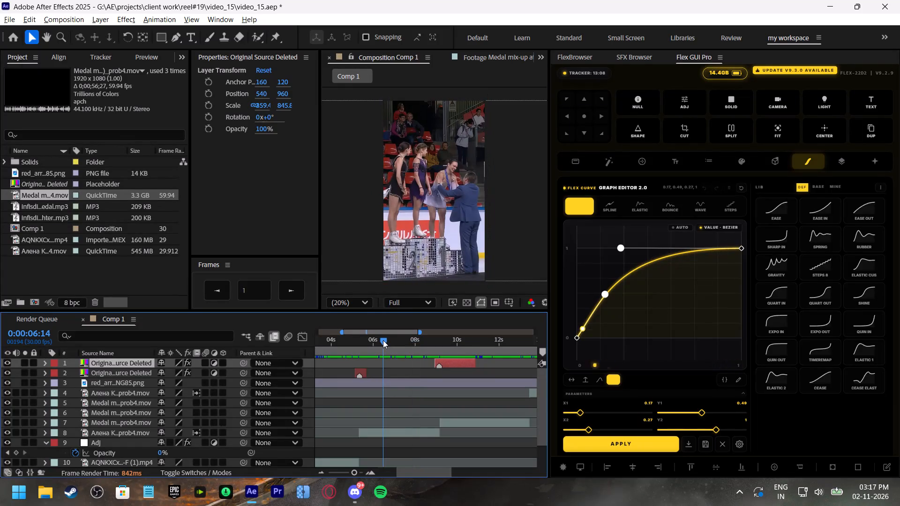
Examine the Comp 1 footage between about 2 and 6 seconds, especially the medal close-up and the cut to the podium shot.
left_click(395, 339)
left_click_drag(347, 339, 332, 342)
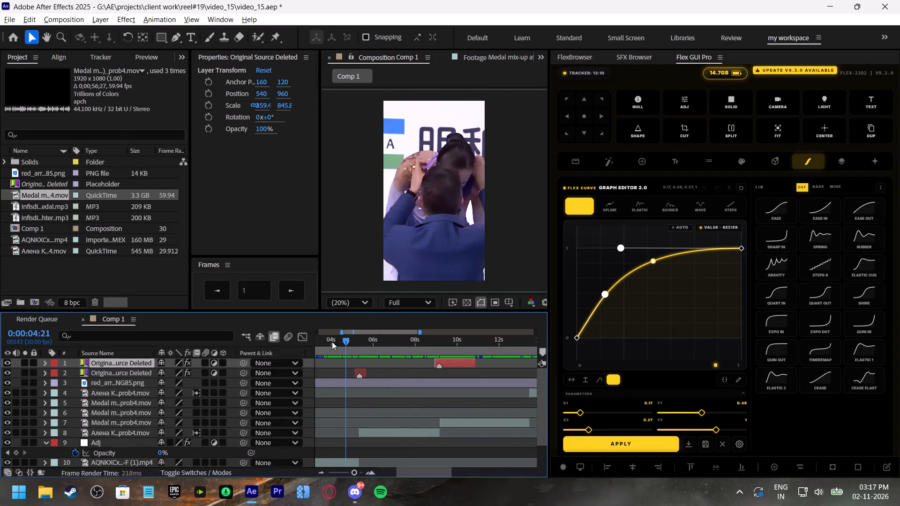
left_click_drag(332, 342, 431, 344)
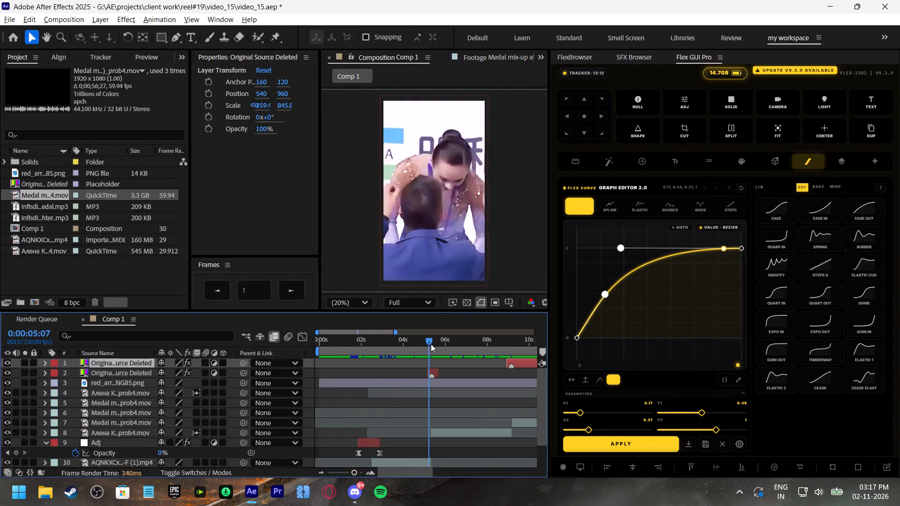
left_click_drag(431, 344, 367, 342)
key("space")
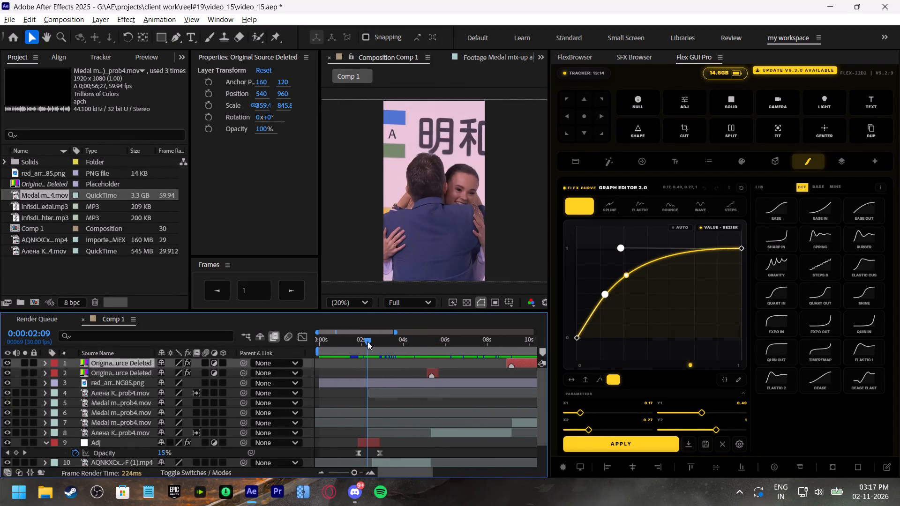
left_click_drag(356, 338, 385, 342)
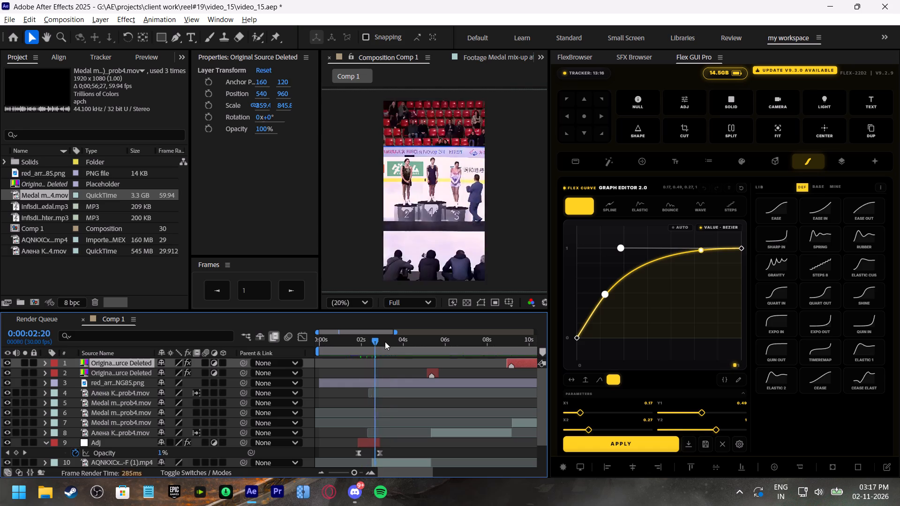
left_click_drag(385, 342, 420, 346)
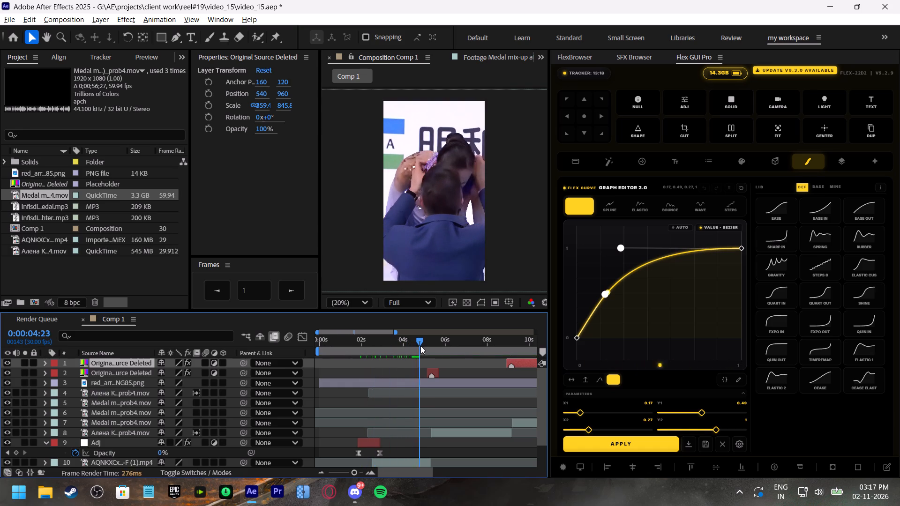
left_click_drag(420, 346, 429, 349)
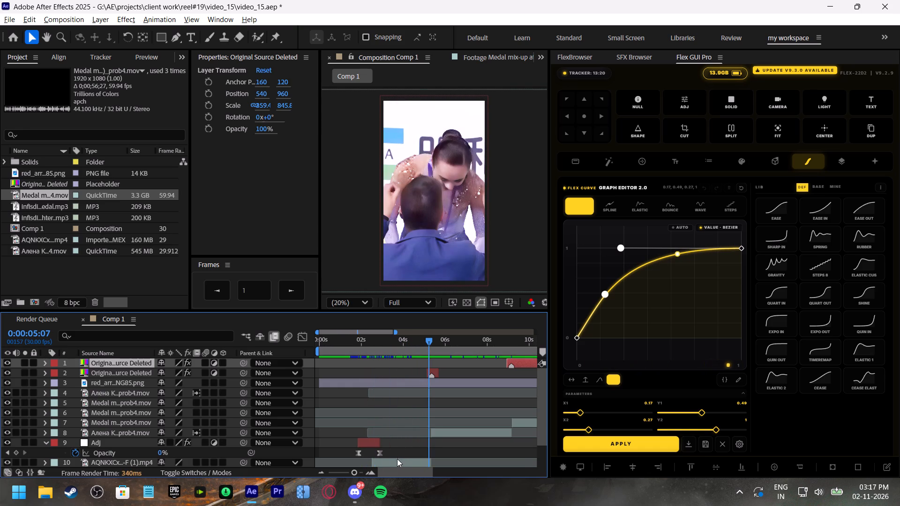
Split the AQNKXCx…-F (1).mp4 layer at 0:00:03:17, where its close-up begins, and delete the part after the cut.
left_click(398, 460)
scroll(401, 432, "down", 1)
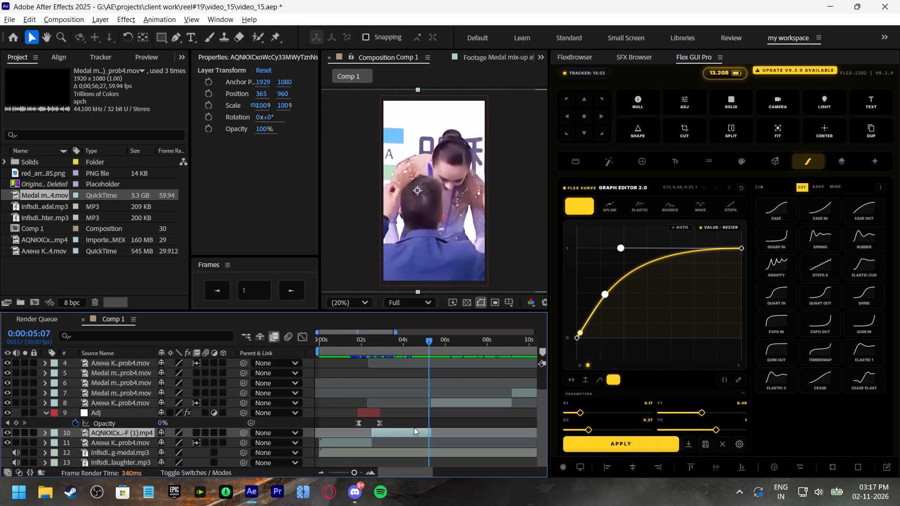
left_click_drag(426, 342, 436, 348)
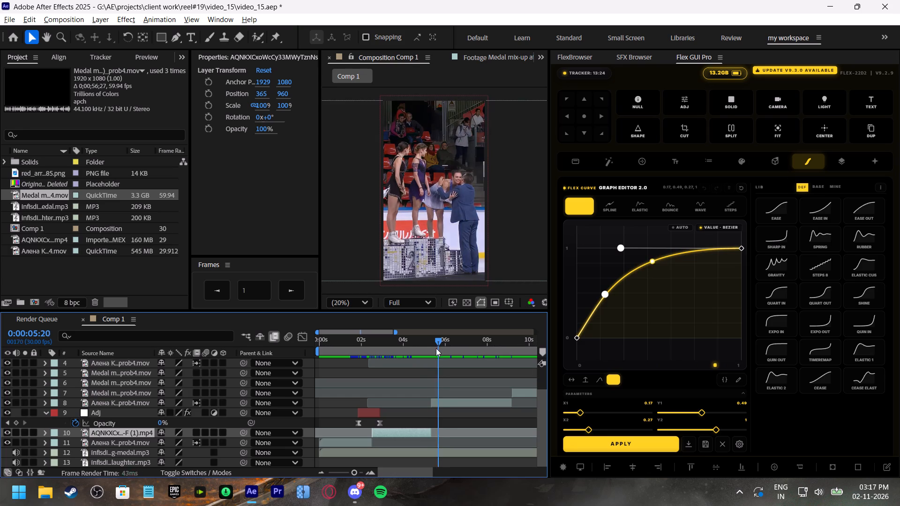
left_click_drag(436, 348, 398, 359)
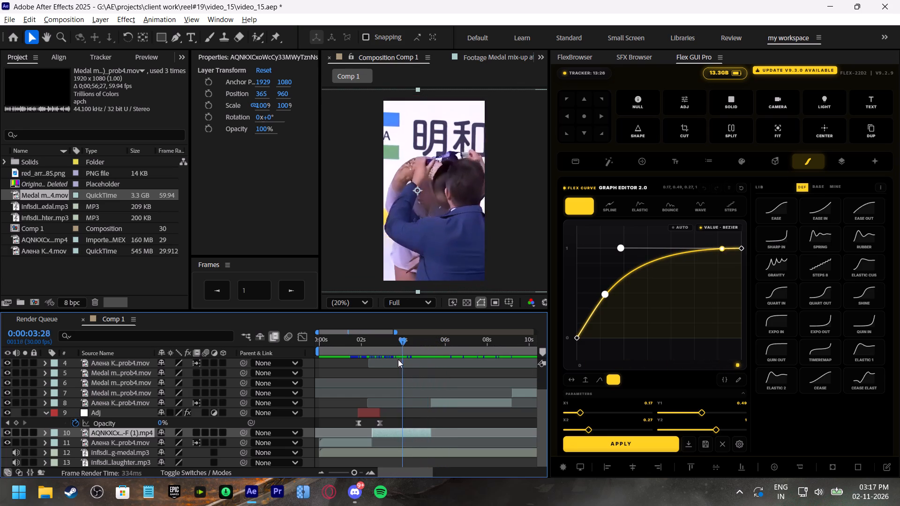
left_click_drag(398, 359, 388, 360)
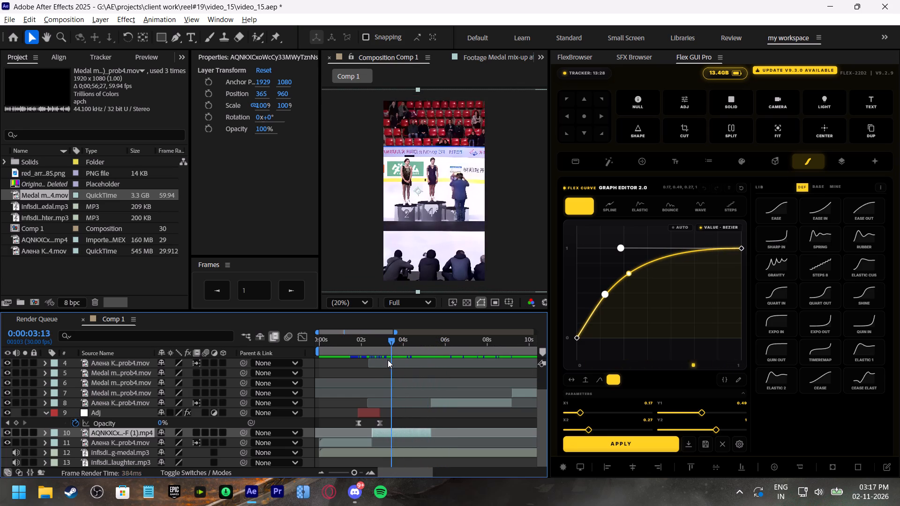
left_click_drag(388, 360, 392, 362)
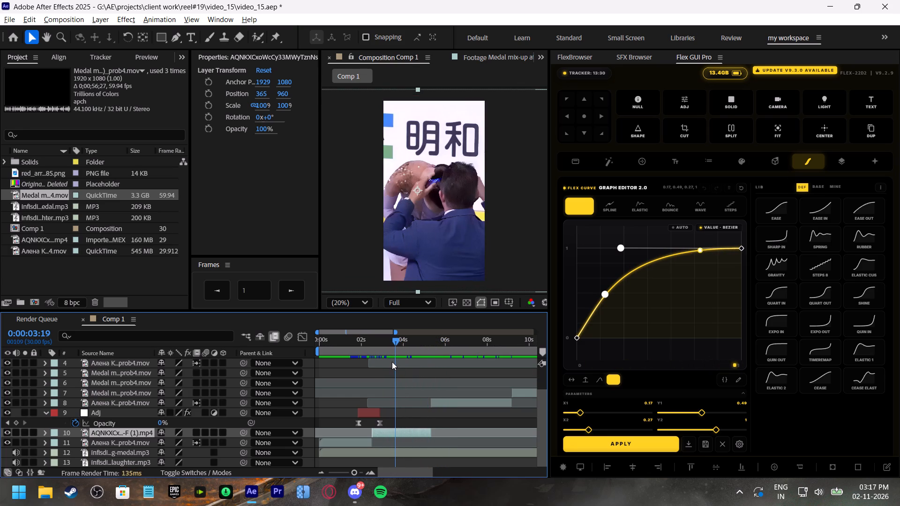
left_click_drag(392, 362, 391, 362)
left_click(407, 432)
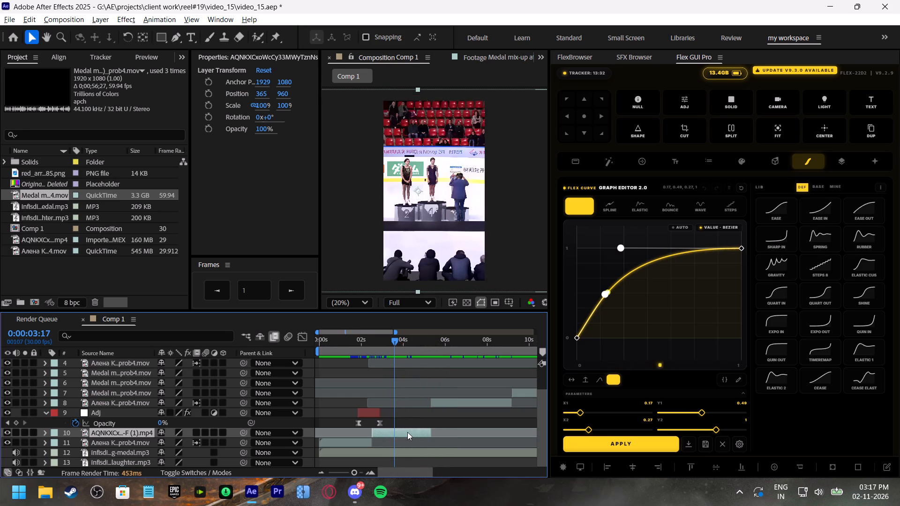
key("ctrl+shift+d")
left_click(407, 432)
key("BackSpace")
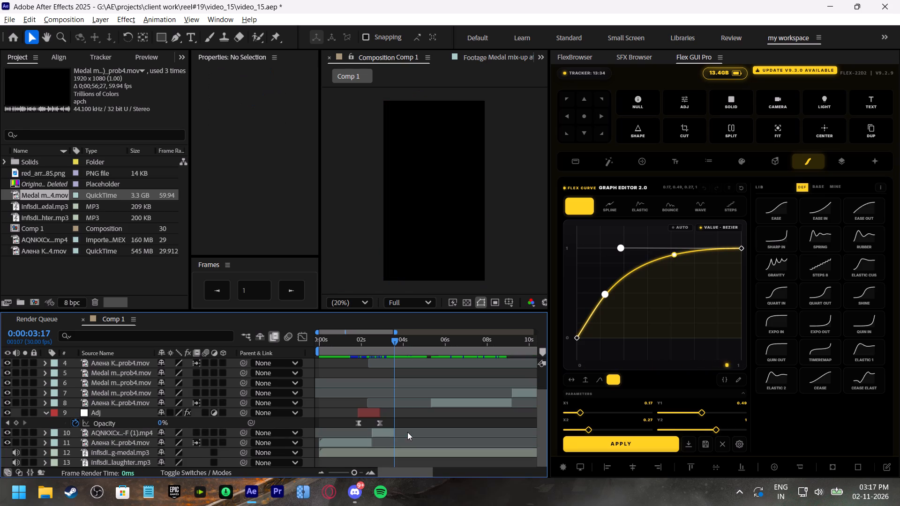
left_click_drag(443, 341, 471, 351)
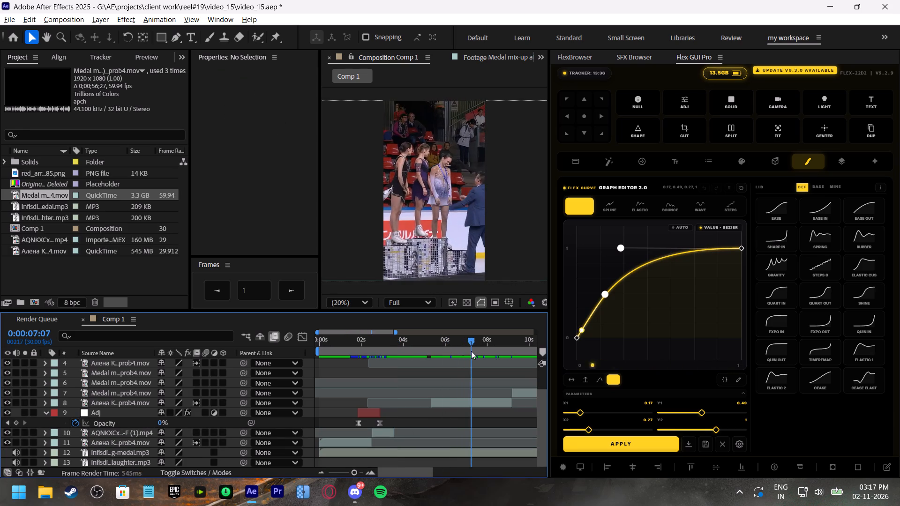
left_click_drag(471, 351, 396, 366)
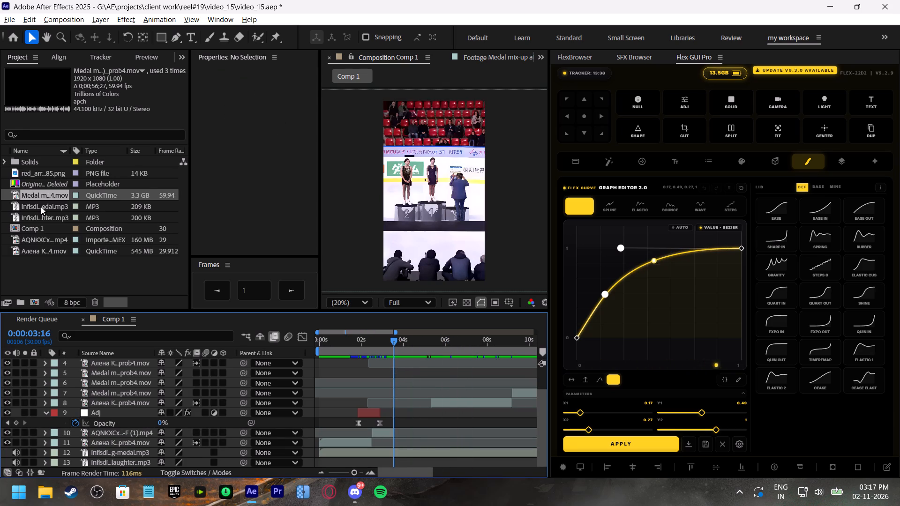
left_click(41, 207)
left_click(43, 170)
left_click(33, 248)
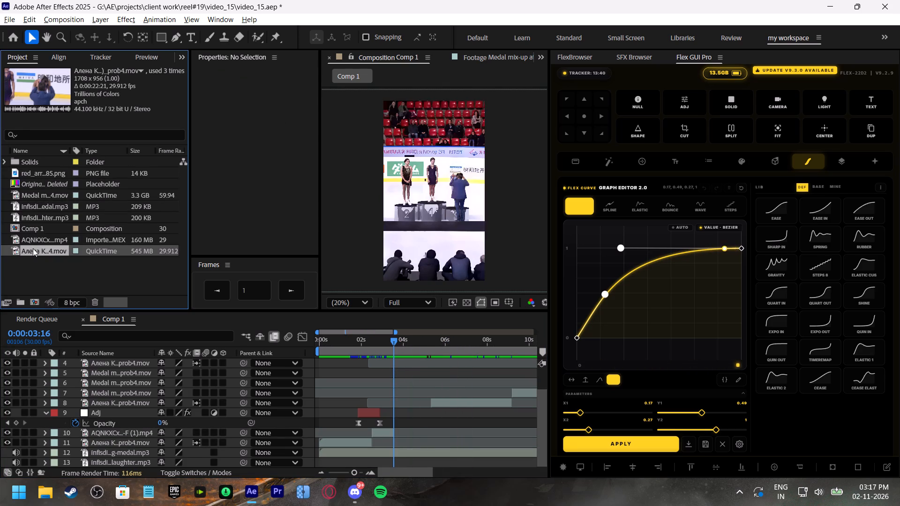
double_click(29, 250)
left_click(333, 279)
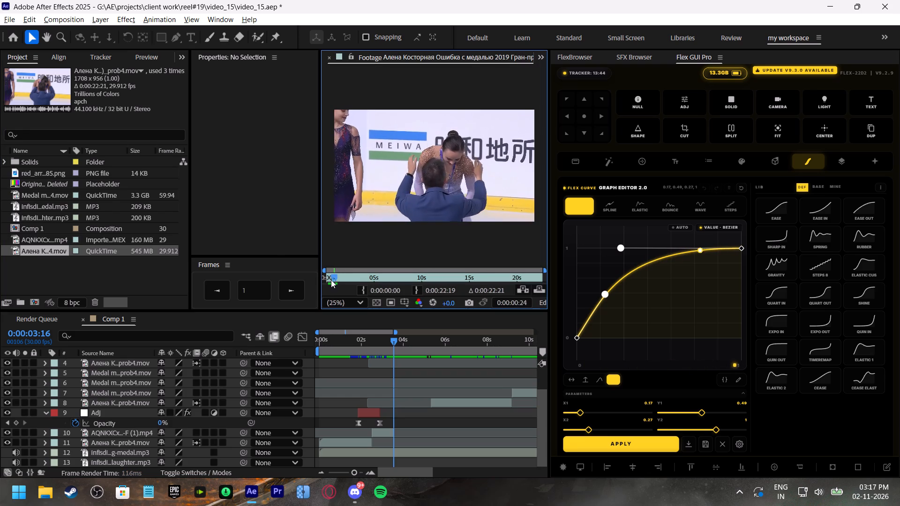
left_click(54, 257)
left_click(52, 251)
left_click_drag(52, 251, 407, 385)
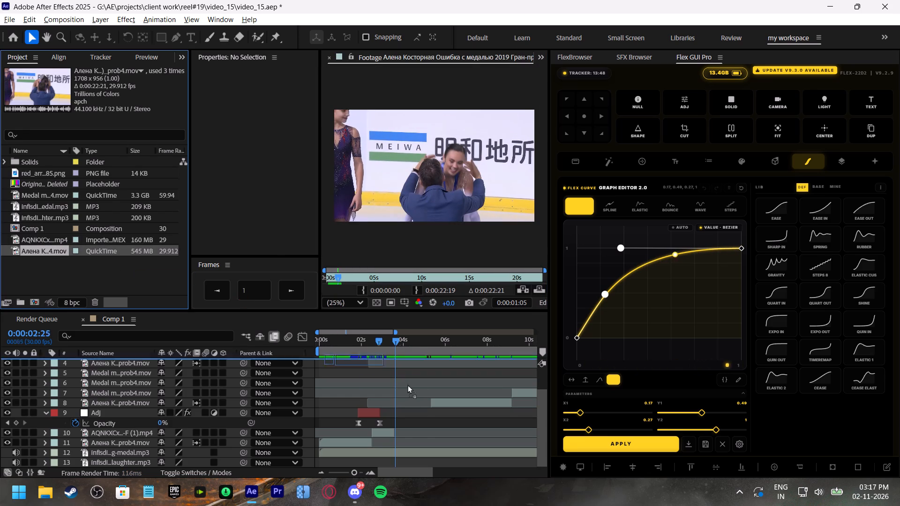
left_click_drag(407, 385, 398, 426)
left_click(435, 431)
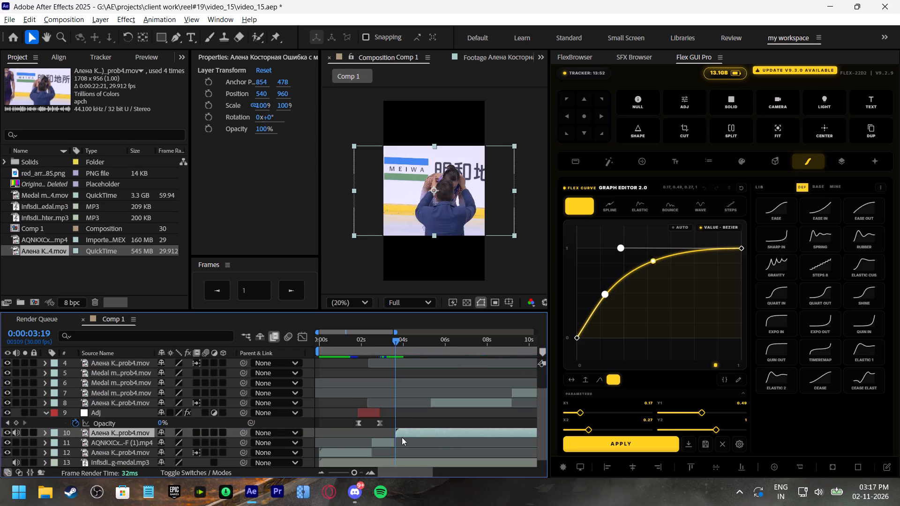
left_click(402, 434)
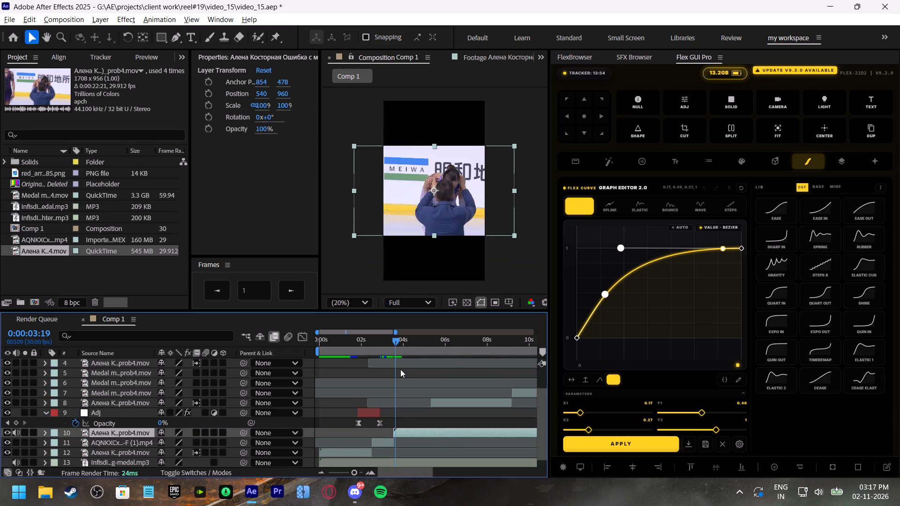
left_click(388, 339)
key("space")
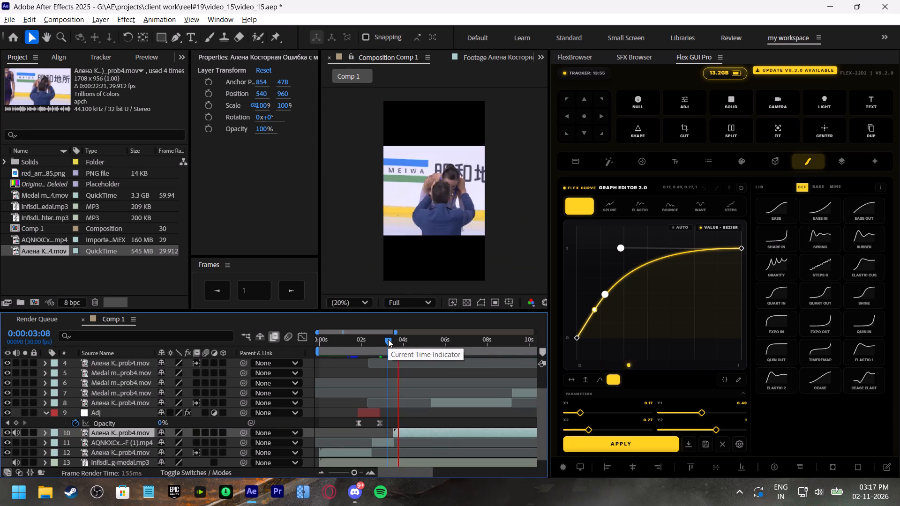
left_click_drag(411, 338, 423, 345)
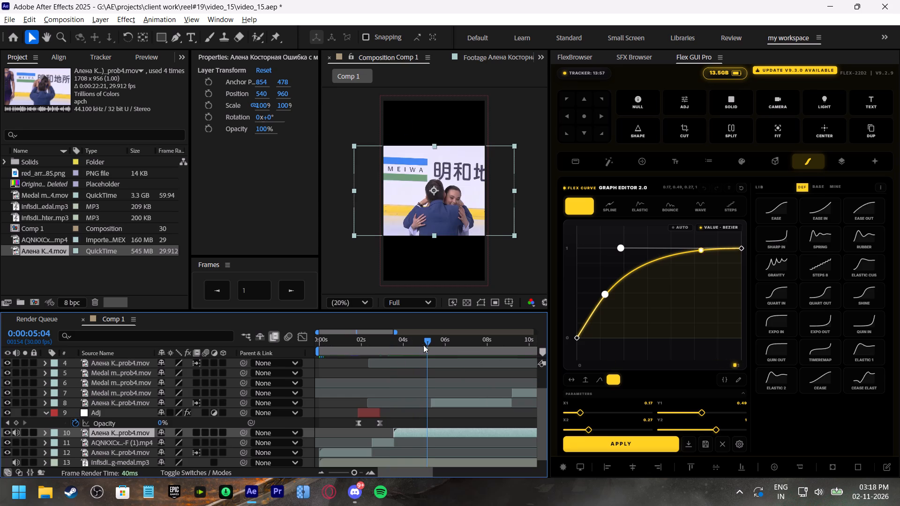
left_click_drag(423, 345, 432, 350)
left_click(445, 437)
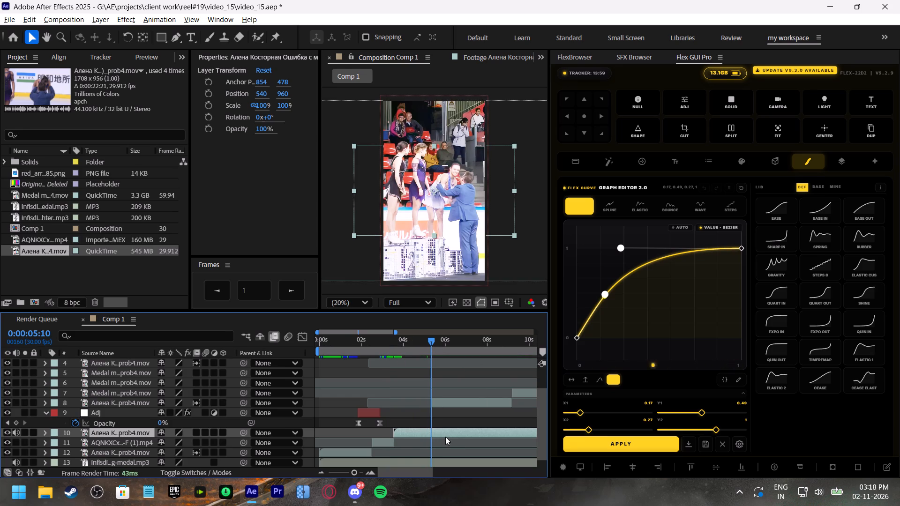
key("ctrl+shift+d")
left_click(451, 435)
key("BackSpace")
left_click(413, 429)
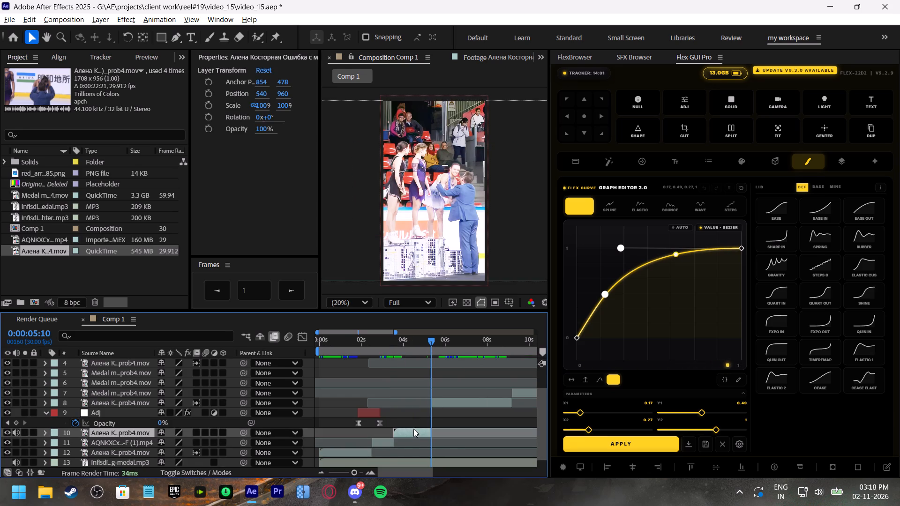
left_click(421, 339)
left_click_drag(435, 236, 439, 254)
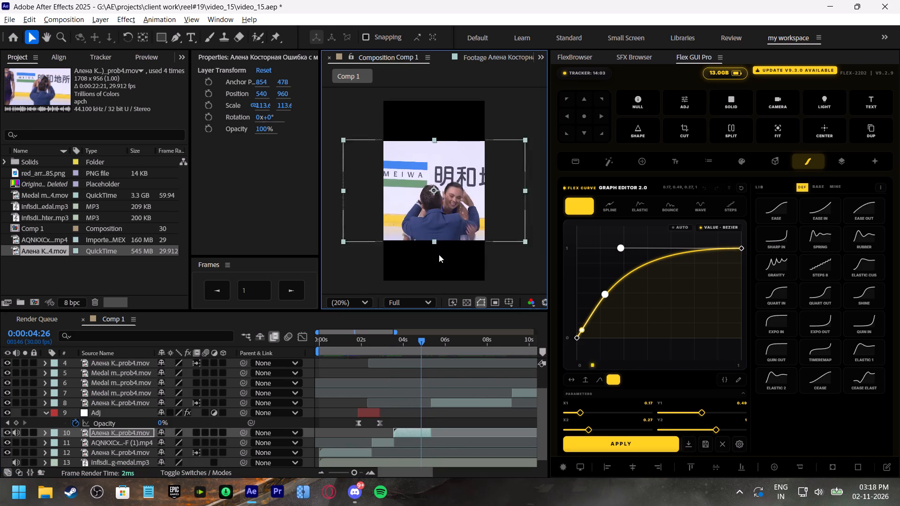
left_click_drag(439, 254, 443, 282)
left_click_drag(451, 259, 443, 257)
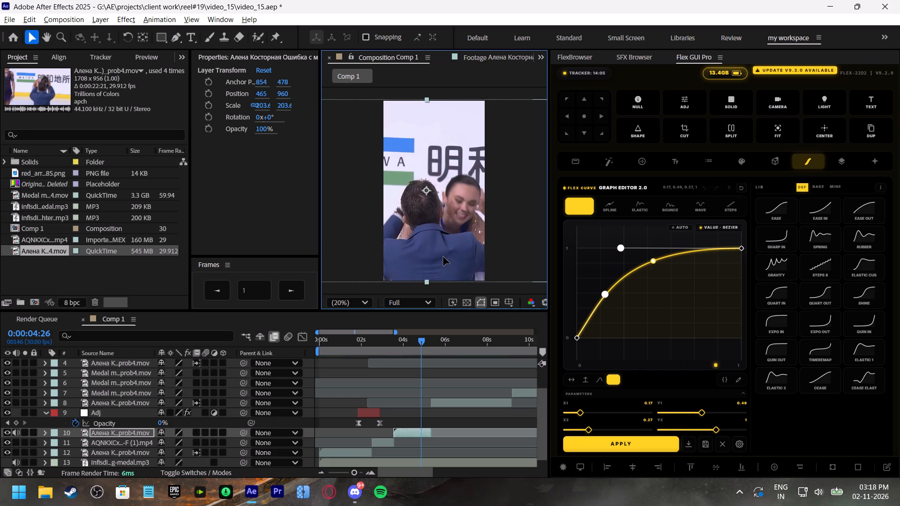
left_click_drag(443, 257, 440, 256)
left_click(382, 342)
key("space")
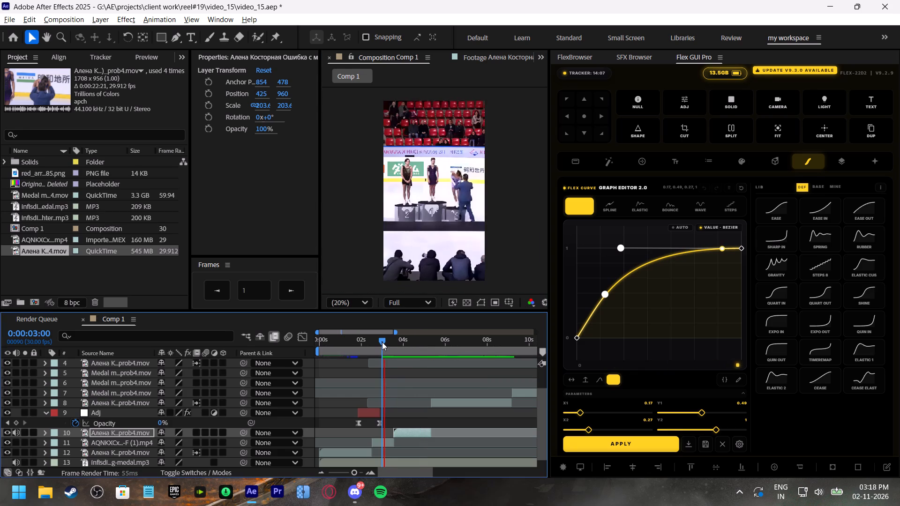
left_click(389, 342)
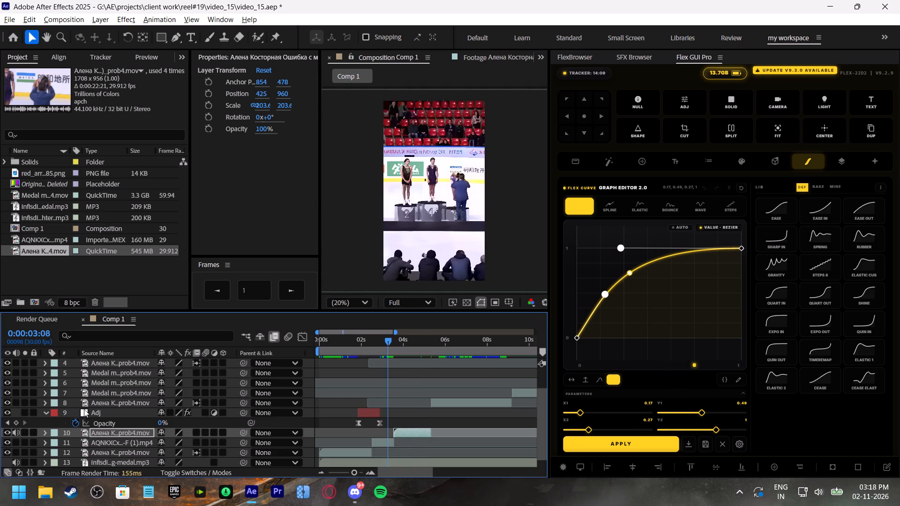
left_click(15, 433)
key("space")
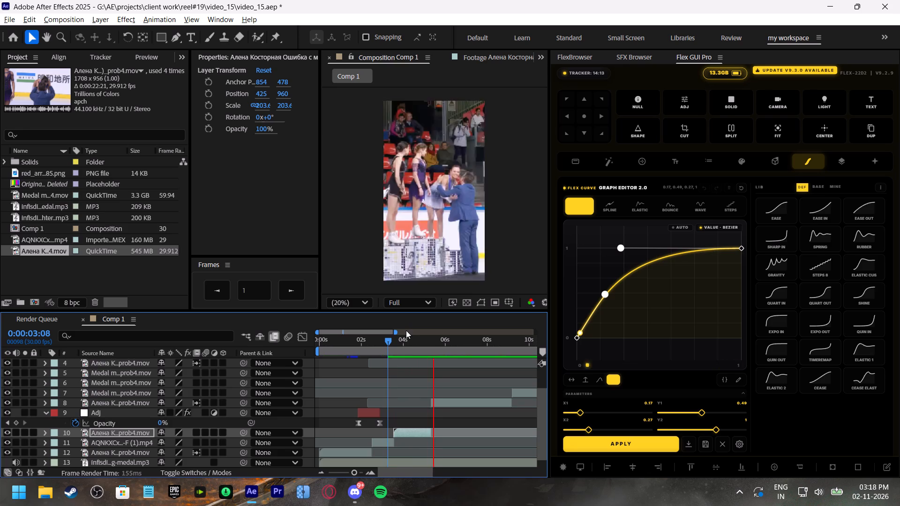
left_click(406, 330)
left_click(416, 344)
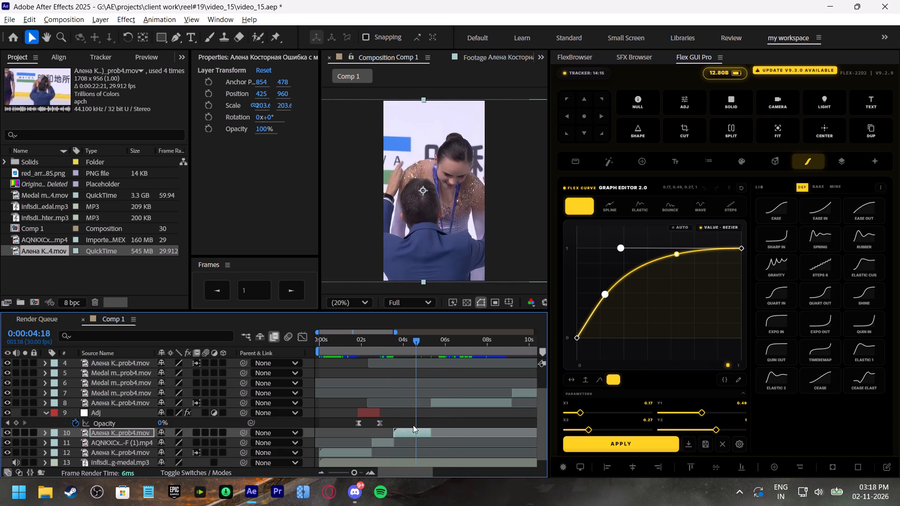
left_click(432, 238)
left_click(390, 342)
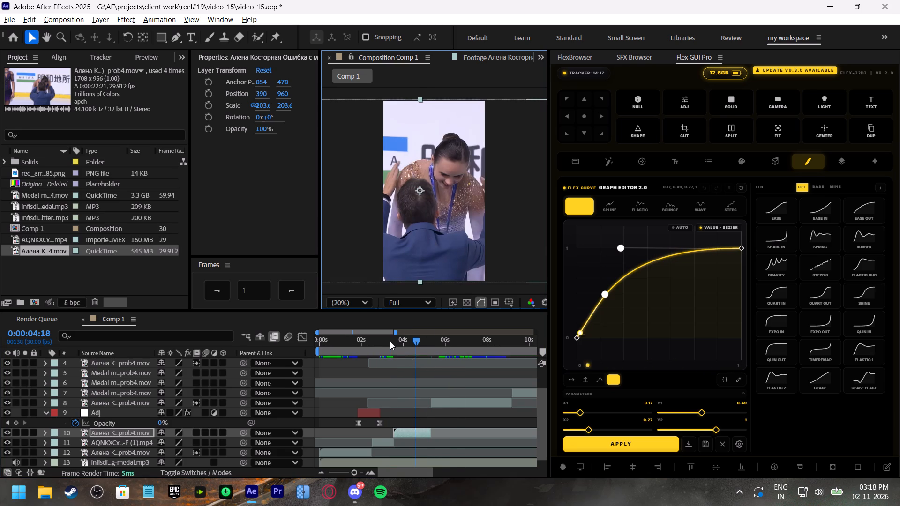
key("space")
left_click_drag(390, 342, 403, 346)
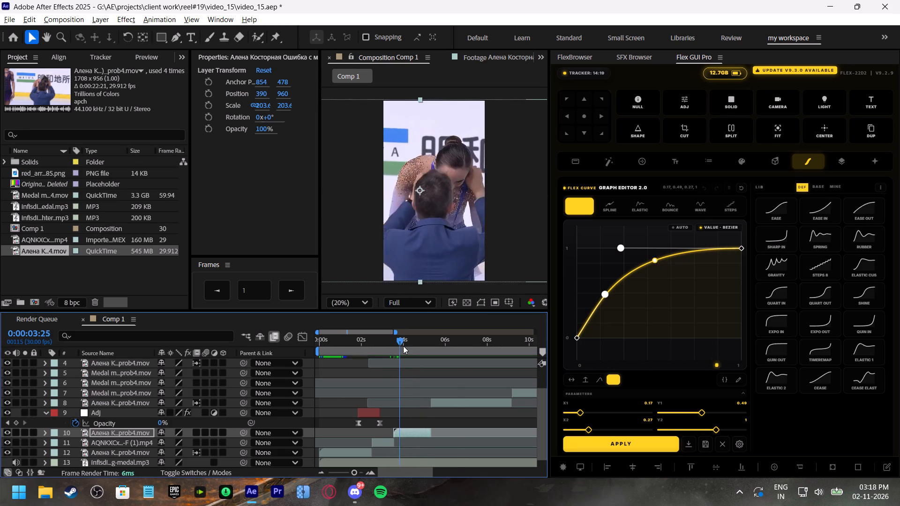
left_click_drag(403, 346, 424, 364)
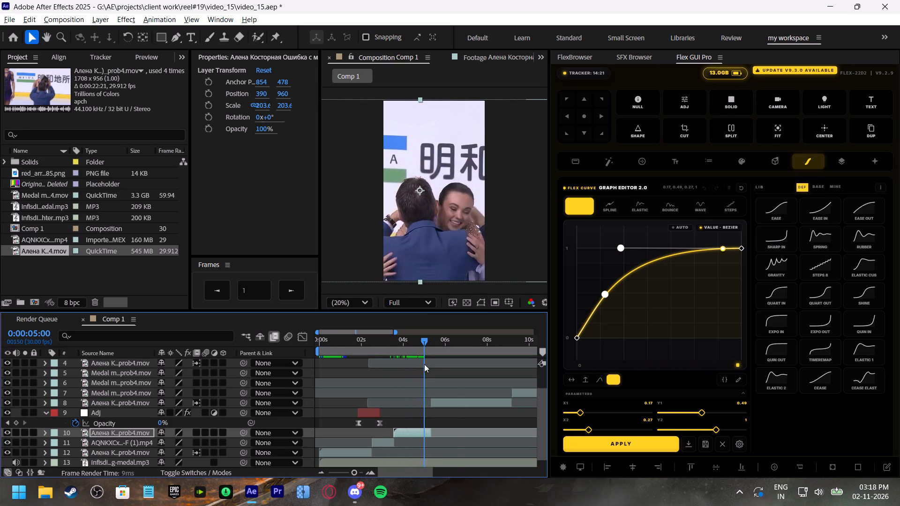
left_click_drag(424, 364, 488, 386)
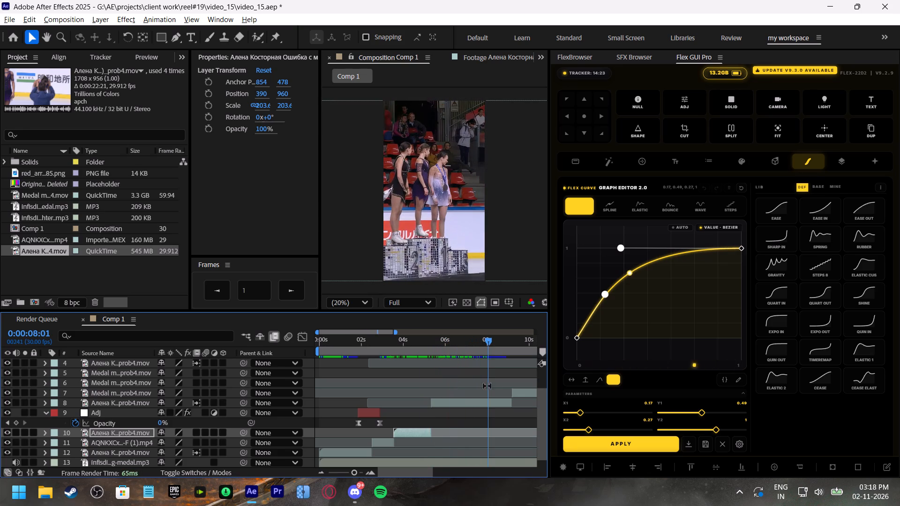
Preview the reel from about 8 seconds into the podium shot, and again from the start, checking the cuts between clips.
scroll(495, 400, "down", 5, "shift")
key("space")
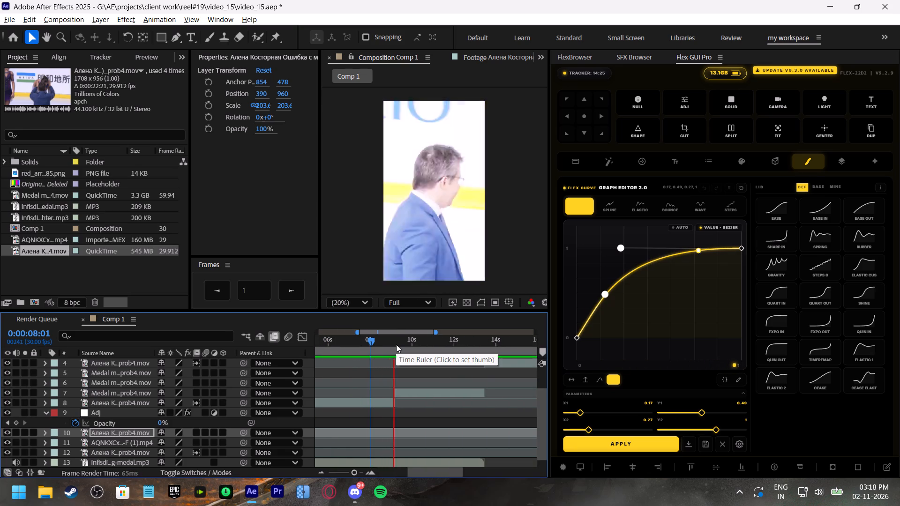
left_click_drag(376, 342, 440, 357)
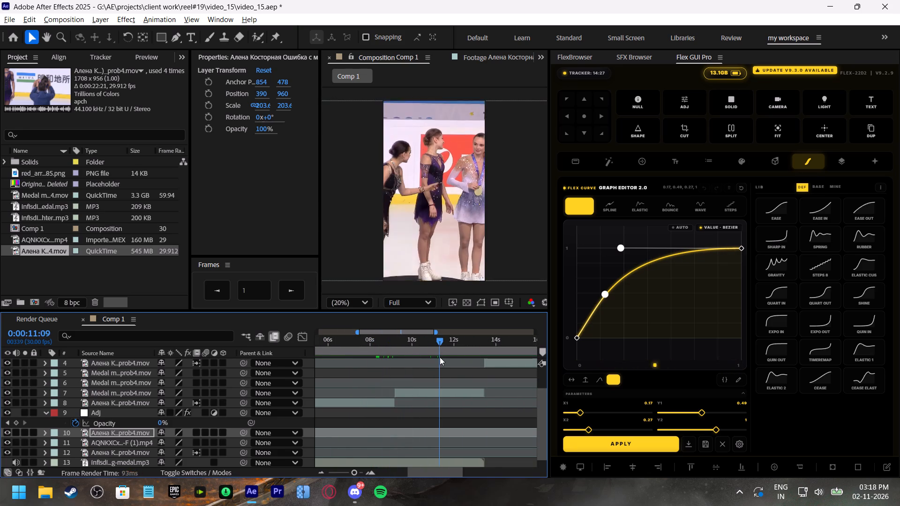
left_click_drag(440, 357, 440, 357)
scroll(453, 374, "down", 4, "shift")
key("space")
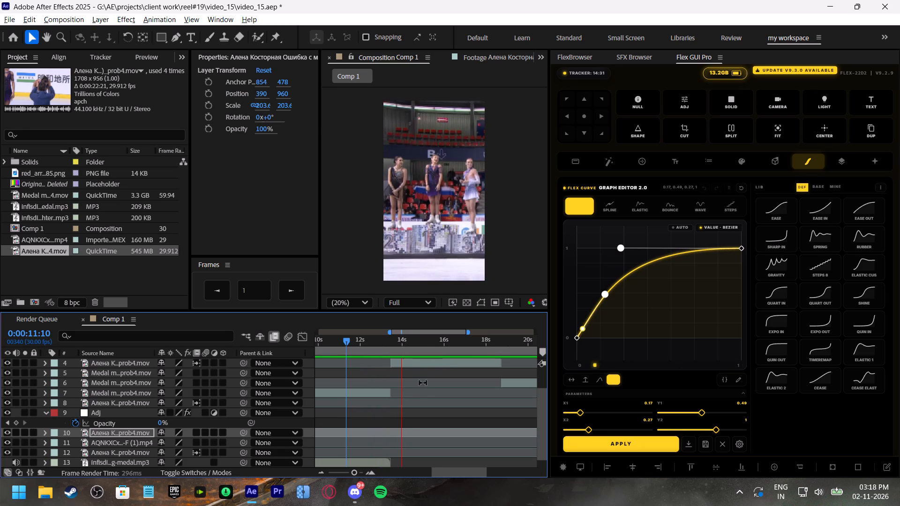
left_click_drag(354, 472, 345, 472)
left_click_drag(354, 339, 352, 339)
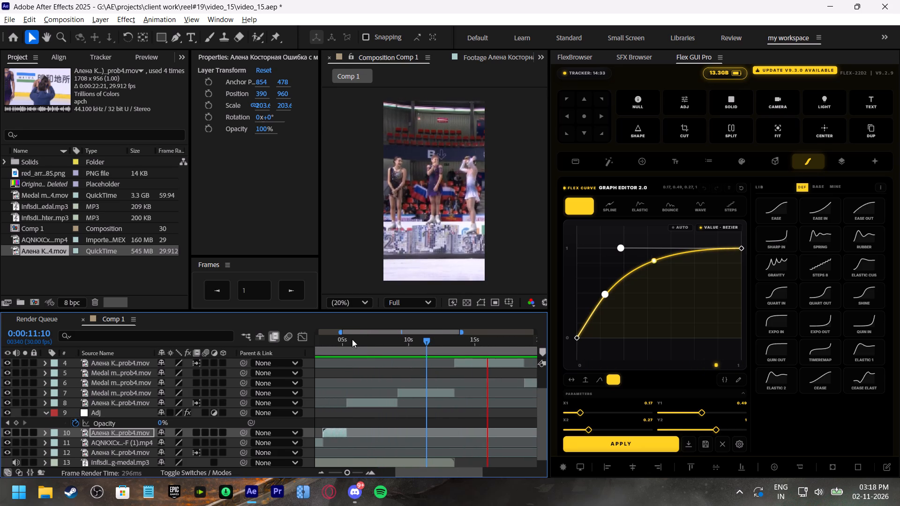
left_click_drag(352, 339, 300, 357)
key("space")
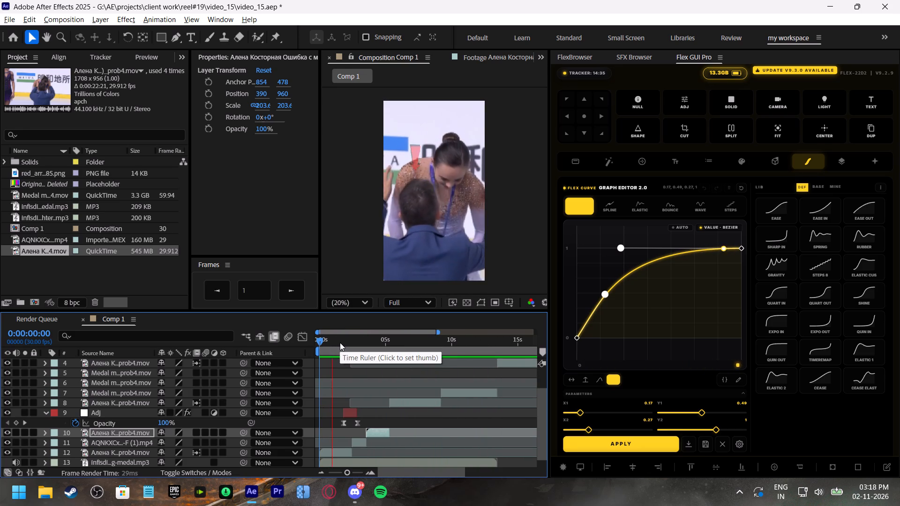
left_click(616, 378)
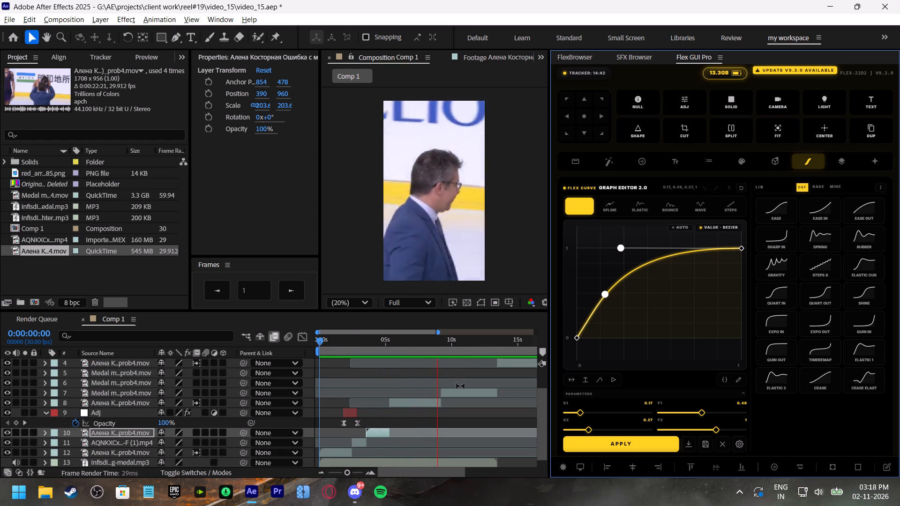
scroll(461, 386, "down", 1, "shift")
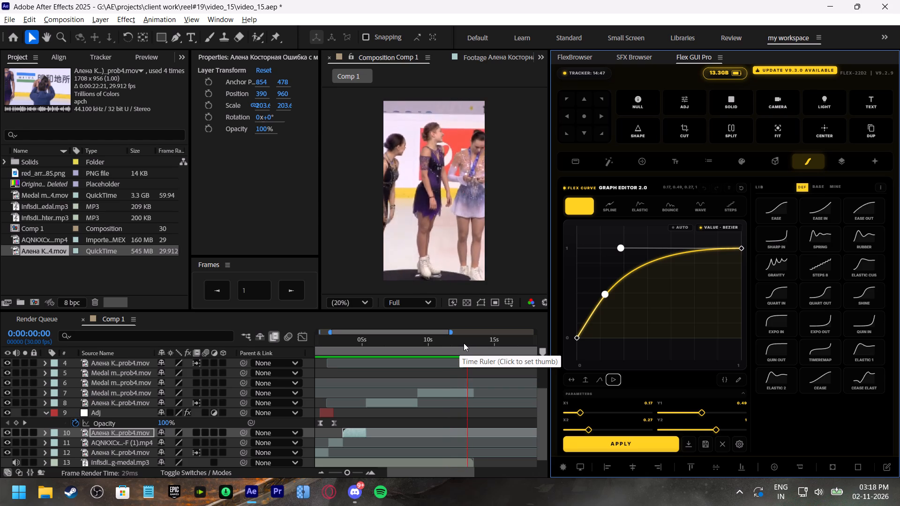
left_click(462, 342)
scroll(479, 384, "up", 1)
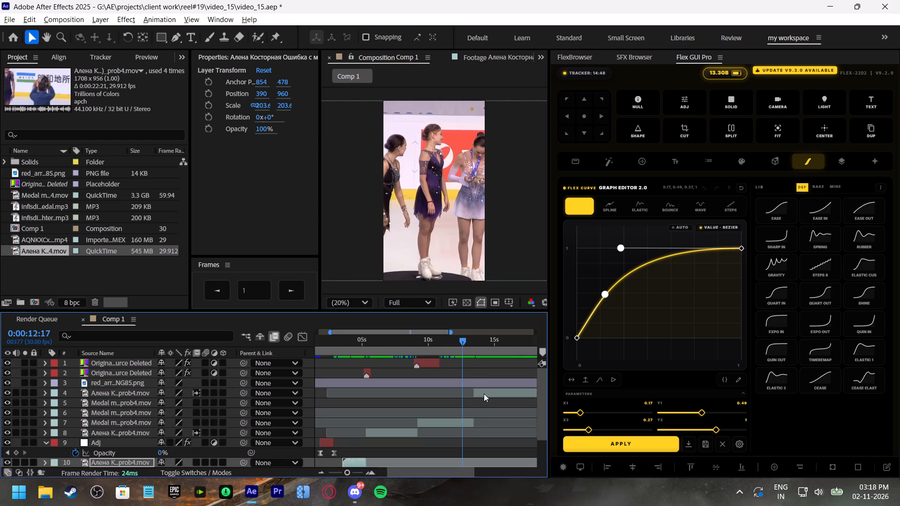
left_click(454, 424)
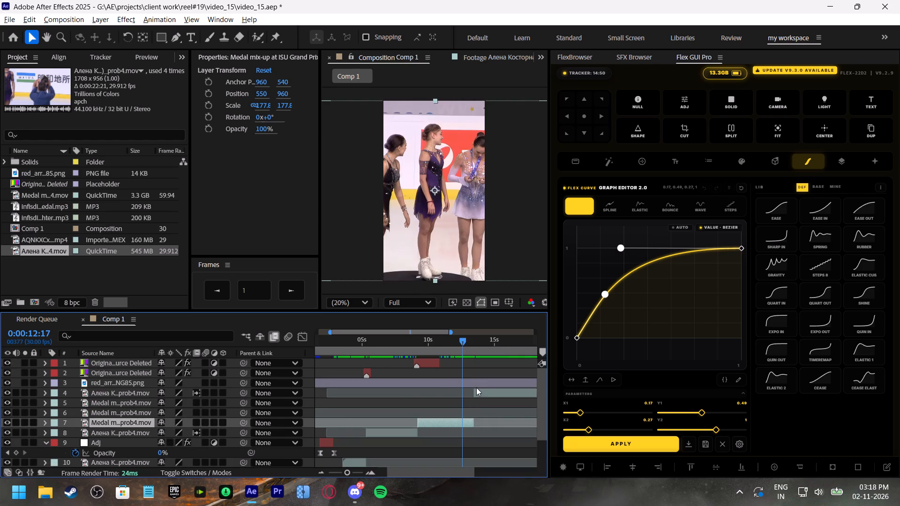
left_click(485, 393)
left_click_drag(137, 396, 141, 428)
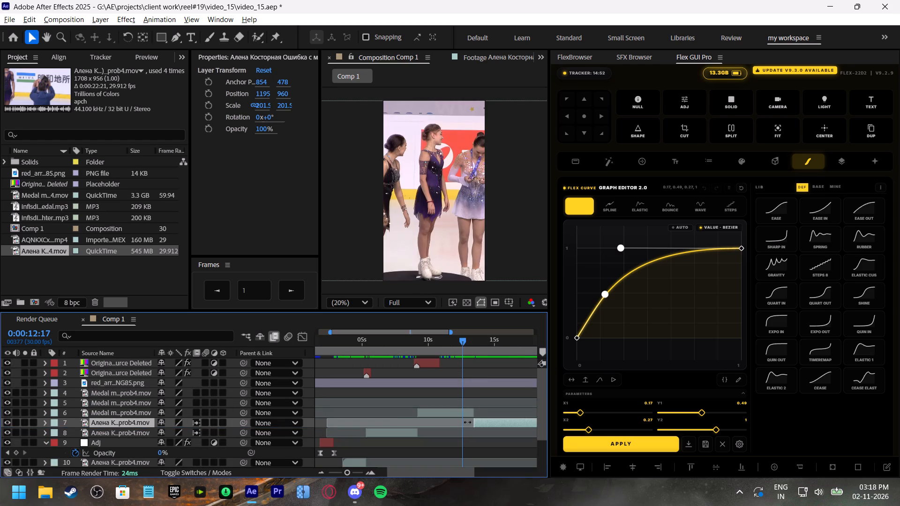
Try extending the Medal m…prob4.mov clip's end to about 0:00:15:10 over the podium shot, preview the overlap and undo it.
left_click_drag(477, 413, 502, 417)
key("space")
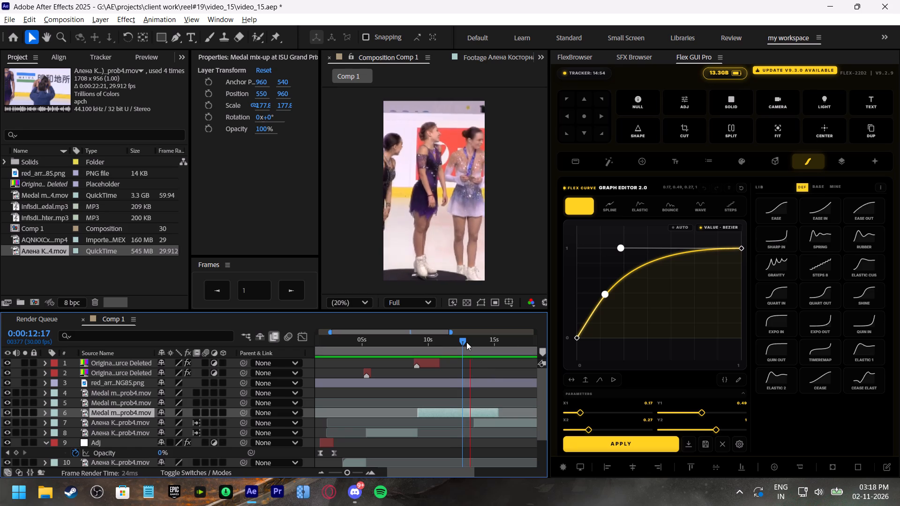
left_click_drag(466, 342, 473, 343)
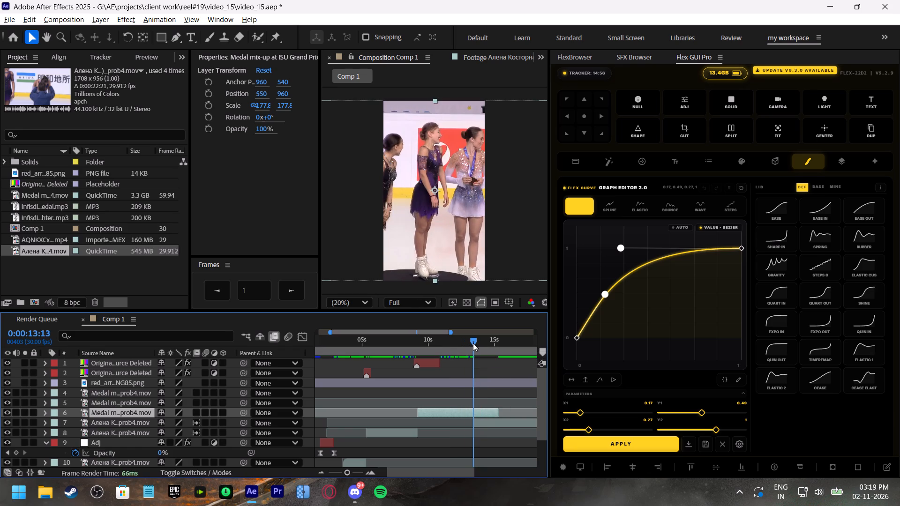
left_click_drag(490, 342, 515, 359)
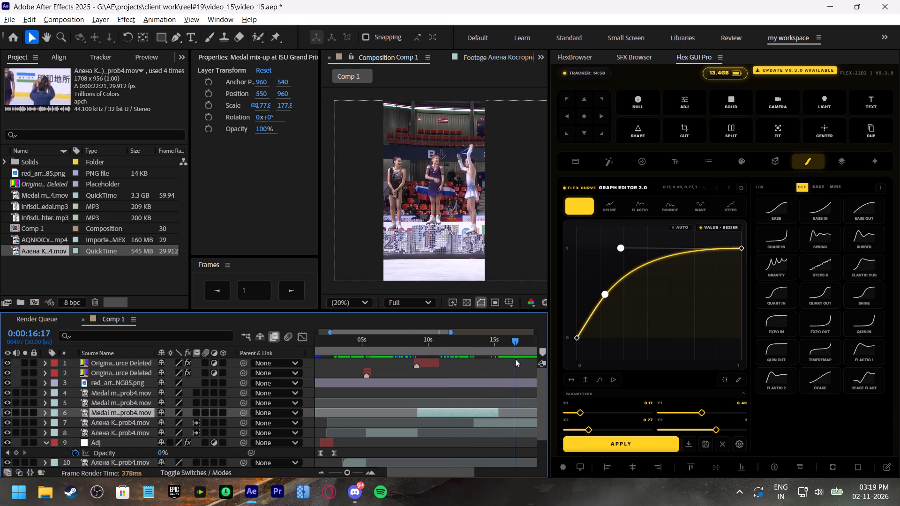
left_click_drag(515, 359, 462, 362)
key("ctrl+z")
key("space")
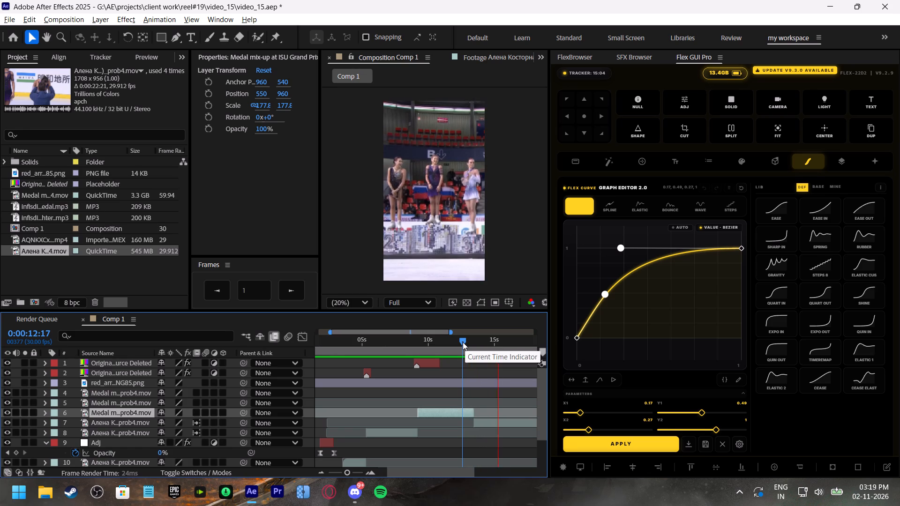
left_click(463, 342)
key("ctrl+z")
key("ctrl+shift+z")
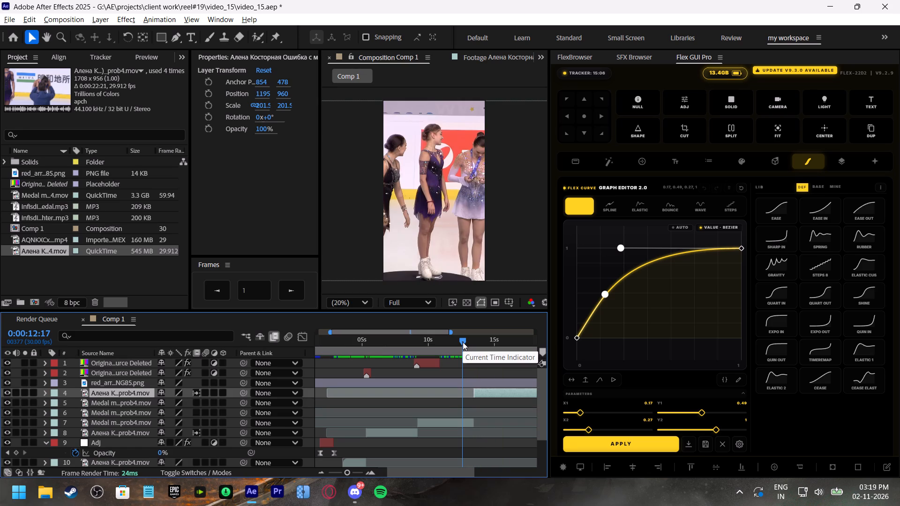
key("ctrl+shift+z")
Extend the end of the Medal m…prob4.mov clip to about 0:00:15:02, overlapping the wide podium shot, and save the project.
left_click_drag(478, 410, 499, 424)
key("ctrl+s")
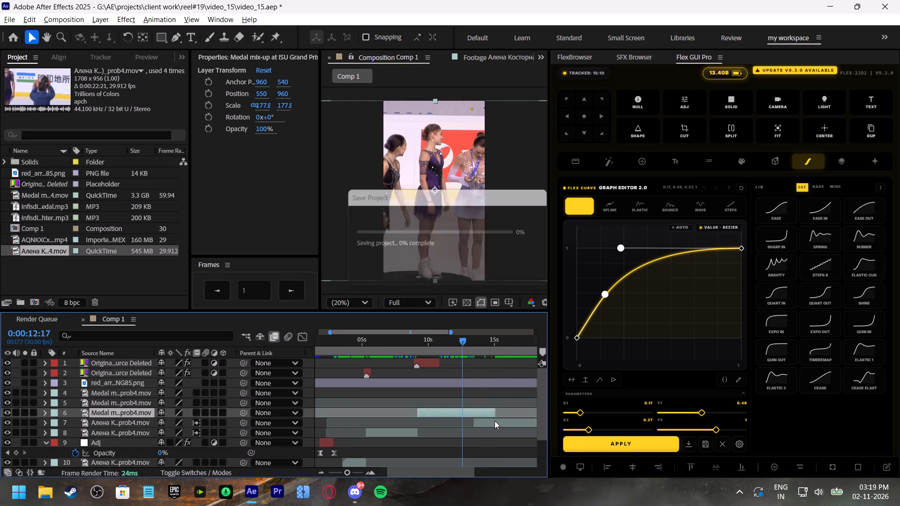
At 0:00:13:14, draw a tall, narrow rectangular mask on the extended Medal clip just outside the frame's left edge and invert it.
left_click(486, 422)
left_click(485, 411)
left_click_drag(471, 342, 480, 351)
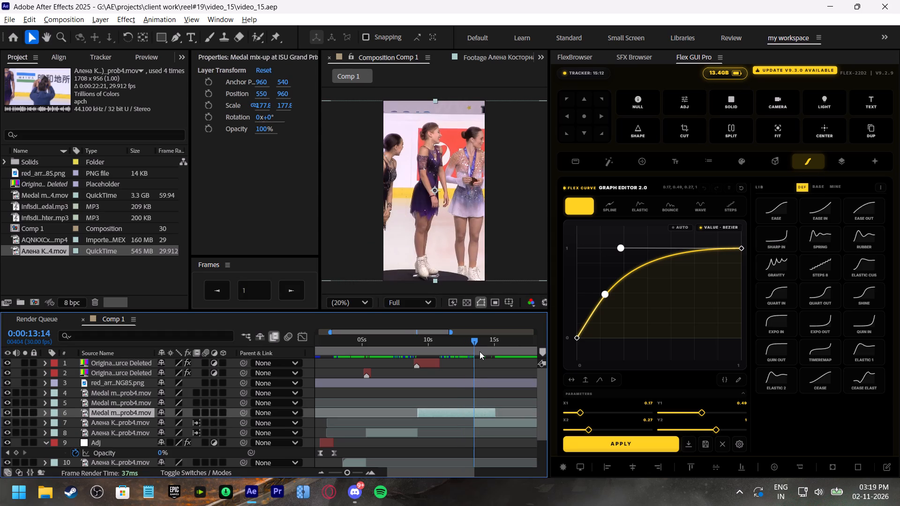
left_click_drag(480, 351, 479, 351)
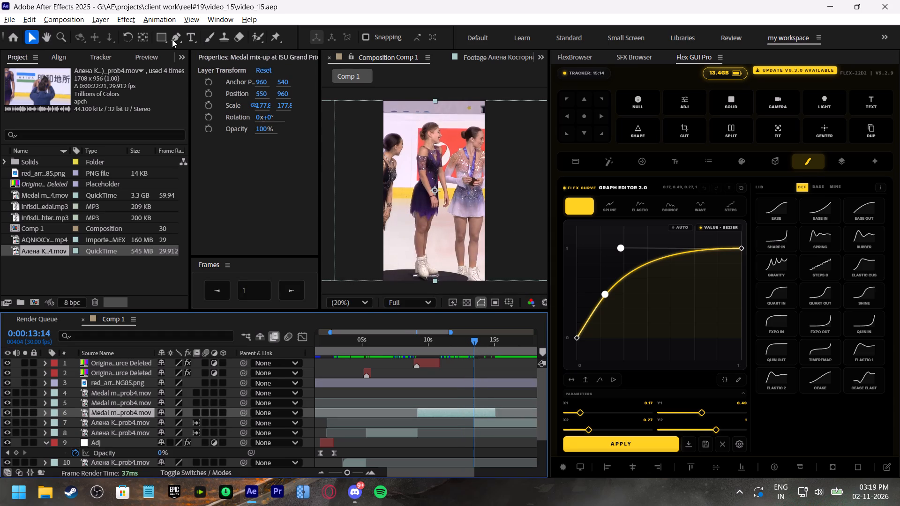
left_click(164, 38)
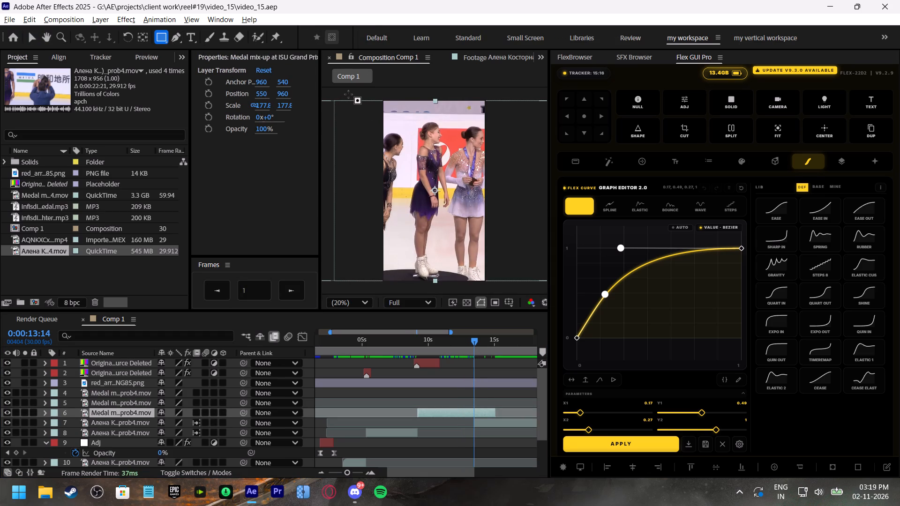
left_click_drag(346, 93, 366, 290)
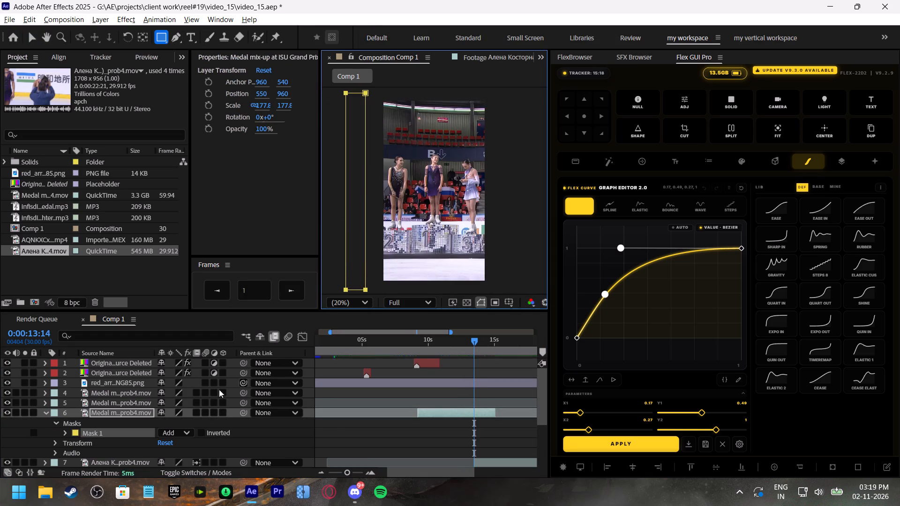
left_click(202, 434)
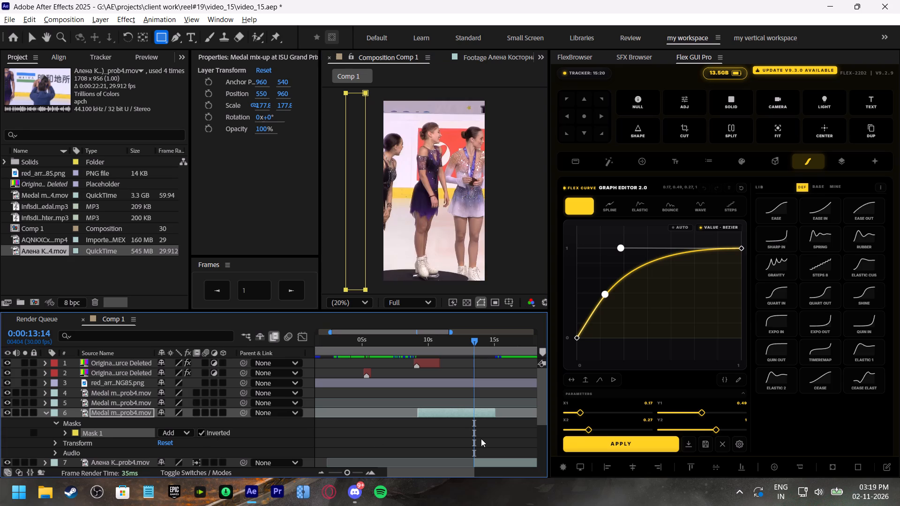
Keyframe the Mask Path at 0:00:13:14, then at 0:00:15:02 widen the mask past the frame's right edge to create a wipe.
left_click(64, 432)
left_click(84, 434)
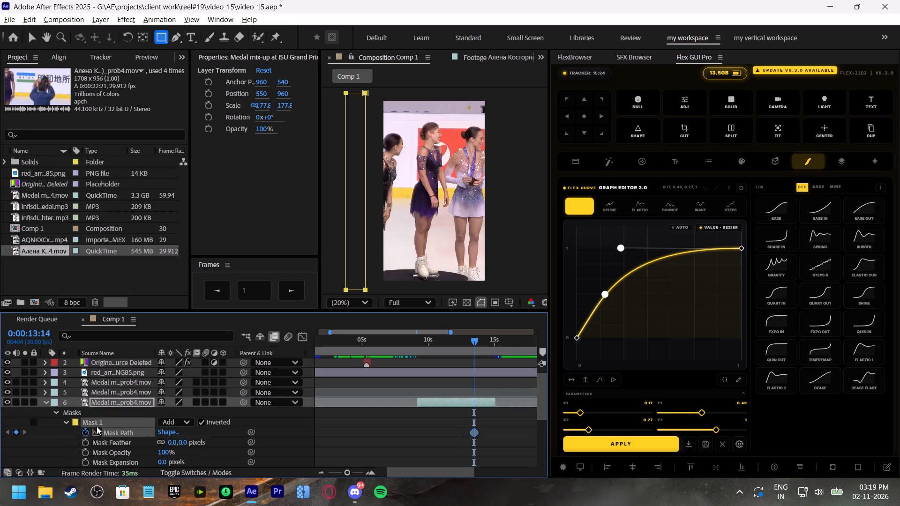
key("v")
double_click(368, 92)
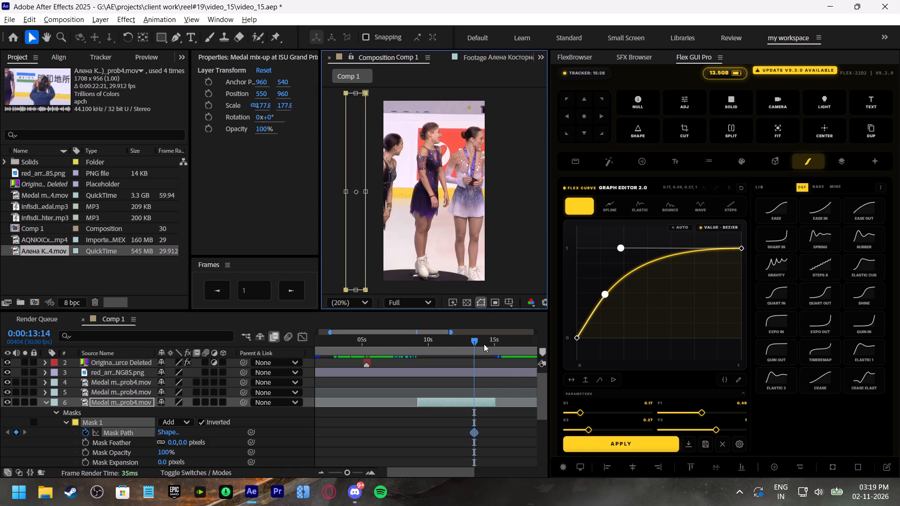
left_click_drag(484, 344, 495, 359)
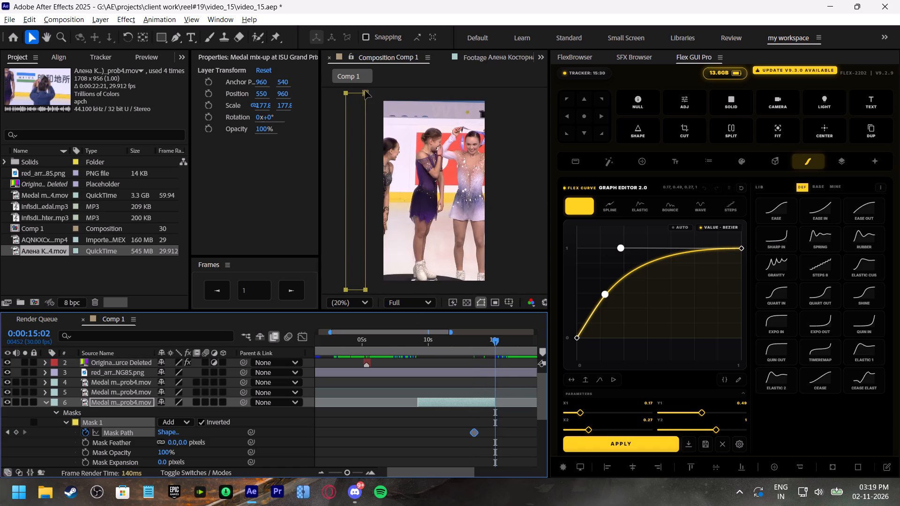
double_click(365, 90)
left_click_drag(367, 193, 504, 213)
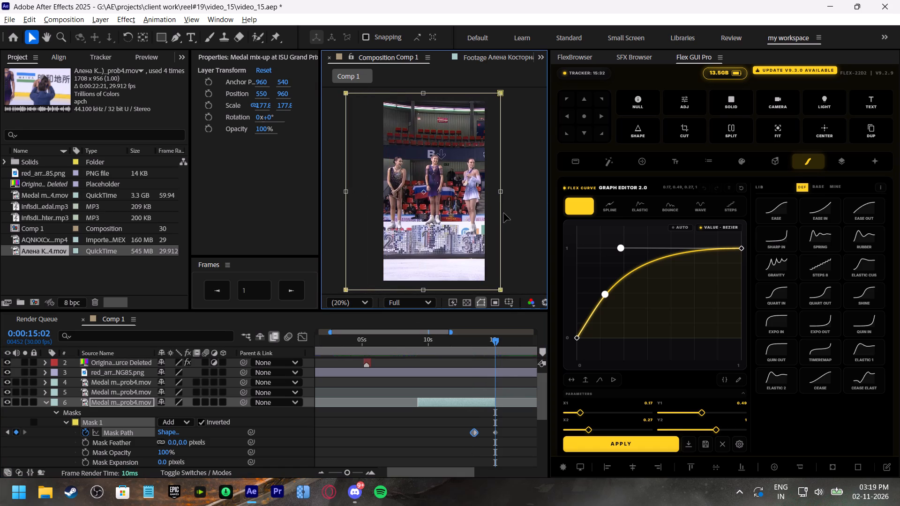
left_click_drag(504, 213, 513, 217)
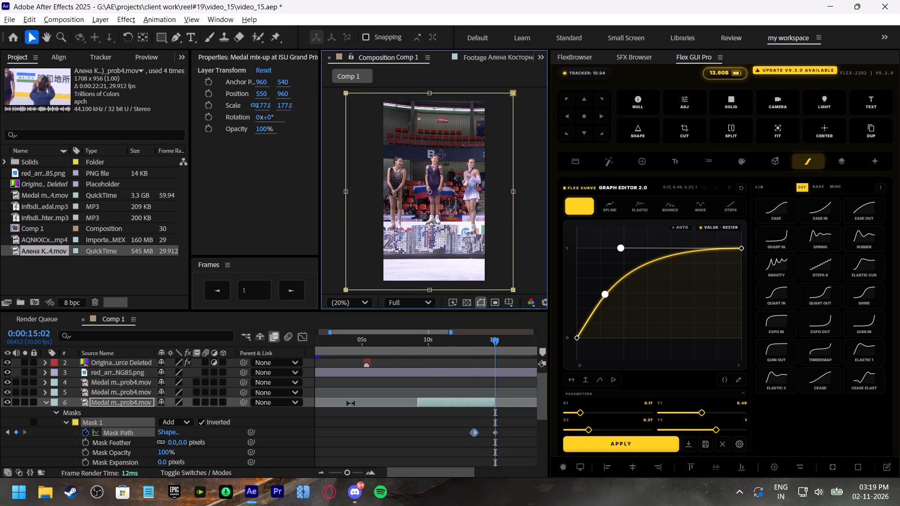
left_click(46, 405)
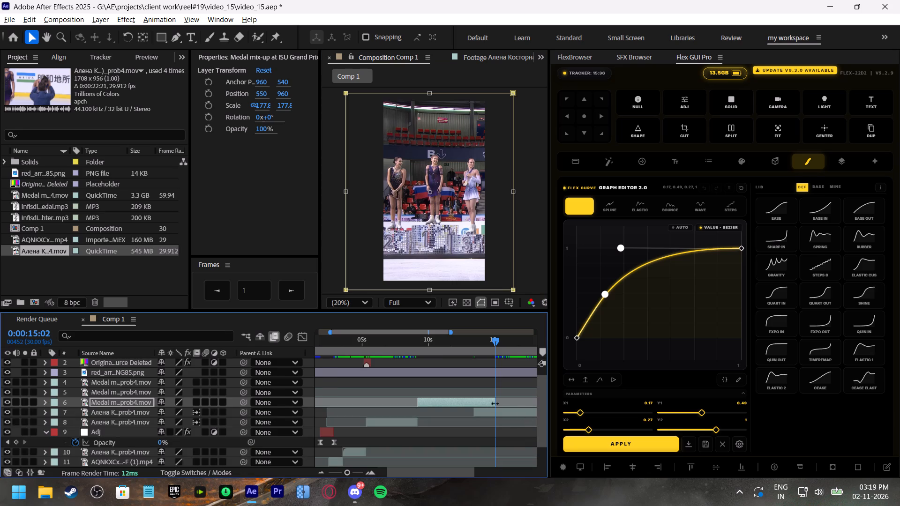
Draw a tall, thin red rectangle without a stroke as a new shape layer just left of the frame.
left_click(486, 400)
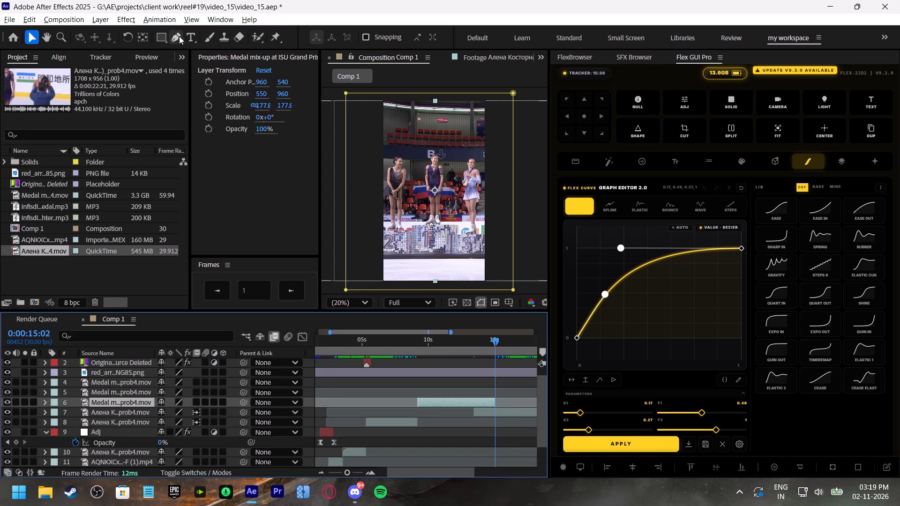
left_click(440, 391)
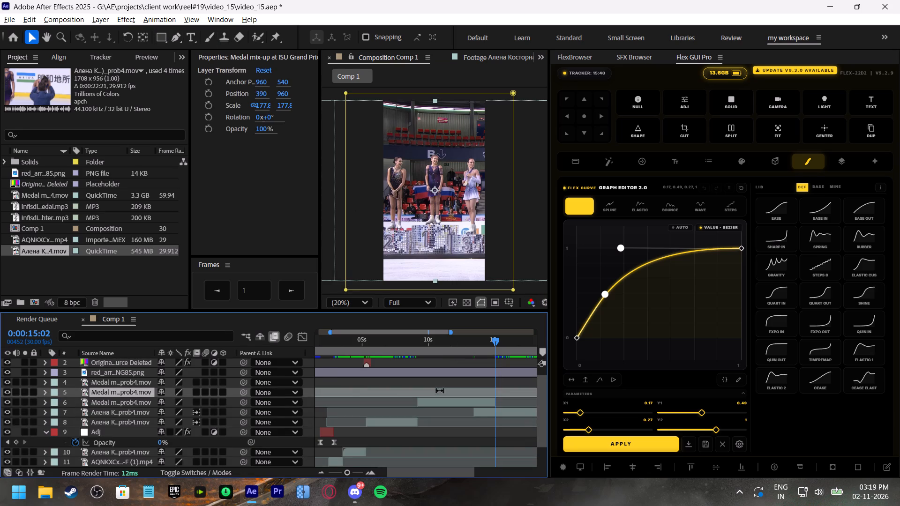
left_click(442, 381)
left_click(163, 35)
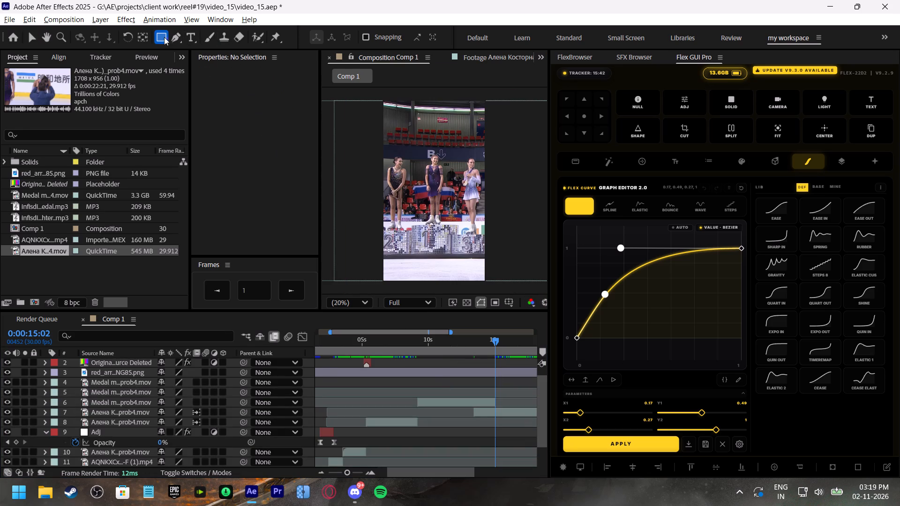
left_click_drag(358, 95, 367, 287)
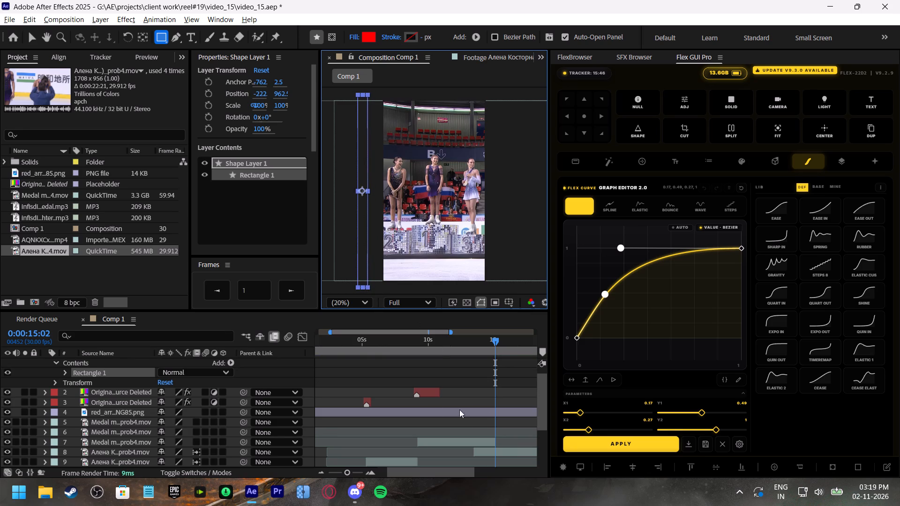
Cut the rectangle shape layer down to a segment from about 0:00:13:08 to 0:00:15:02 and delete the leftover pieces.
left_click(498, 452)
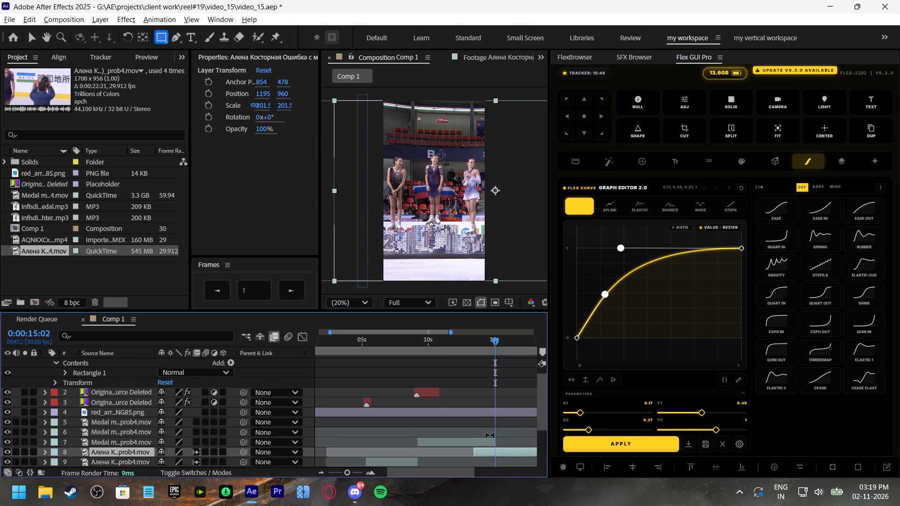
scroll(497, 437, "up", 2)
scroll(497, 431, "down", 1)
scroll(489, 393, "up", 3)
left_click(488, 363)
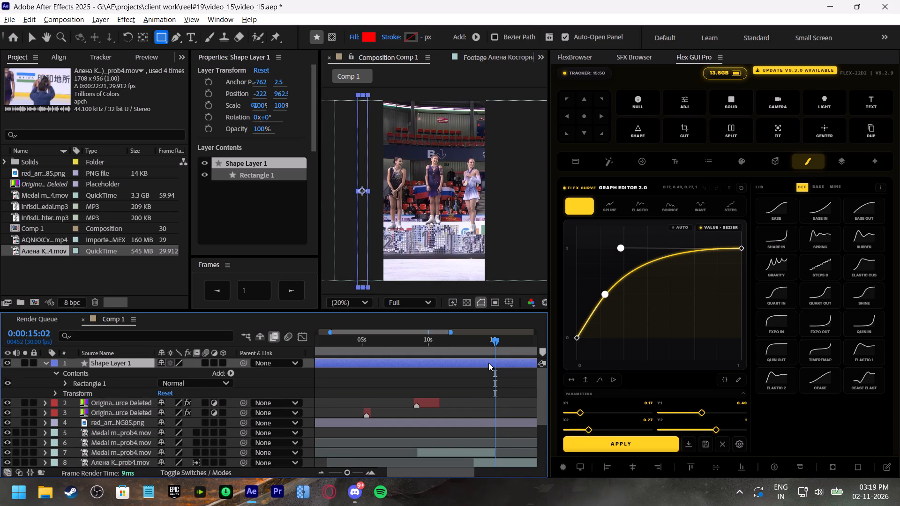
key("ctrl+shift+d")
left_click(502, 362)
left_click_drag(516, 364, 492, 363)
key("ctrl+shift+d")
left_click(509, 365)
key("BackSpace")
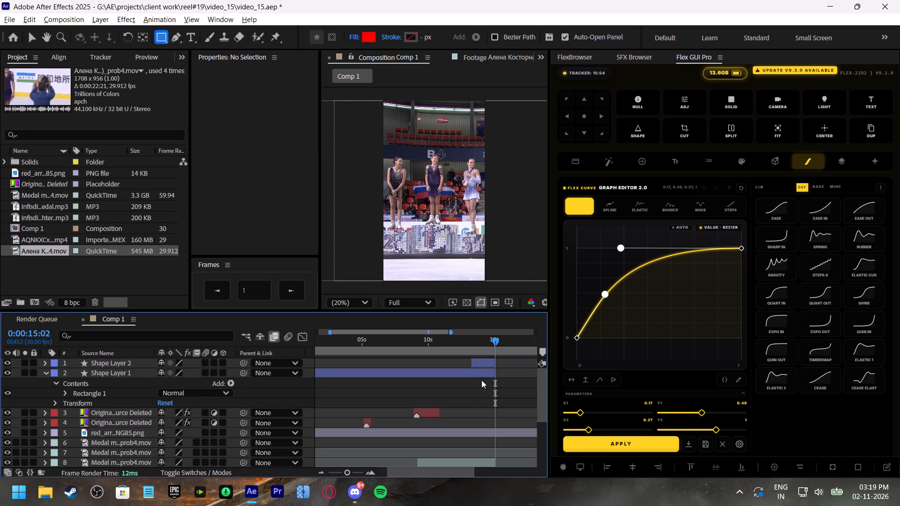
left_click(485, 368)
key("BackSpace")
Move the rectangle shape layer directly above the masked Medal clip and trim its start to about 0:00:13:14.
left_click(486, 367)
left_click_drag(129, 365, 133, 404)
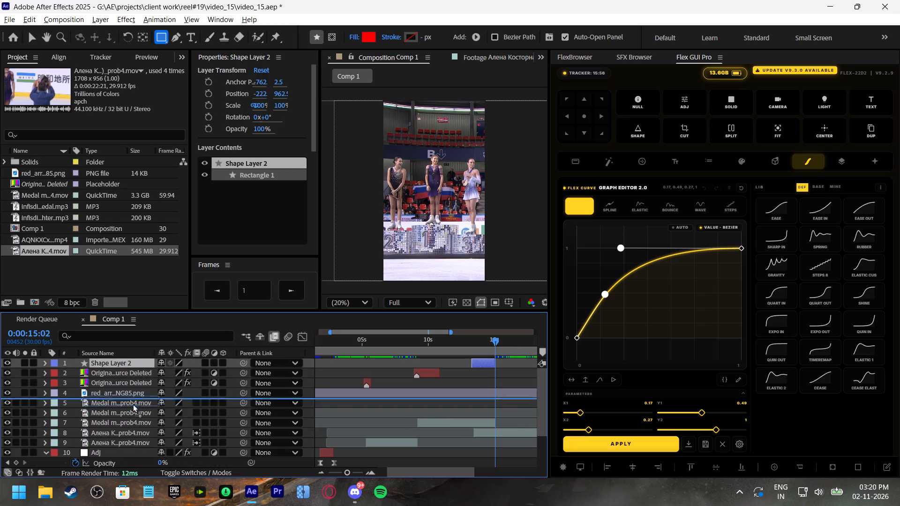
left_click_drag(133, 404, 130, 421)
left_click(480, 414)
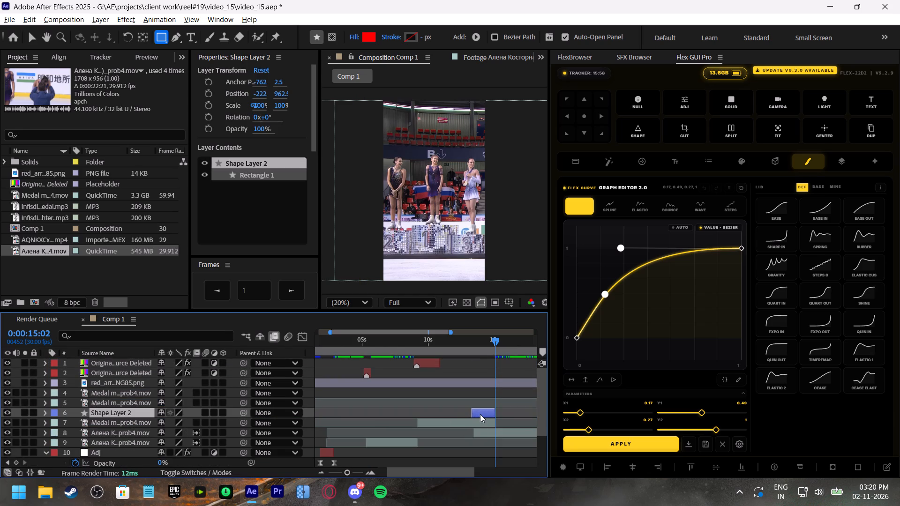
left_click(472, 412)
left_click(489, 412)
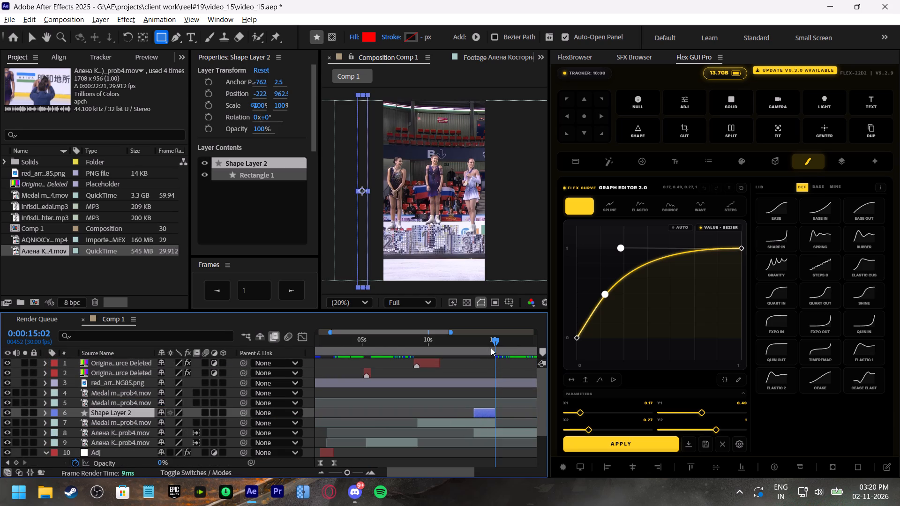
Show the rulers, place vertical guides at the mask's right edge for 0:00:13:13 and 0:00:15:02, and save the project.
left_click_drag(491, 343, 476, 344)
left_click(488, 342)
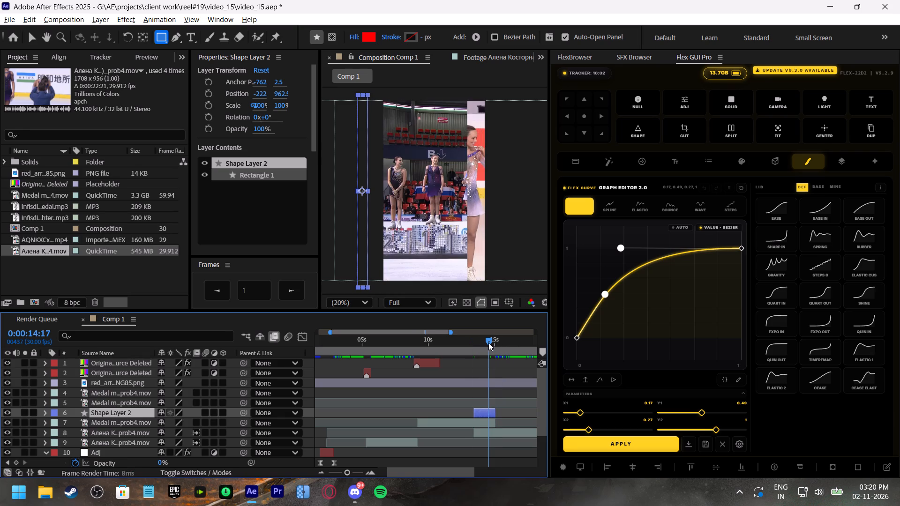
left_click(482, 424)
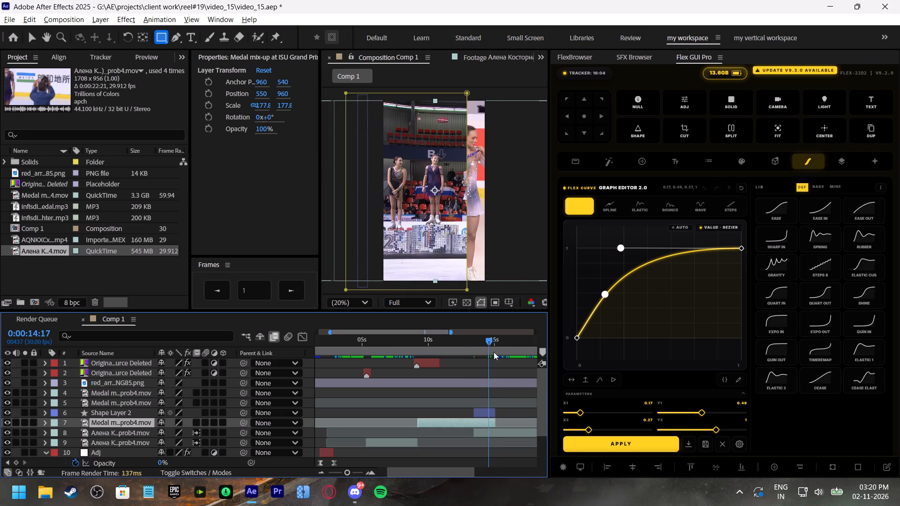
left_click_drag(493, 343, 473, 340)
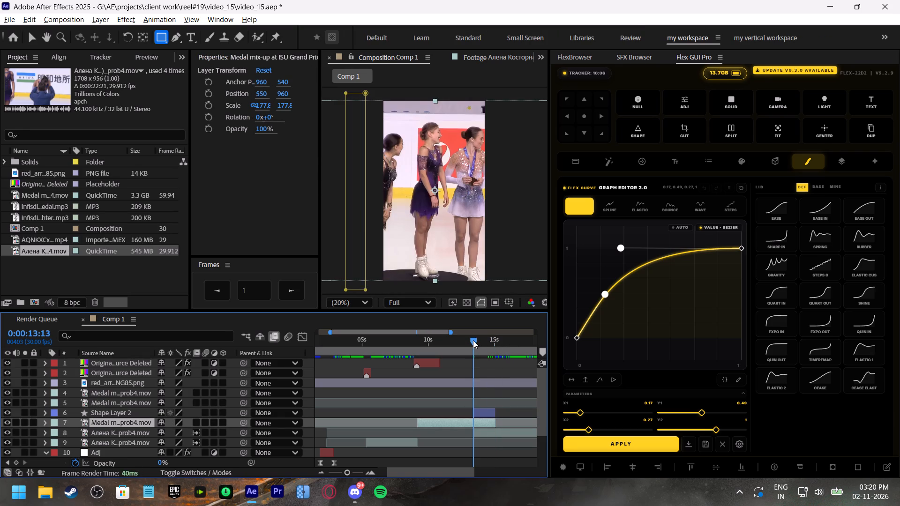
left_click(510, 304)
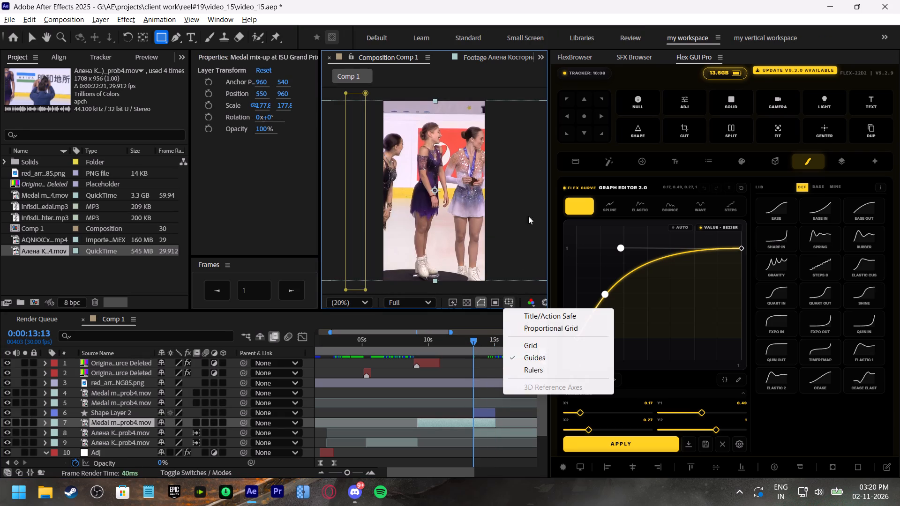
left_click(534, 369)
left_click_drag(329, 206, 361, 222)
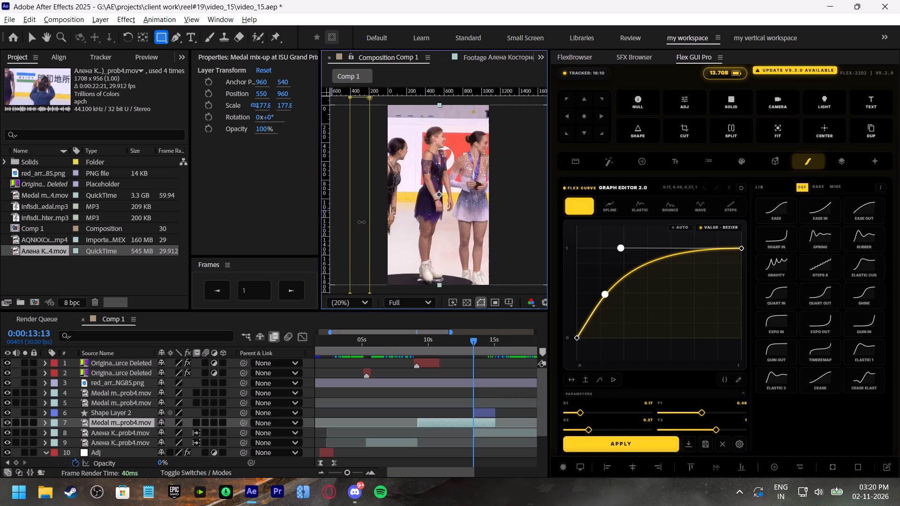
left_click_drag(361, 222, 369, 226)
left_click_drag(486, 341, 494, 355)
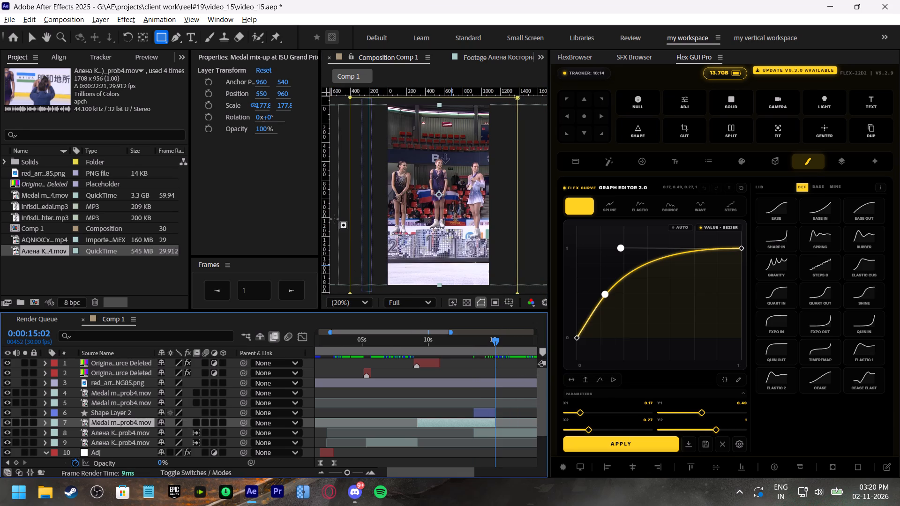
left_click_drag(329, 210, 517, 244)
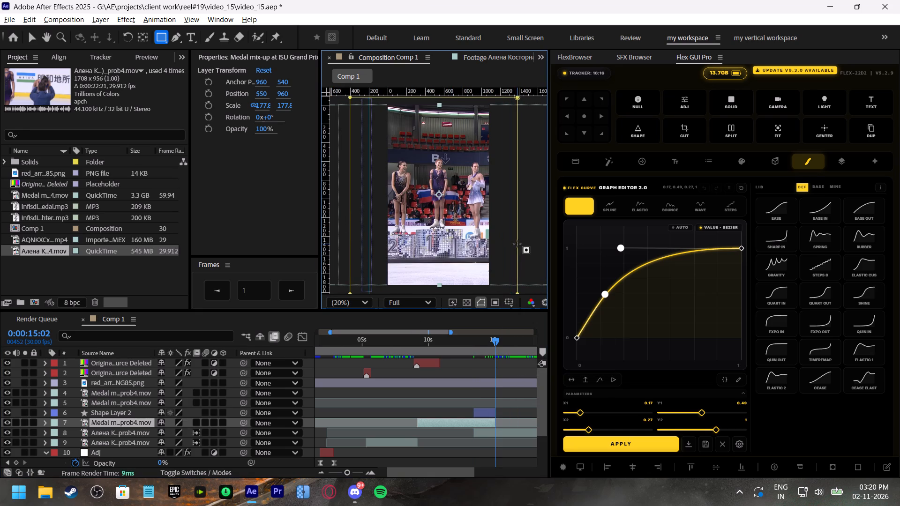
key("ctrl+s")
Keyframe the rectangle's Position at -200, 972.5 at 0:00:13:14 and 1380, 972.5 at 0:00:15:02, following the mask's edge guides.
left_click(485, 423)
key("u")
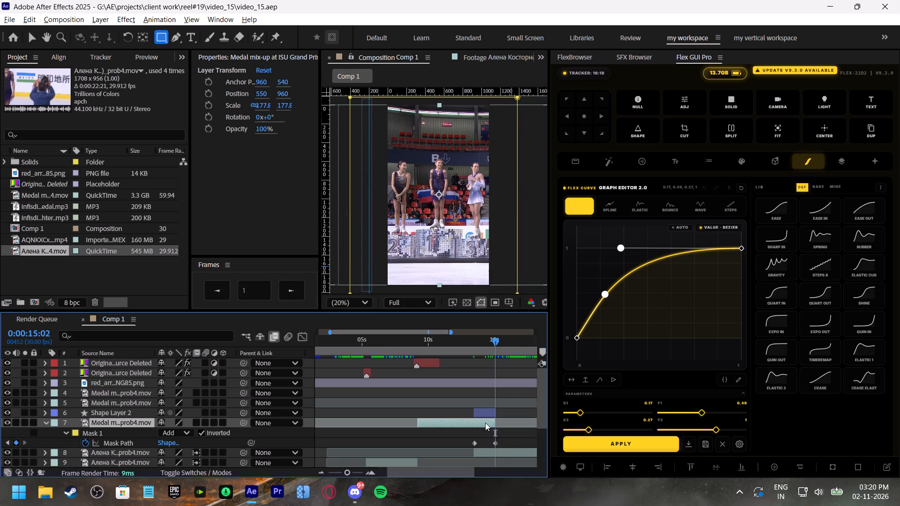
left_click(489, 411)
key("p")
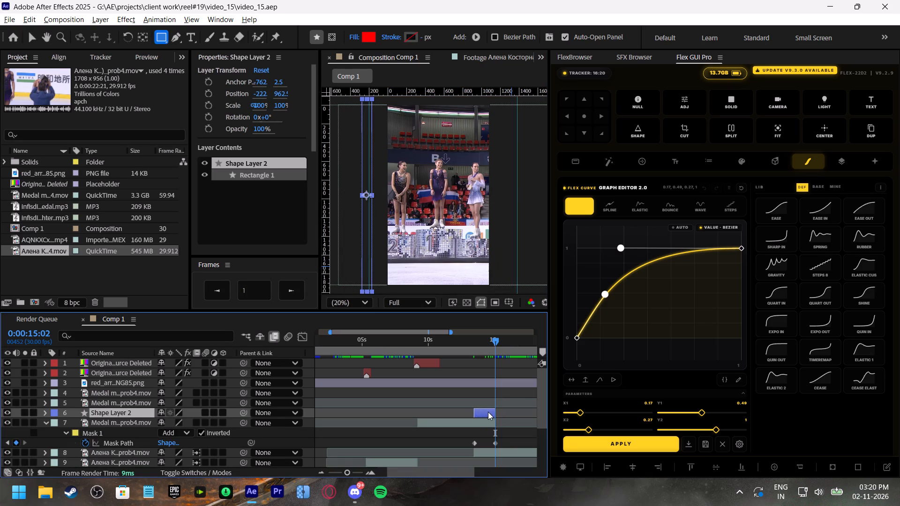
left_click_drag(492, 339, 490, 339)
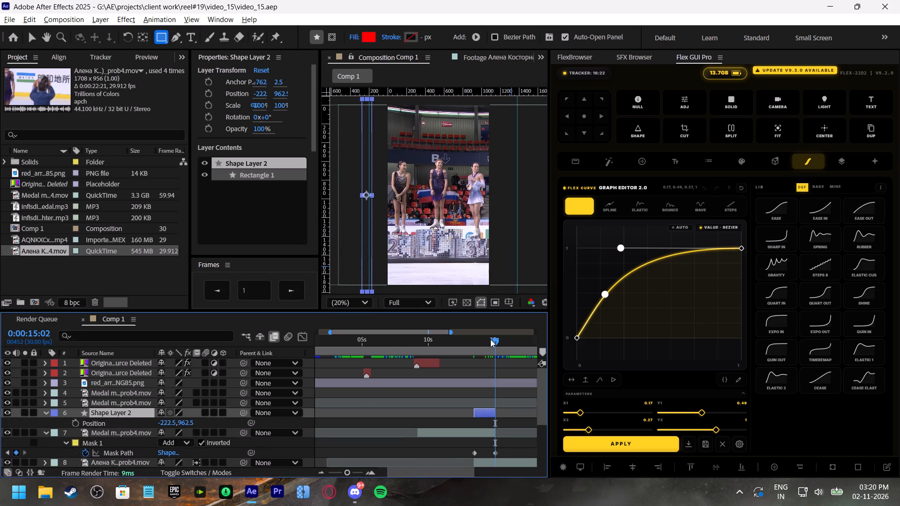
left_click_drag(490, 339, 475, 341)
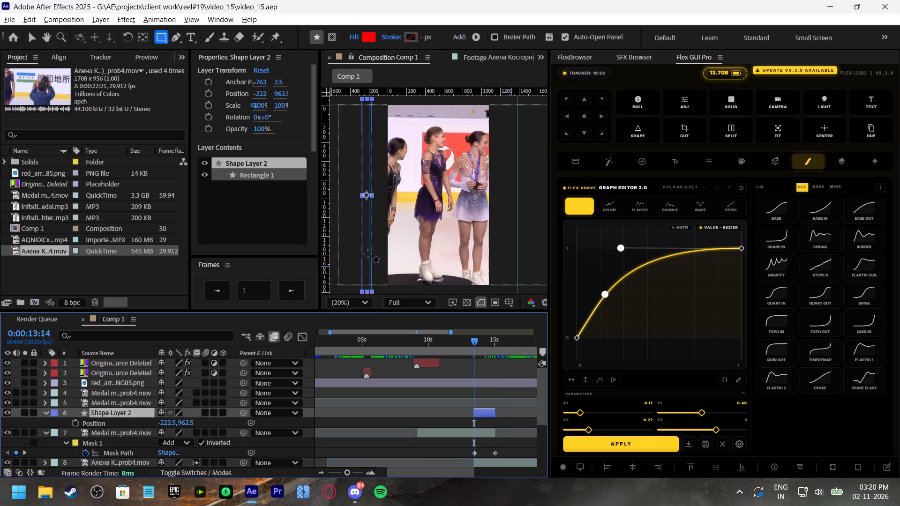
key("v")
left_click(366, 245)
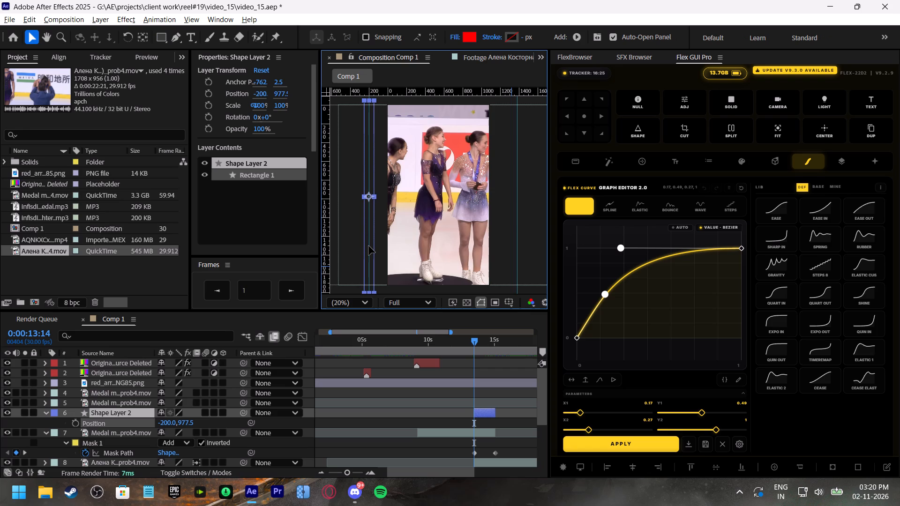
left_click_drag(488, 342, 495, 346)
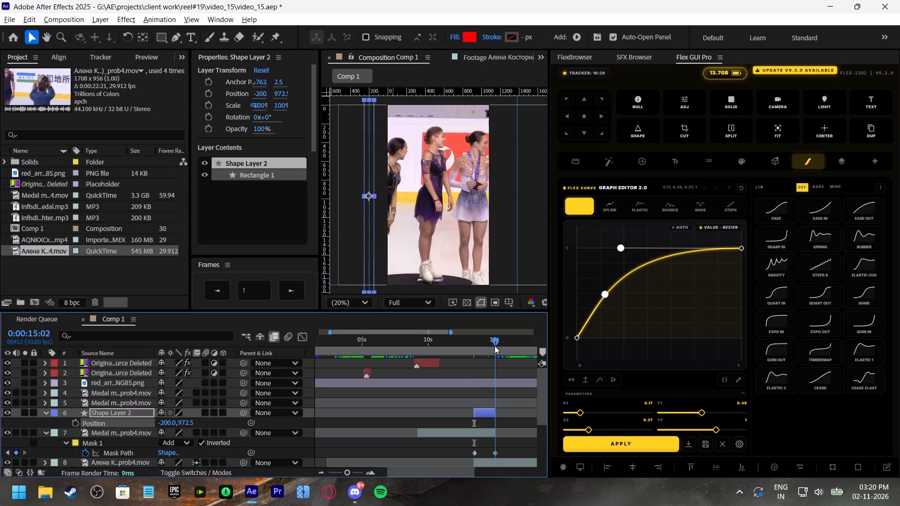
left_click_drag(495, 346, 479, 344)
left_click(75, 421)
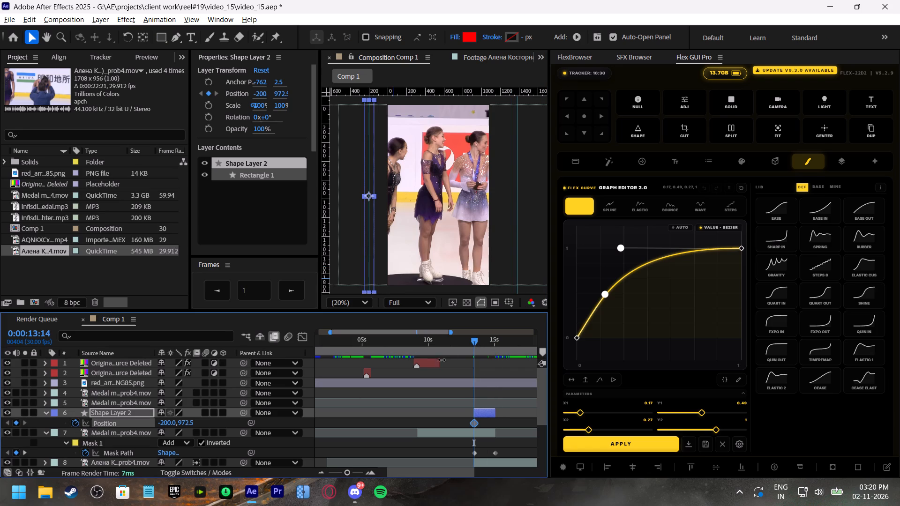
left_click_drag(484, 342, 494, 348)
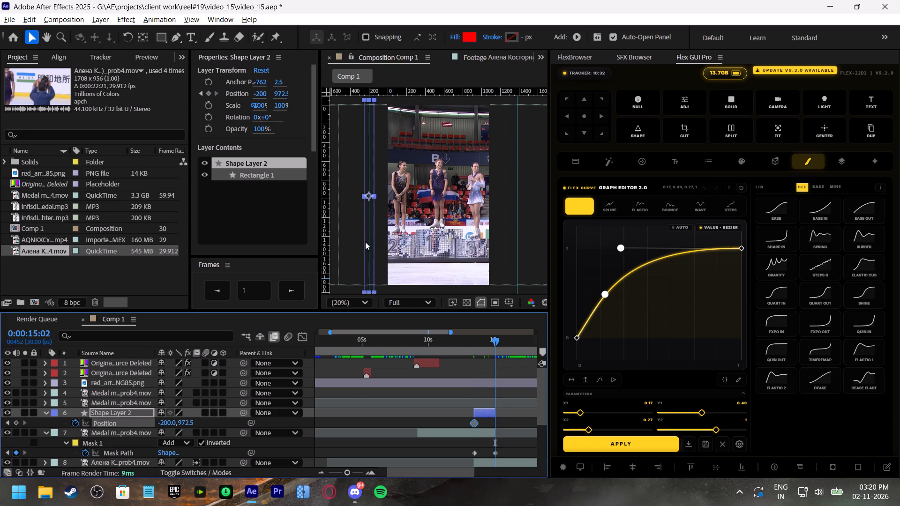
left_click_drag(365, 242, 516, 242)
Change the rectangle's fill colour to white and save the project.
left_click(464, 37)
left_click_drag(355, 182, 279, 145)
left_click(570, 176)
left_click(515, 401)
key("ctrl+s")
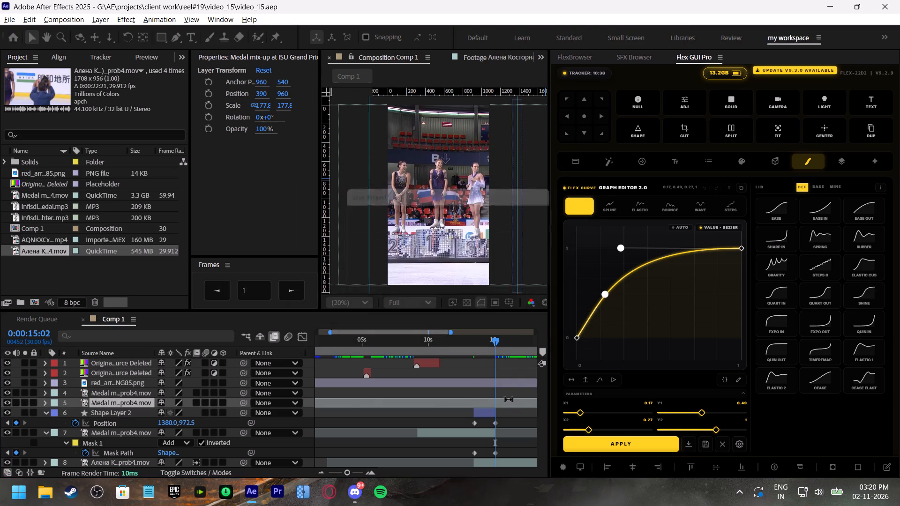
Apply a Flex easing curve of 0.15, 0.54, 0.27, 1 to the rectangle's Position and the clip's Mask Path keyframes, and preview the wipe.
left_click_drag(464, 337, 485, 353)
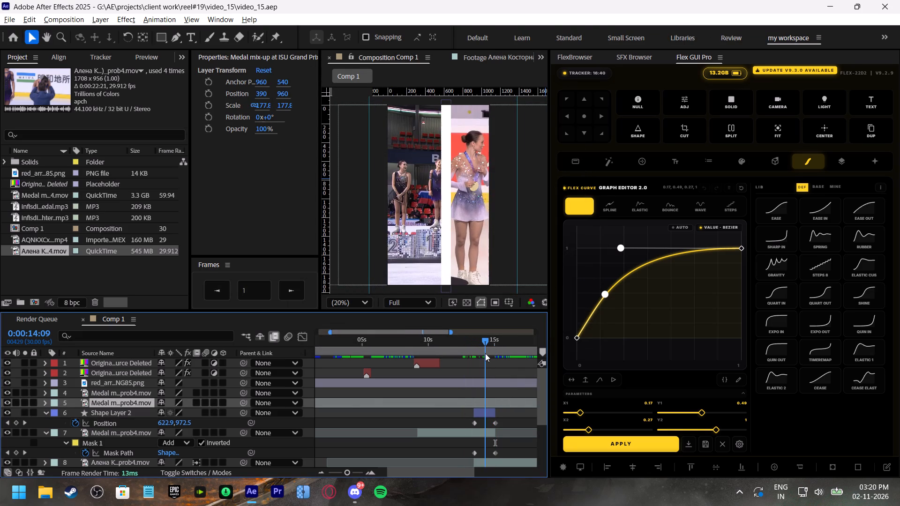
left_click_drag(485, 353, 478, 350)
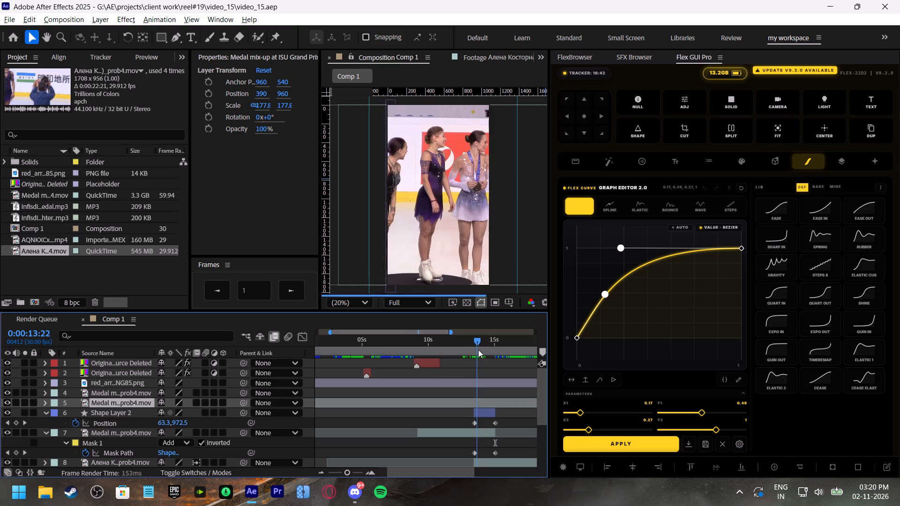
left_click_drag(478, 350, 488, 359)
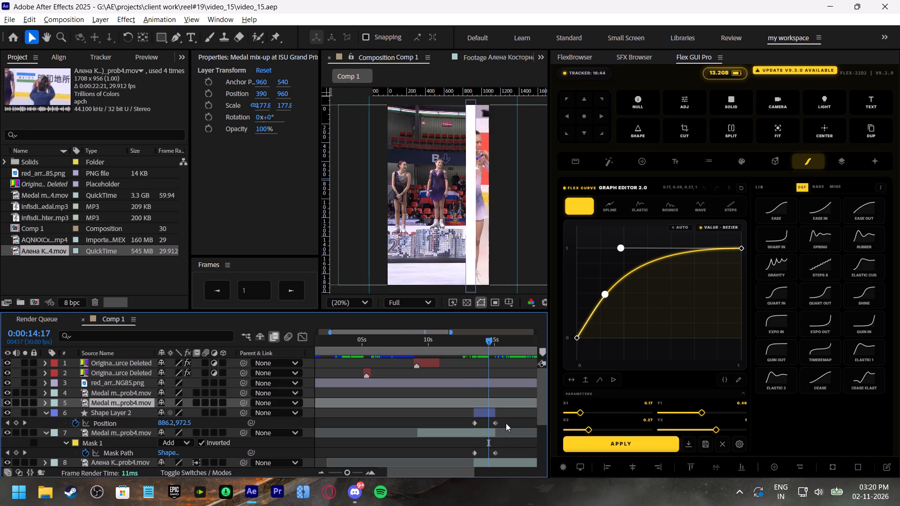
left_click_drag(506, 423, 459, 453)
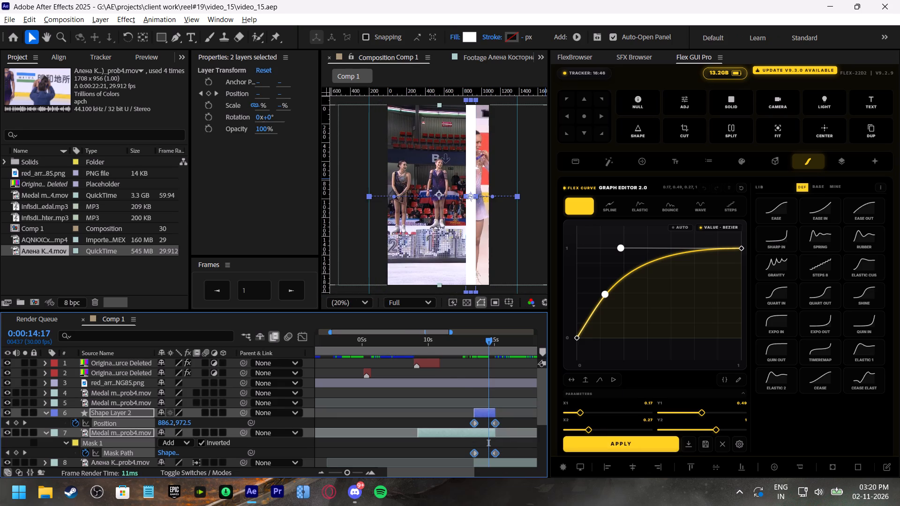
left_click_drag(603, 298, 600, 293)
left_click(600, 441)
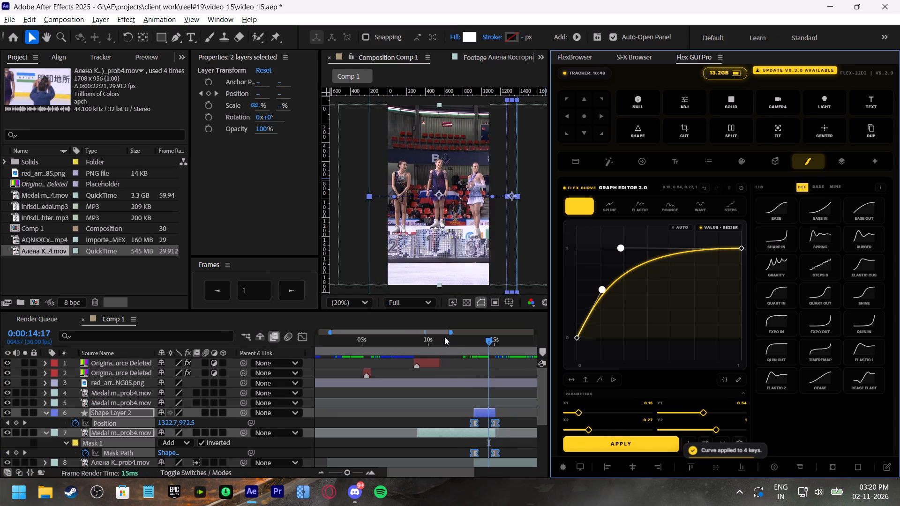
left_click(447, 335)
key("space")
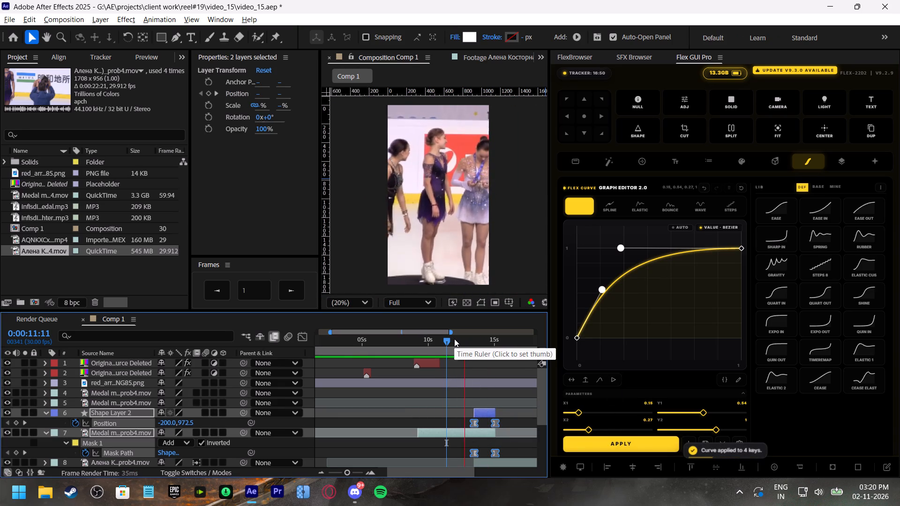
left_click(454, 339)
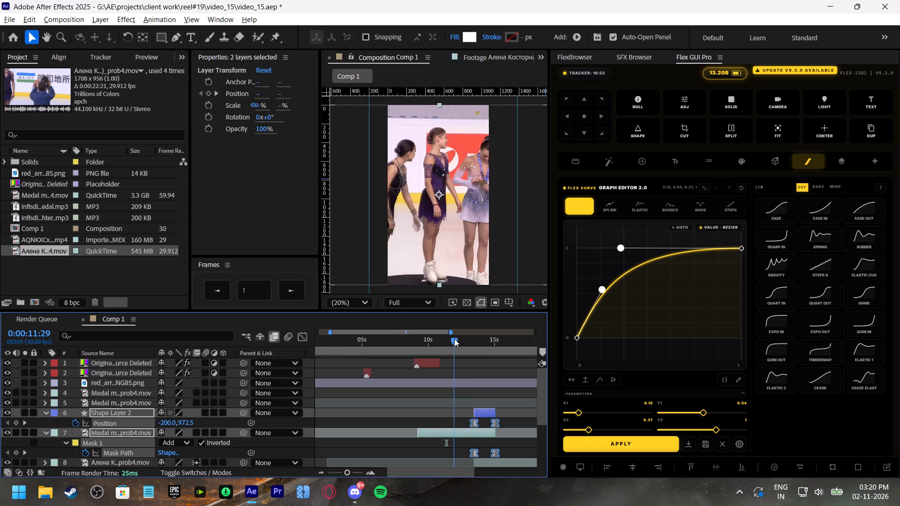
key("space")
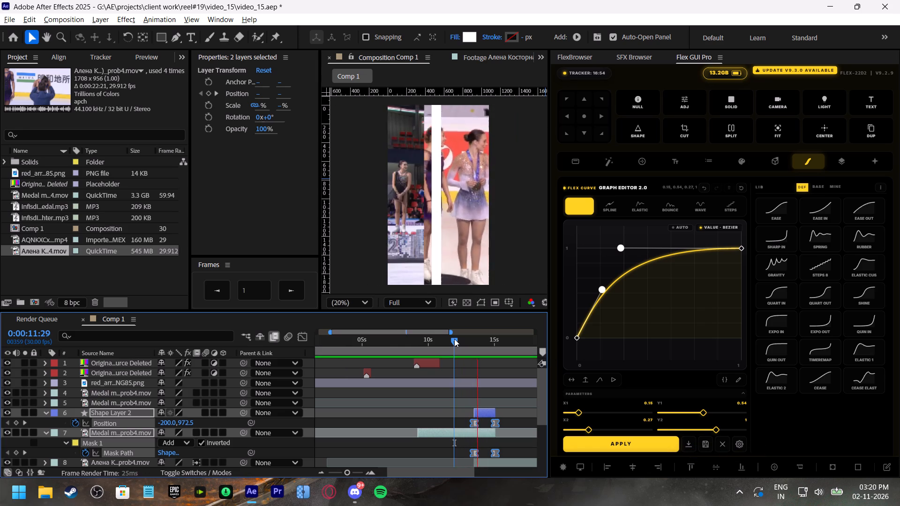
left_click(454, 339)
Steepen the easing curve to 0.13, 0.76, 0.27, 1, apply it to the same four keyframes and play the wipe.
left_click_drag(604, 290, 600, 270)
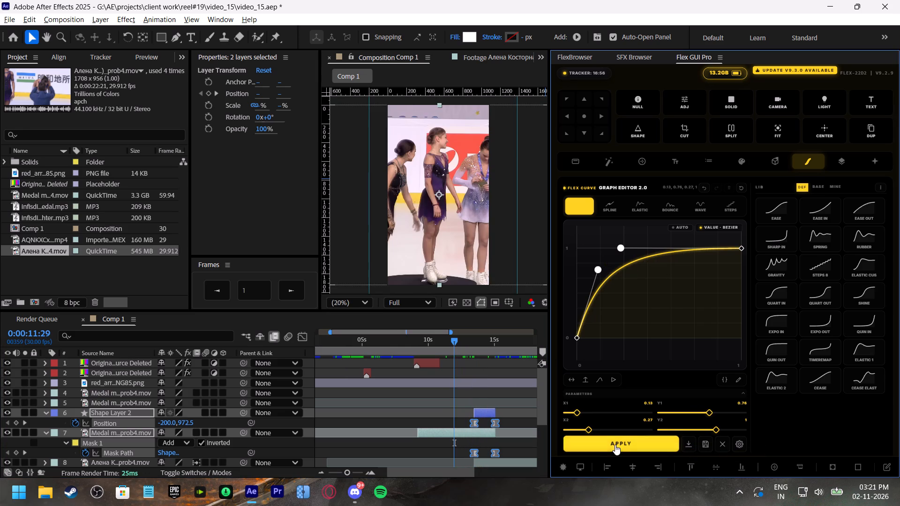
left_click(615, 445)
key("space")
left_click(465, 339)
key("space")
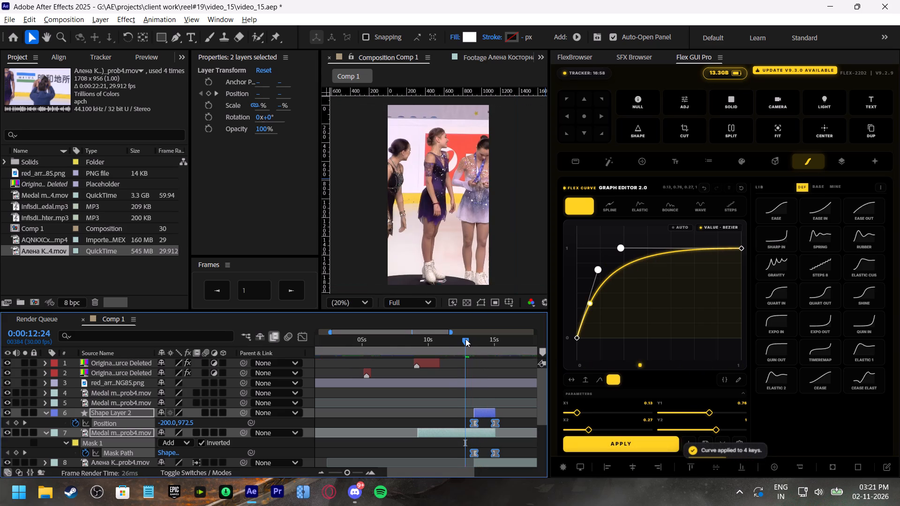
At 0:00:13:17, shift the white rectangle horizontally to sit over the mask edge, adding a Position keyframe.
left_click_drag(465, 339, 474, 345)
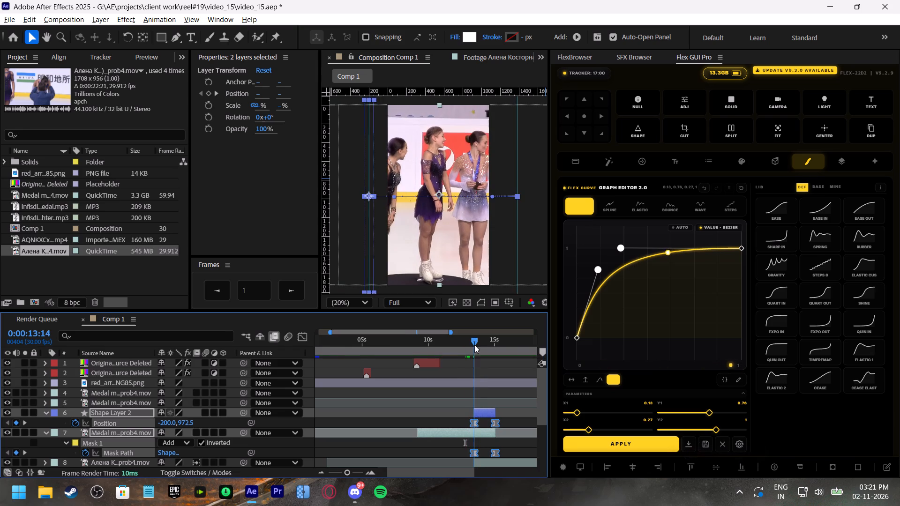
left_click_drag(474, 345, 476, 346)
left_click(481, 424)
left_click(484, 413)
key("p")
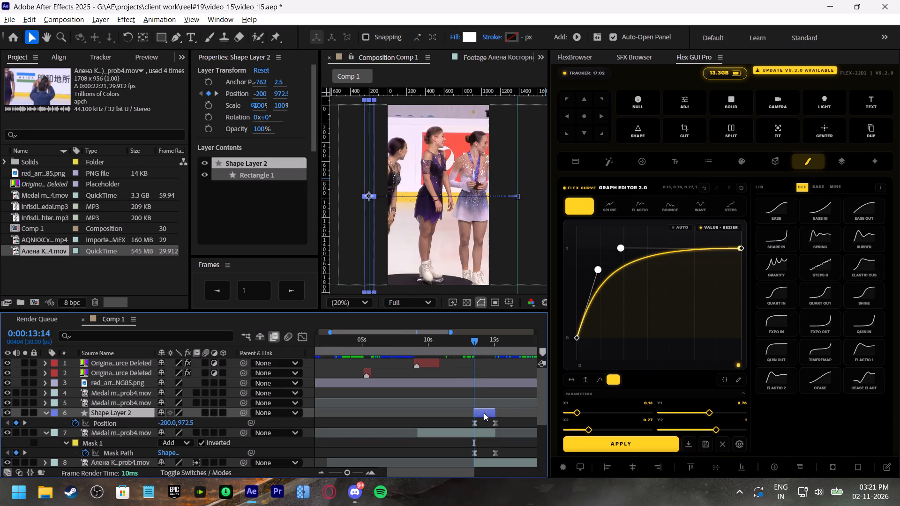
key("p")
left_click(299, 293)
left_click(299, 293)
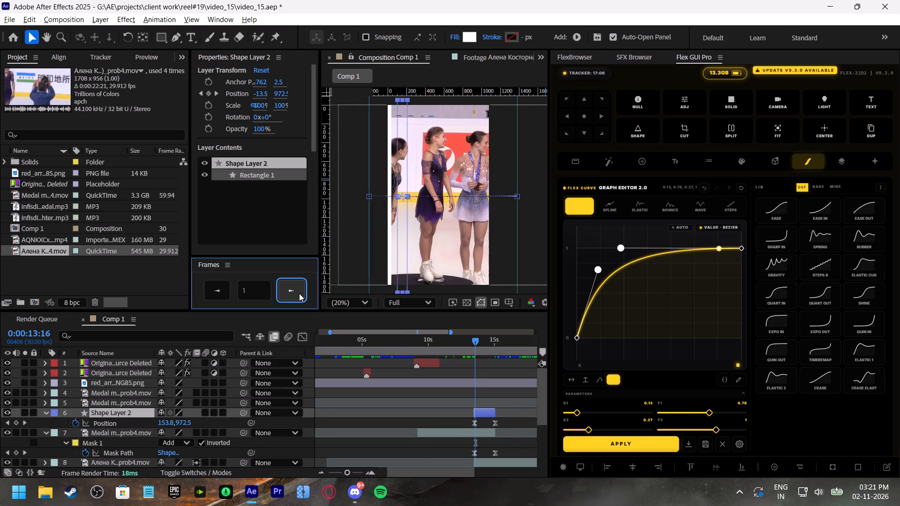
left_click(299, 293)
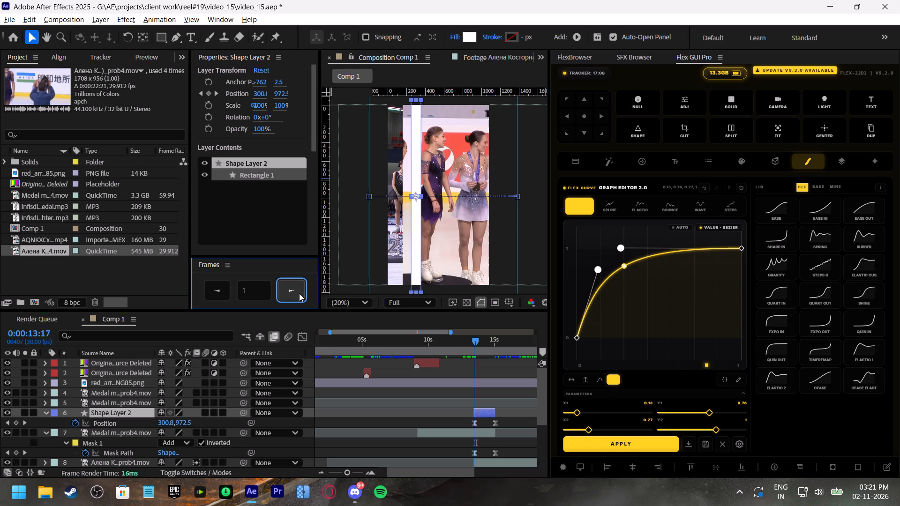
left_click_drag(415, 250, 407, 249)
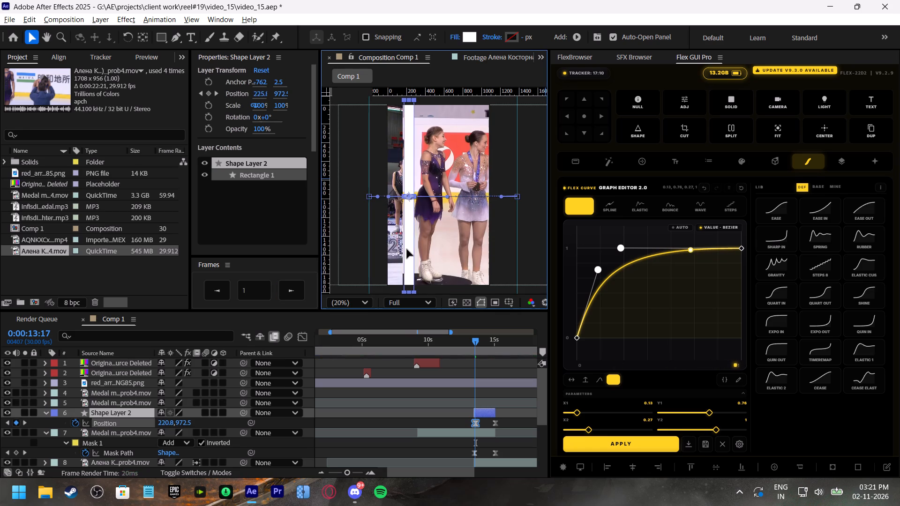
left_click_drag(407, 249, 404, 249)
At 0:00:13:20, move the white rectangle back over the mask edge, keyframing its Position at about 466, 972.5.
left_click(292, 293)
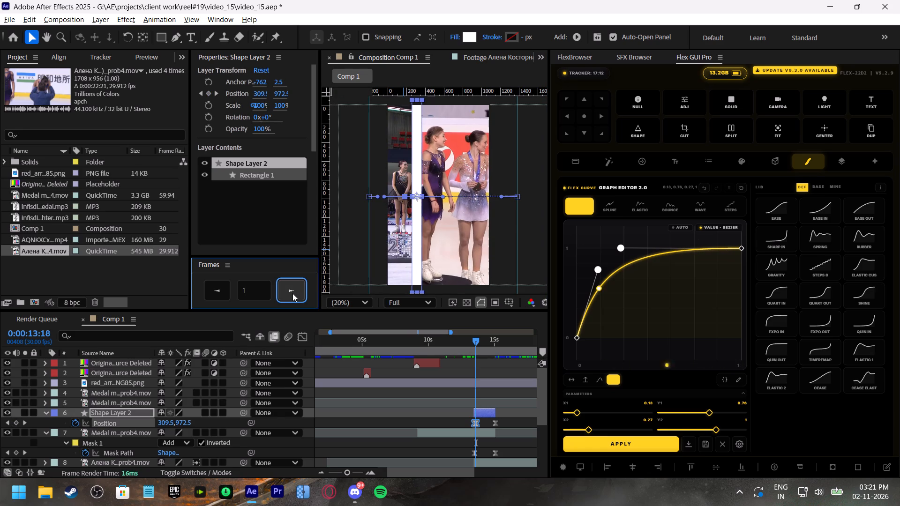
left_click(292, 293)
left_click(291, 293)
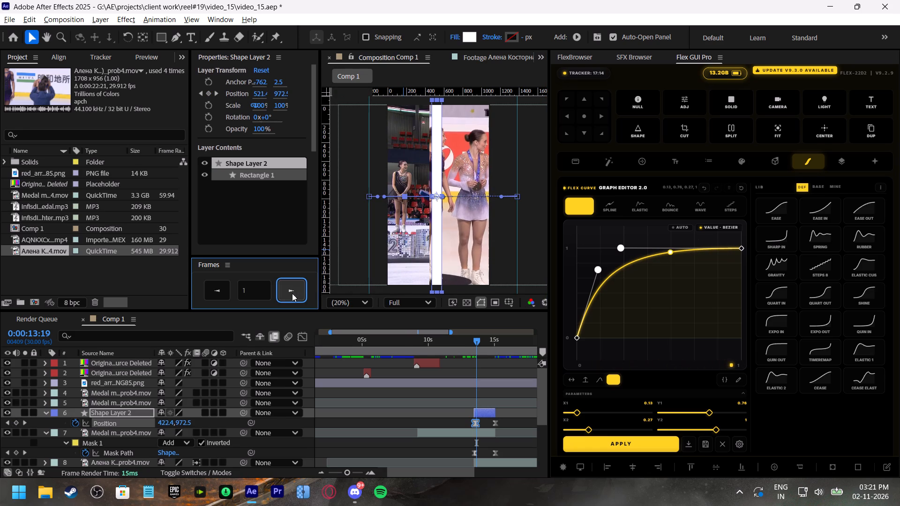
left_click_drag(437, 266, 433, 266)
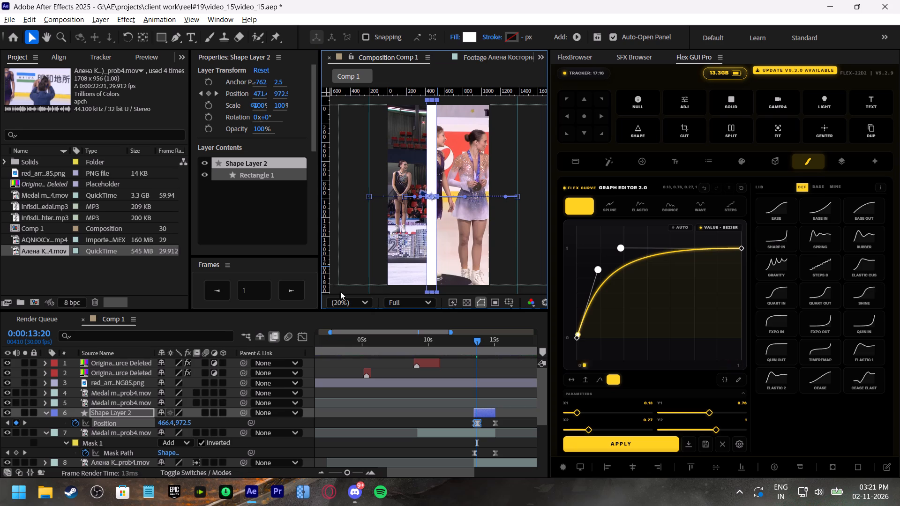
Step frame by frame through the wipe up to 0:00:14:01 and back, checking the rectangle against the mask edge.
left_click(292, 289)
left_click(292, 289)
left_click(292, 289)
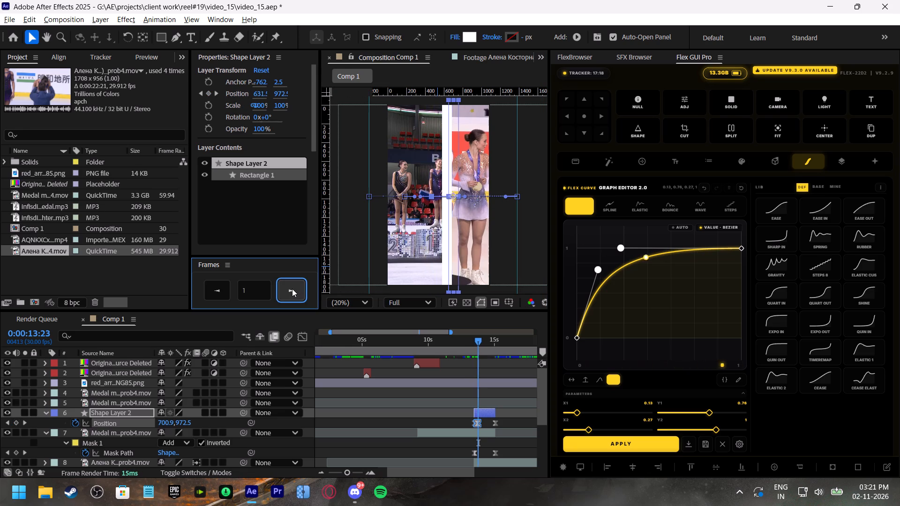
left_click(292, 289)
left_click(292, 289)
left_click(292, 289)
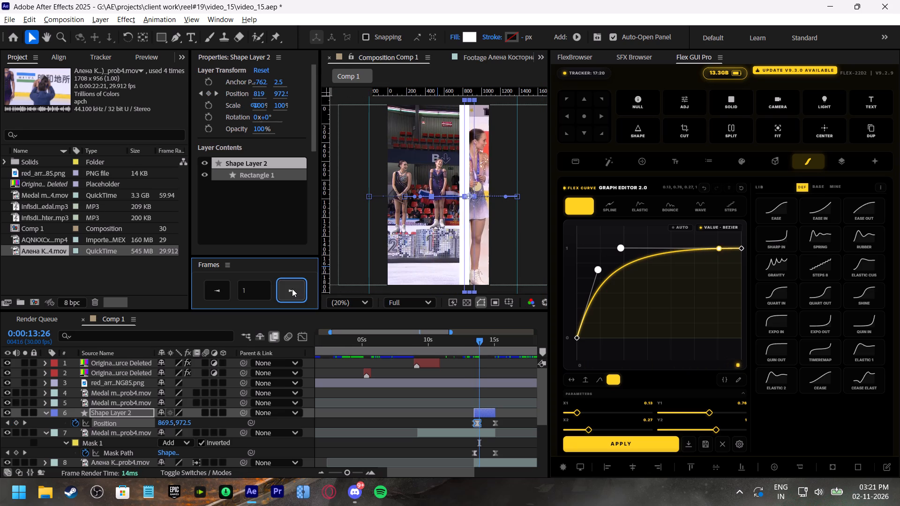
left_click(292, 289)
left_click(292, 289)
left_click(293, 288)
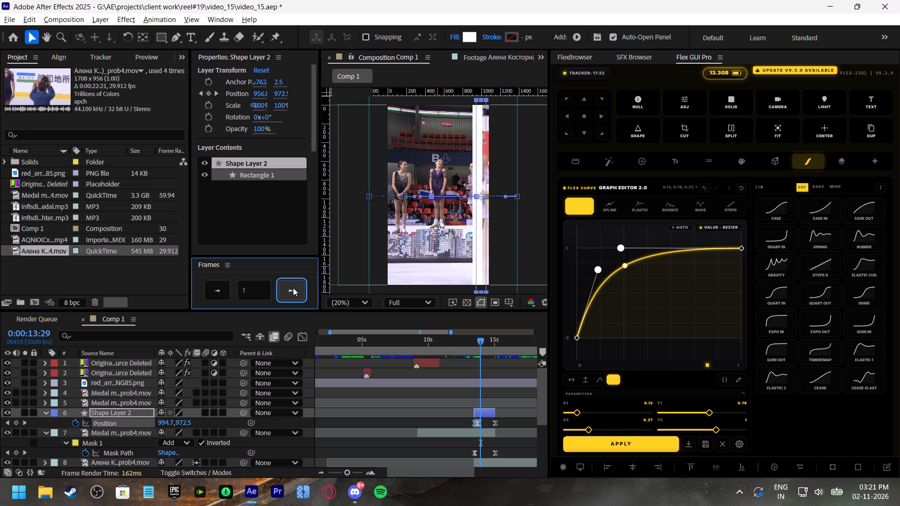
left_click(293, 288)
left_click(293, 288)
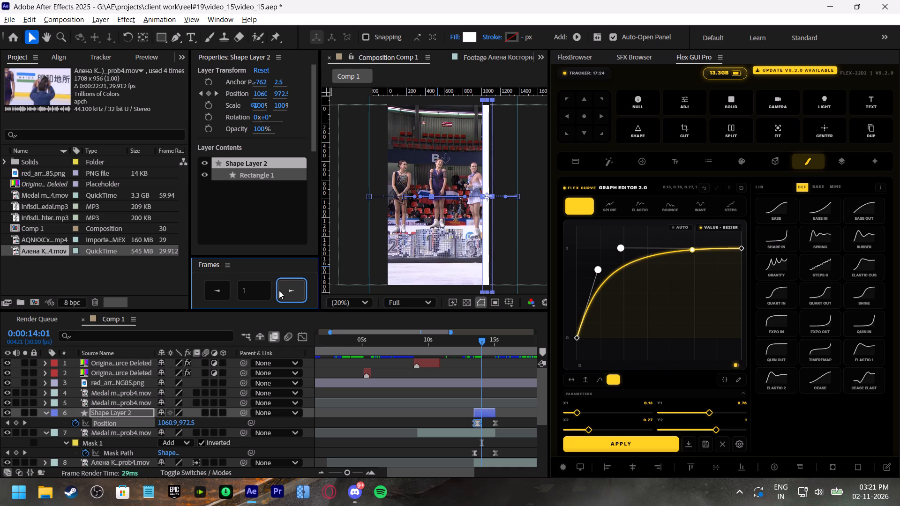
double_click(218, 291)
triple_click(221, 289)
triple_click(221, 289)
triple_click(221, 289)
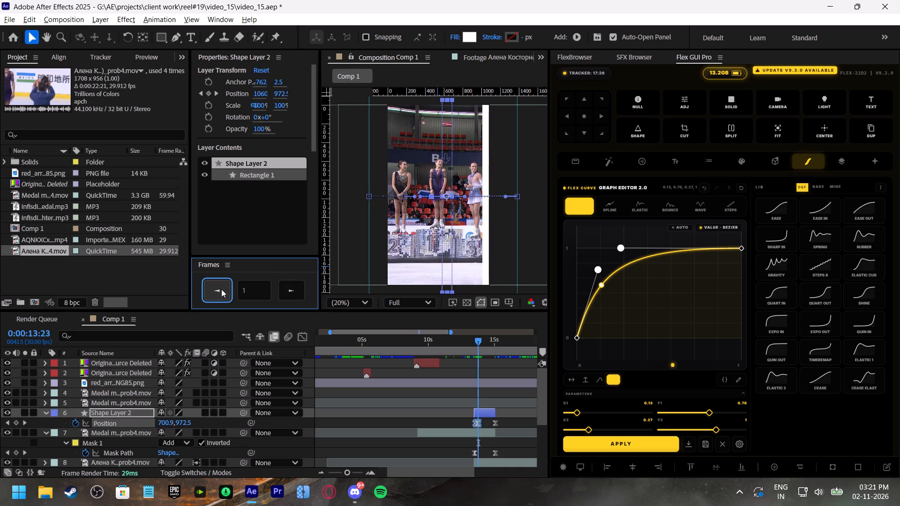
triple_click(221, 289)
left_click(221, 289)
left_click(221, 289)
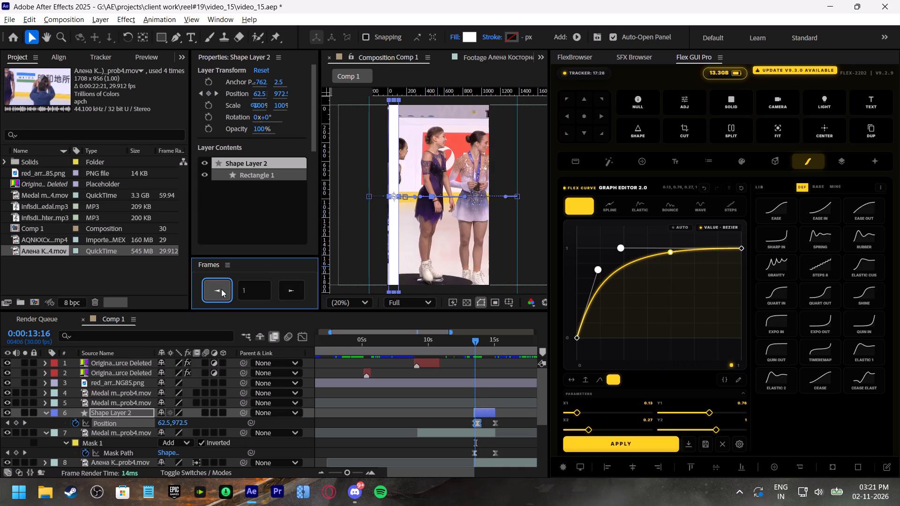
Save the project and preview the wipe from 0:00:11:22.
key("ctrl+s")
left_click(451, 339)
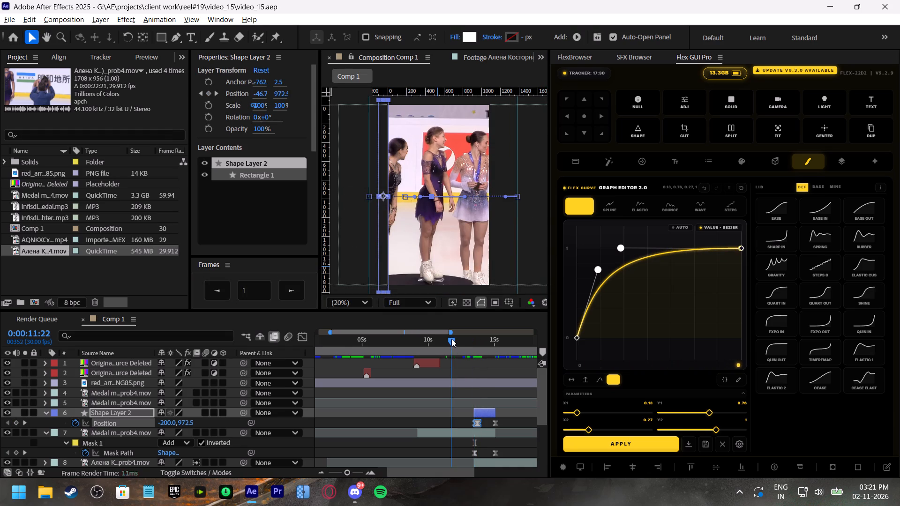
key("space")
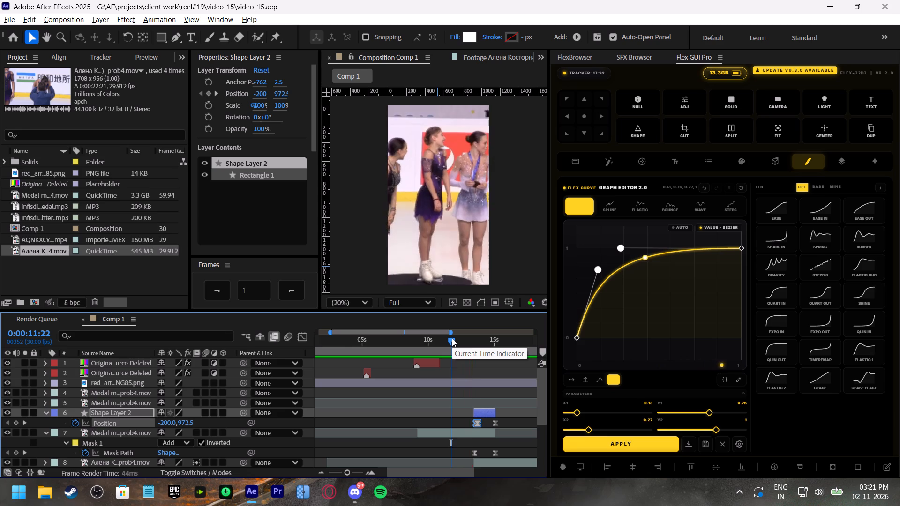
left_click(452, 338)
key("ctrl+s")
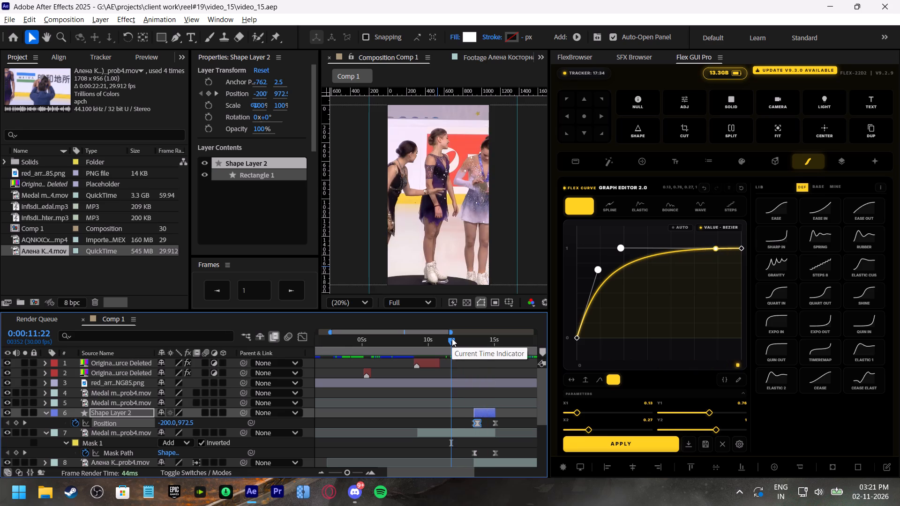
Collapse the expanded properties of the rectangle's shape layer, the masked clip and the Adj layer.
left_click(47, 416)
left_click(47, 418)
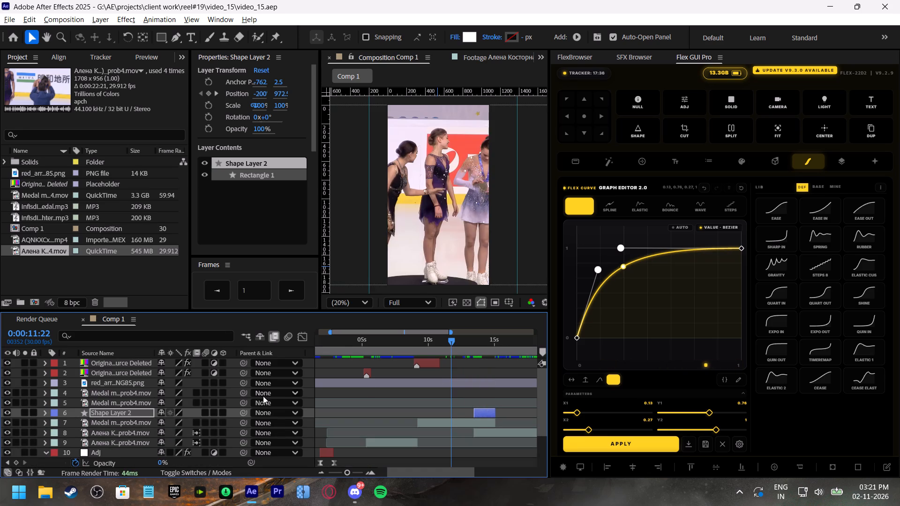
left_click(45, 454)
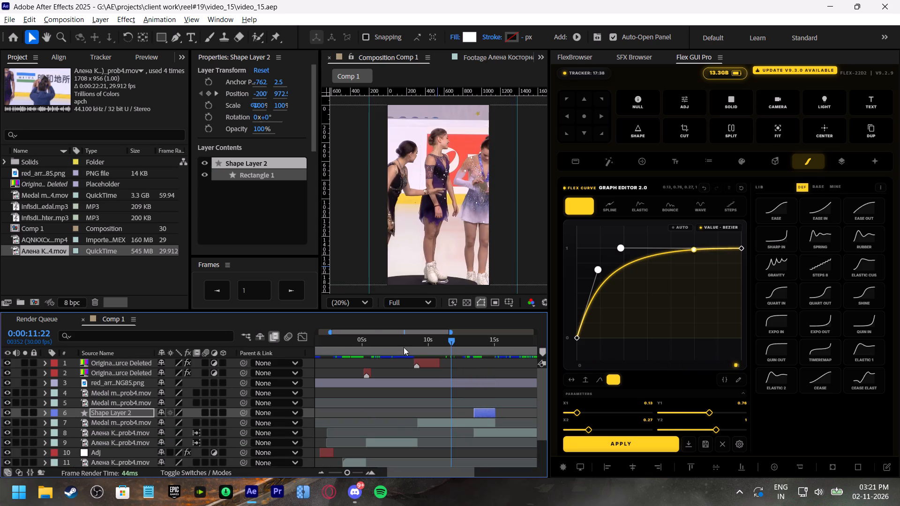
Play the edit from 0:00:03:08 through the wipe to the following clip cut, reviewing its pacing and transitions.
left_click(396, 338)
key("space")
left_click_drag(391, 338, 339, 352)
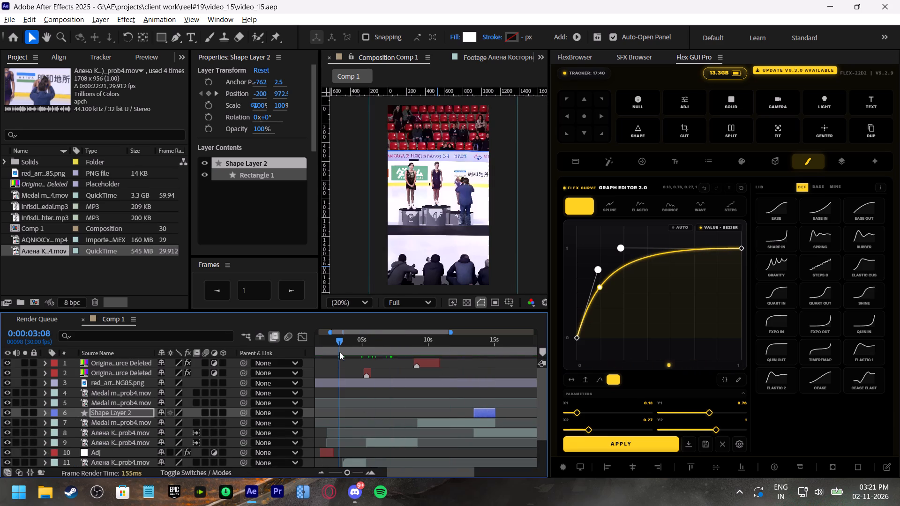
key("space")
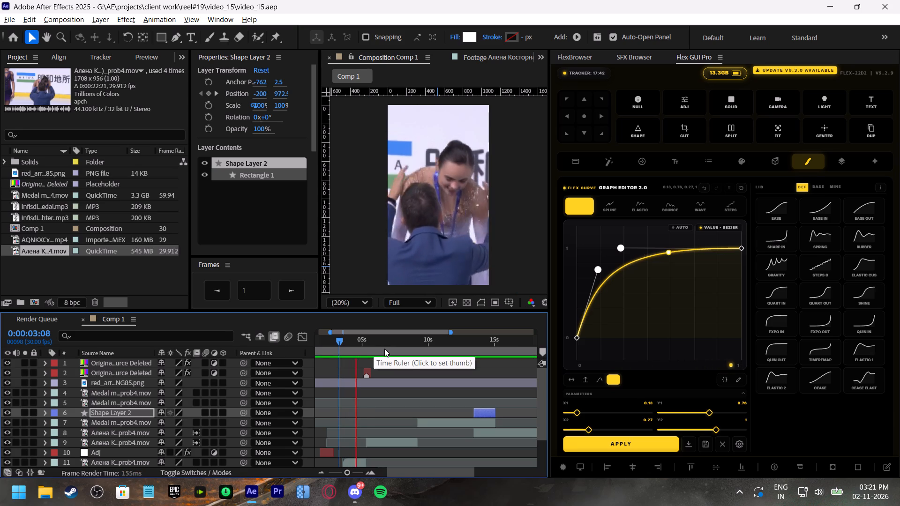
scroll(433, 413, "up", 2)
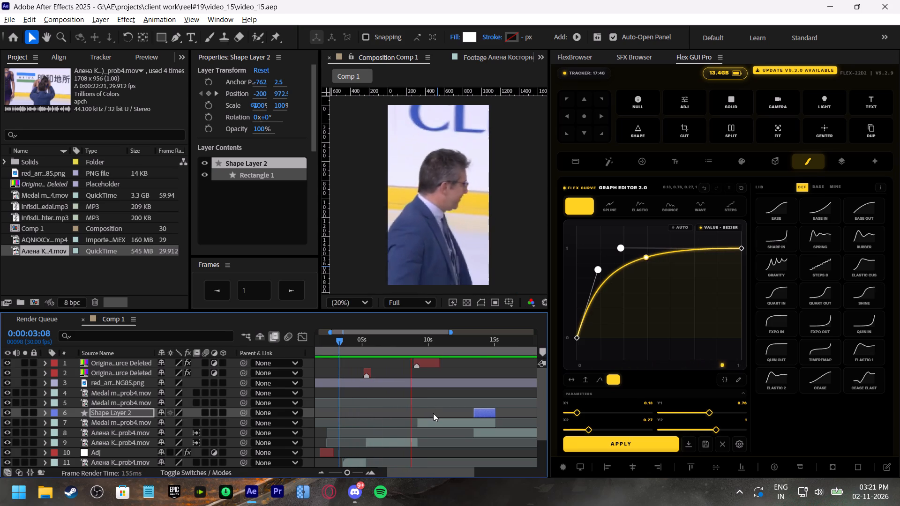
scroll(433, 413, "down", 2, "shift")
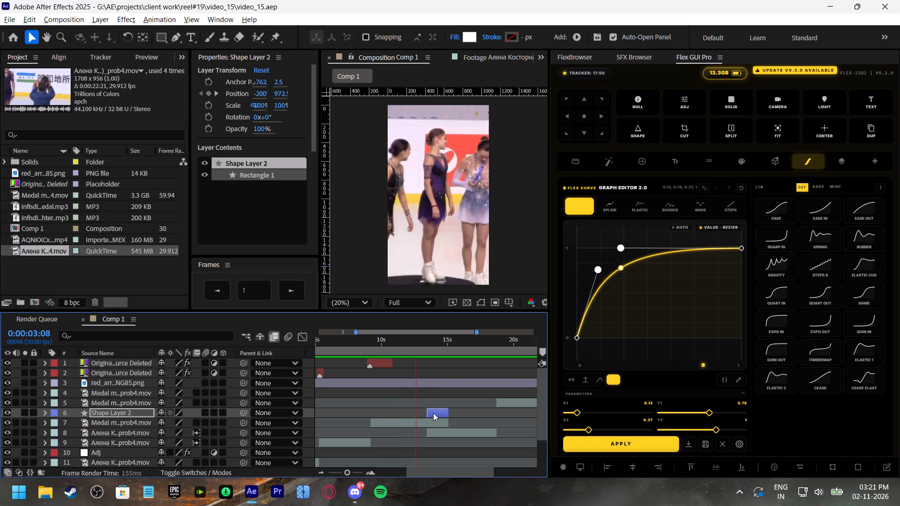
scroll(434, 414, "down", 2, "shift")
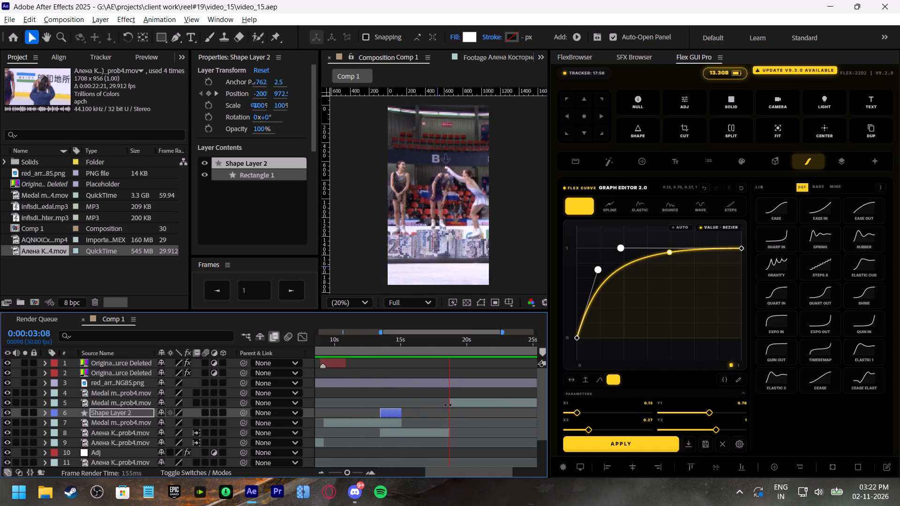
Duplicate the red transition adjustment layer near 9 s, place the copy over the cut at 0:00:18:21, and preview it from 0:00:17:24.
left_click_drag(442, 337, 449, 345)
left_click(336, 363)
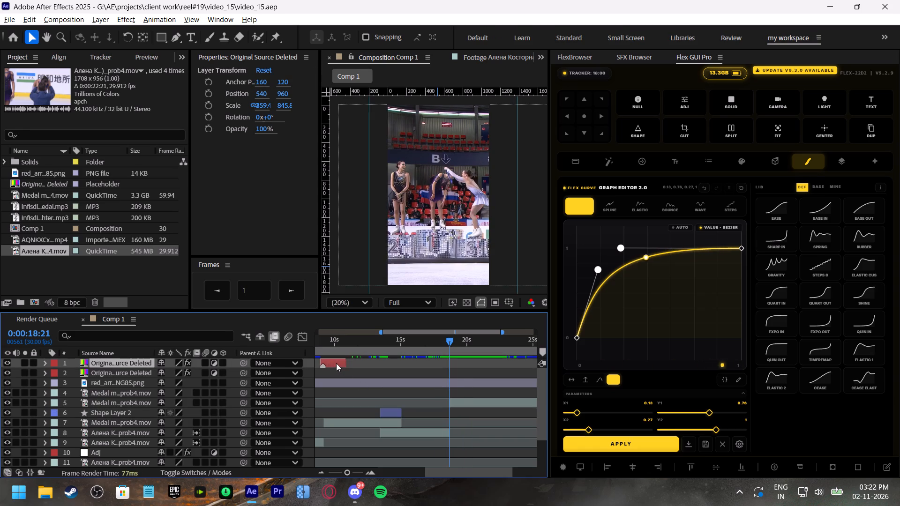
key("ctrl+d")
left_click_drag(331, 364, 457, 379)
left_click(438, 338)
key("space")
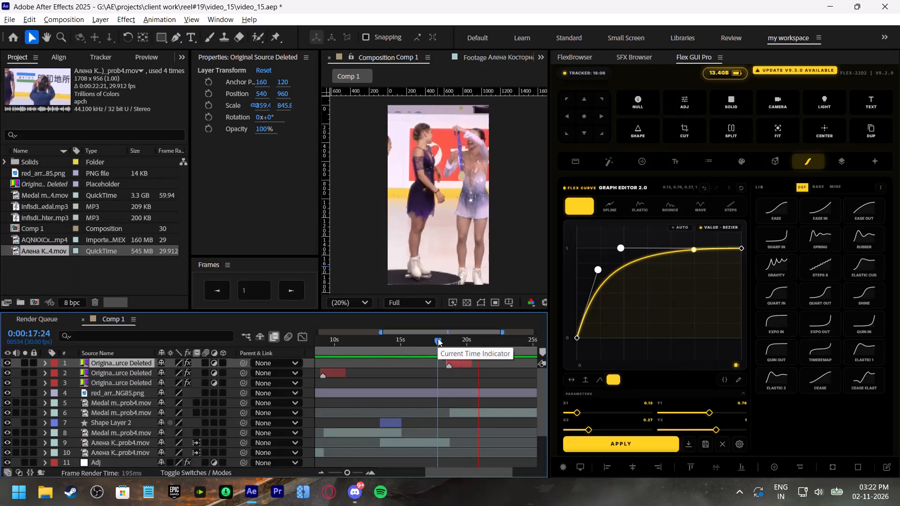
Review the podium handover and split the Medal mix-up clip at 0:00:24:00.
left_click(495, 337)
left_click(465, 339)
key("space")
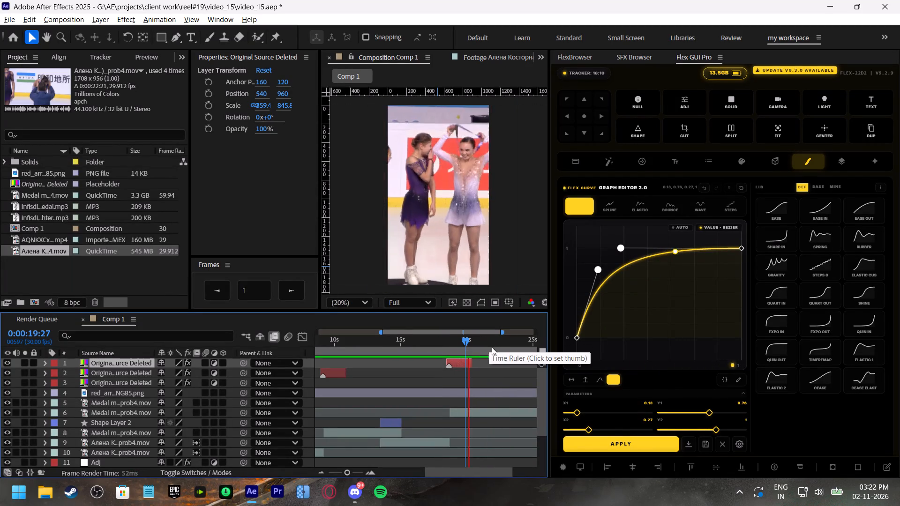
scroll(465, 381, "down", 2, "shift")
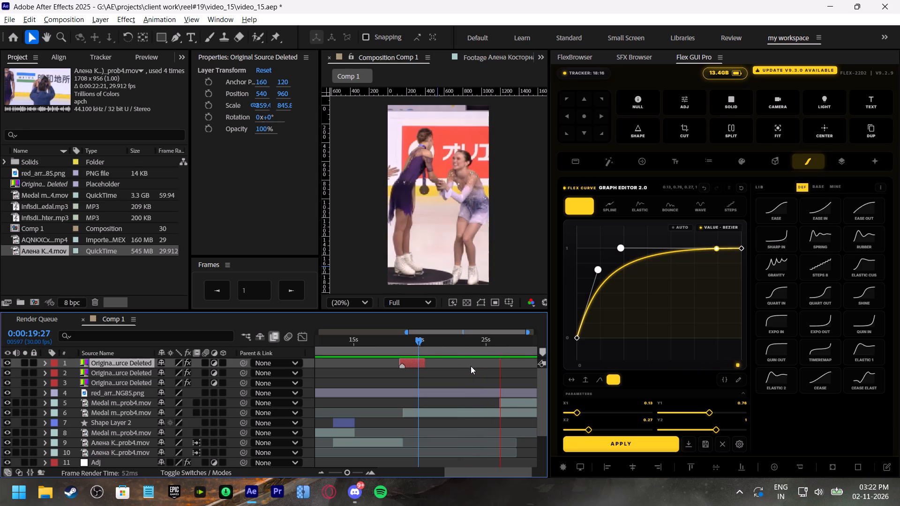
left_click(469, 339)
key("space")
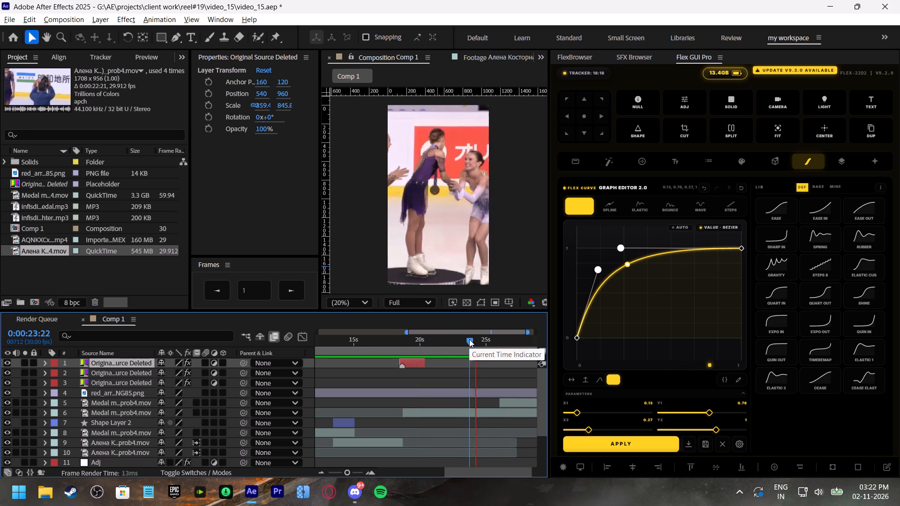
left_click_drag(469, 339, 454, 351)
key("space")
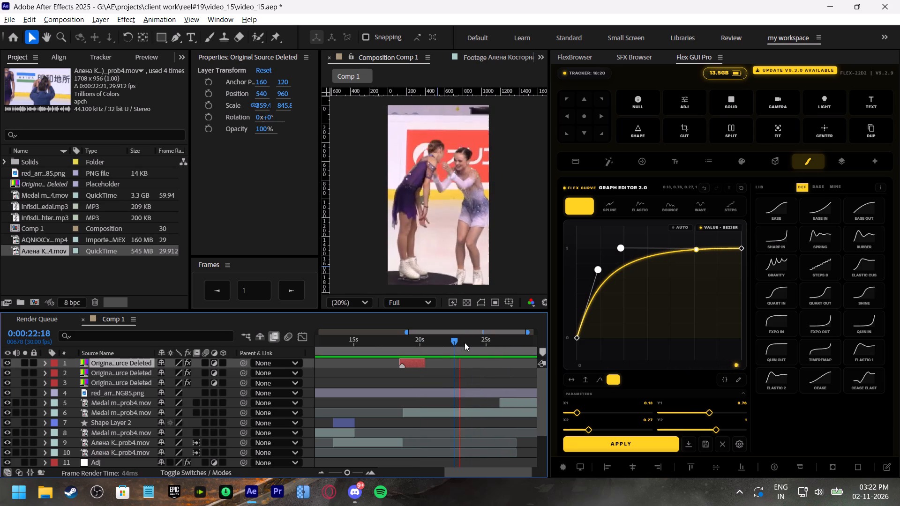
left_click(472, 345)
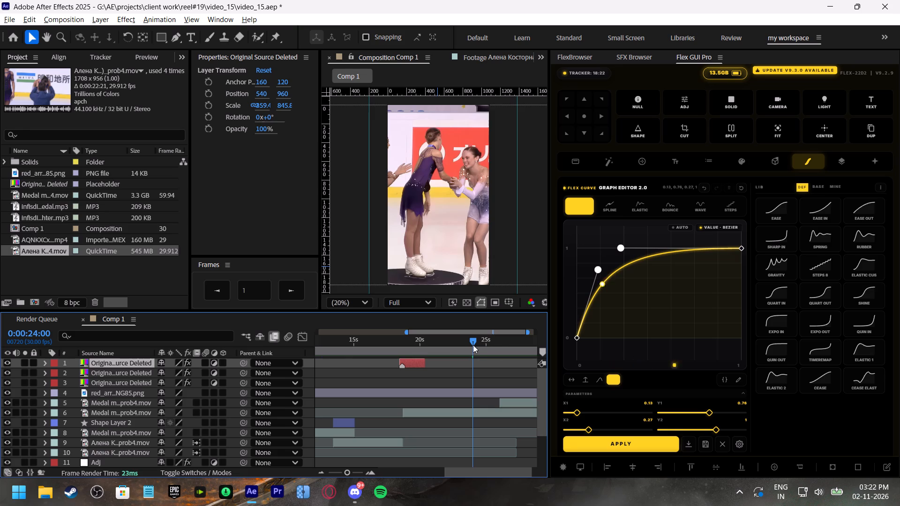
key("space")
left_click(473, 345)
left_click(465, 413)
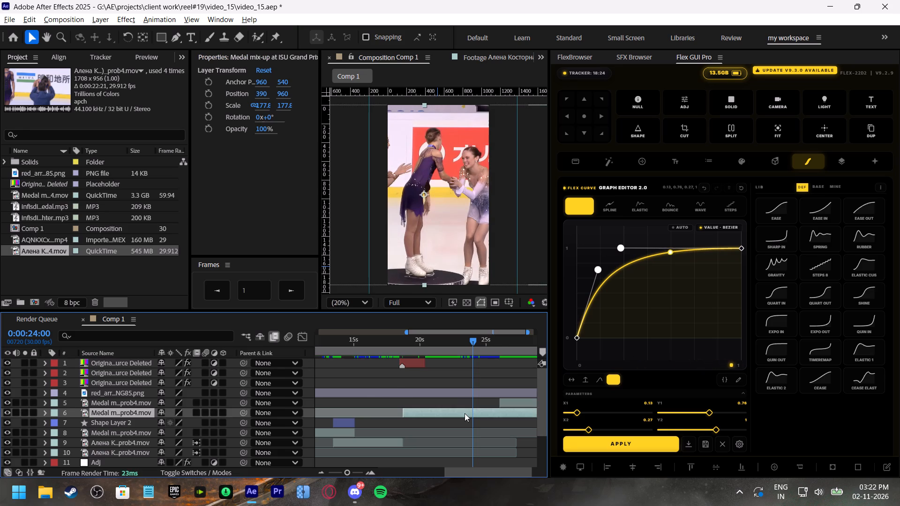
key("ctrl+shift+d")
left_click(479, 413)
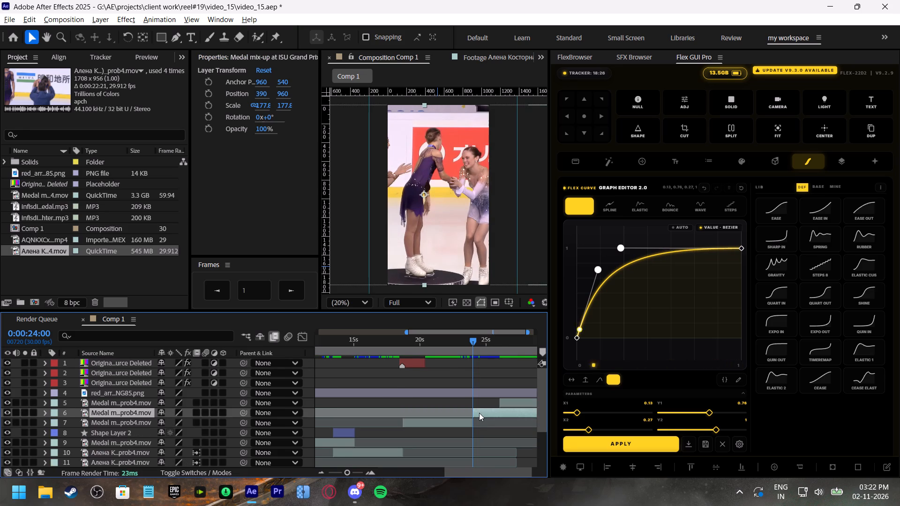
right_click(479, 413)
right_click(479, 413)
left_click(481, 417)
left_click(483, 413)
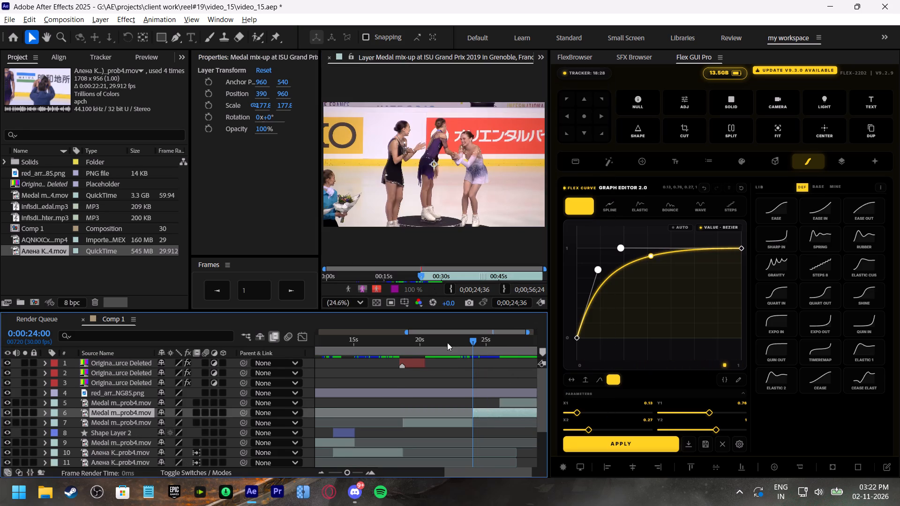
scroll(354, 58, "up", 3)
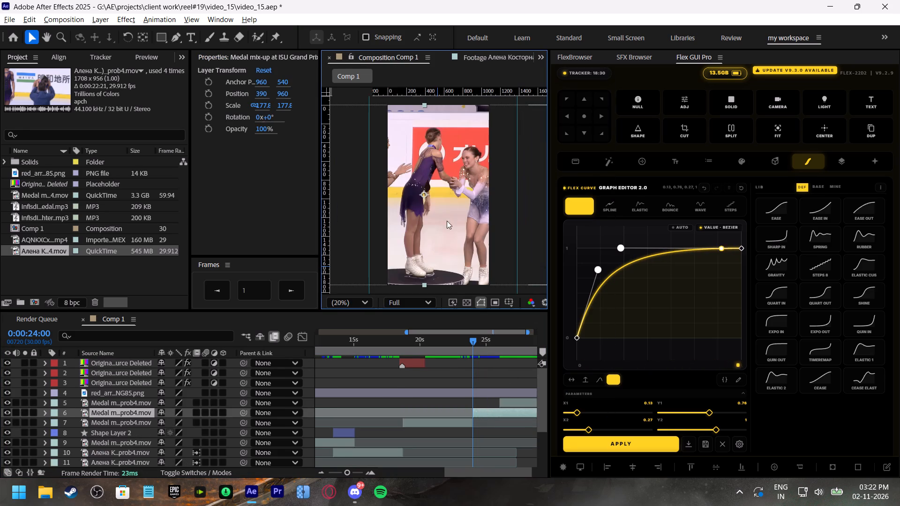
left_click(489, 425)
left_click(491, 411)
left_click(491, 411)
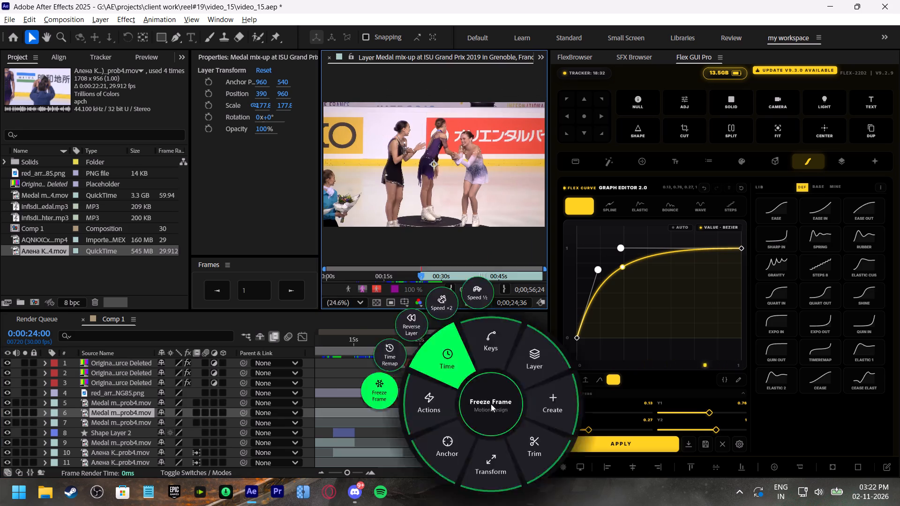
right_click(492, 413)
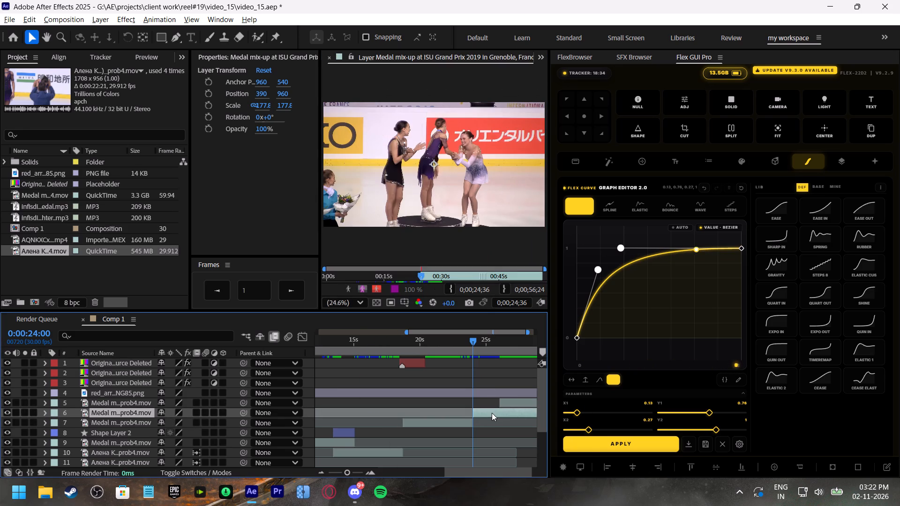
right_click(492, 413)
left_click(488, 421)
Time-stretch the Medal mix-up segment that starts at 0:00:24:00 to a stretch factor of 200.
left_click(489, 411)
right_click(489, 411)
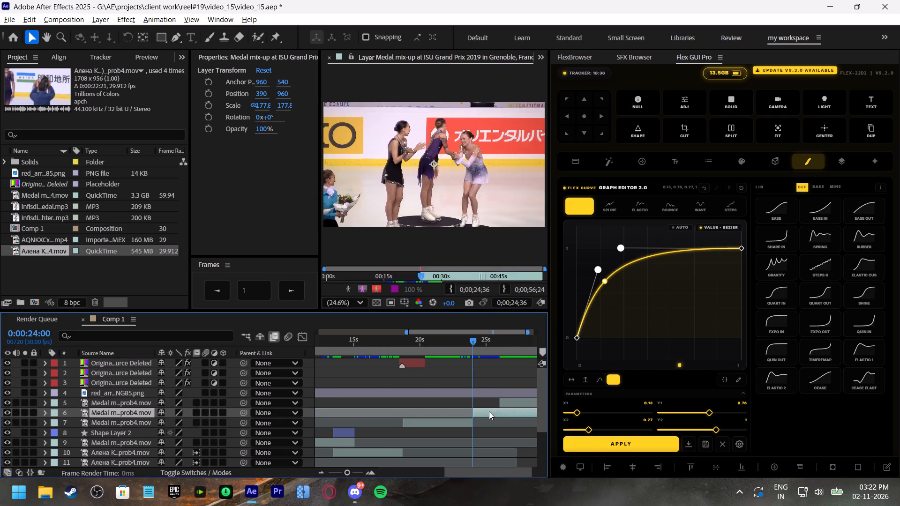
left_click(531, 141)
left_click(667, 163)
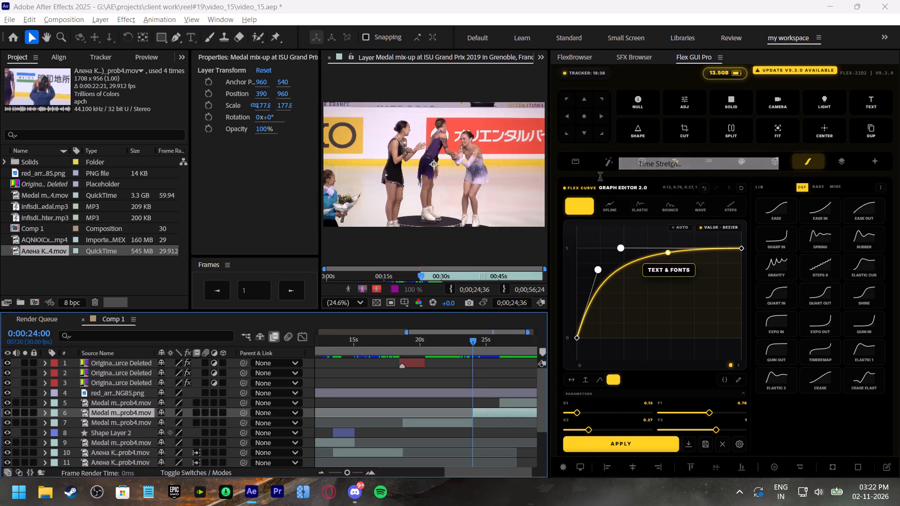
type("20")
key("0")
left_click(500, 319)
Return to the composition view, play the podium handover from 0:00:19:07 through the stretched segment, and save the project.
left_click_drag(458, 342, 448, 341)
key("space")
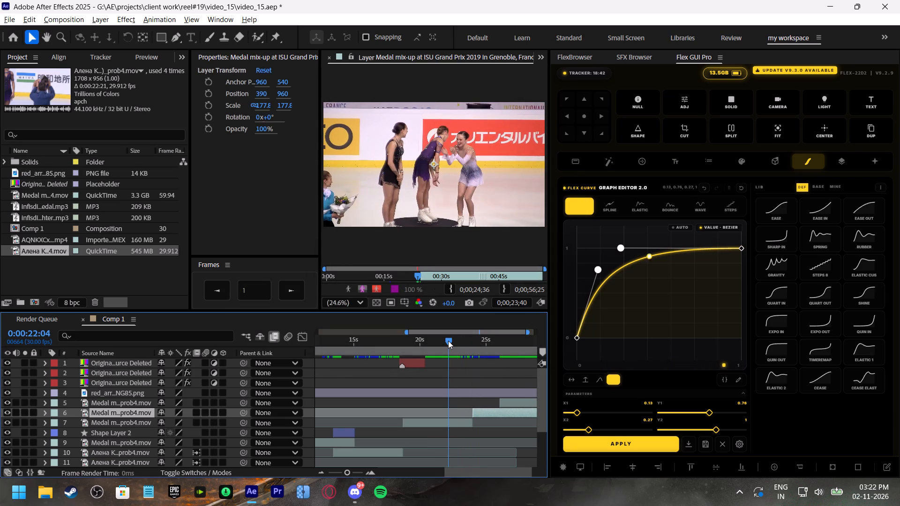
left_click(448, 341)
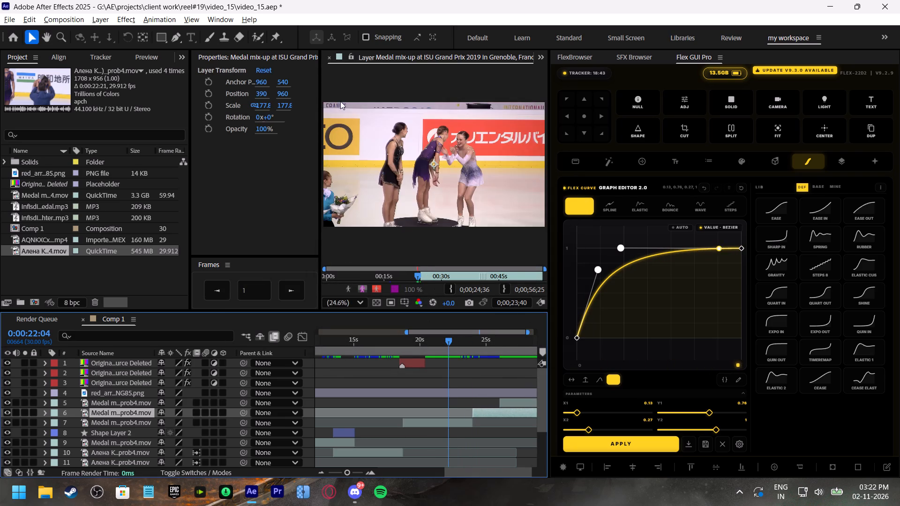
scroll(365, 60, "up", 2)
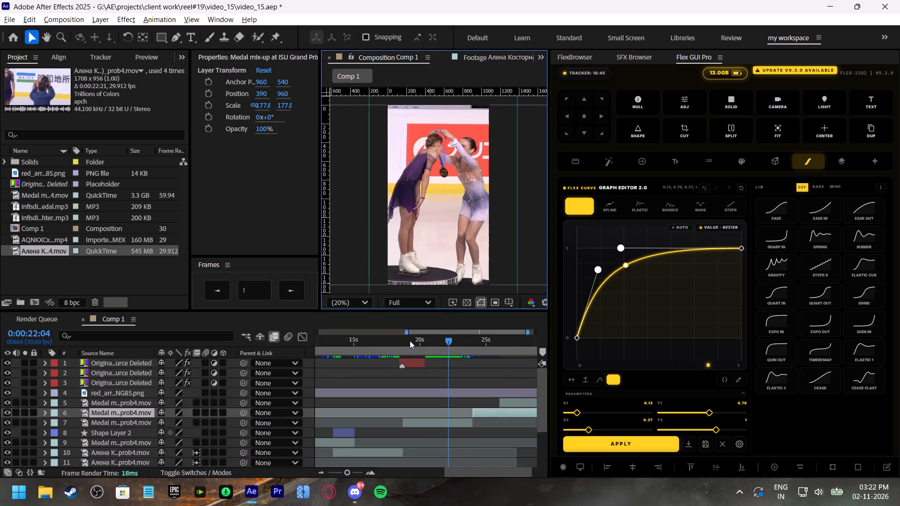
left_click(410, 341)
key("ctrl+s")
key("space")
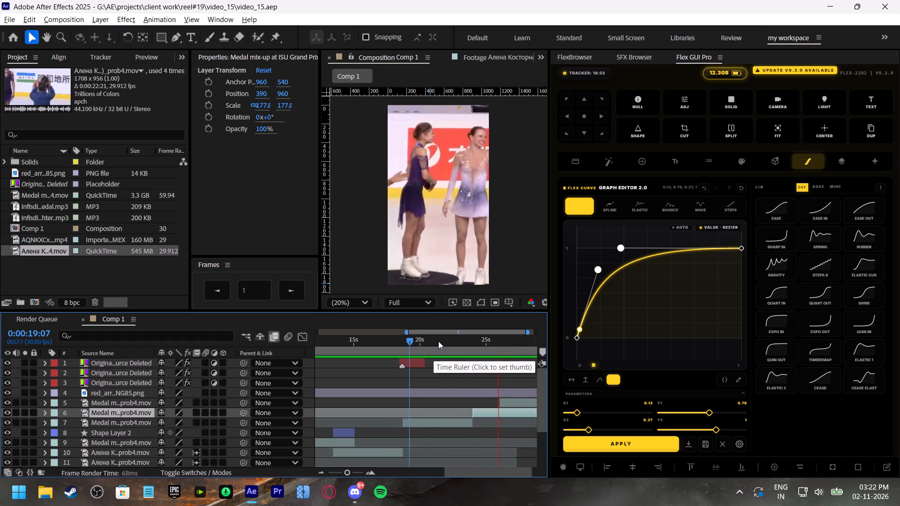
left_click(455, 341)
key("space")
scroll(477, 380, "down", 2, "shift")
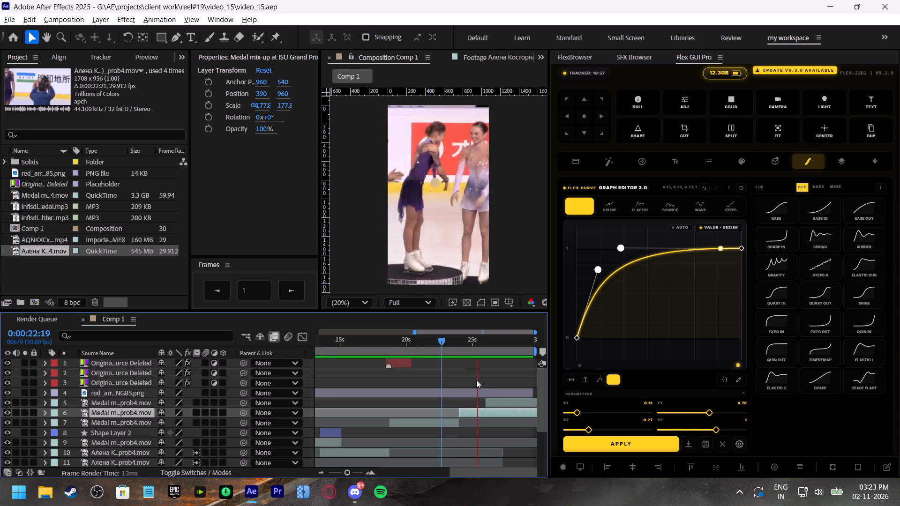
left_click_drag(480, 338, 484, 342)
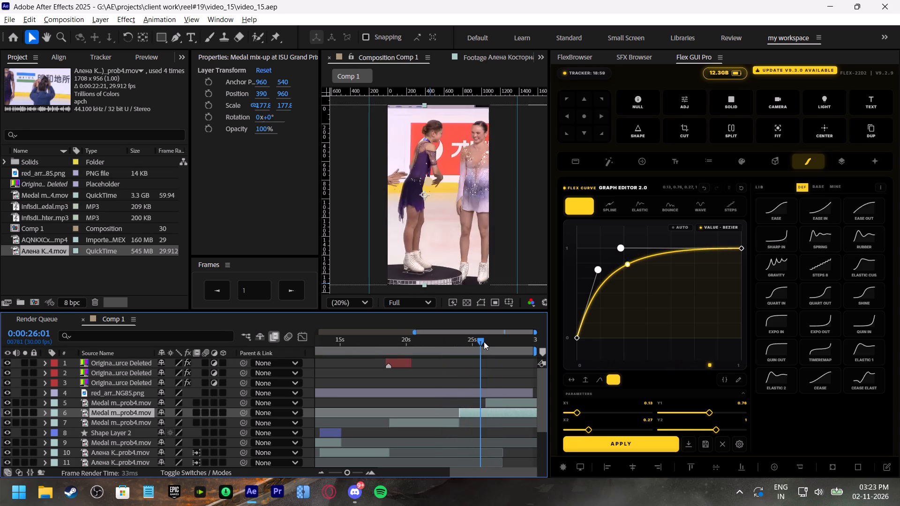
left_click_drag(484, 342, 486, 343)
key("ctrl+s")
Review the edit from 0:00:00:00, replaying from 0:00:06:26 and 0:00:08:22 to check the cuts and transitions.
left_click_drag(423, 340, 396, 344)
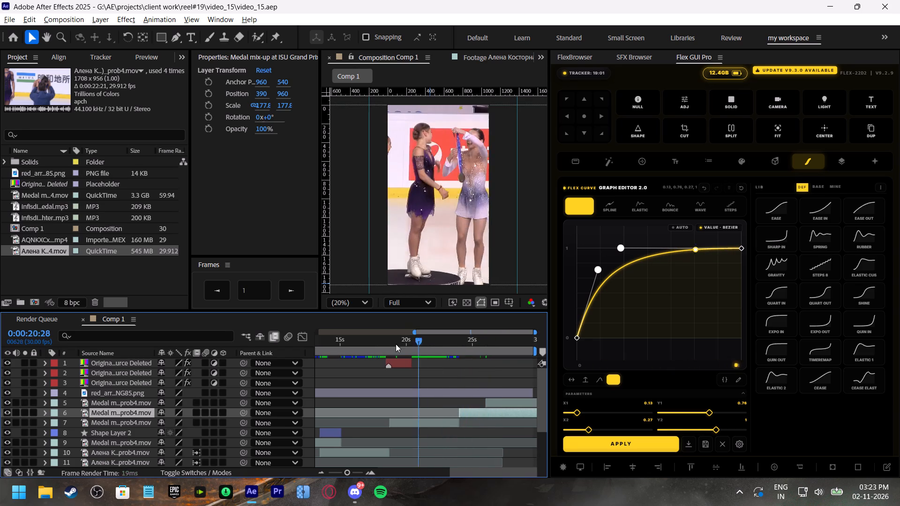
left_click_drag(396, 344, 231, 356)
key("space")
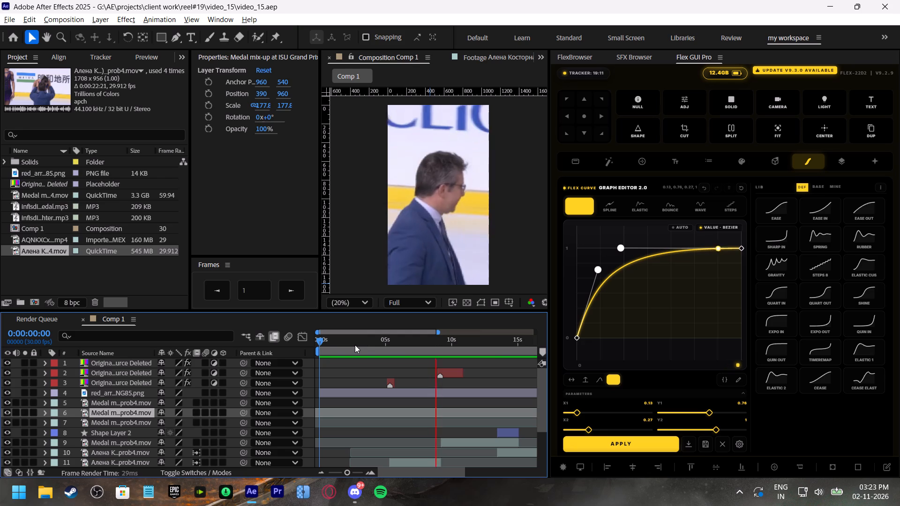
left_click(410, 338)
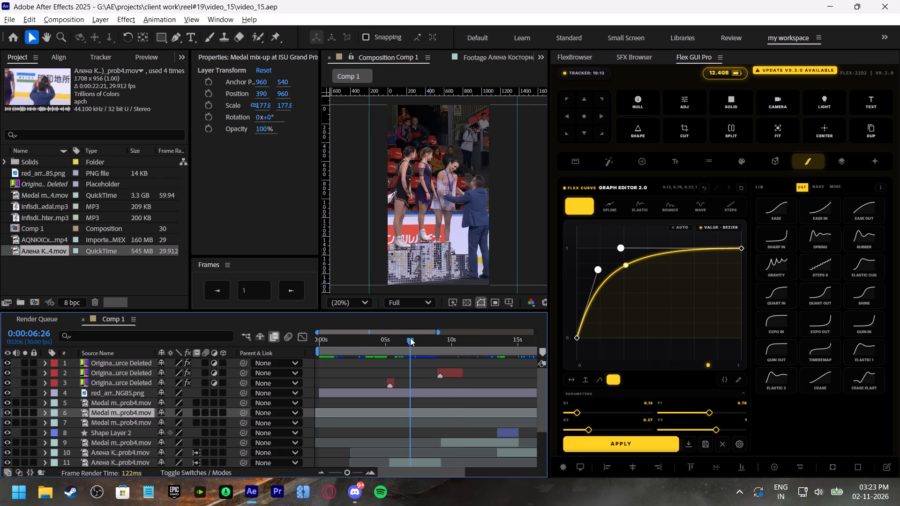
key("space")
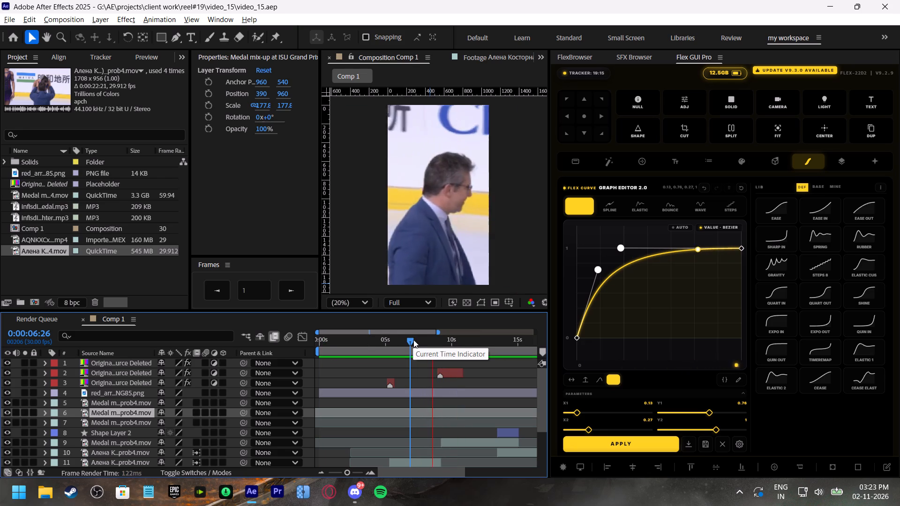
left_click_drag(413, 340, 422, 352)
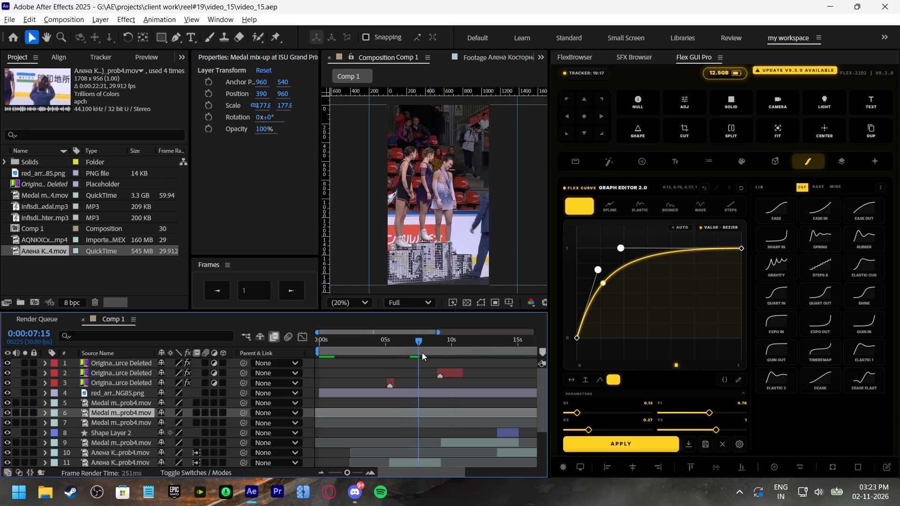
left_click_drag(422, 352, 437, 376)
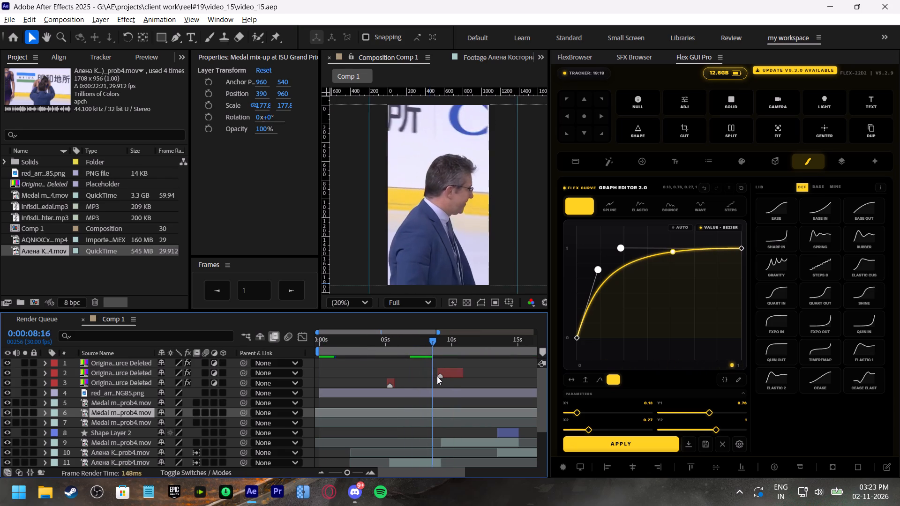
left_click_drag(437, 376, 438, 379)
key("space")
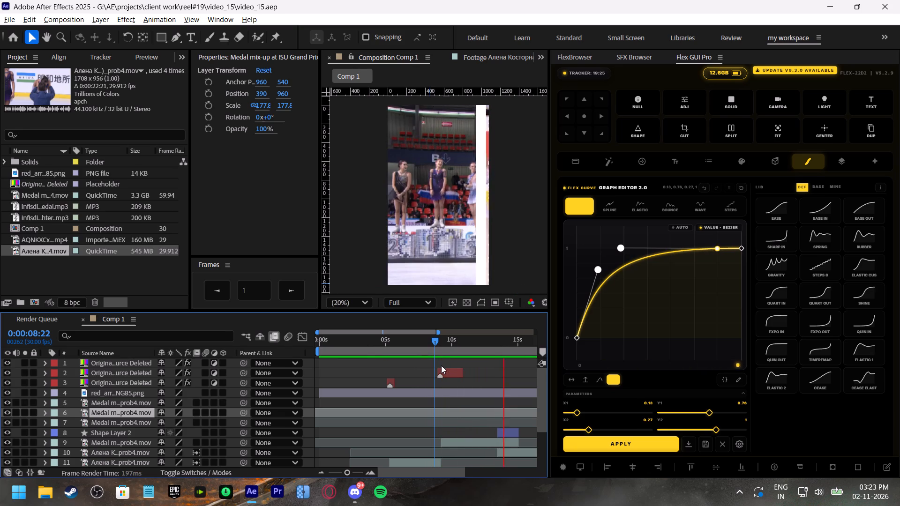
Replay the white-bar wipe from 0:00:12:29, checking Shape Layer 2 together with the masked clip it reveals.
left_click(502, 335)
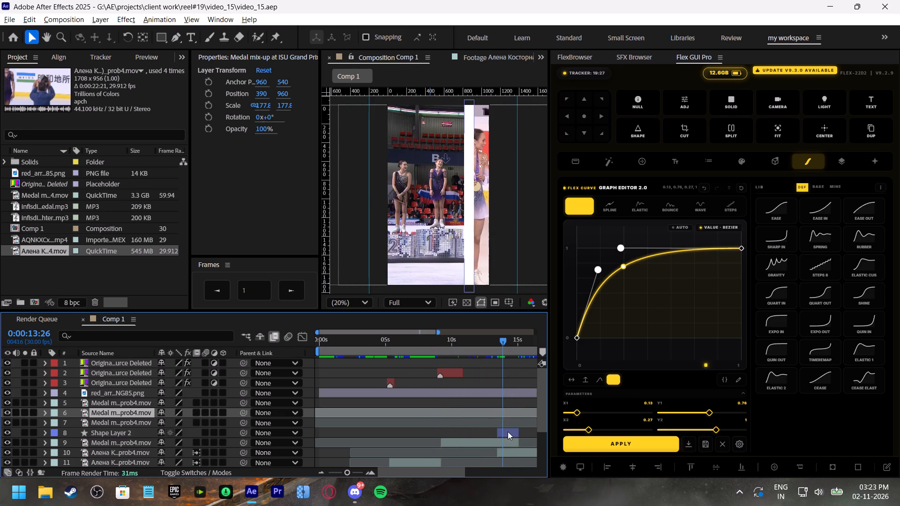
left_click(508, 432)
left_click(508, 452, "ctrl")
left_click(491, 341)
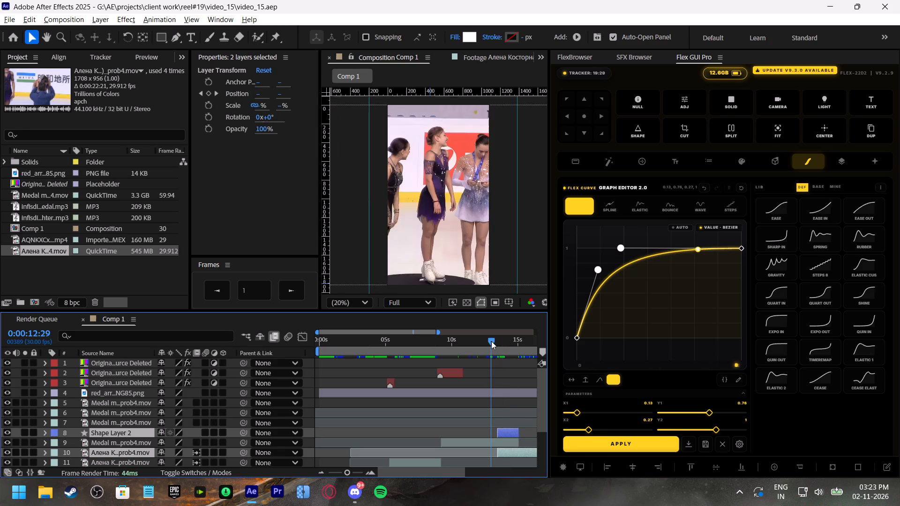
key("space")
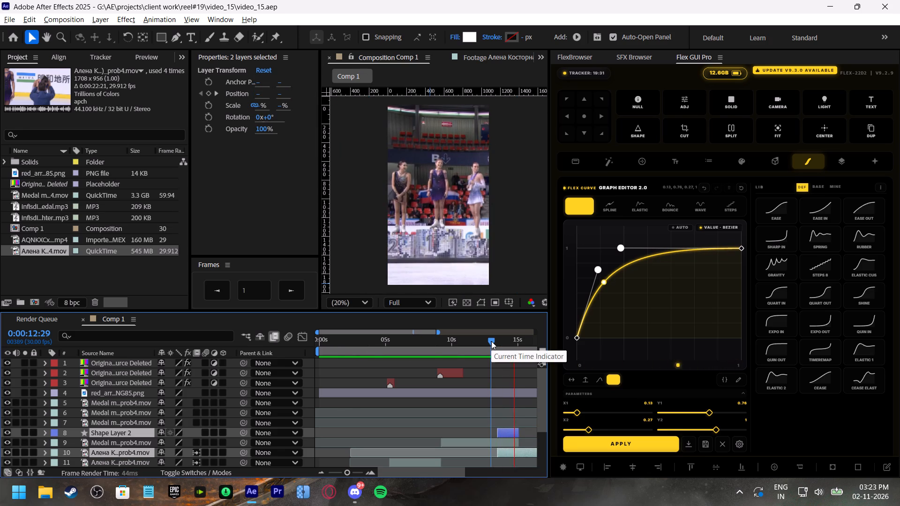
scroll(471, 402, "down", 2, "shift")
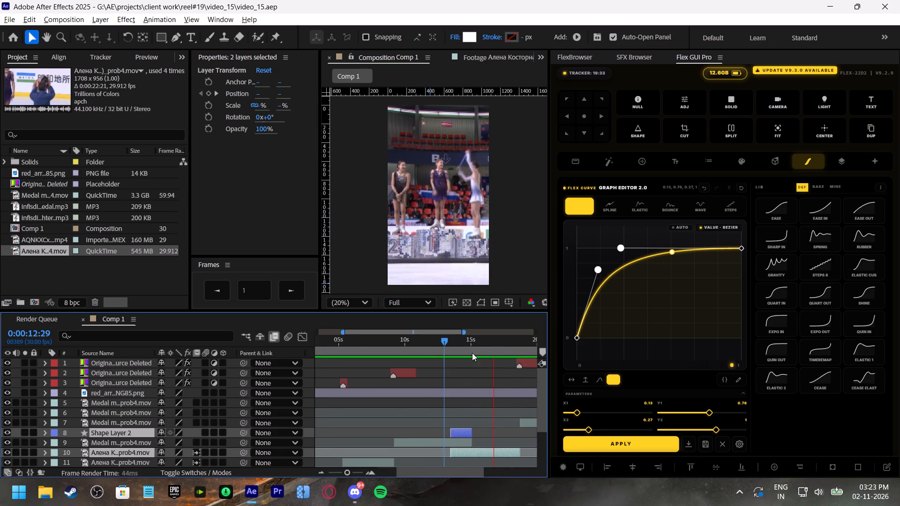
Apply Deep Glow to Shape Layer 2 at 0:00:13:23, set its Exposure to 0.49, and save the project.
left_click(466, 340)
left_click(455, 342)
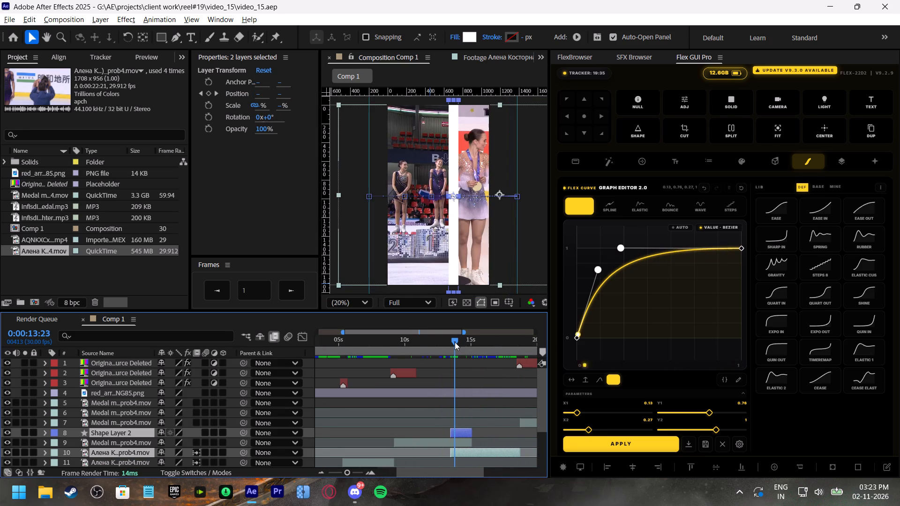
key("ctrl+s")
left_click(461, 442)
left_click(460, 431)
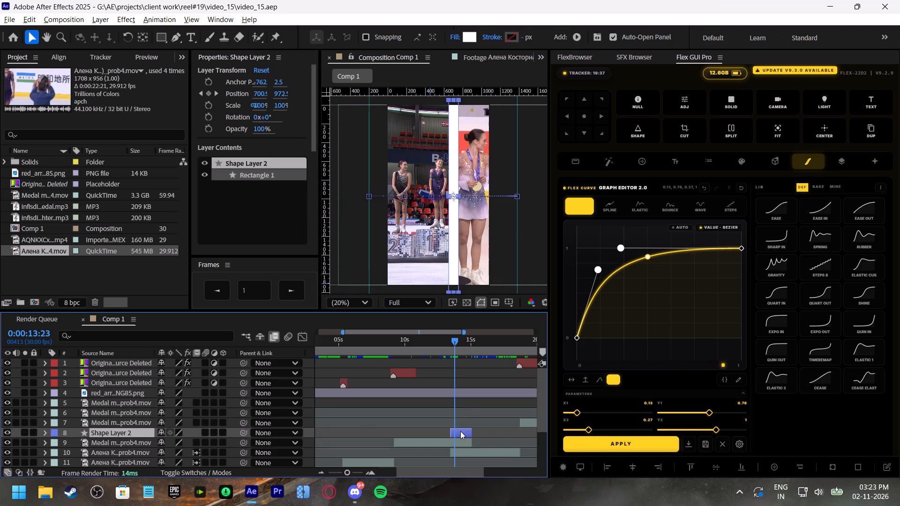
key("ctrl+space")
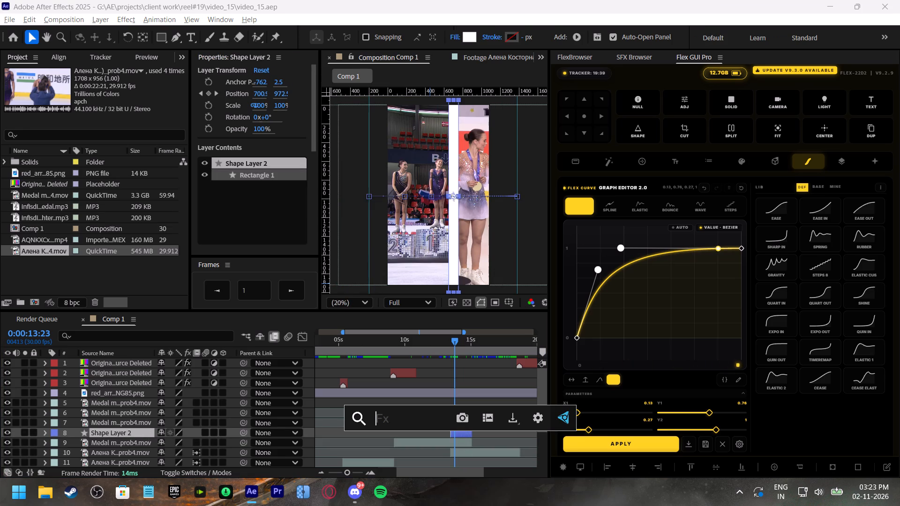
type("dee")
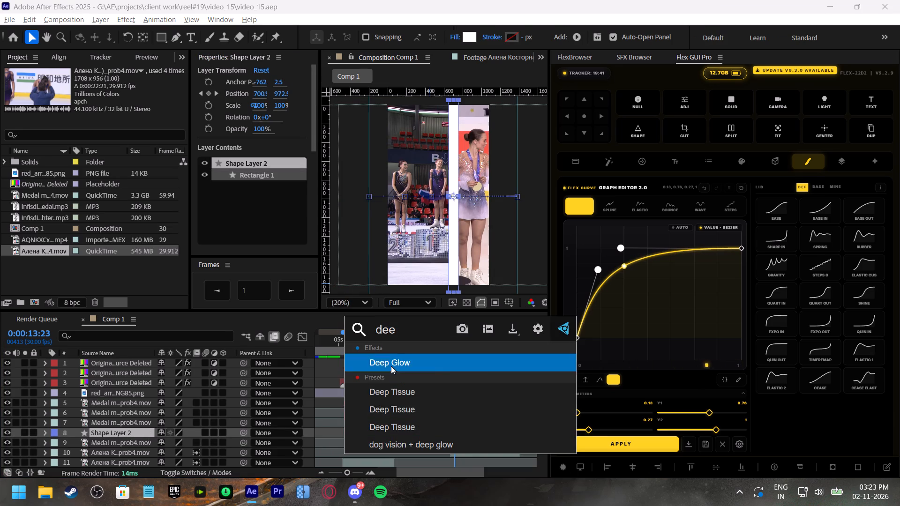
left_click(391, 366)
left_click_drag(109, 110, 89, 112)
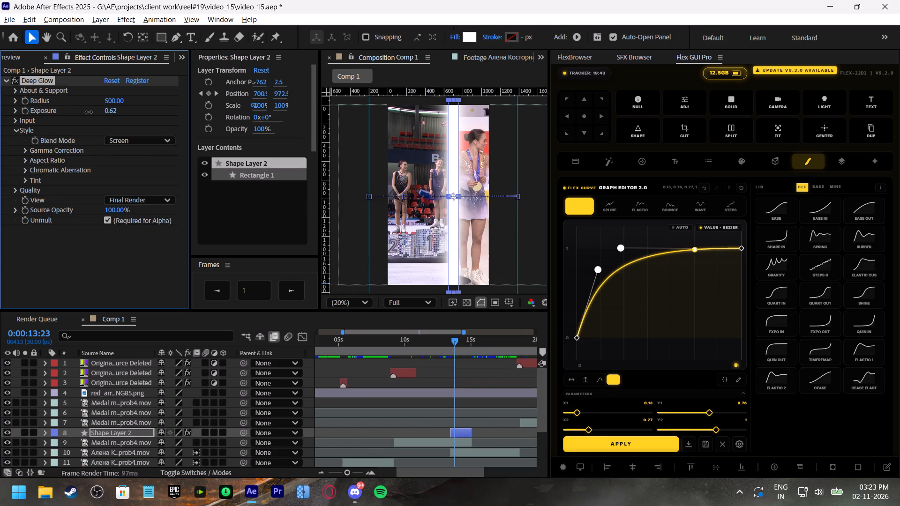
left_click_drag(89, 112, 75, 106)
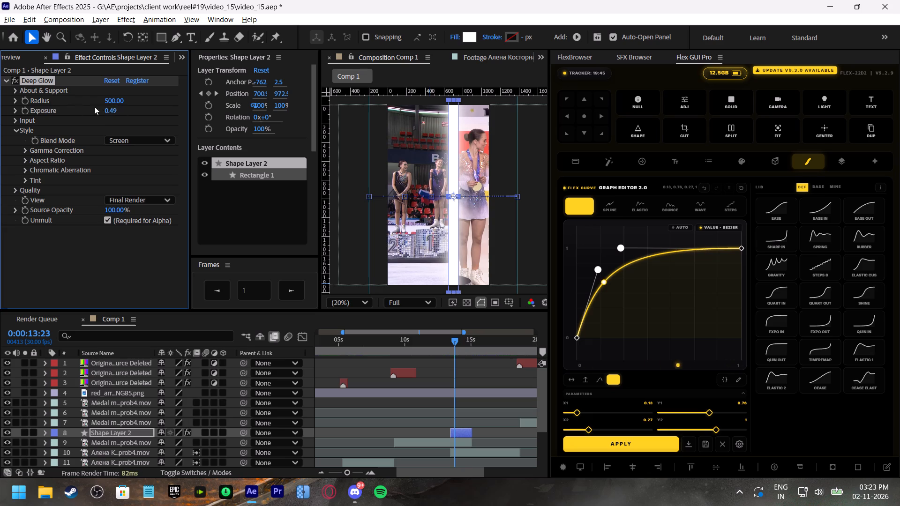
left_click(167, 108)
key("ctrl+s")
Preview from 0:00:12:17 through the glowing wipe and podium handover, park the time indicator at 0:00:25:00, and save.
left_click(439, 346)
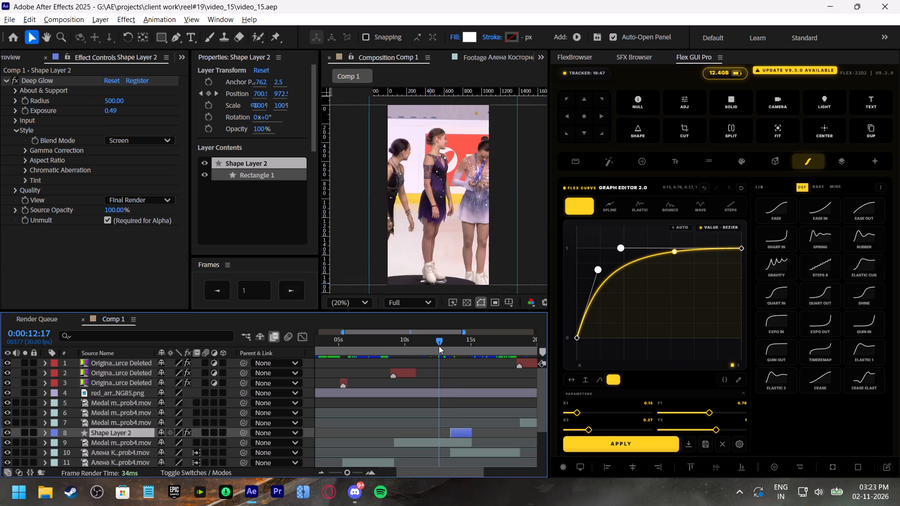
key("space")
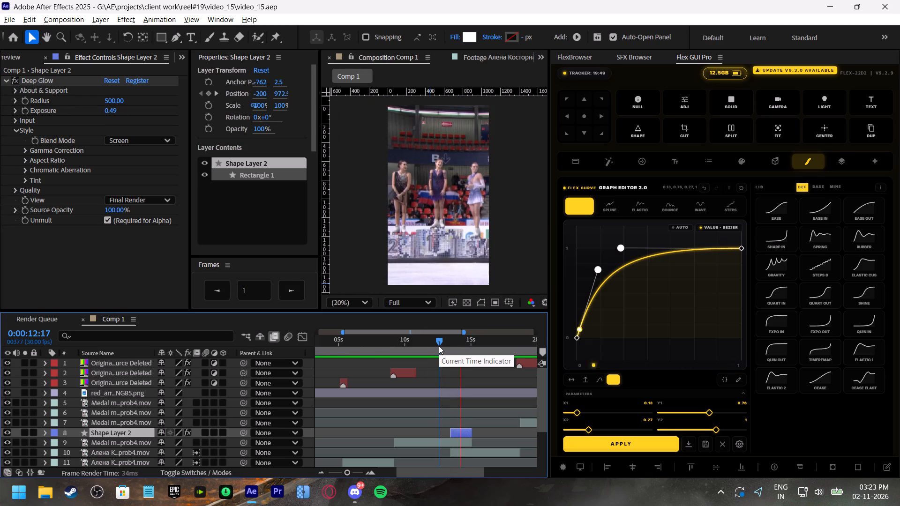
scroll(464, 376, "down", 5, "shift")
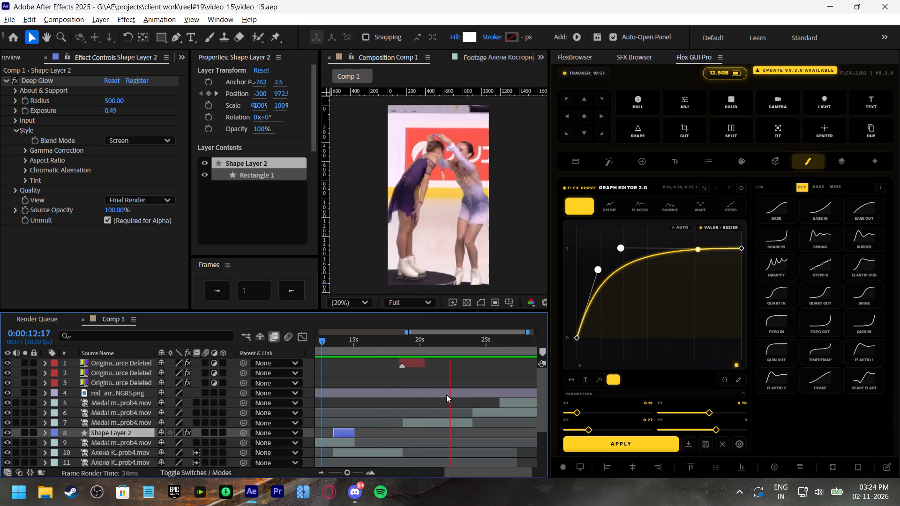
scroll(446, 394, "down", 2, "shift")
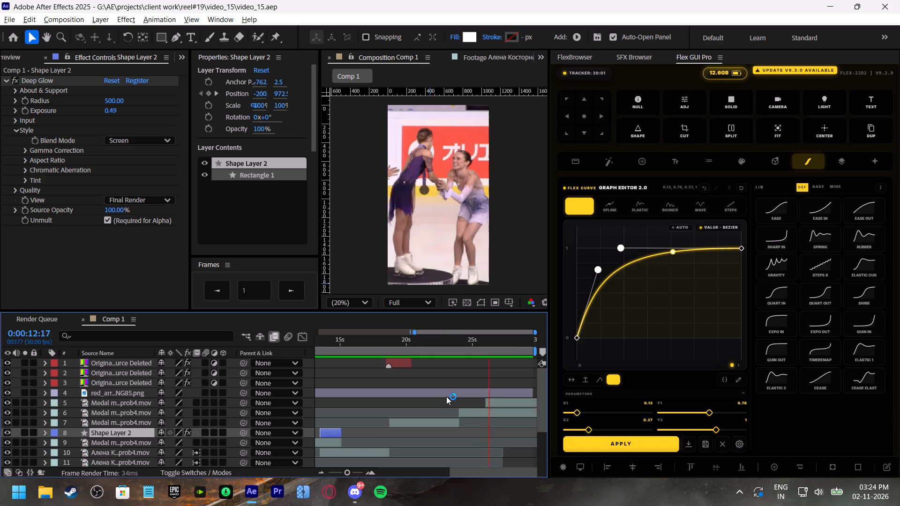
left_click(472, 342)
key("ctrl+s")
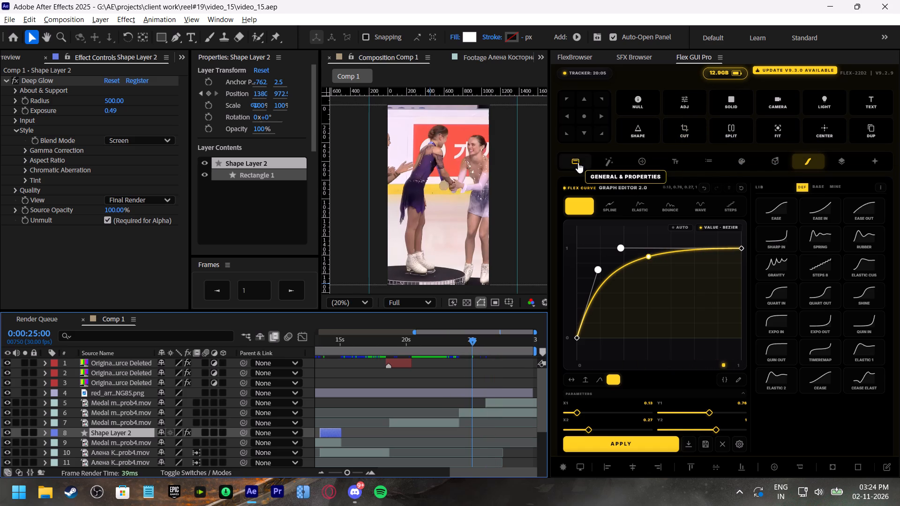
Review the reference Short's ending, pause it on the watercolour "*PURE WHOLESOME MOMENT*" frame, and park Comp 1's time indicator at 0:00:24:14.
left_click(577, 56)
left_click(734, 317)
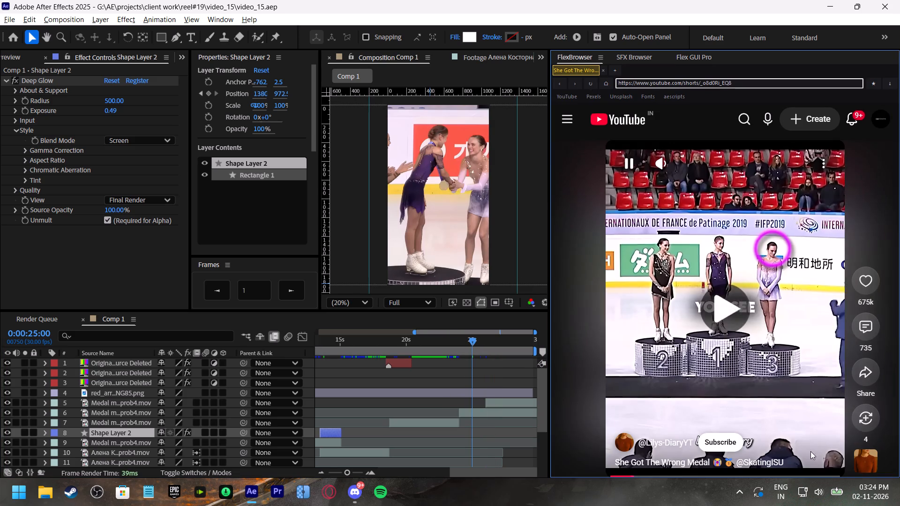
left_click(799, 469)
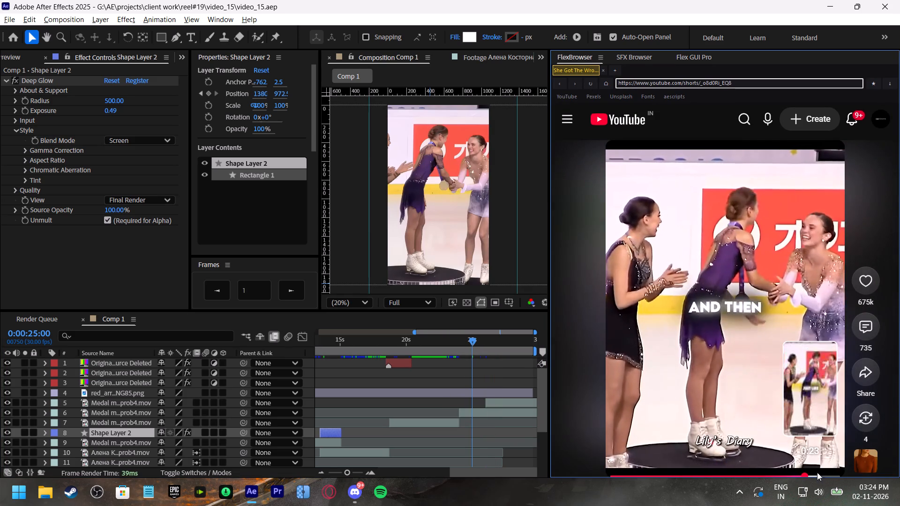
left_click(817, 472)
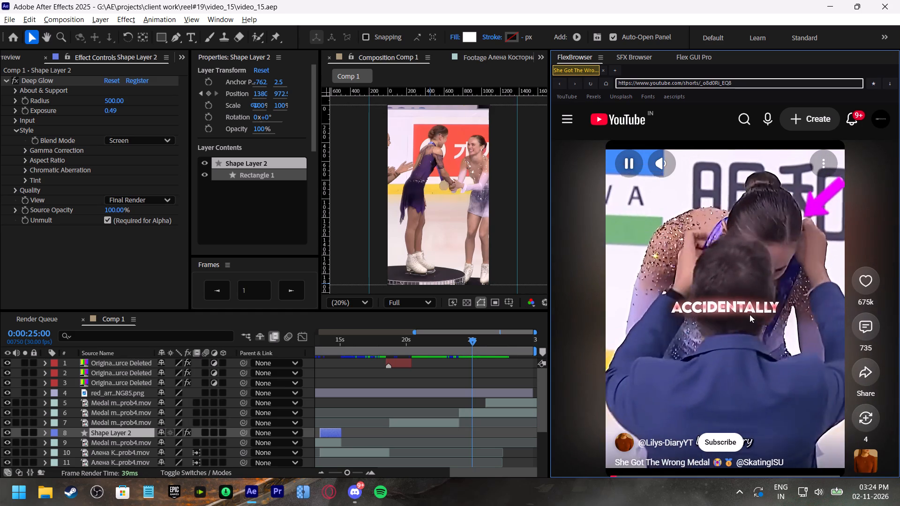
left_click(827, 473)
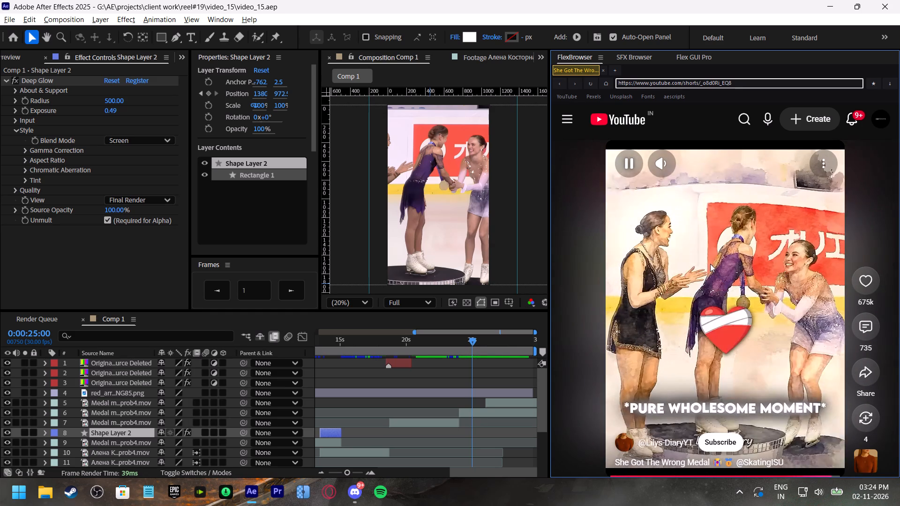
left_click(710, 264)
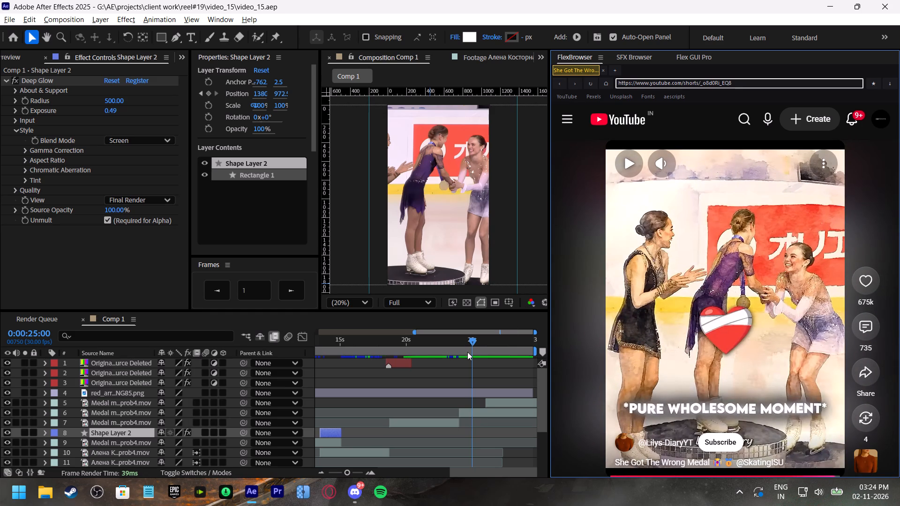
left_click(465, 340)
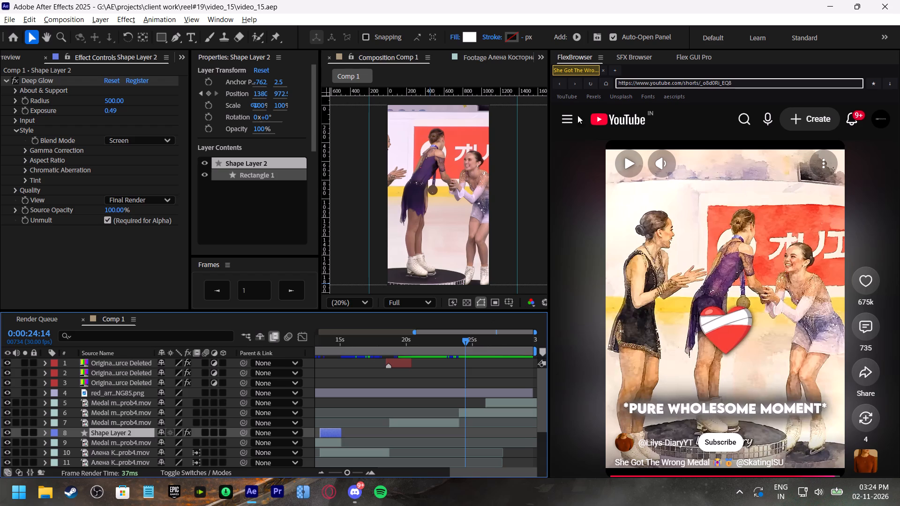
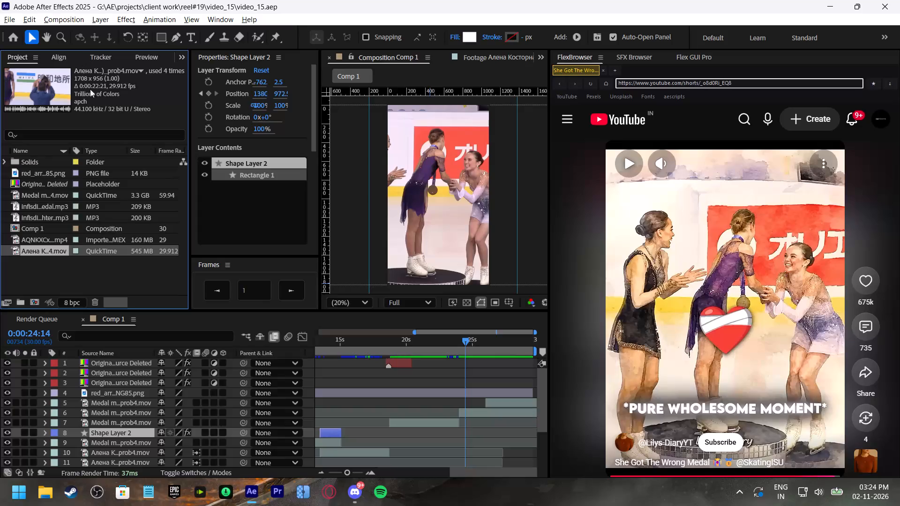
Deselect the highlighted QuickTime skating footage among the project items.
left_click(26, 261)
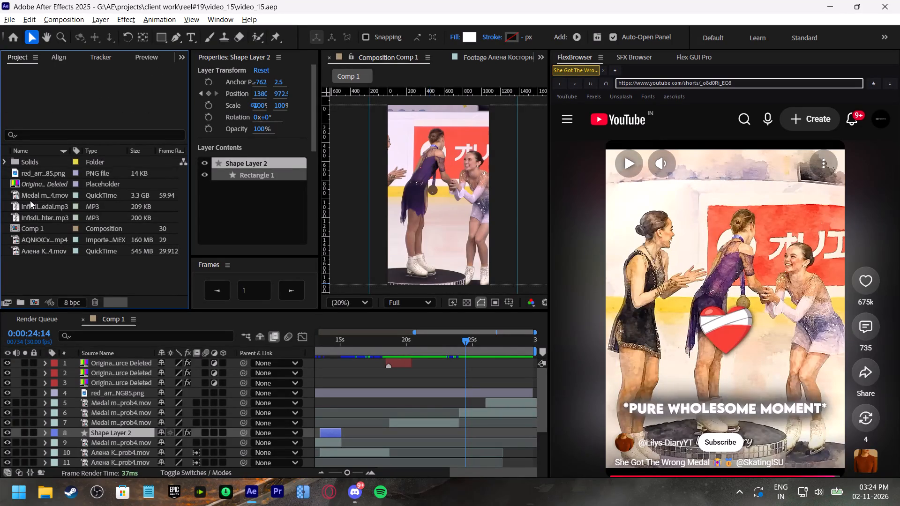
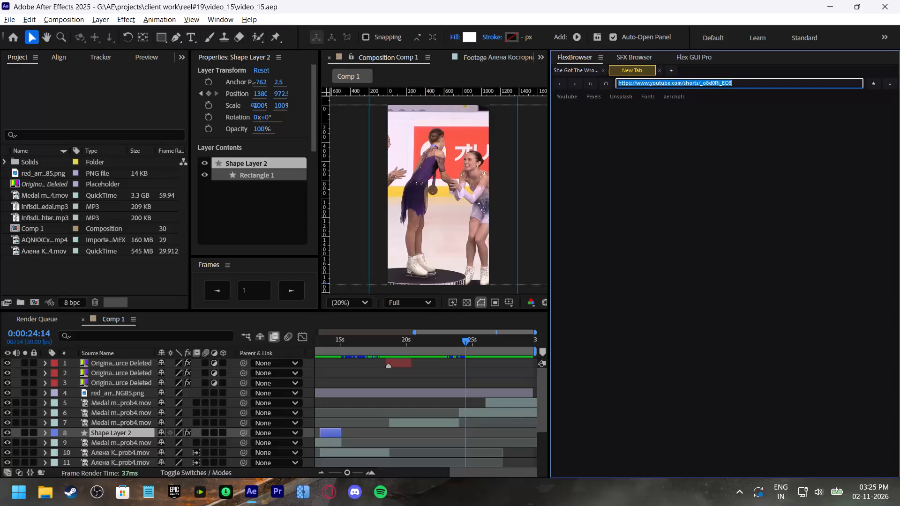
Load the copied Google Drive folder link in the new browser tab.
key("ctrl+v")
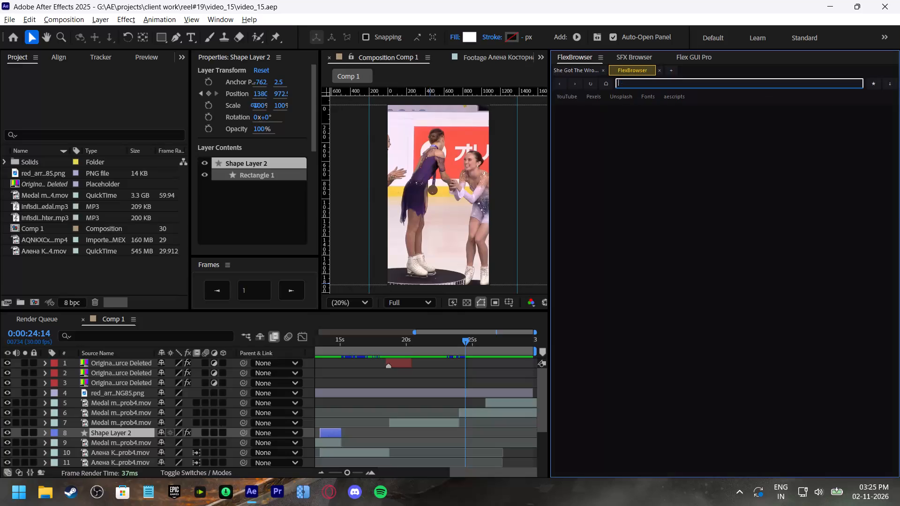
key("Return")
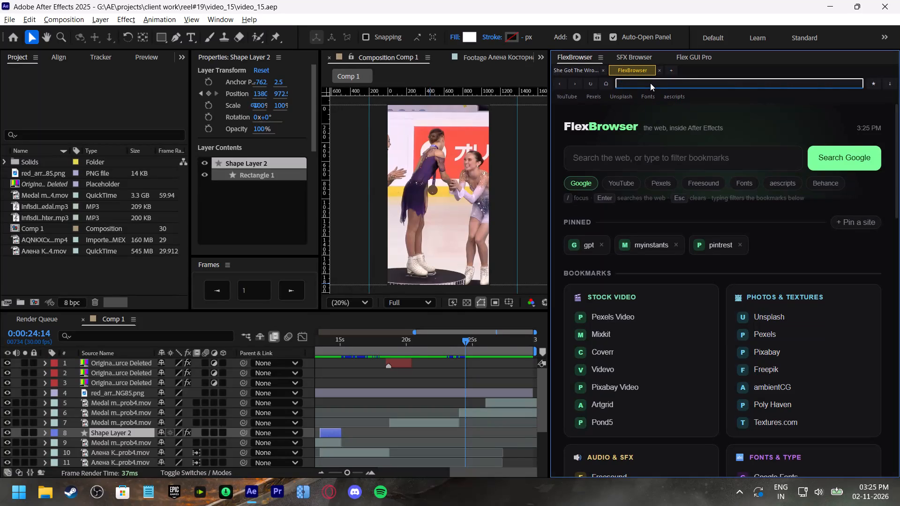
key("ctrl+v")
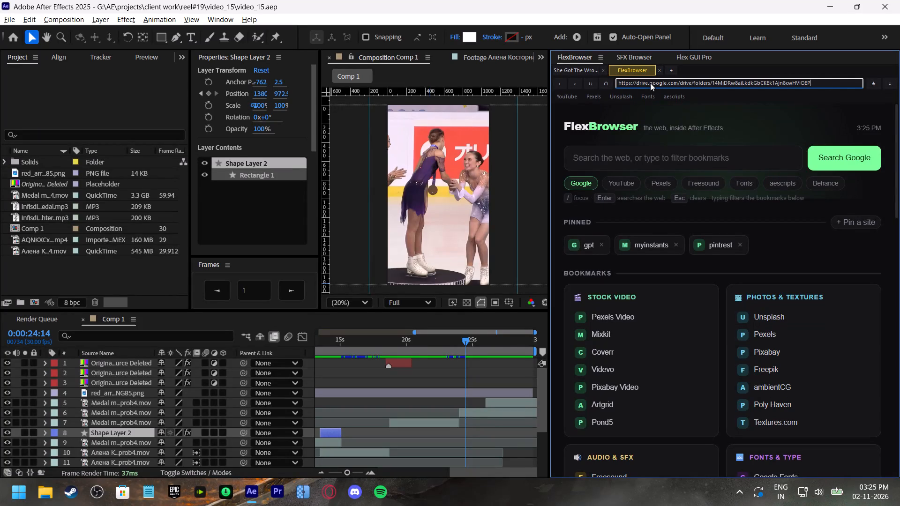
key("Return")
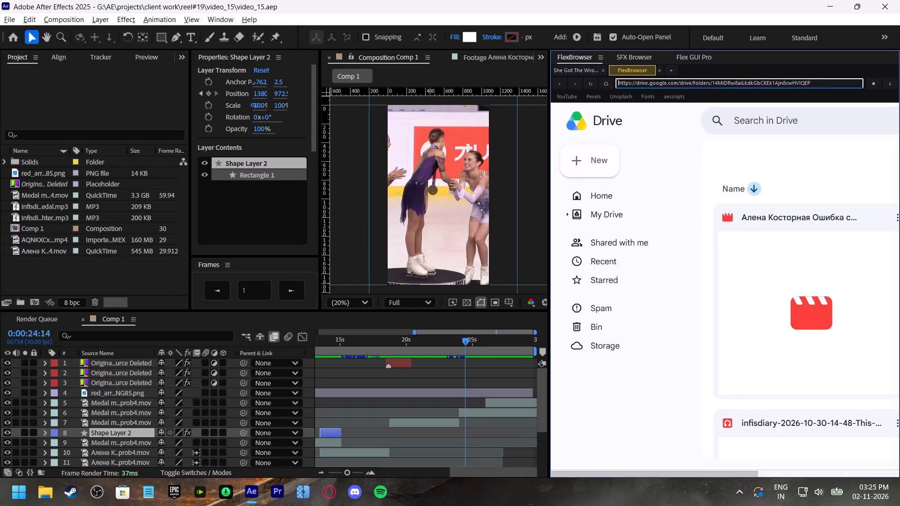
Look through the media files in the Drive folder, and close its browser tab.
scroll(815, 260, "down", 1)
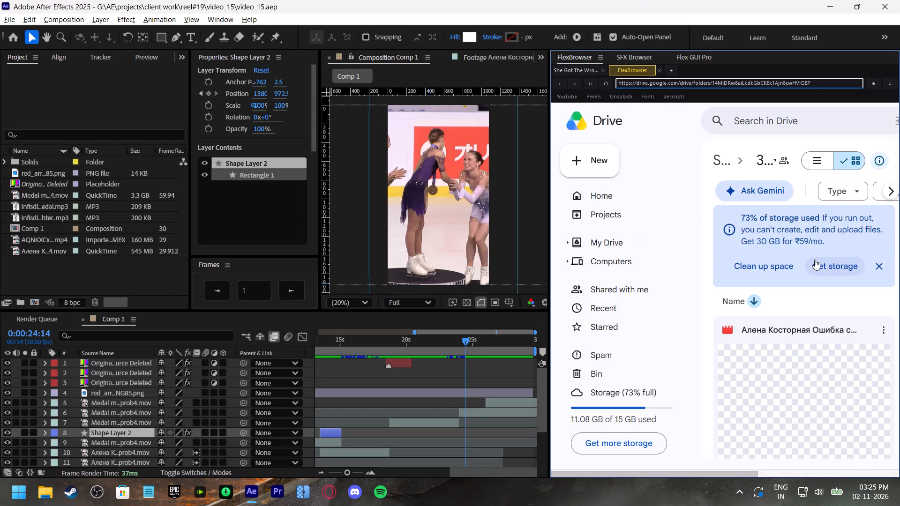
scroll(815, 260, "down", 2)
scroll(829, 275, "up", 4)
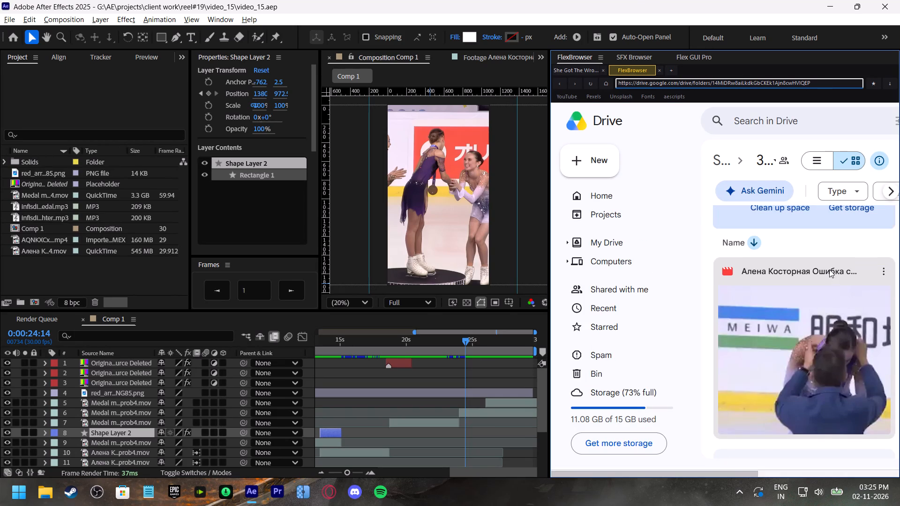
scroll(829, 269, "down", 10)
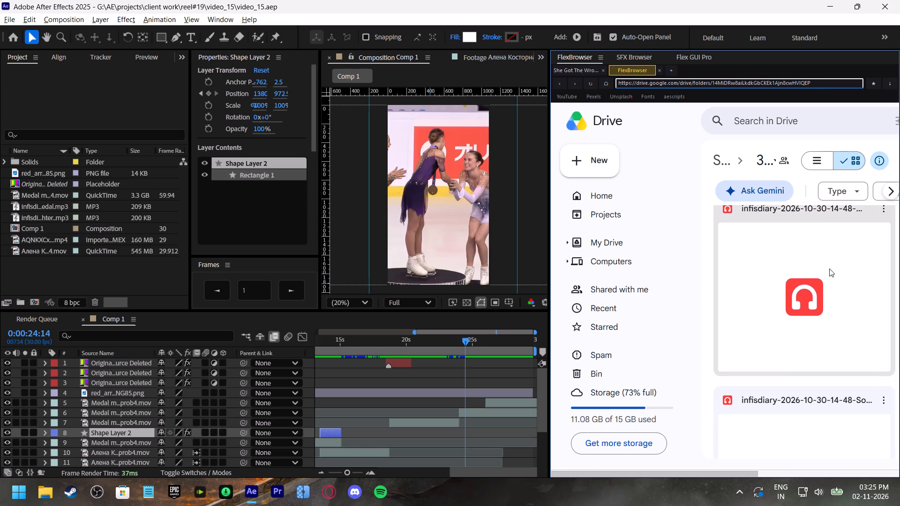
scroll(829, 268, "down", 11)
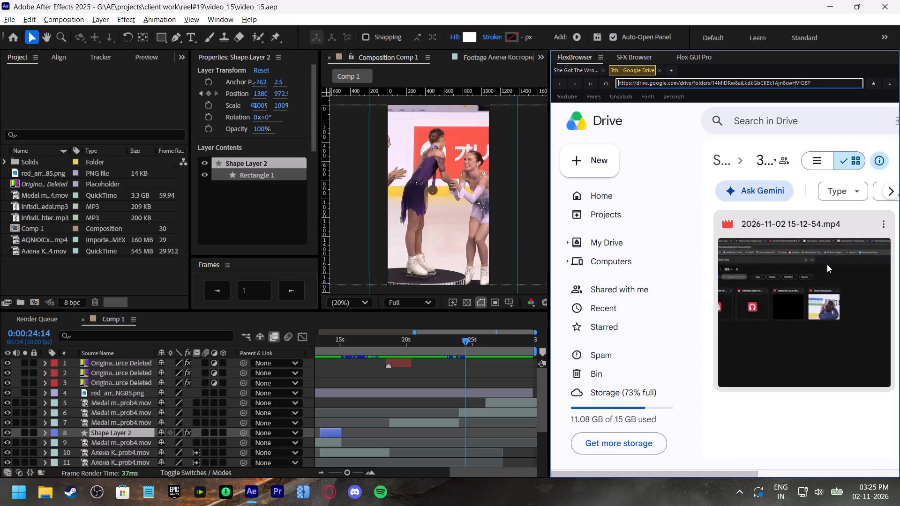
scroll(827, 264, "down", 2)
scroll(826, 267, "up", 3)
left_click(660, 70)
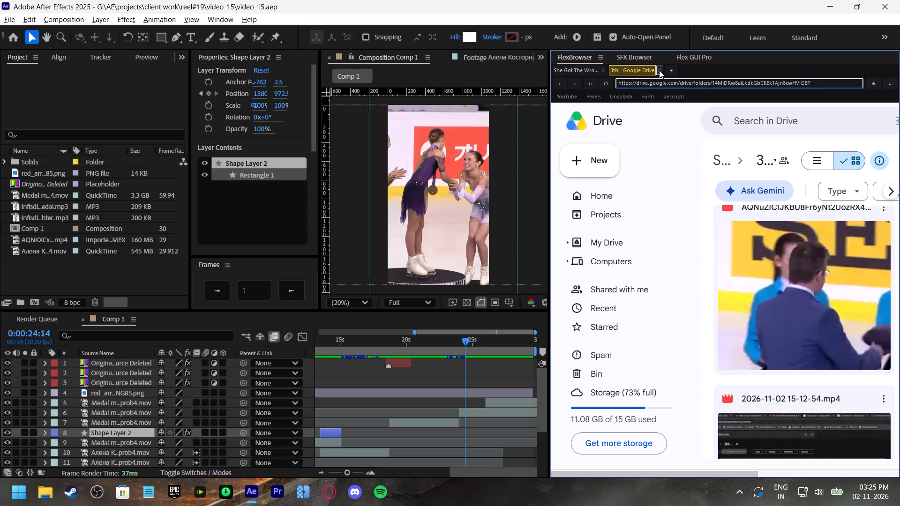
left_click(673, 72)
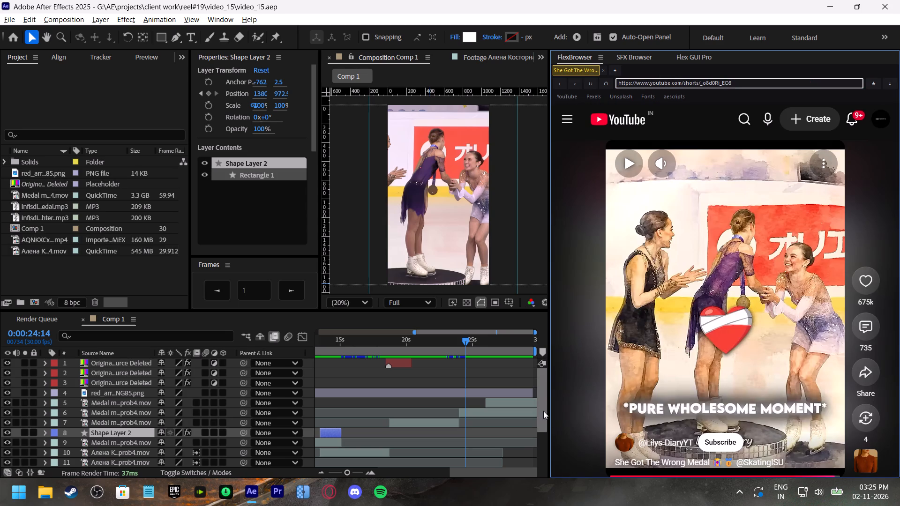
Switch to File Explorer, look through the video_15, video_16 and video_14 folders, and open the drives overview in This PC.
left_click(47, 489)
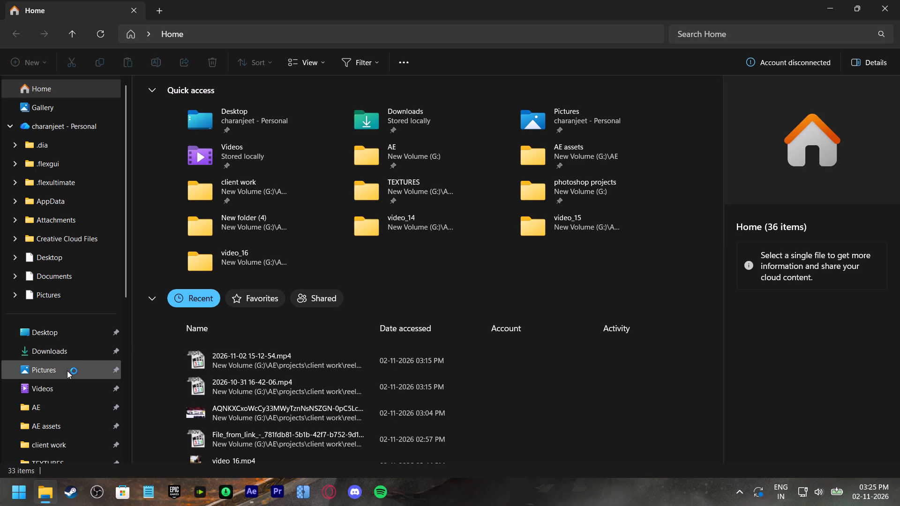
scroll(78, 397, "down", 3)
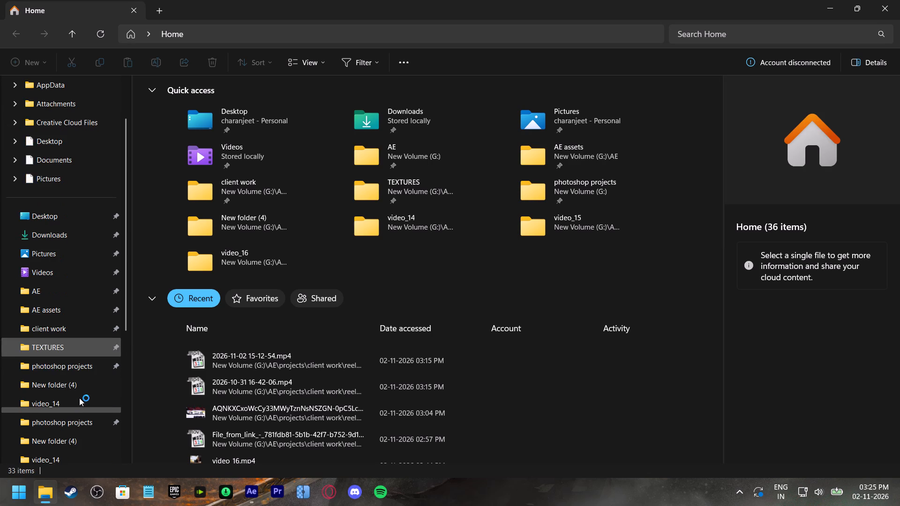
left_click(77, 381)
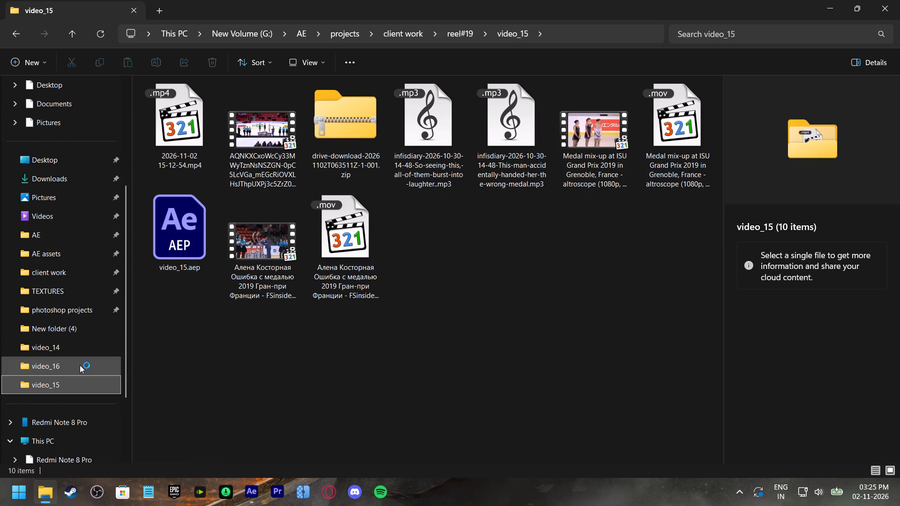
double_click(80, 365)
left_click(79, 347)
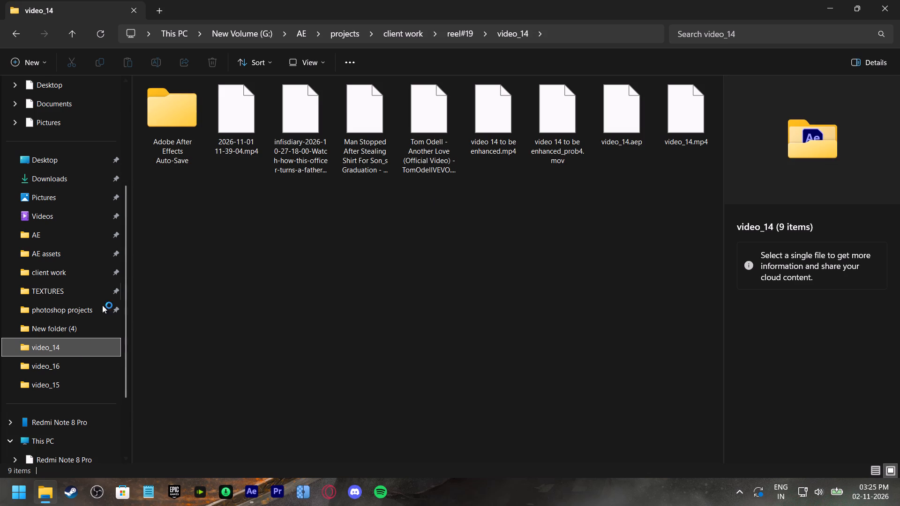
left_click(456, 33)
scroll(80, 353, "down", 2)
left_click(72, 356)
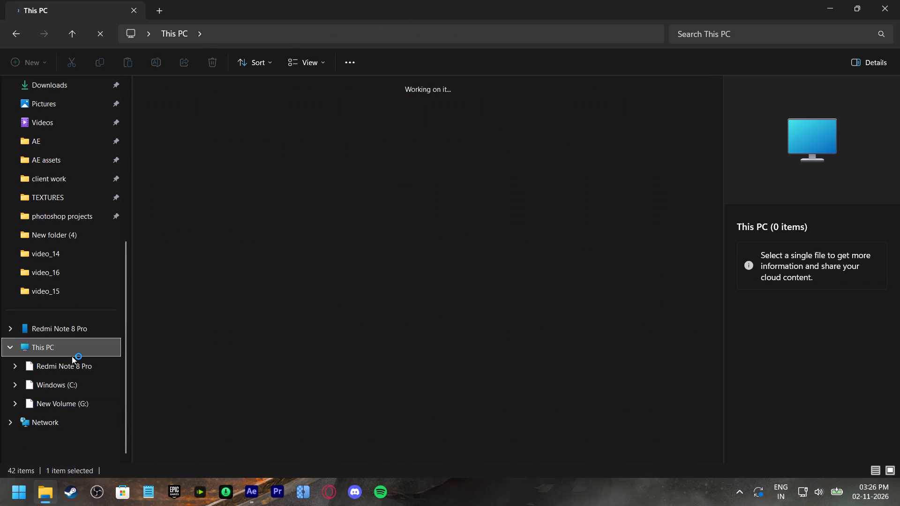
Return to After Effects and purge its memory and disk cache with Flex GUI Pro.
left_click(251, 491)
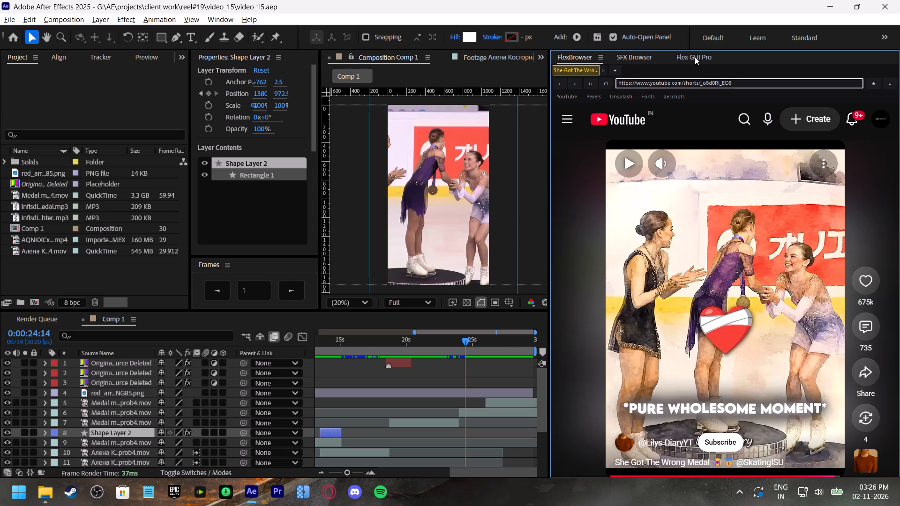
left_click(695, 57)
left_click(708, 71)
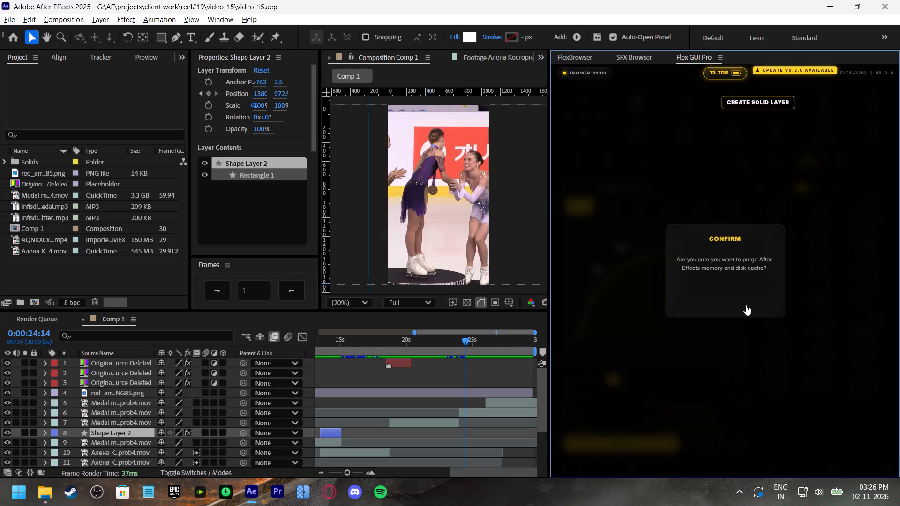
left_click(746, 294)
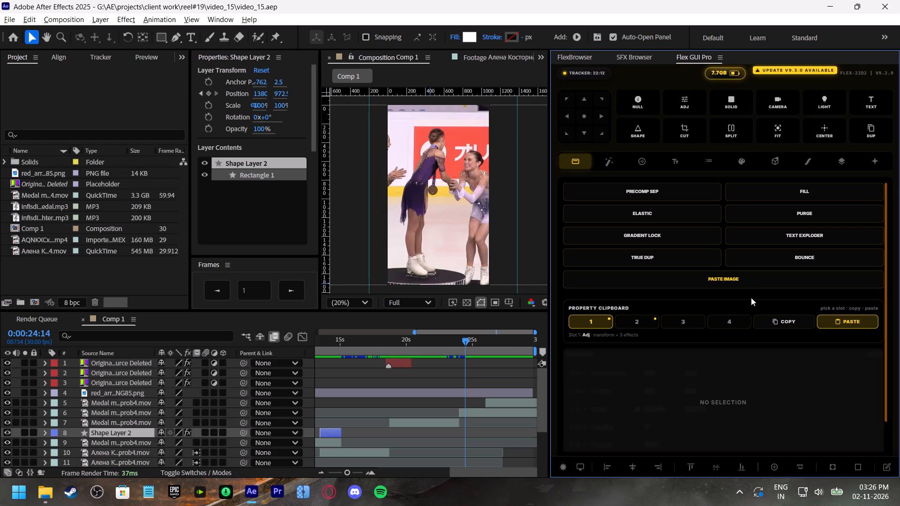
Check the free space on the C: and G: drives in File Explorer.
left_click(53, 487)
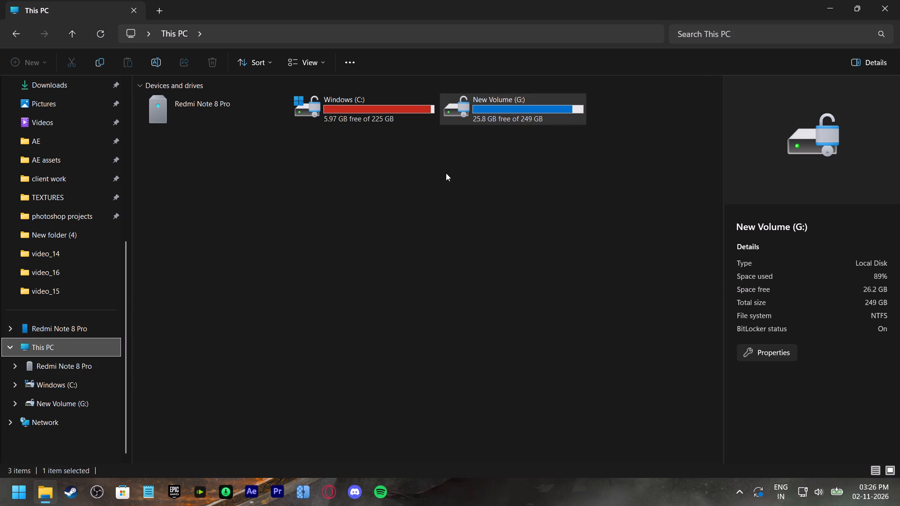
key("alt+Tab")
Purge the After Effects memory and disk cache once more with Flex GUI Pro.
left_click(795, 210)
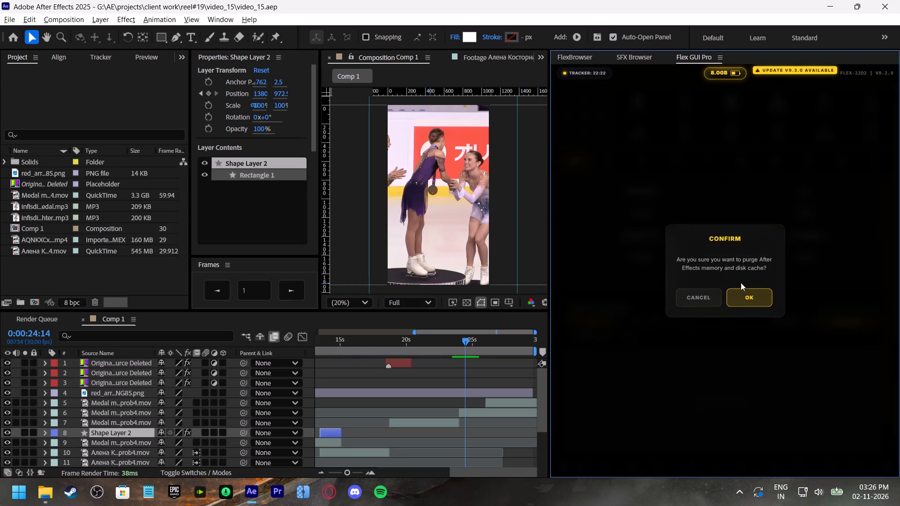
left_click(745, 294)
Refresh the drives overview in File Explorer to recheck the free space.
key("alt+Tab")
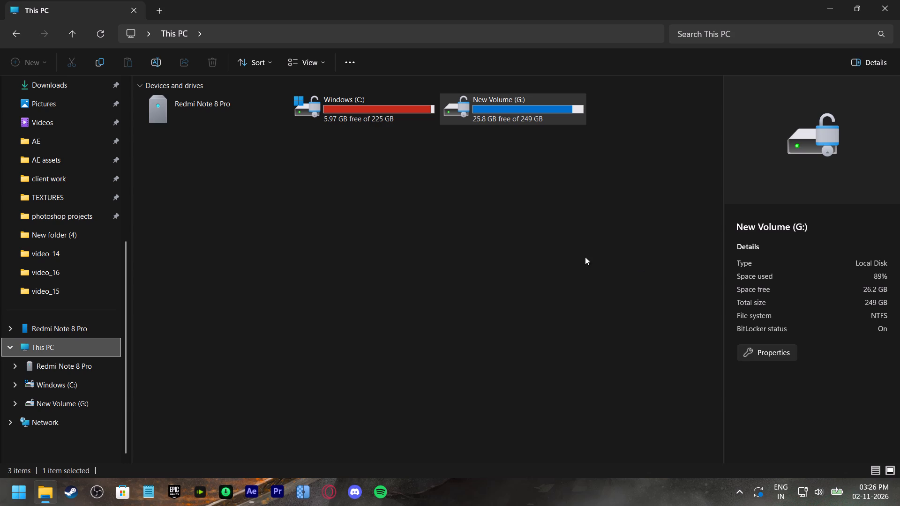
left_click(501, 228)
left_click(101, 33)
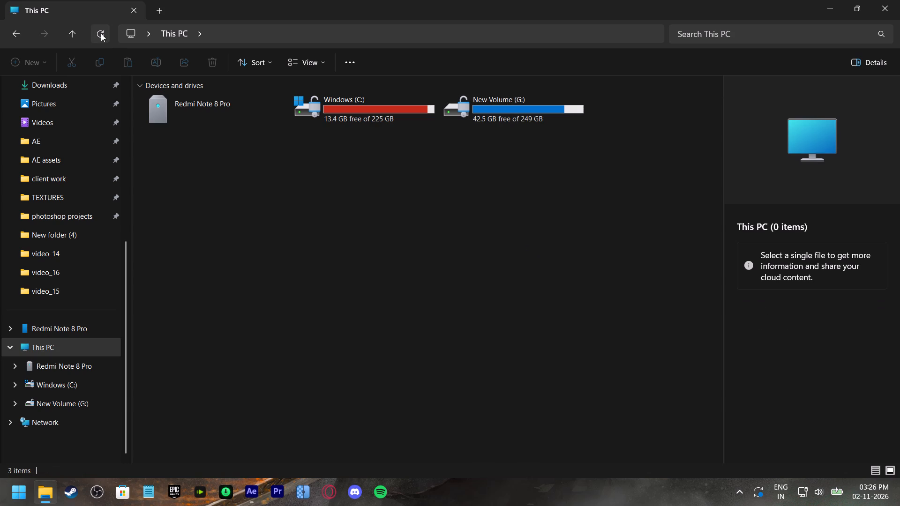
left_click(101, 33)
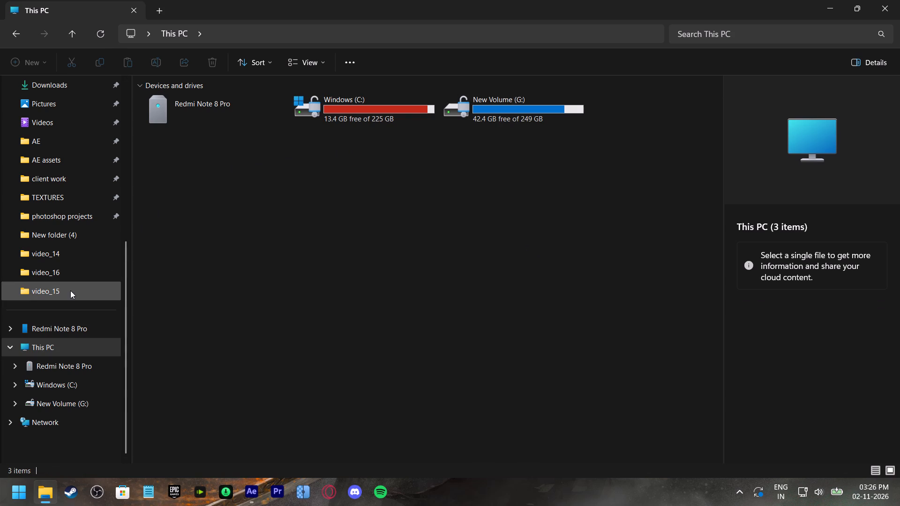
Look for background music in reel#19's project folders video_16, video 13, video 12, video 11 and video 10.
left_click(70, 269)
left_click(458, 33)
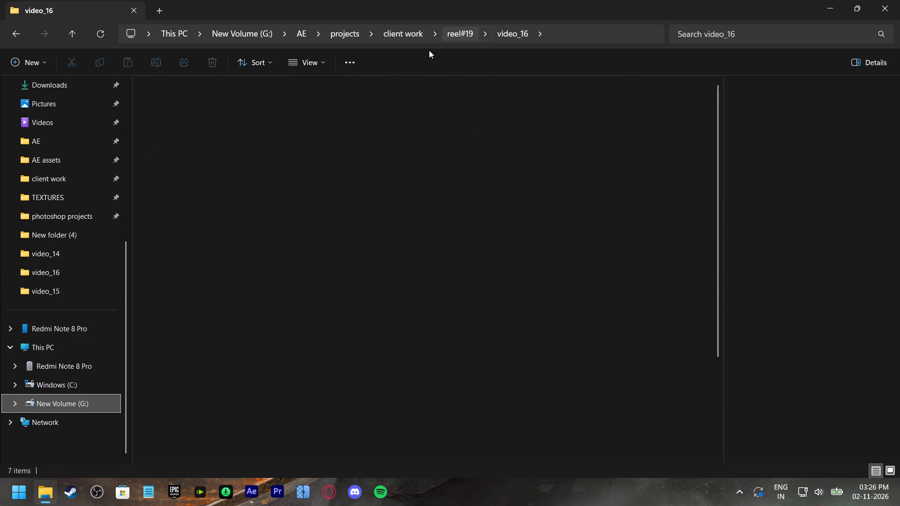
double_click(265, 213)
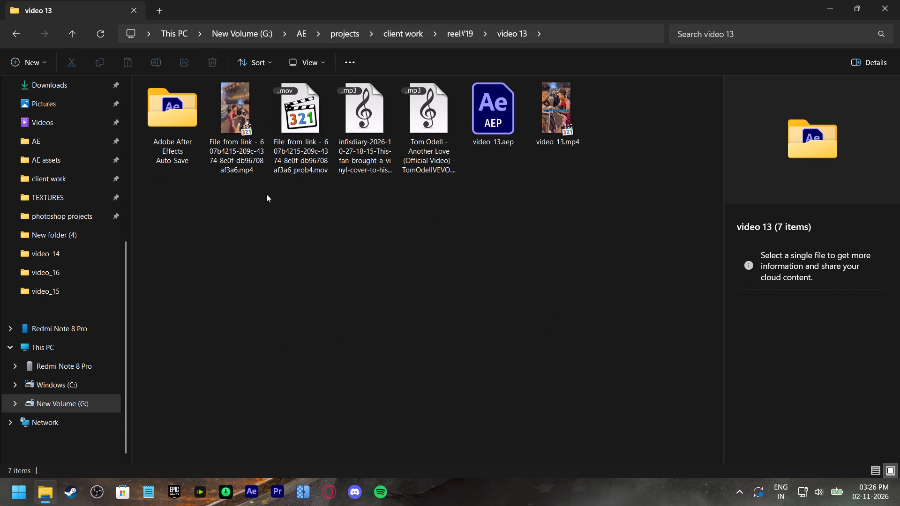
left_click(422, 122)
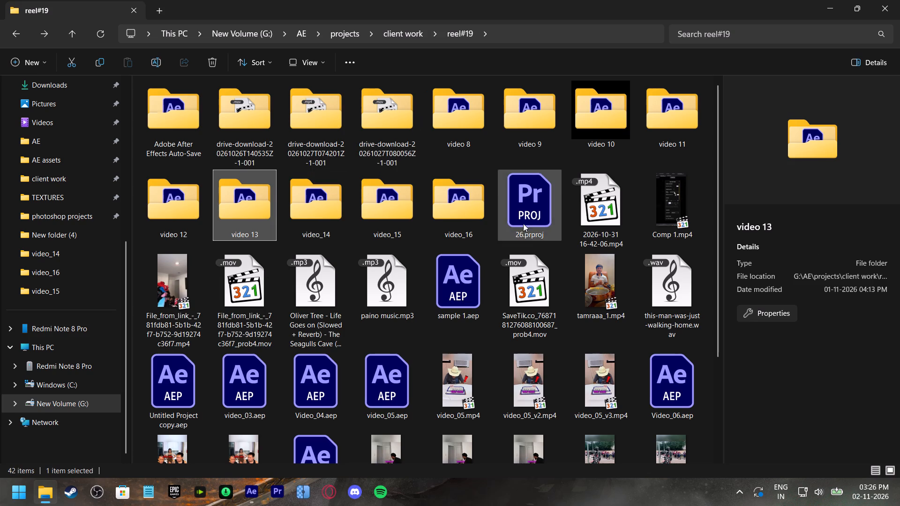
double_click(166, 211)
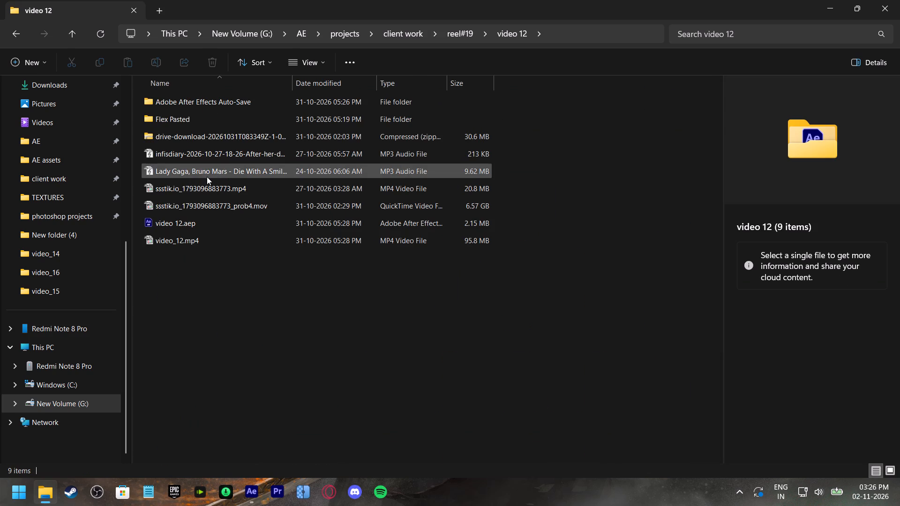
left_click(207, 176)
double_click(673, 126)
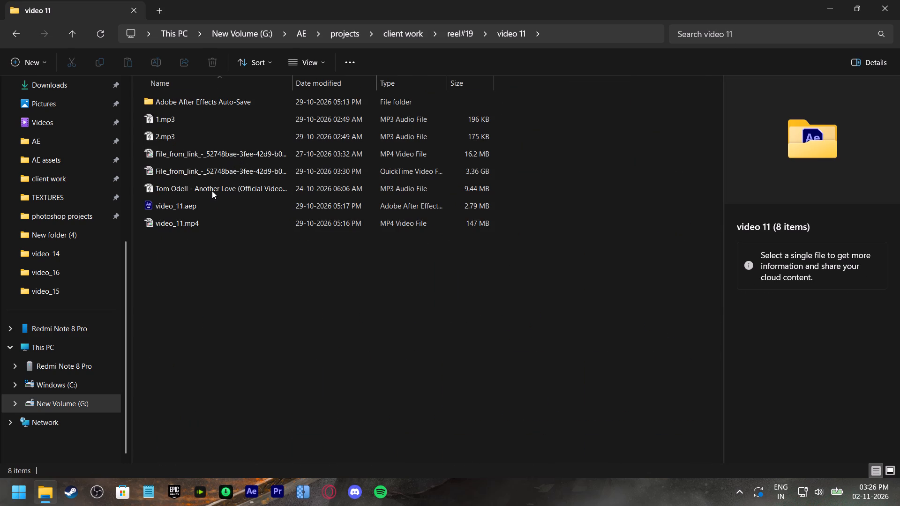
left_click(210, 189)
double_click(599, 141)
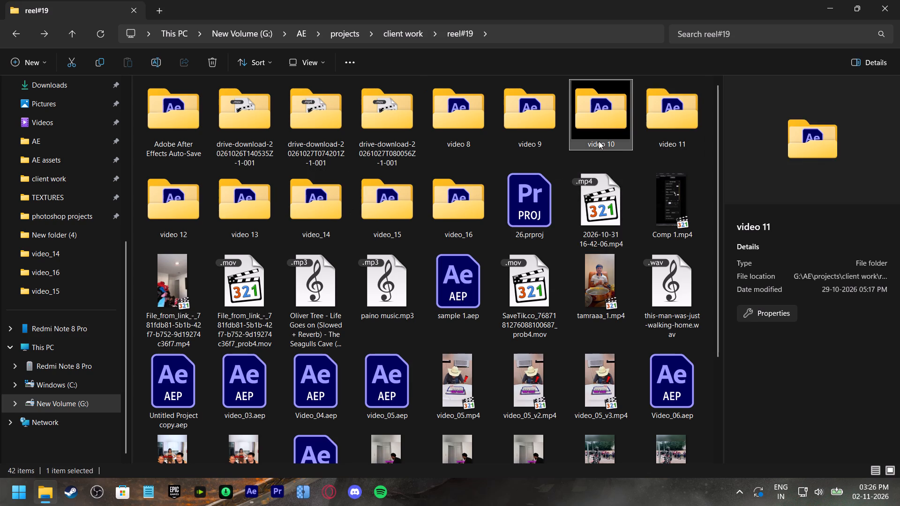
left_click(227, 141)
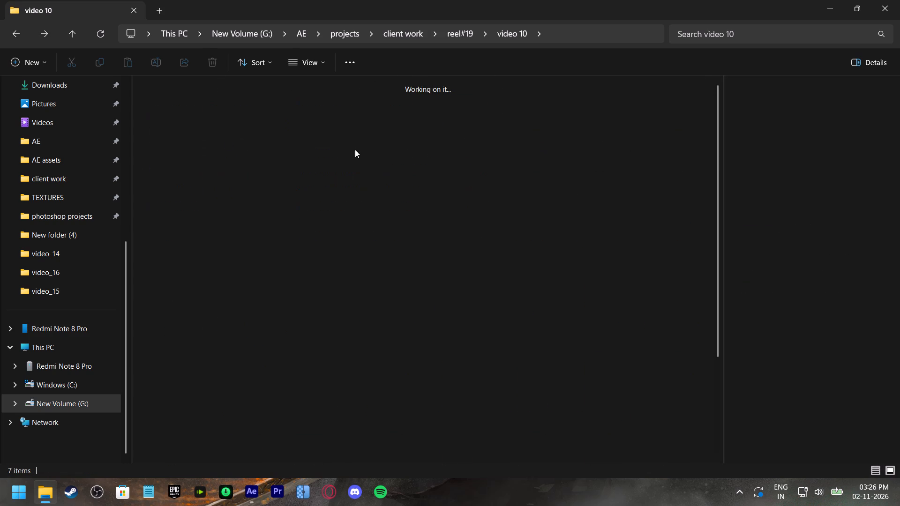
Preview the NEW JEANS (Jersey Club) Super Slowed track from the video 9 folder, listening at several points, and close the player.
double_click(542, 135)
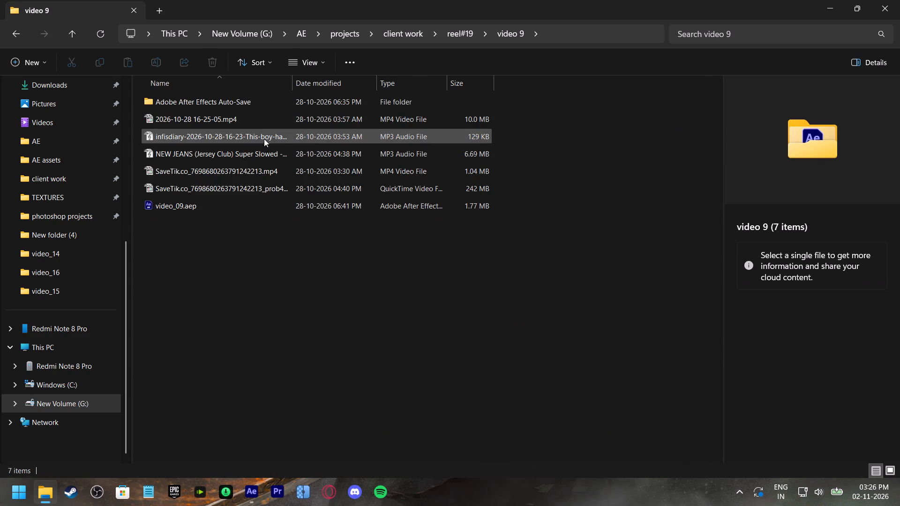
double_click(220, 152)
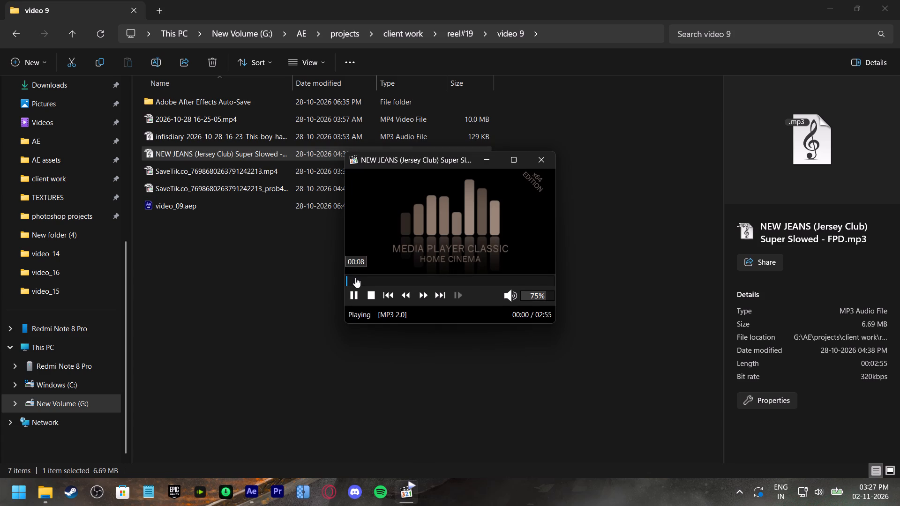
left_click(356, 277)
left_click(385, 279)
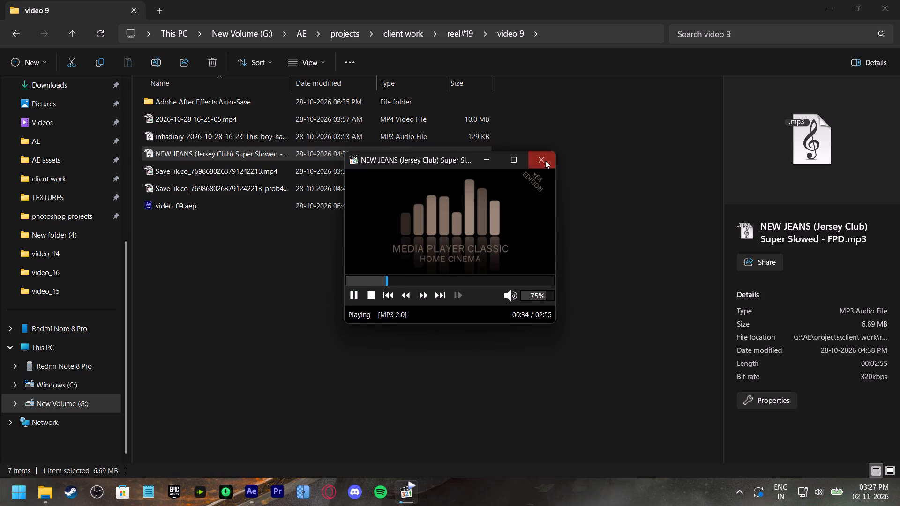
double_click(545, 160)
Preview the Alok & Alan Walker Headlights track from the video 8 folder, and close the player.
double_click(461, 124)
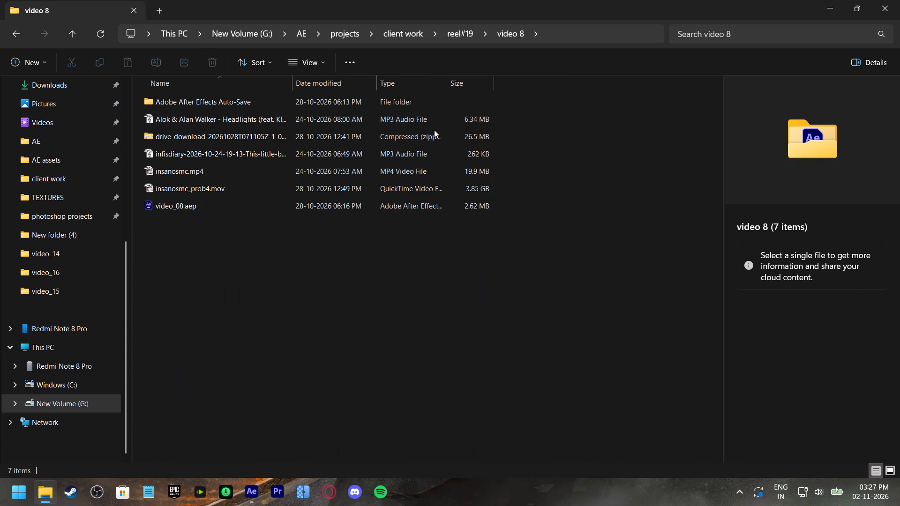
double_click(223, 122)
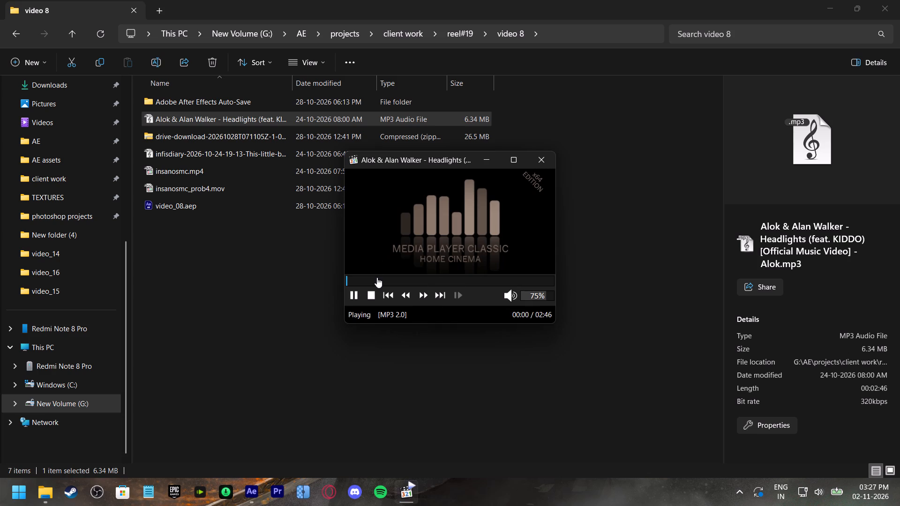
left_click(377, 277)
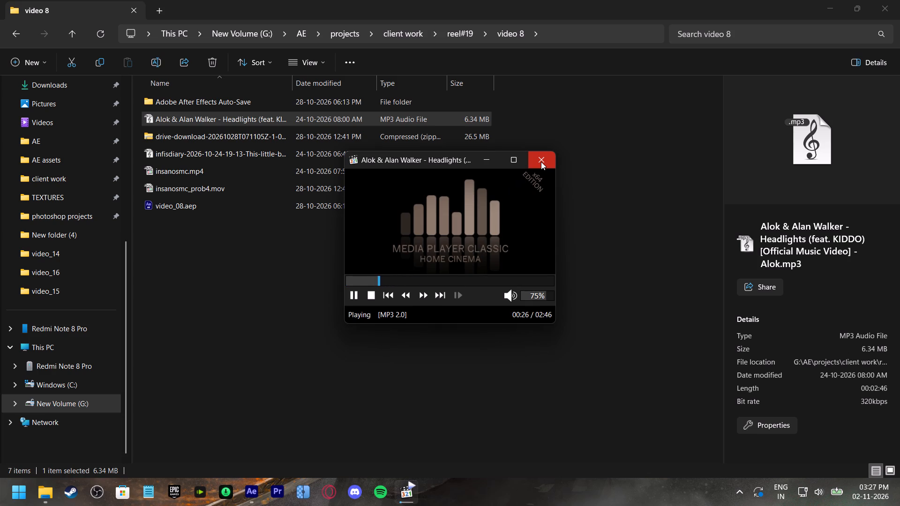
left_click(541, 162)
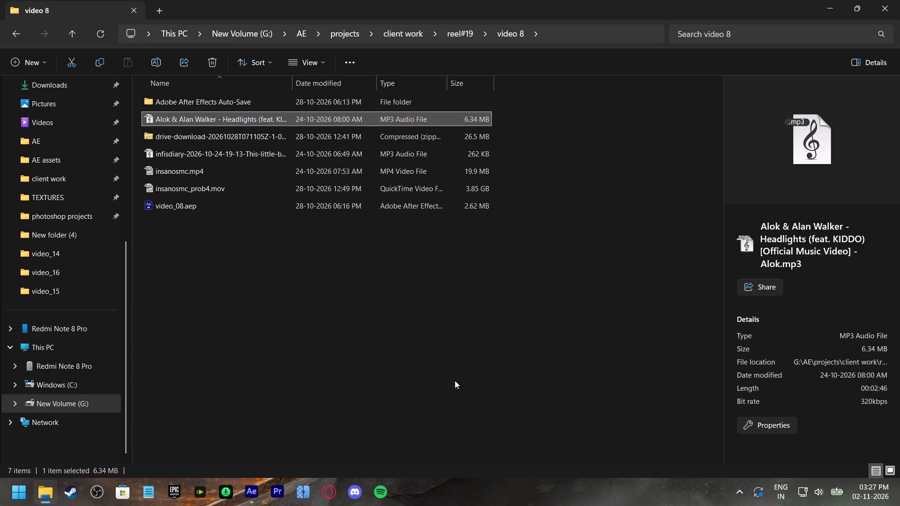
Switch to Discord.
left_click(354, 486)
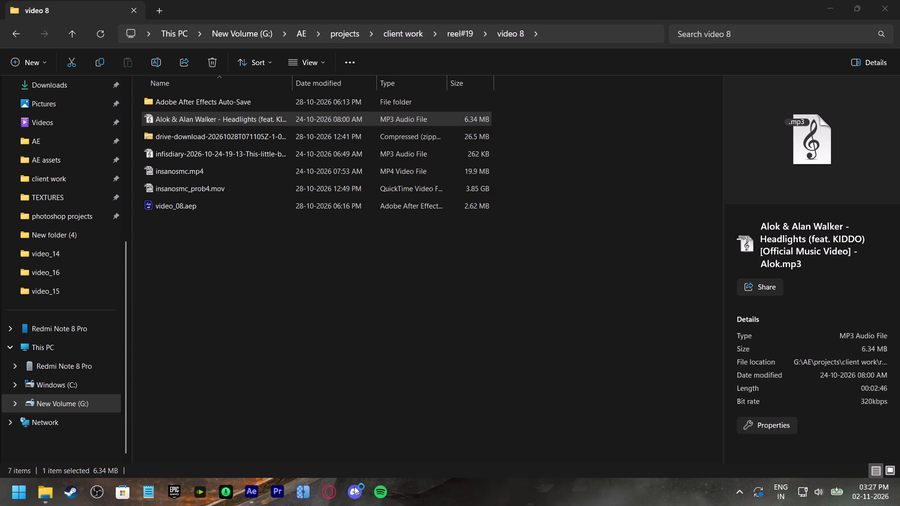
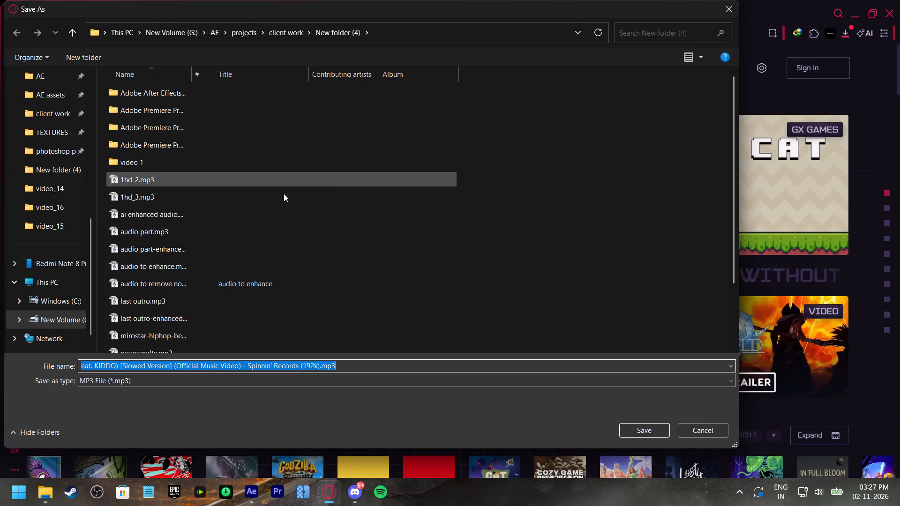
Save the Alok & Alan Walker Headlights track as an MP3 in the video_15 folder.
left_click(55, 221)
left_click(644, 428)
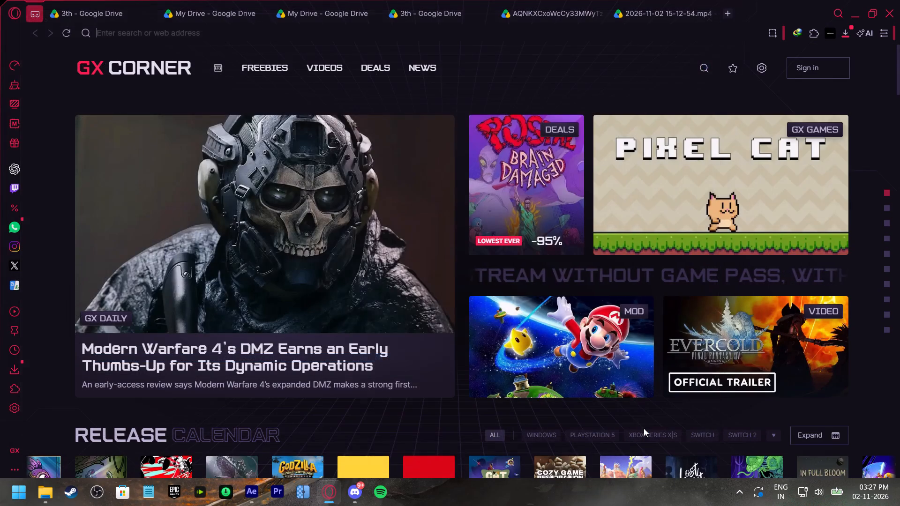
Bring the downloaded Headlights track into After Effects as the top layer of Comp 1, and close the browser.
left_click_drag(785, 82, 417, 275)
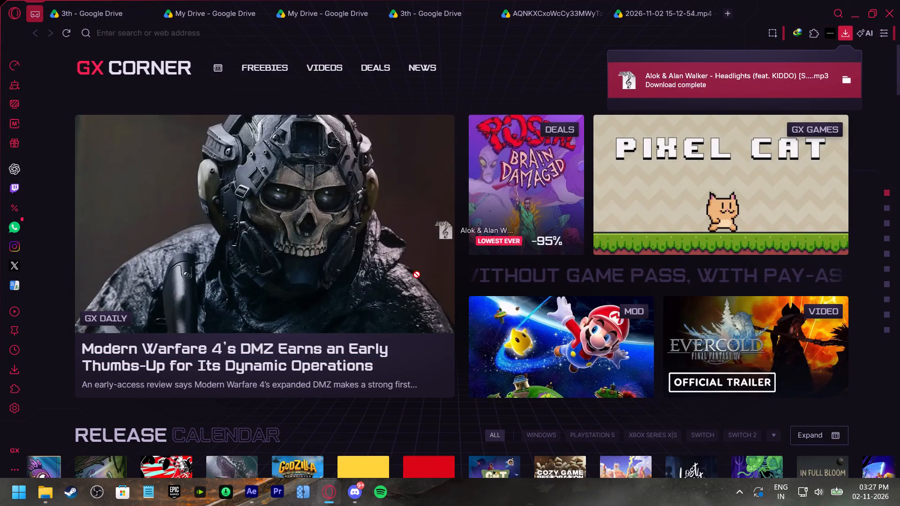
left_click_drag(417, 275, 361, 416)
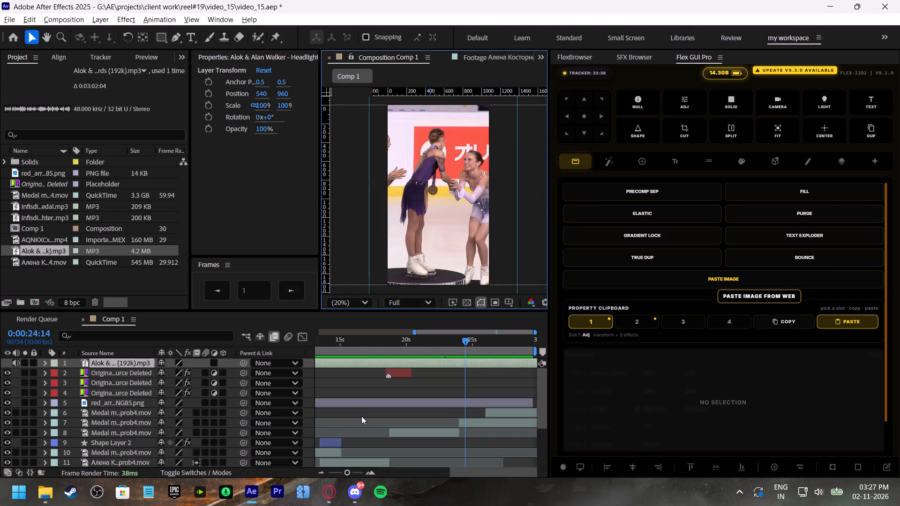
key("alt+Tab")
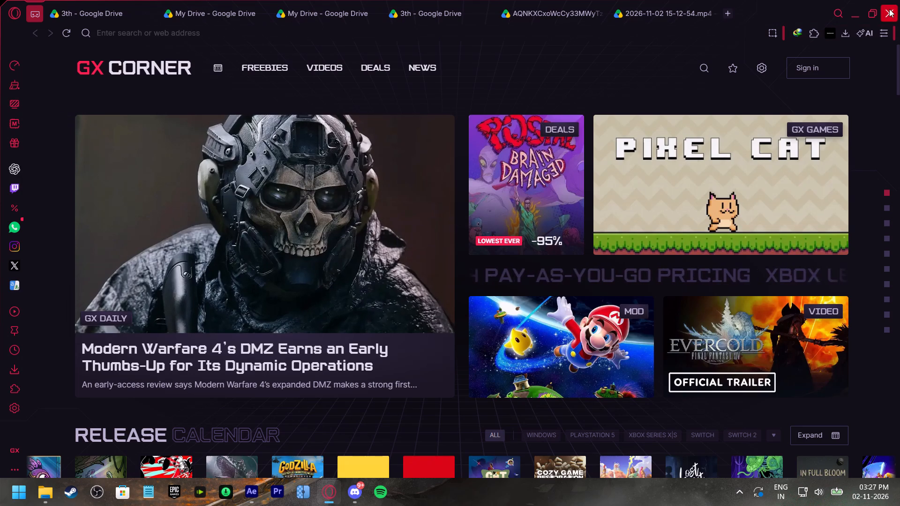
left_click(889, 9)
left_click(510, 261)
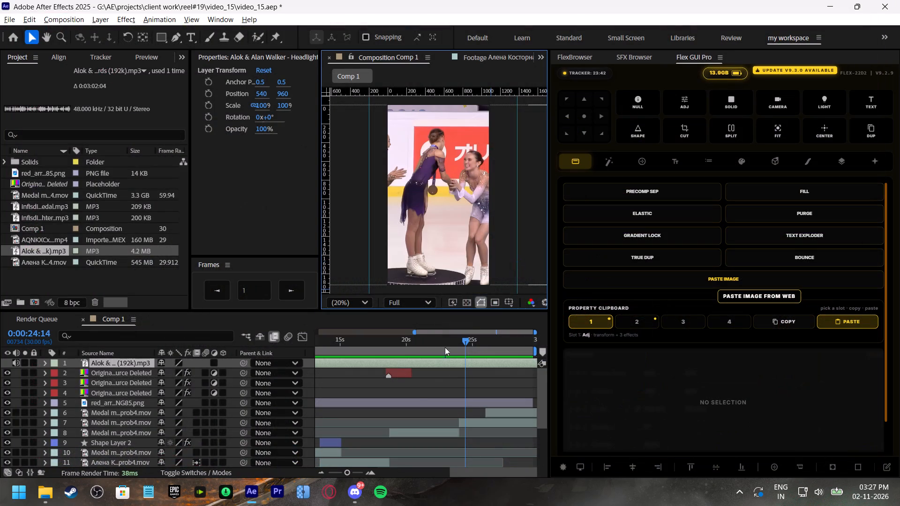
Delete the Headlights music layer from Comp 1, keeping the file in the project, and save the project.
left_click_drag(401, 344, 280, 362)
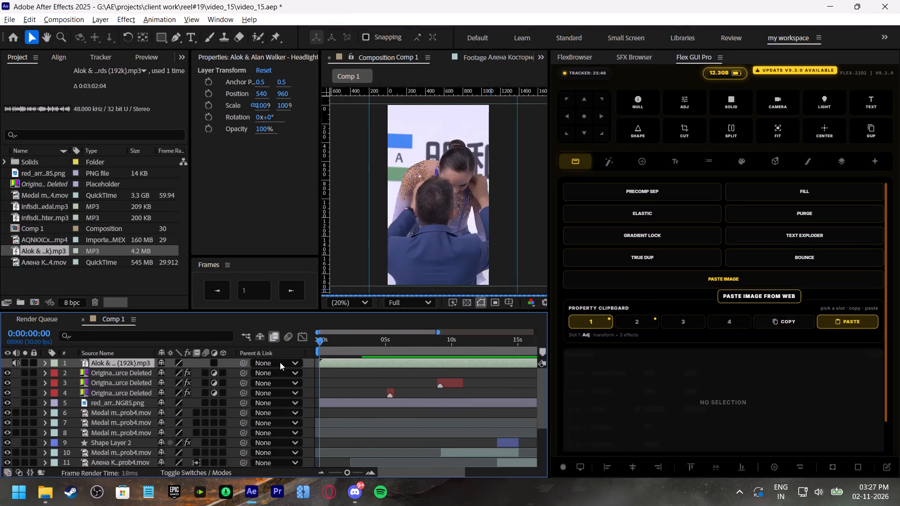
left_click_drag(280, 362, 281, 363)
left_click(374, 368)
left_click(372, 365)
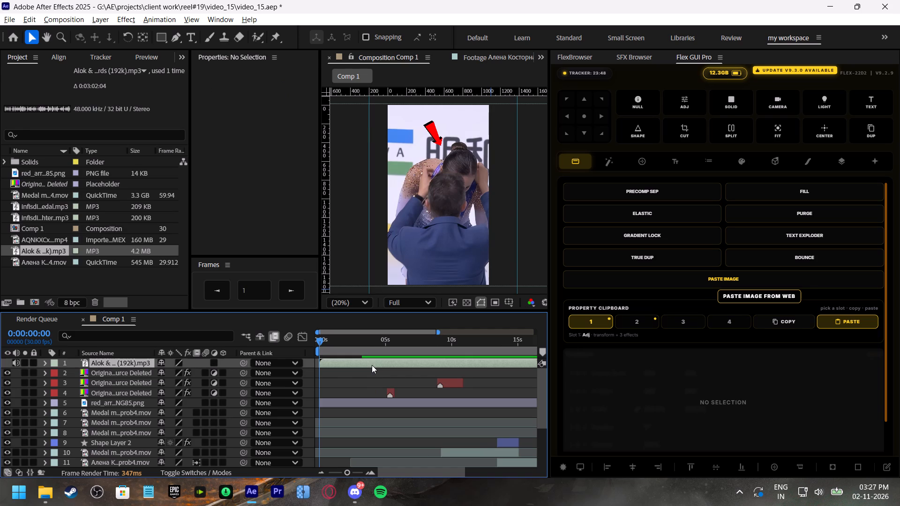
key("BackSpace")
key("ctrl+s")
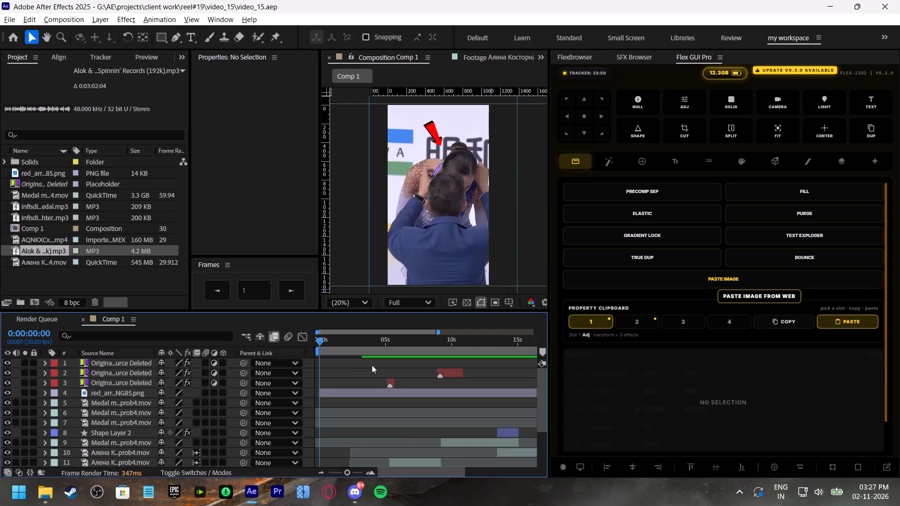
Move the short Adj layer and Shape Layer 2 up the layer stack, directly beneath the red arrow layer.
left_click(375, 366)
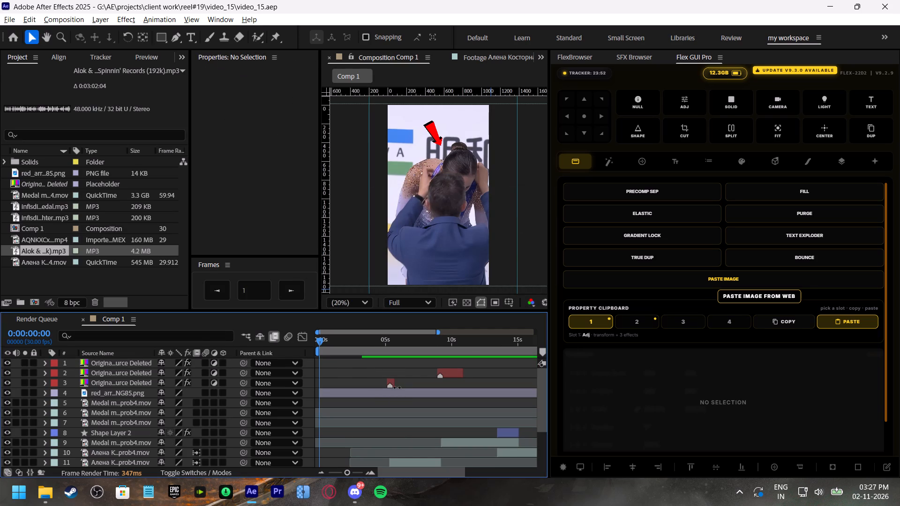
left_click(395, 385)
scroll(407, 418, "down", 3)
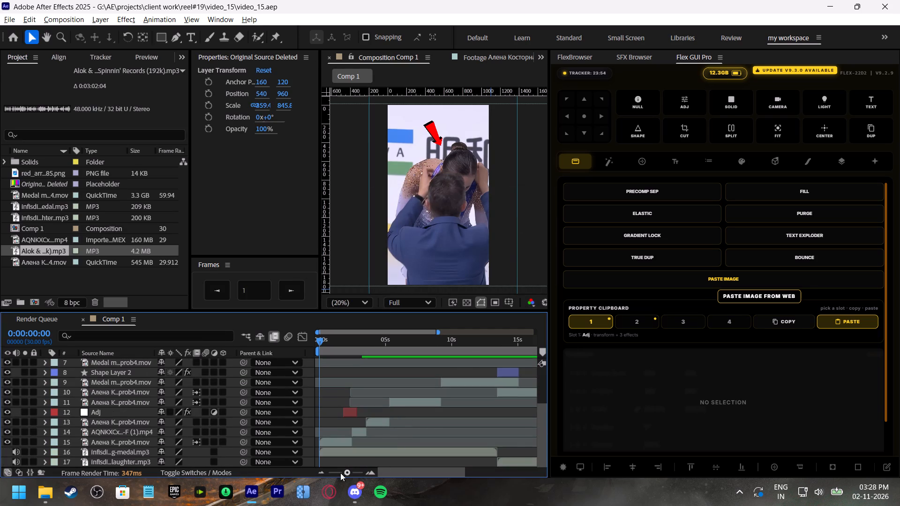
left_click_drag(350, 473, 318, 473)
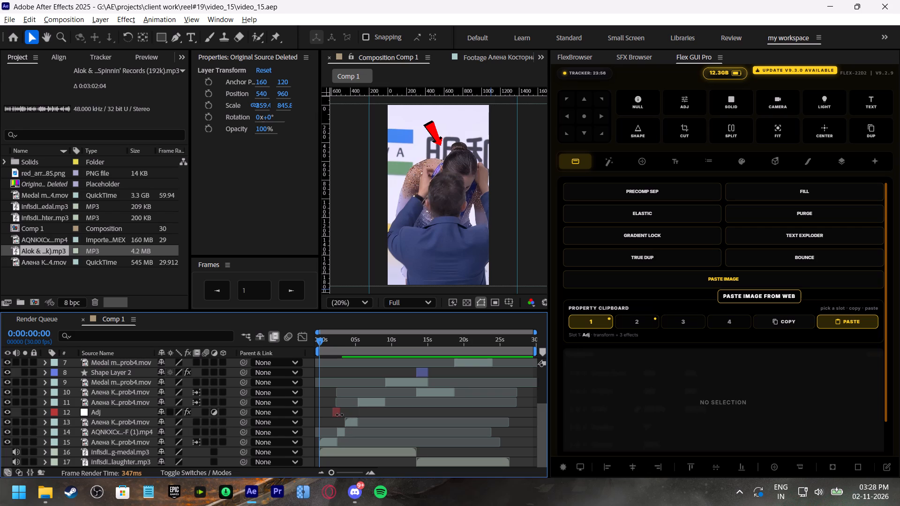
left_click(338, 414)
left_click_drag(123, 409, 125, 372)
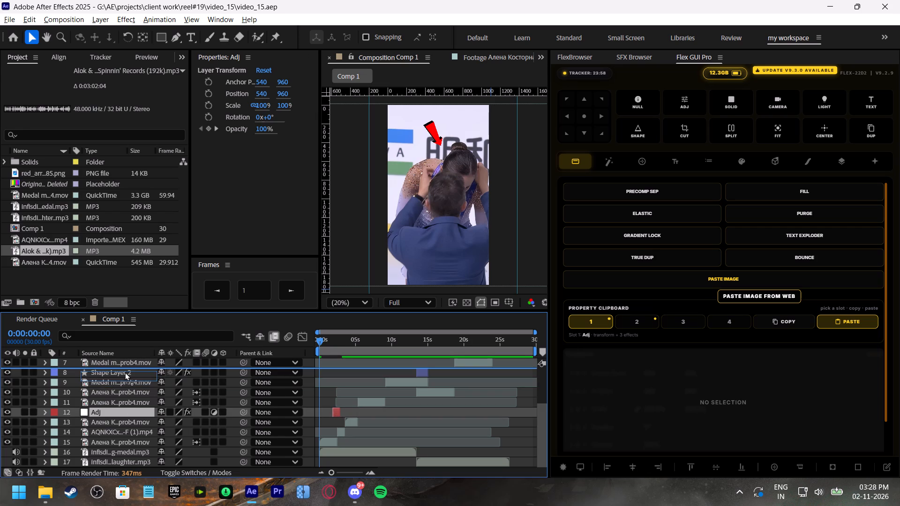
left_click_drag(125, 372, 119, 397)
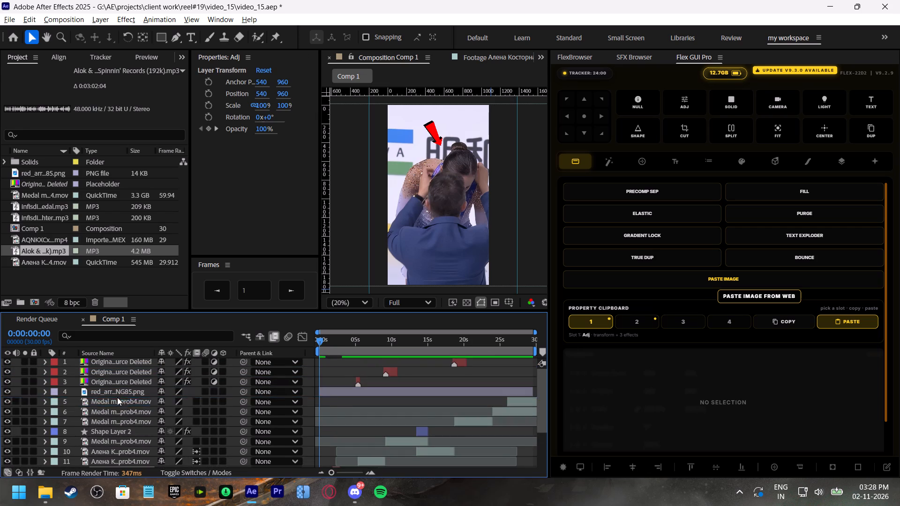
left_click_drag(109, 442, 110, 409)
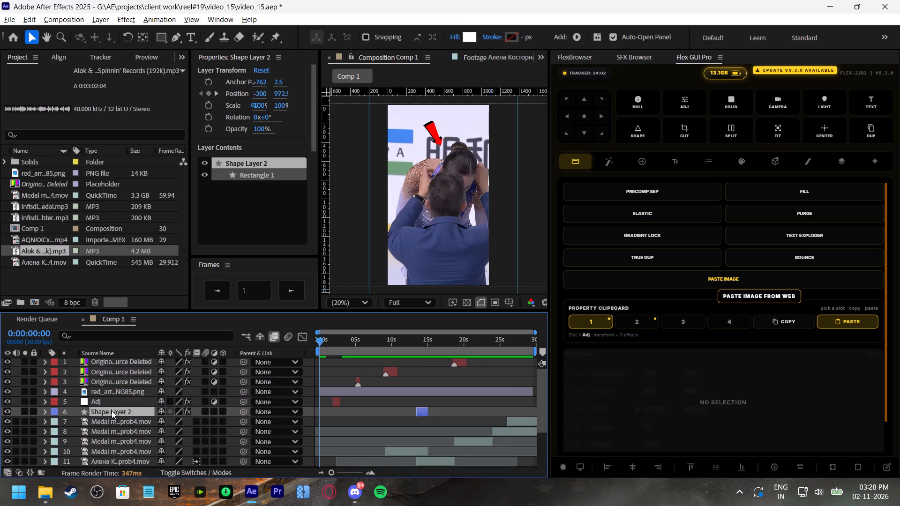
Add an adjustment layer above the medal footage layers, extend it to cover the composition from 0:00, and save the project.
left_click(523, 424)
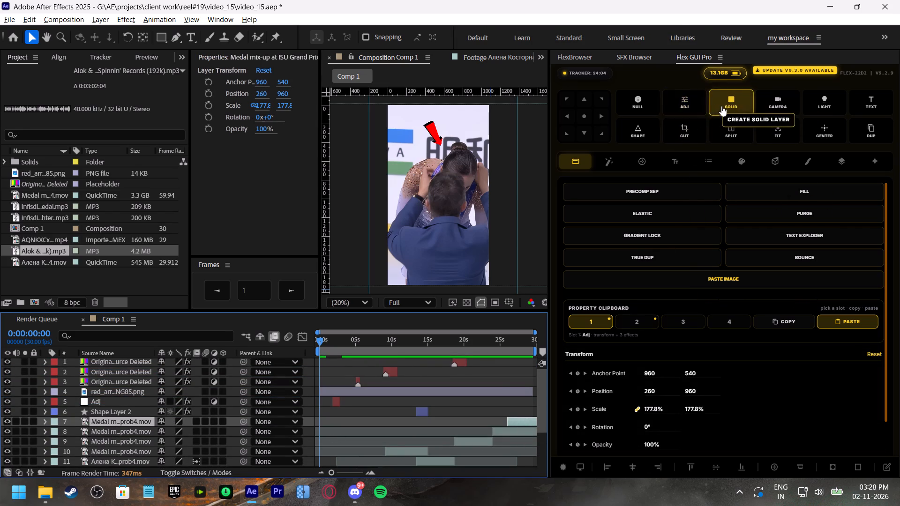
left_click(695, 105)
left_click_drag(510, 421, 314, 428)
left_click_drag(337, 340, 593, 394)
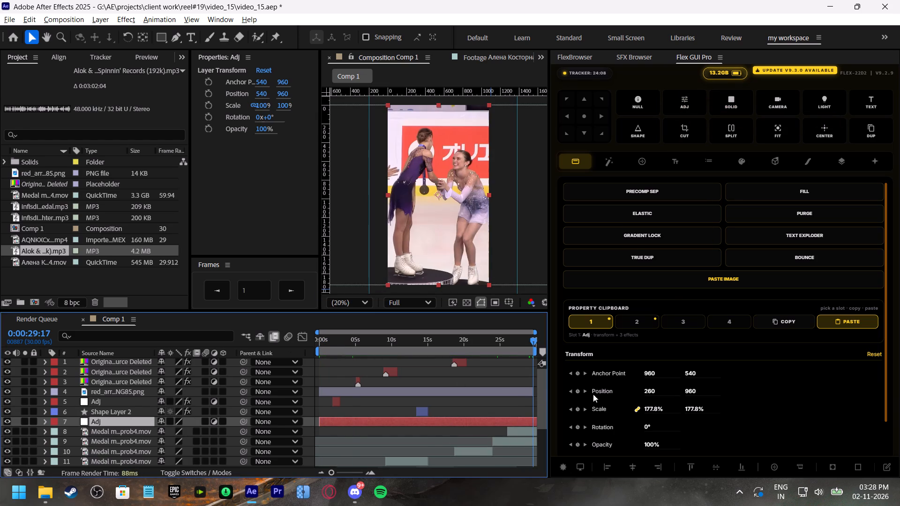
left_click_drag(593, 394, 498, 397)
key("ctrl+s")
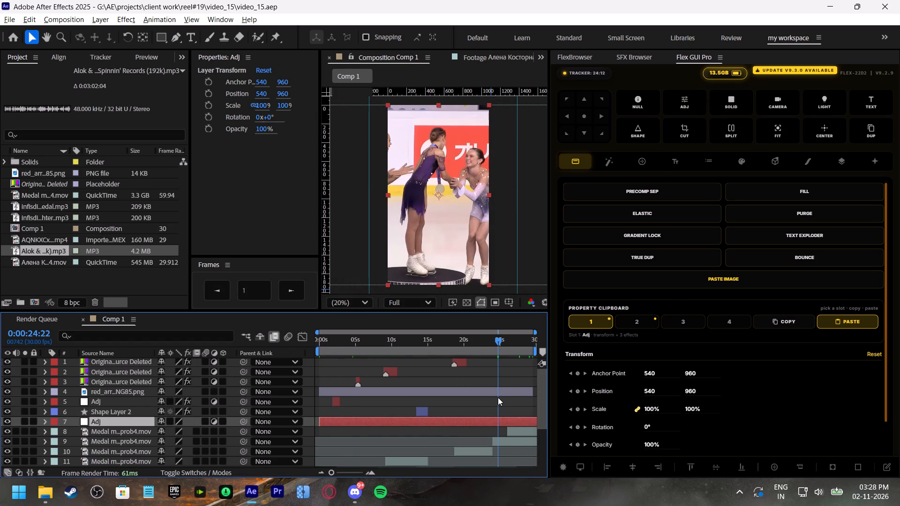
Paste the transform and effects stored in property clipboard slot 1 onto the full-length Adj layer.
left_click(430, 338)
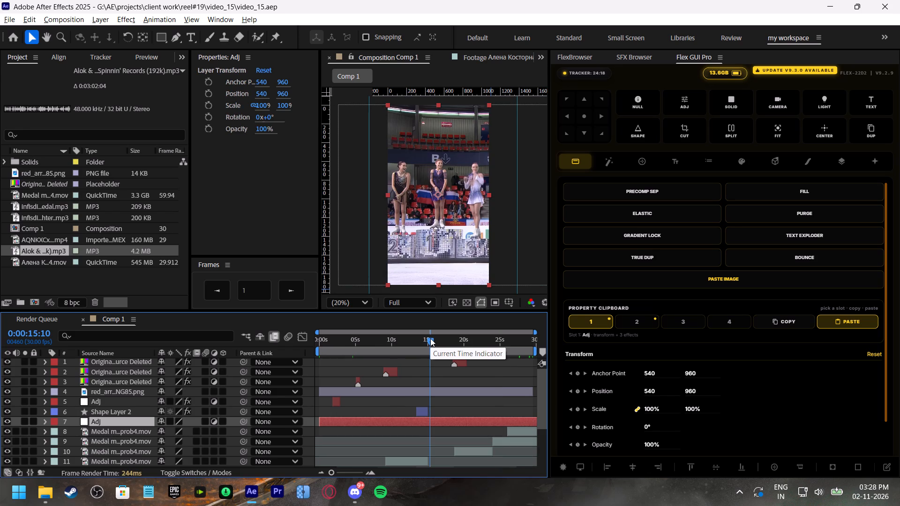
left_click_drag(430, 338, 438, 341)
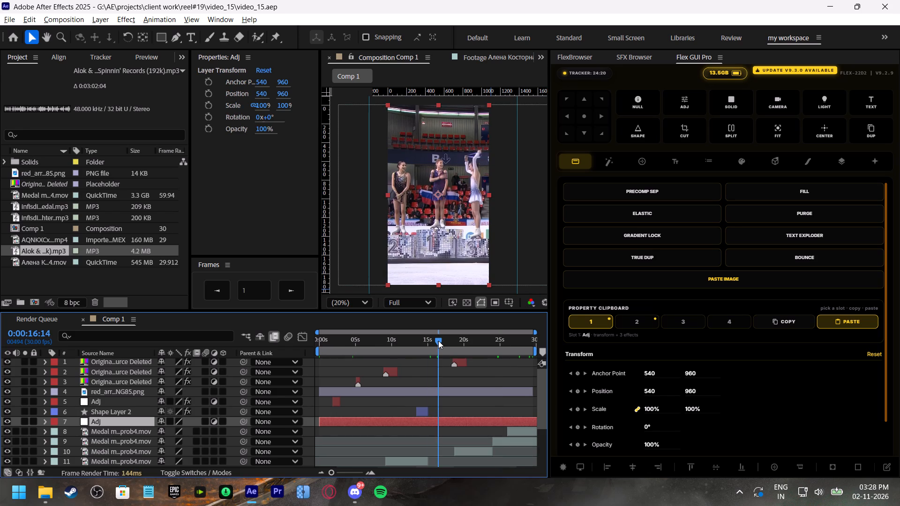
left_click_drag(438, 341, 305, 358)
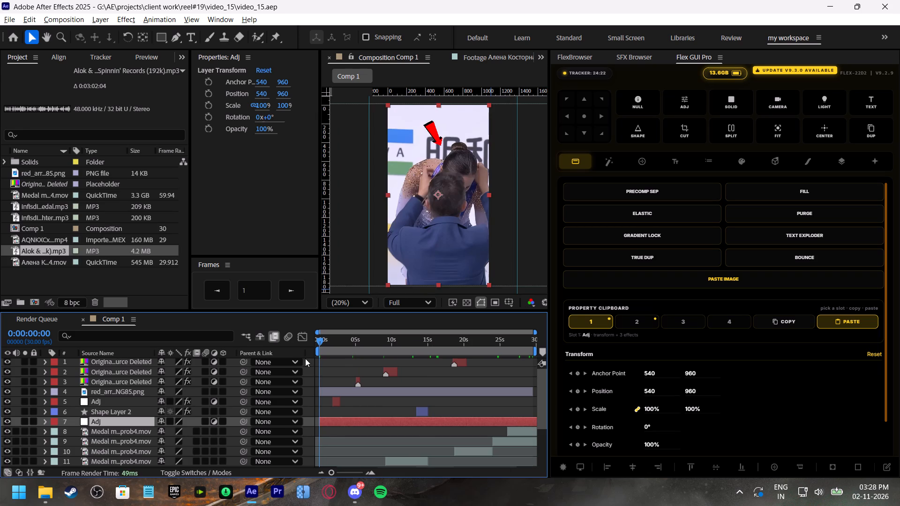
left_click(419, 431)
left_click(422, 421)
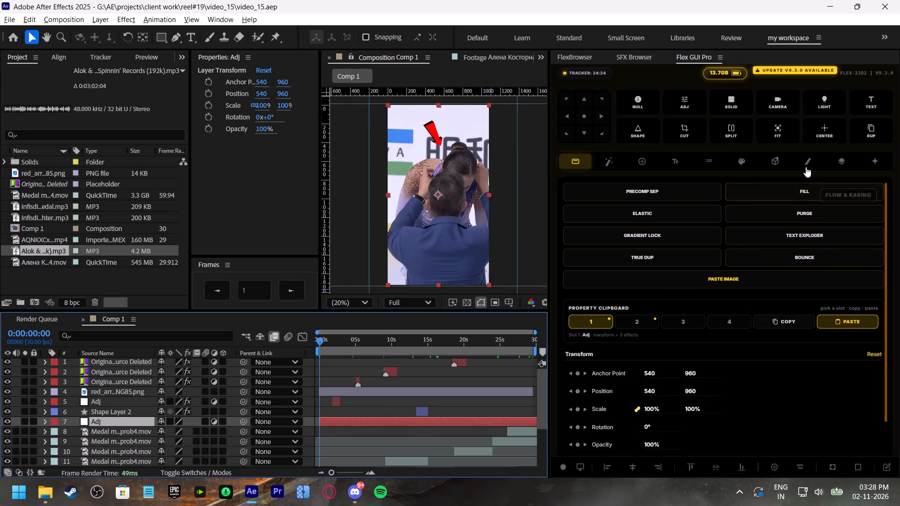
left_click(775, 159)
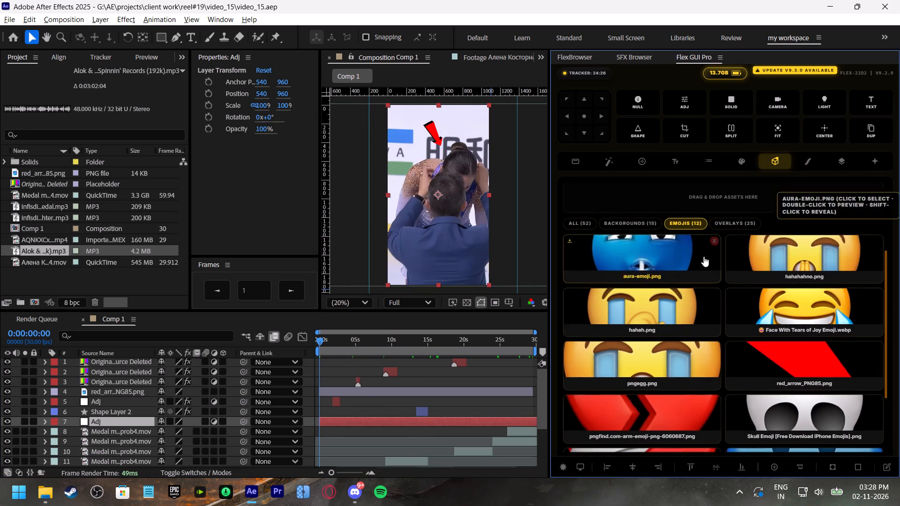
scroll(709, 261, "up", 5)
scroll(708, 258, "down", 1)
scroll(708, 258, "up", 6)
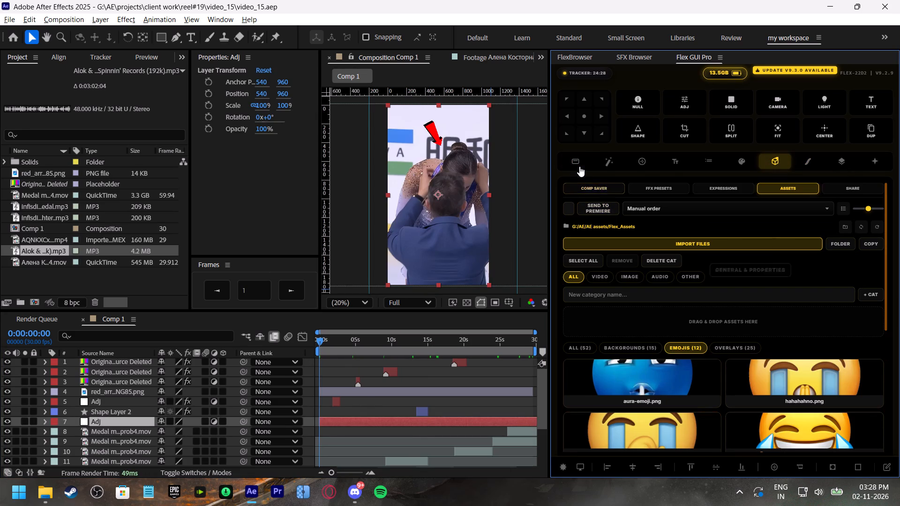
left_click(578, 165)
left_click(851, 319)
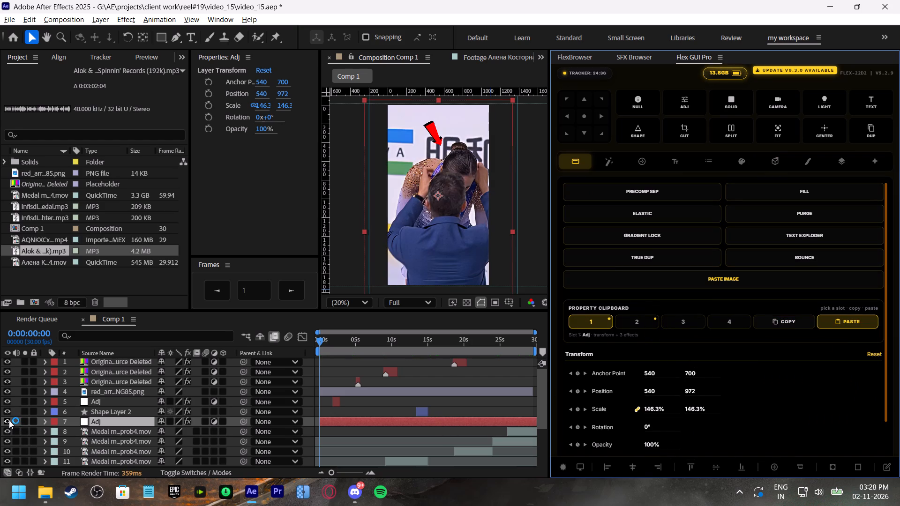
Compare the picture at the start with the full-length Adj layer hidden and shown.
left_click(403, 426)
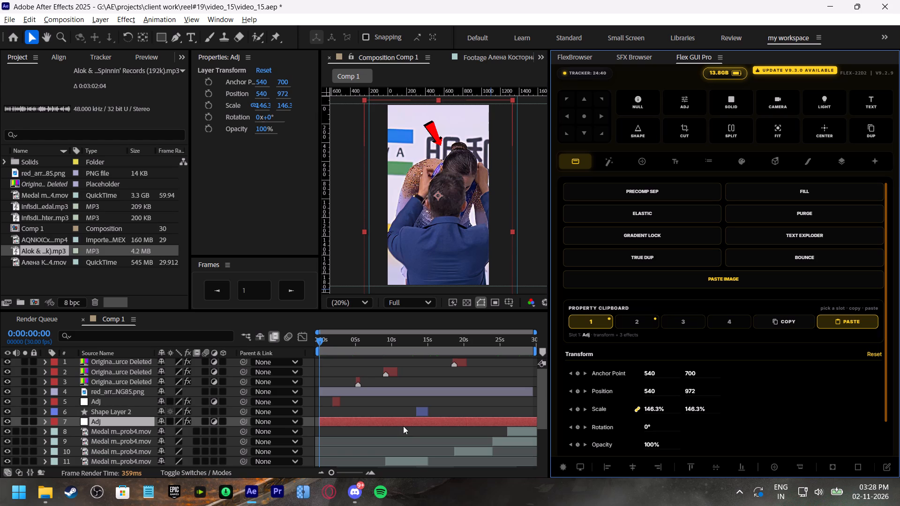
left_click(401, 432)
left_click(396, 419)
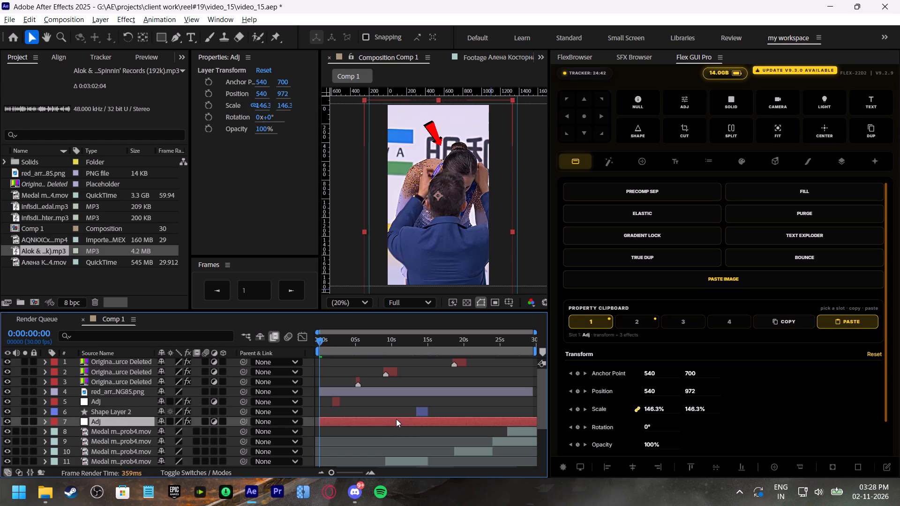
left_click(9, 419)
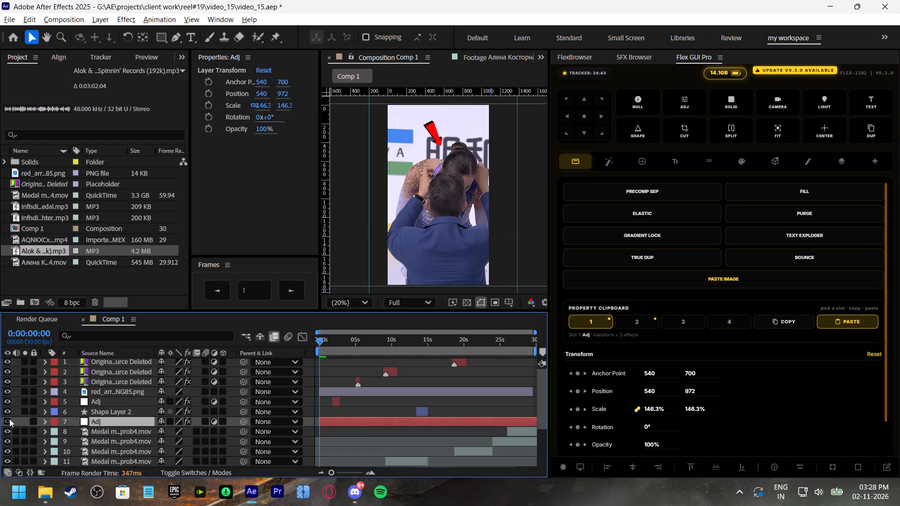
left_click(9, 419)
Examine the adjusted look at several points across the timeline, including a close view of the podium shot, and save the project.
left_click(397, 340)
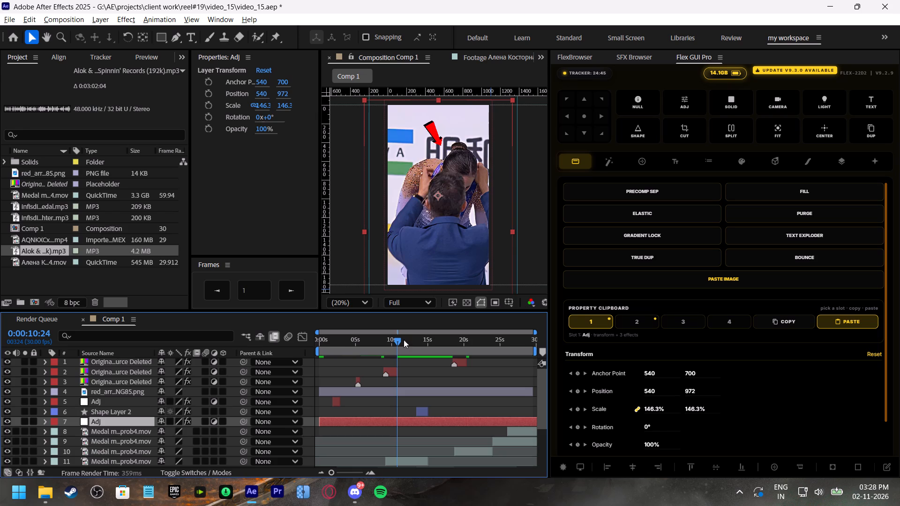
left_click(427, 340)
left_click(459, 340)
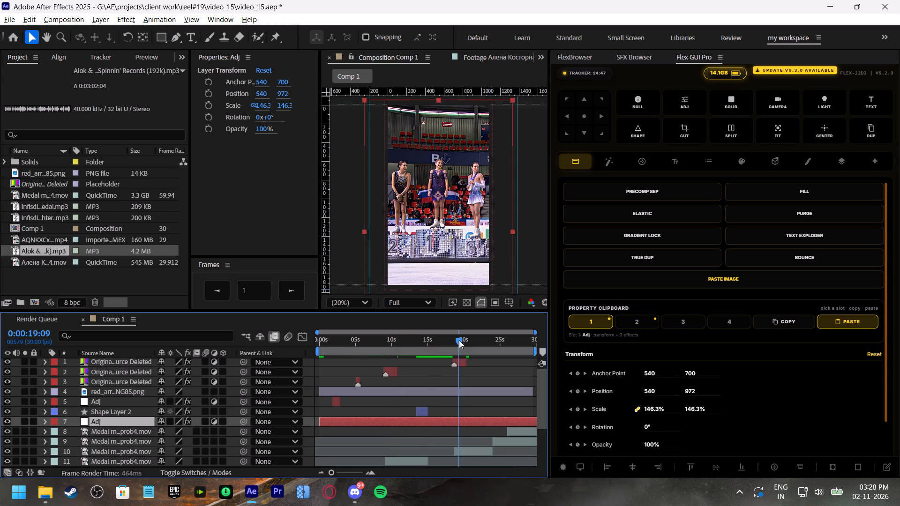
left_click(447, 340)
left_click(350, 344)
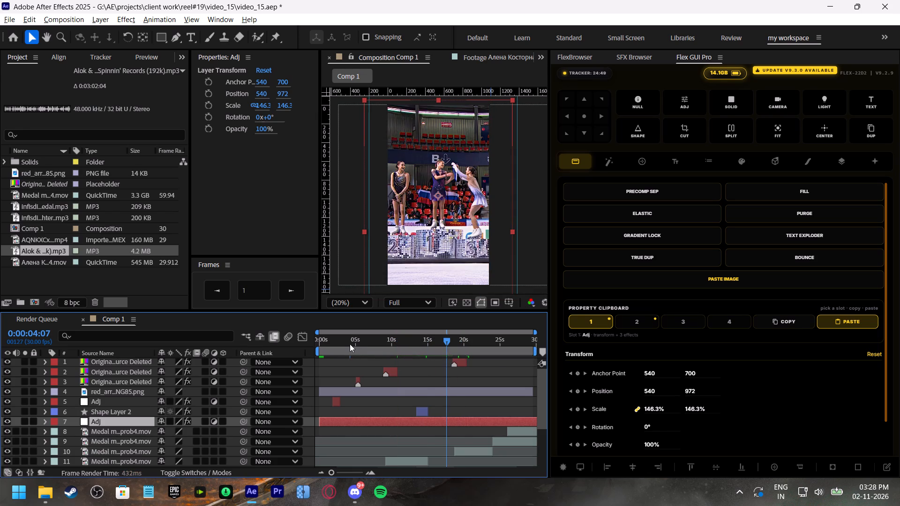
left_click(356, 342)
left_click(341, 343)
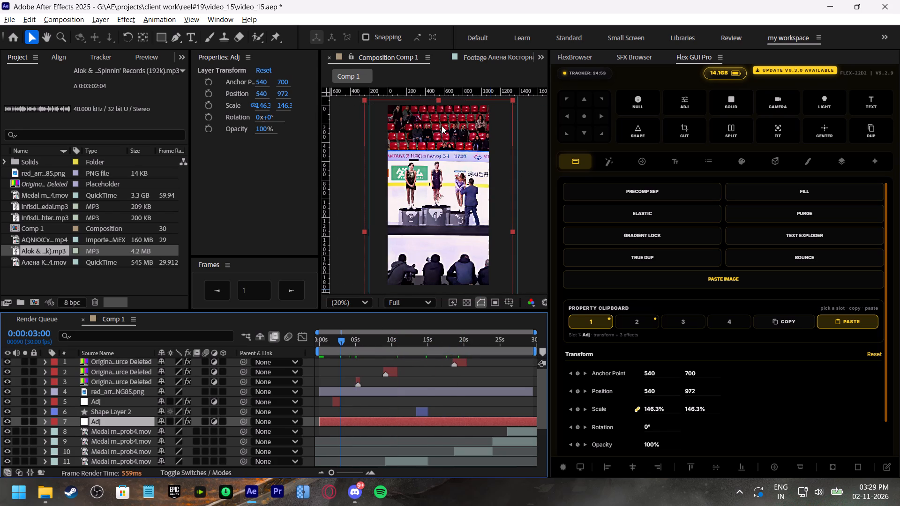
scroll(449, 157, "up", 2)
scroll(449, 157, "down", 1)
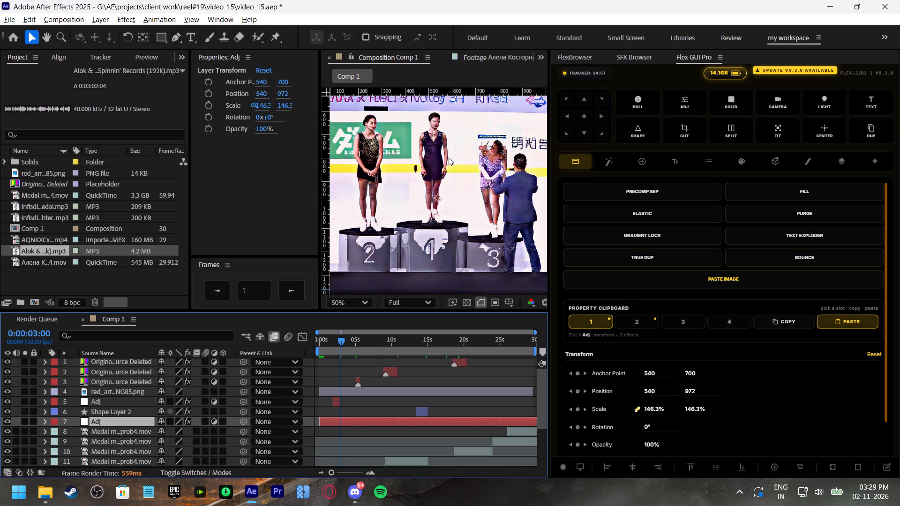
scroll(449, 157, "down", 1)
left_click(351, 342)
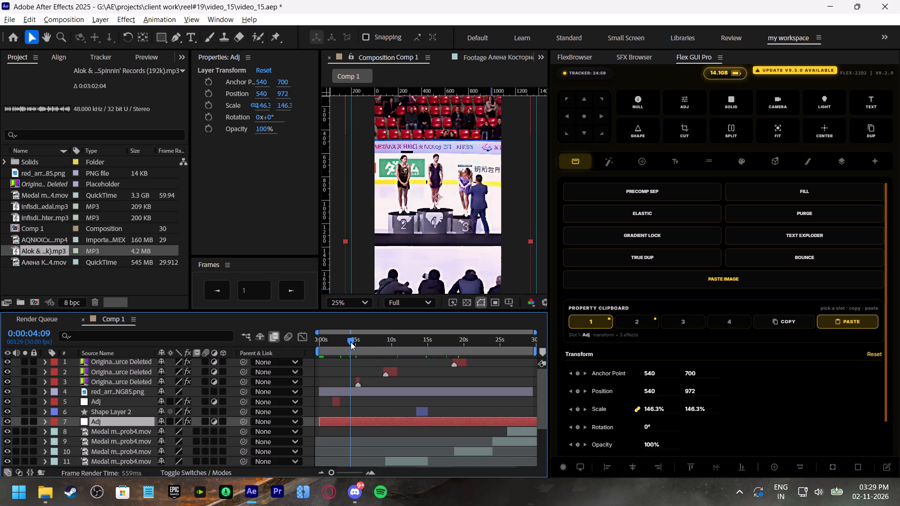
left_click_drag(354, 343, 367, 349)
key("ctrl+s")
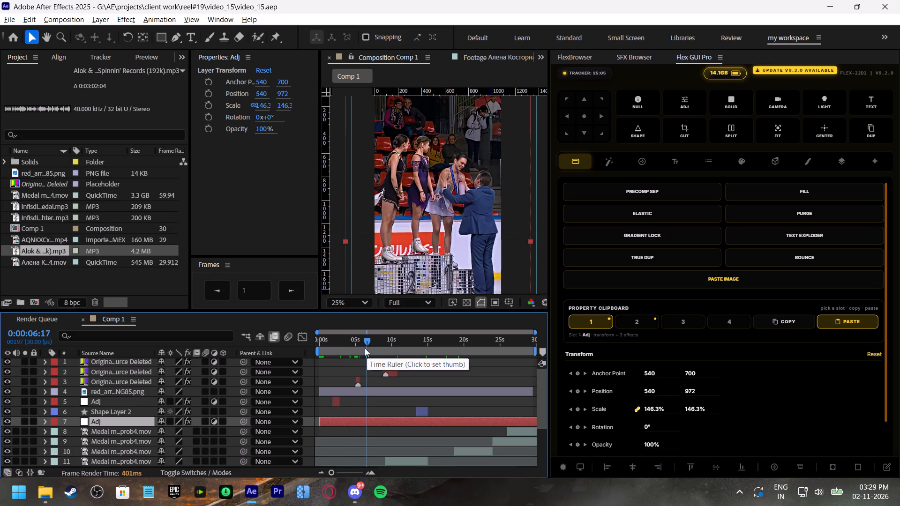
left_click_drag(361, 341, 411, 357)
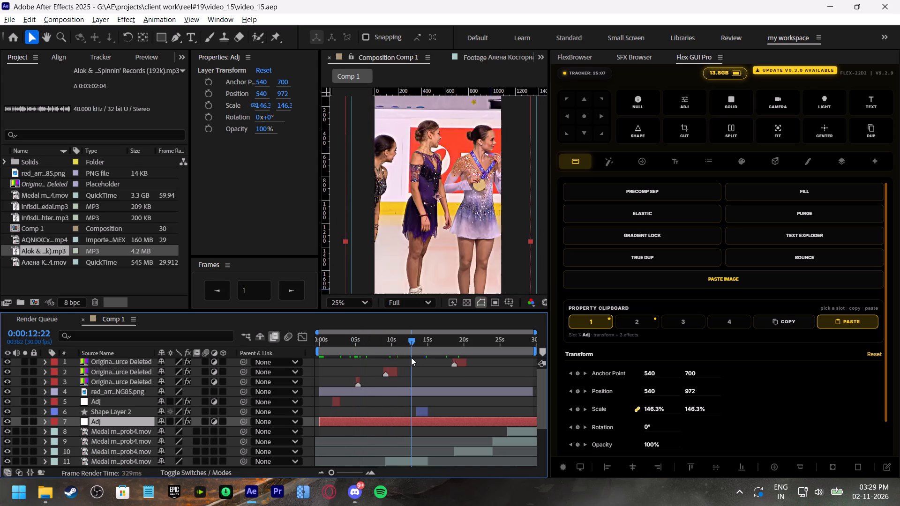
Hide the full-length Adj layer above the medal footage in Comp 1.
left_click_drag(411, 357, 404, 356)
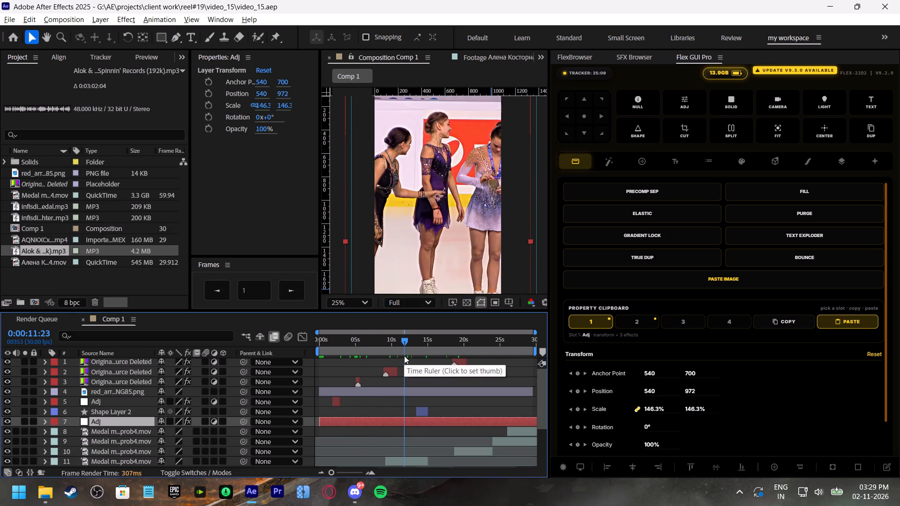
left_click(399, 405)
left_click(5, 421)
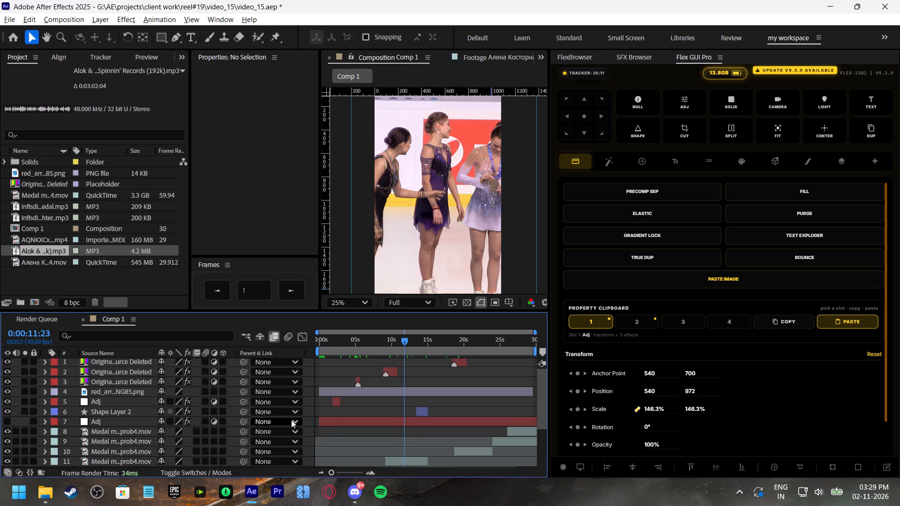
Pre-compose all layers of Comp 1, moving all attributes into the new composition and adjusting its duration to the layers' time span.
left_click(367, 409)
key("ctrl+a")
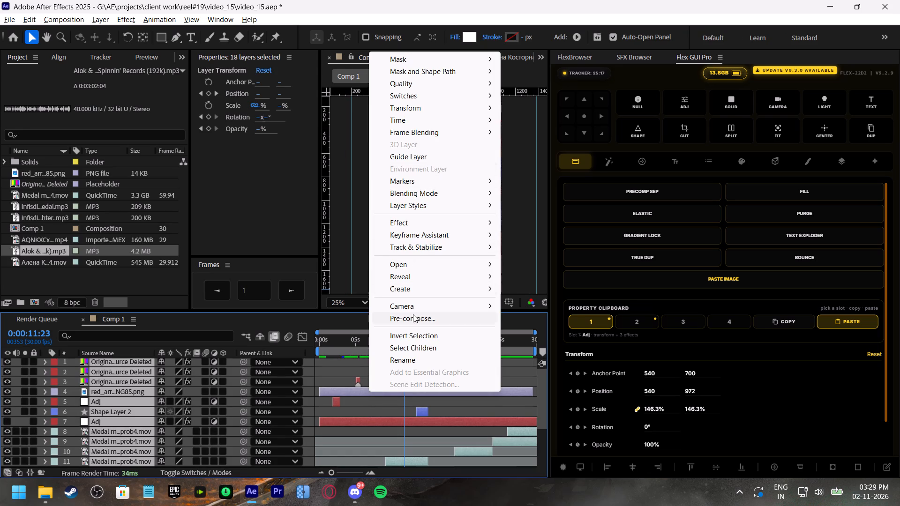
left_click(412, 319)
left_click(360, 251)
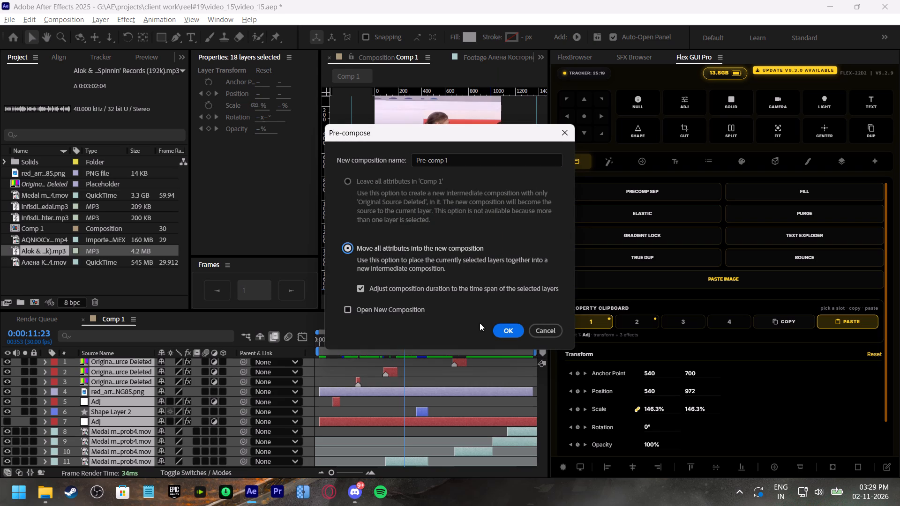
left_click(505, 326)
left_click(380, 386)
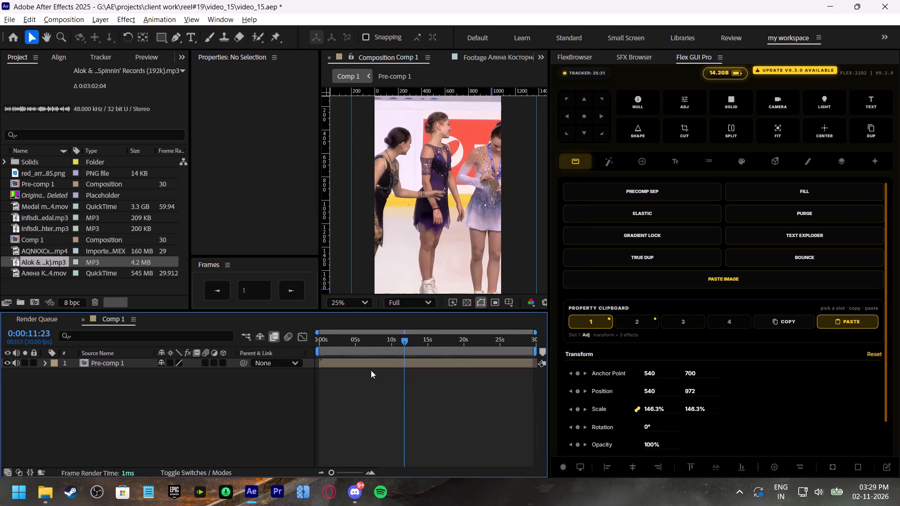
Save the project and add the speed texts composition from the Comp Saver library at 0:00 above Pre-comp 1.
left_click(373, 361)
left_click_drag(389, 337, 286, 349)
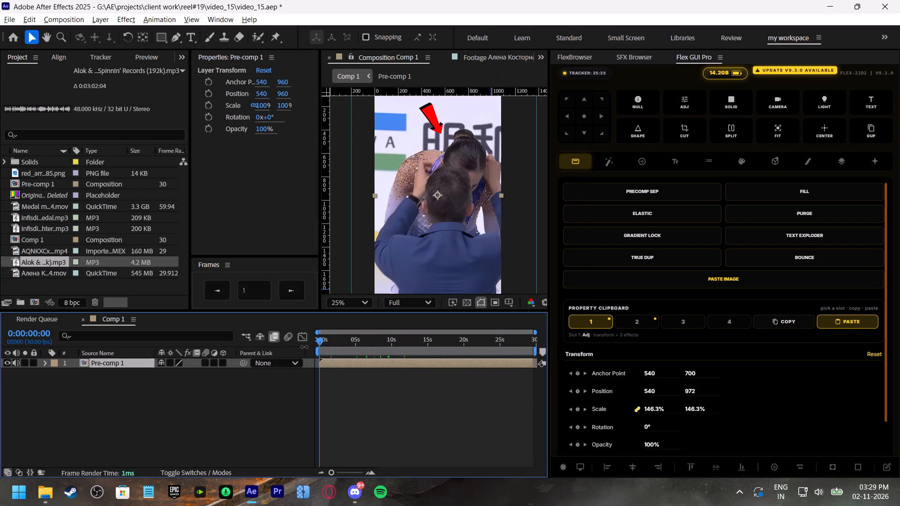
key("space")
left_click_drag(325, 340, 309, 343)
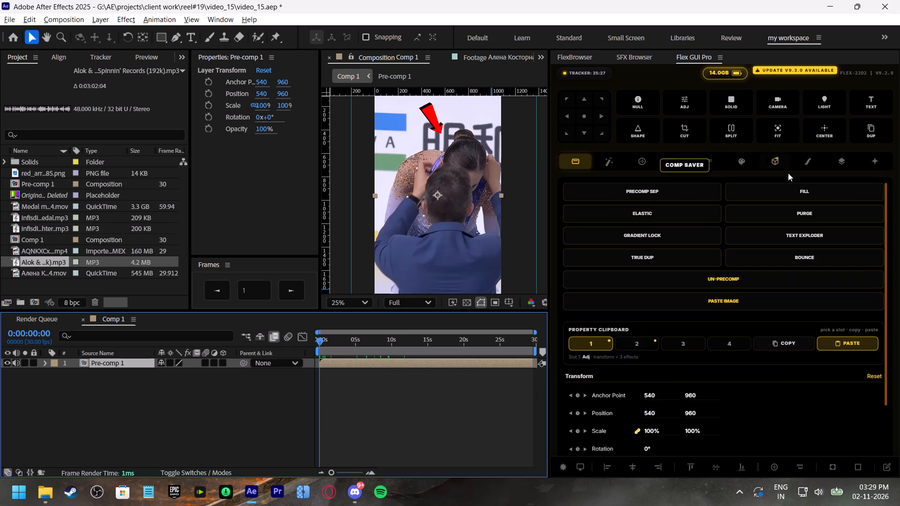
left_click(774, 164)
scroll(712, 361, "down", 3)
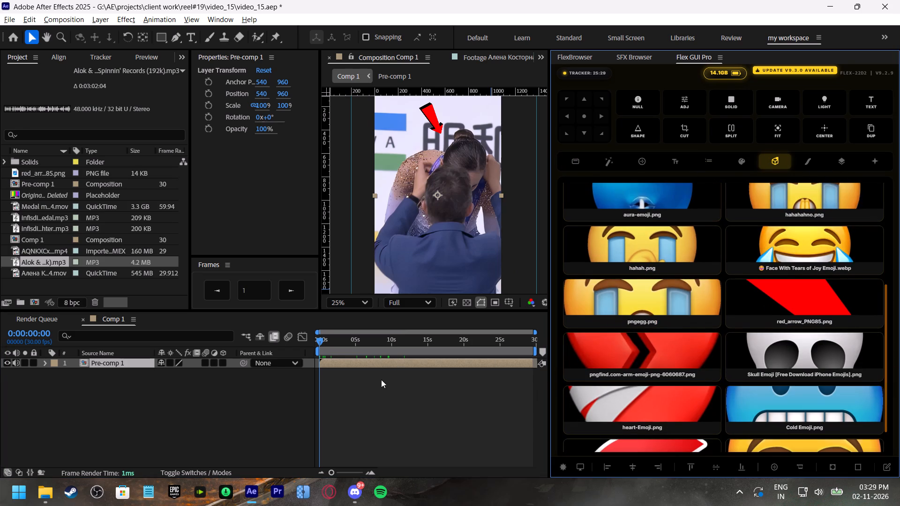
left_click(381, 379)
left_click(380, 363)
key("ctrl+s")
scroll(742, 339, "down", 3)
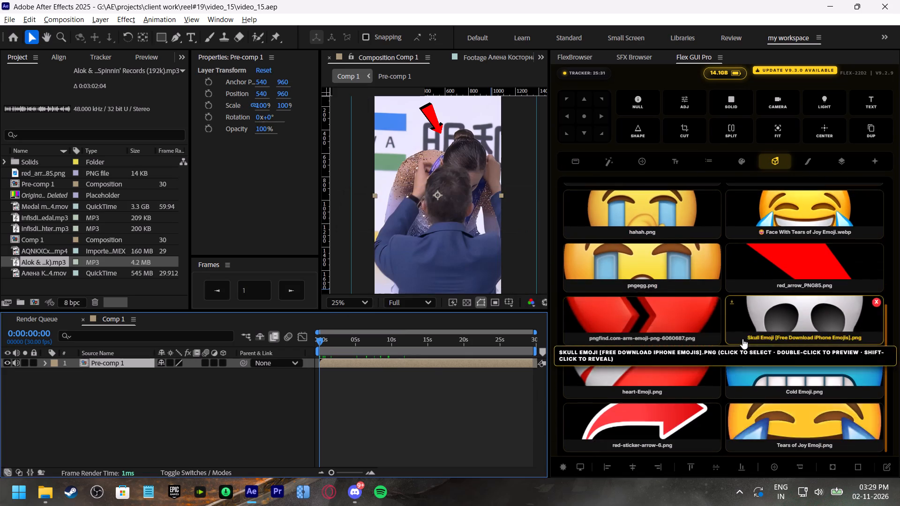
scroll(742, 339, "up", 4)
left_click(599, 191)
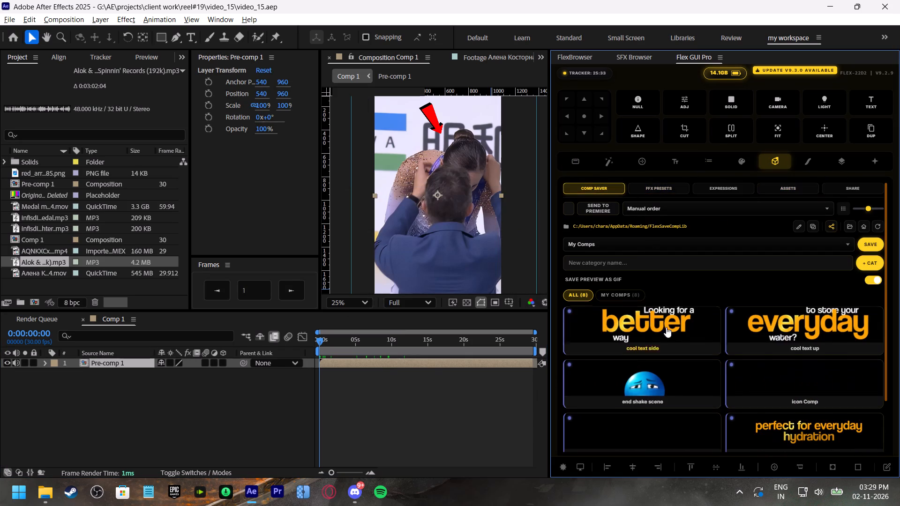
scroll(661, 342, "down", 3)
left_click(651, 427)
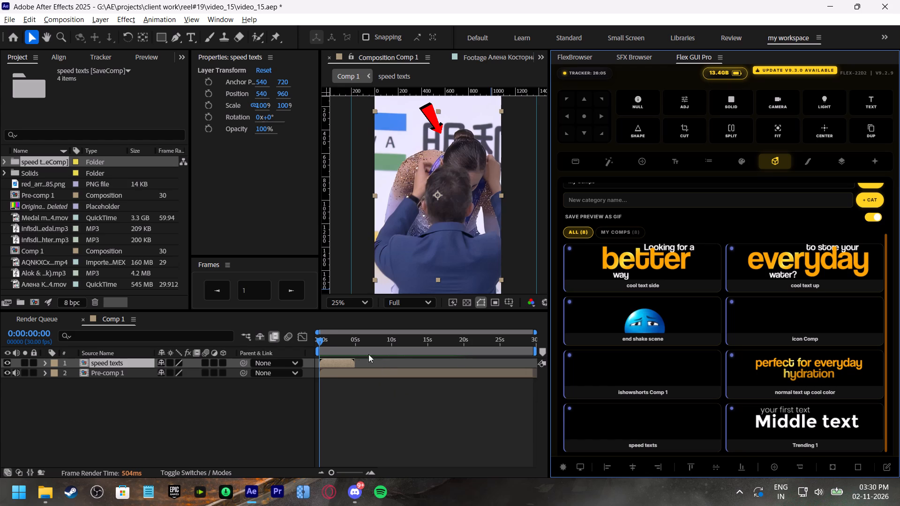
Copy the "yo can I get a picture?" text layer from the speed texts composition and return to Comp 1.
left_click(329, 341)
double_click(342, 363)
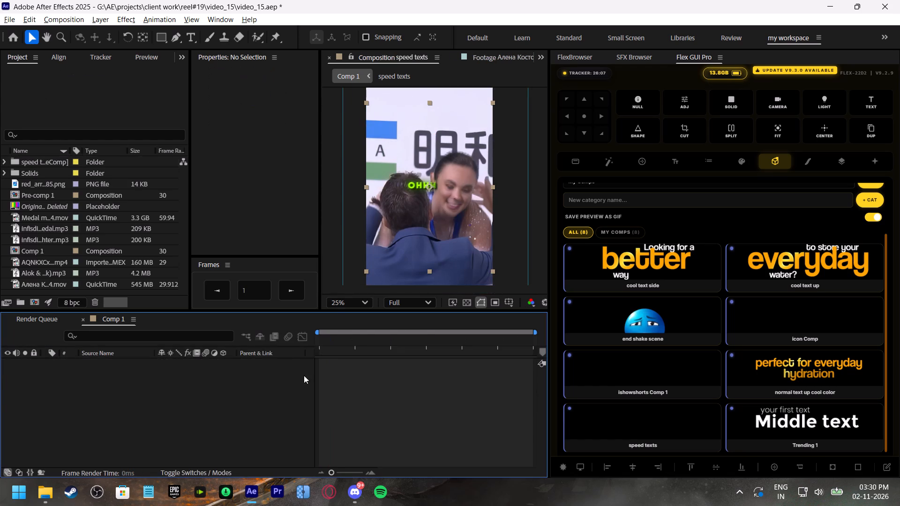
left_click(103, 405)
key("ctrl+c")
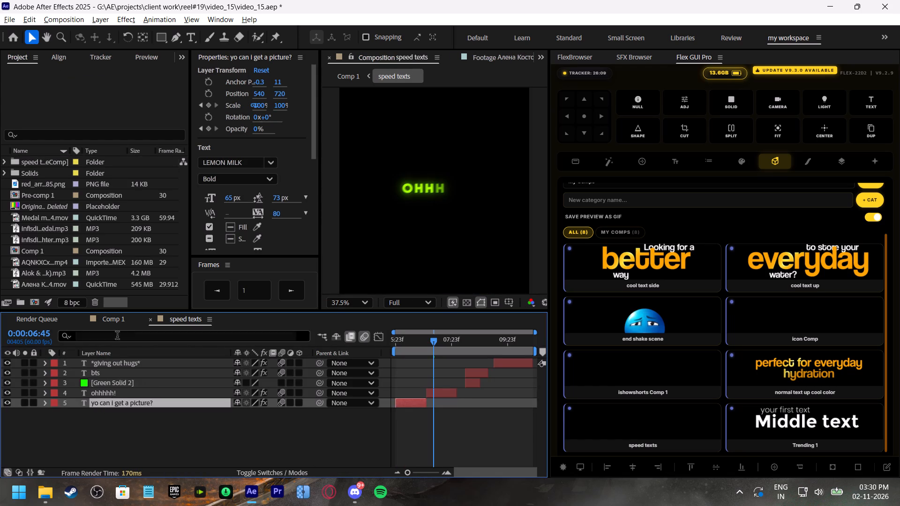
left_click(150, 319)
left_click(114, 320)
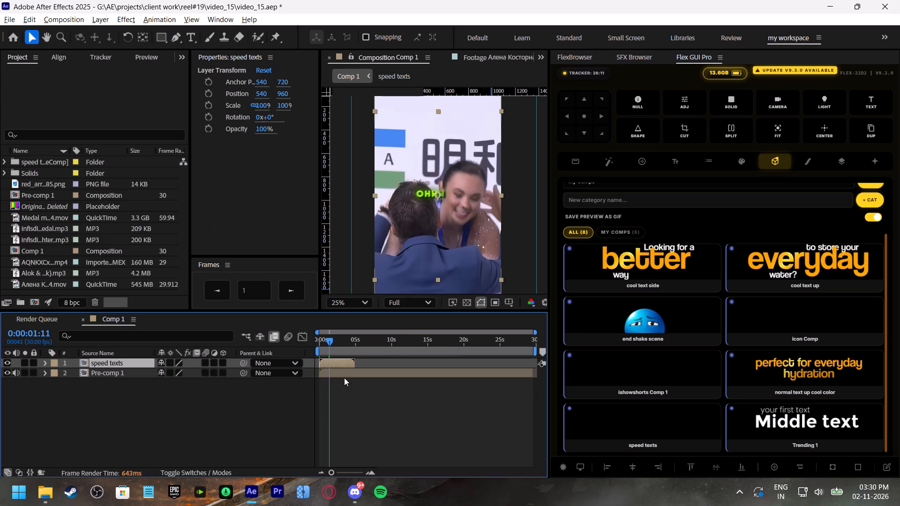
Replace the speed texts layer in Comp 1 with the copied "yo can I get a picture?" text layer and preview it from 0:00.
left_click(334, 365)
key("BackSpace")
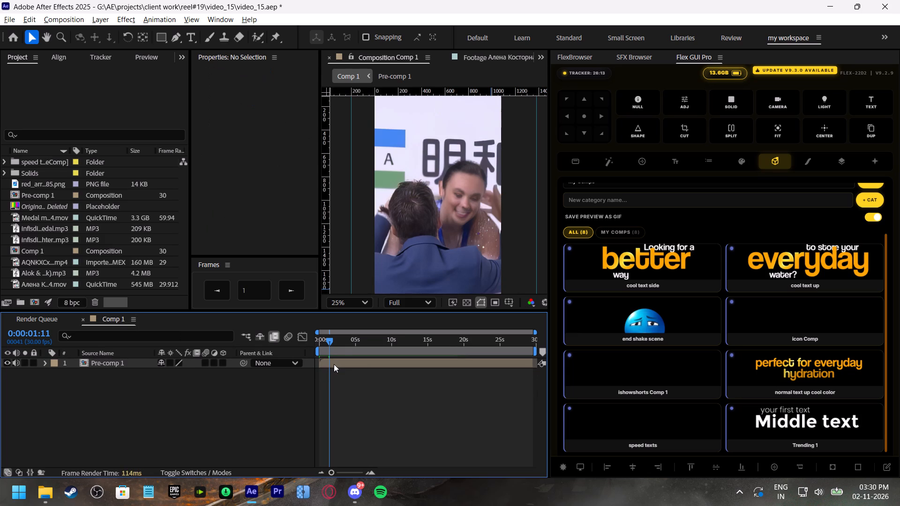
key("ctrl+v")
left_click_drag(337, 470, 347, 472)
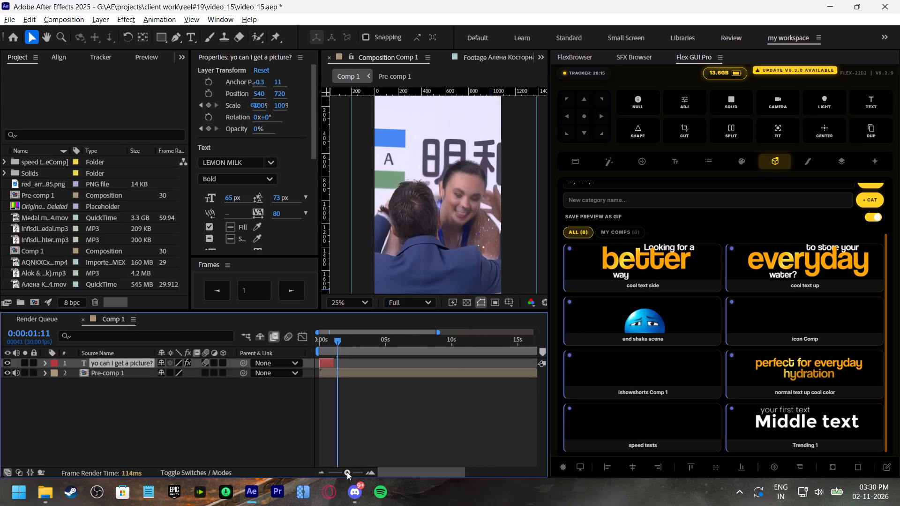
left_click_drag(347, 472, 357, 476)
left_click_drag(332, 342, 290, 351)
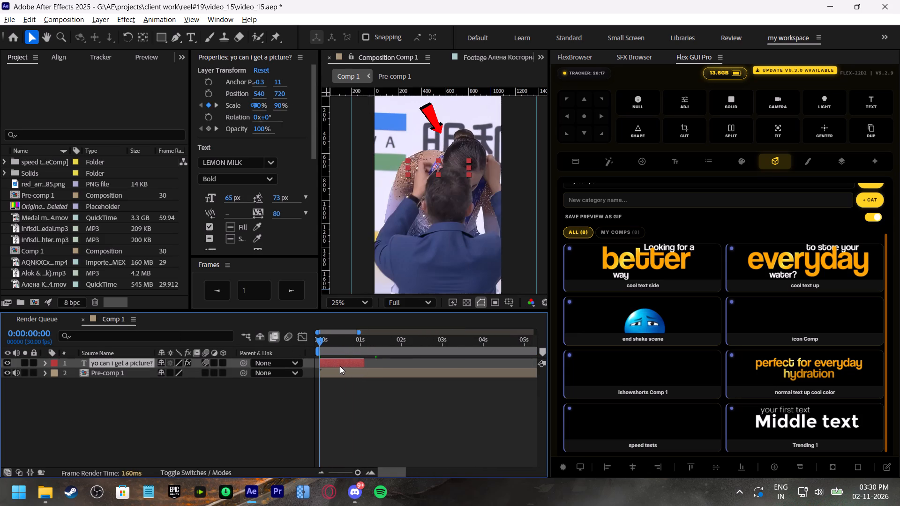
key("space")
left_click(335, 344)
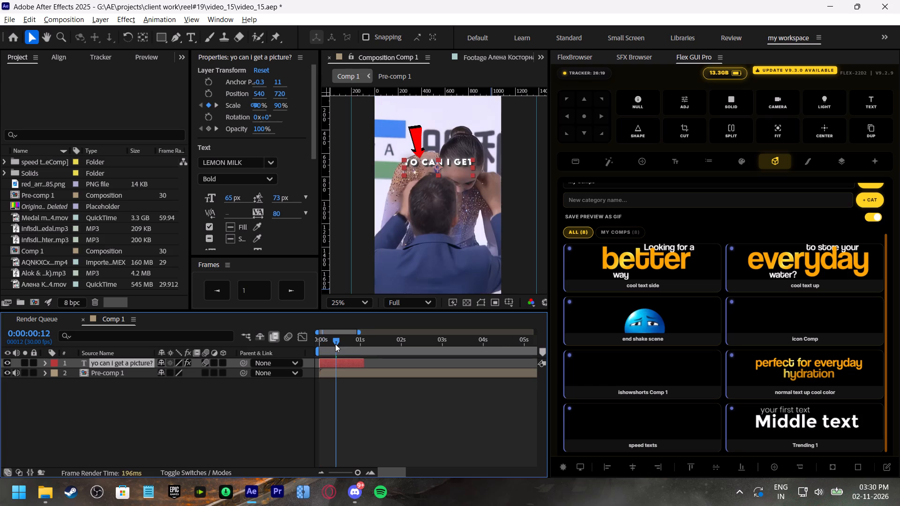
Add a horizontal guide below the frame's middle and move the "yo can I get a picture?" text onto it, at about 540, 1117.
left_click(360, 302)
left_click(350, 66)
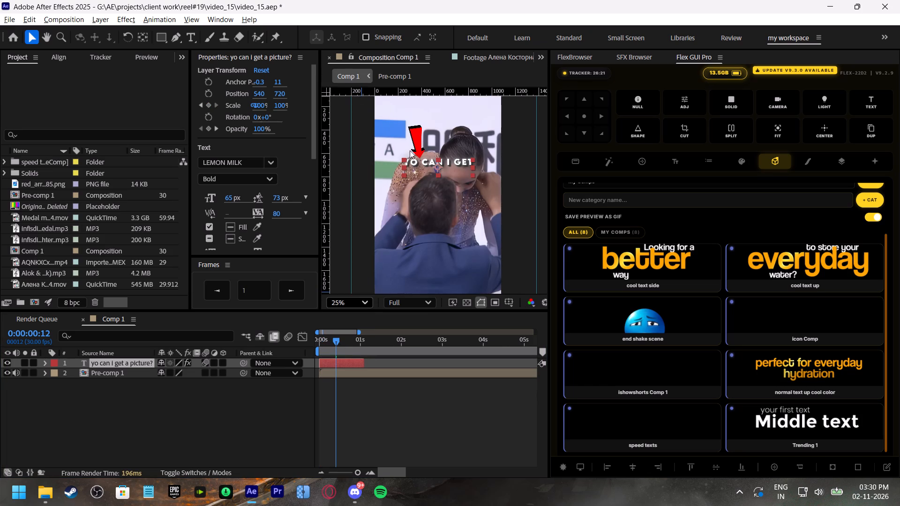
left_click_drag(449, 172, 450, 207)
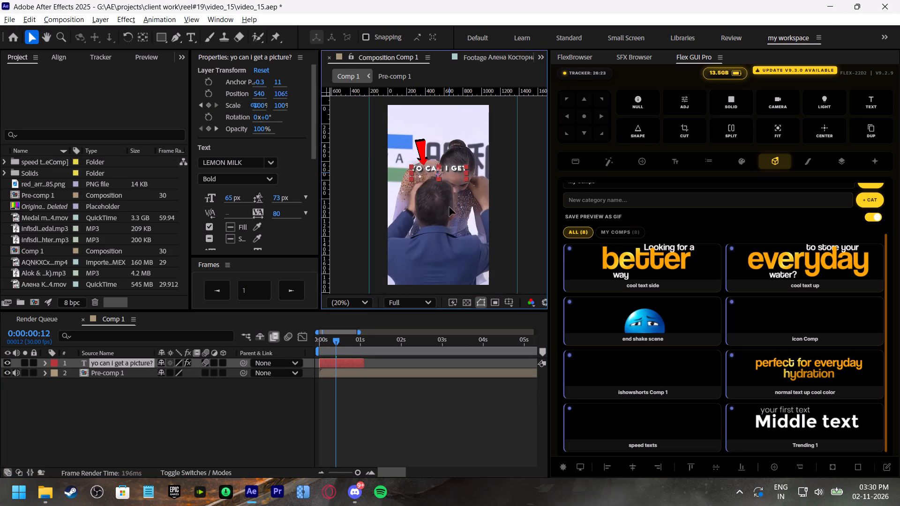
left_click_drag(450, 207, 457, 217)
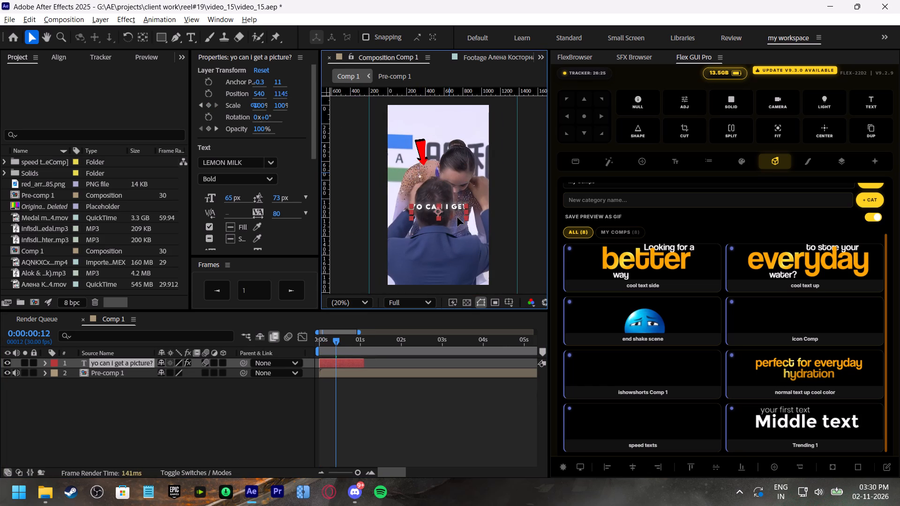
left_click_drag(457, 217, 456, 212)
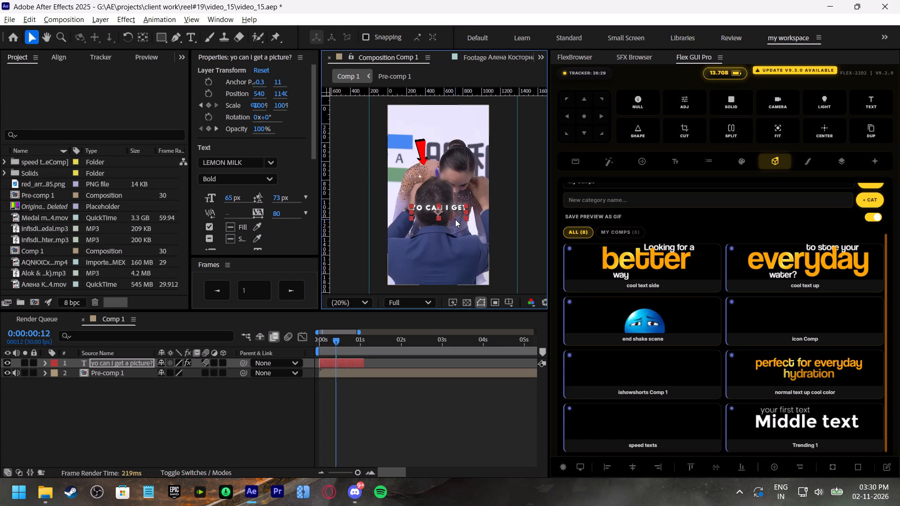
left_click_drag(484, 95, 506, 201)
left_click_drag(451, 210, 450, 198)
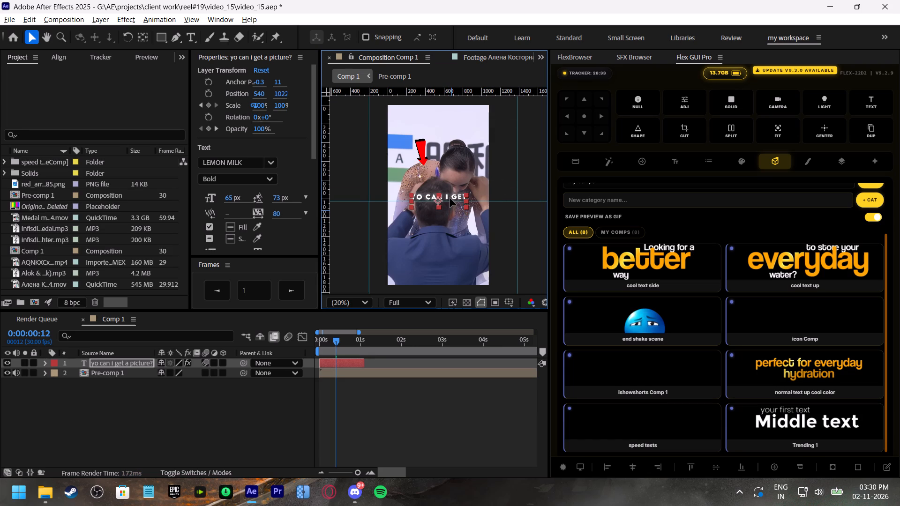
left_click_drag(450, 198, 451, 201)
left_click_drag(493, 201, 498, 210)
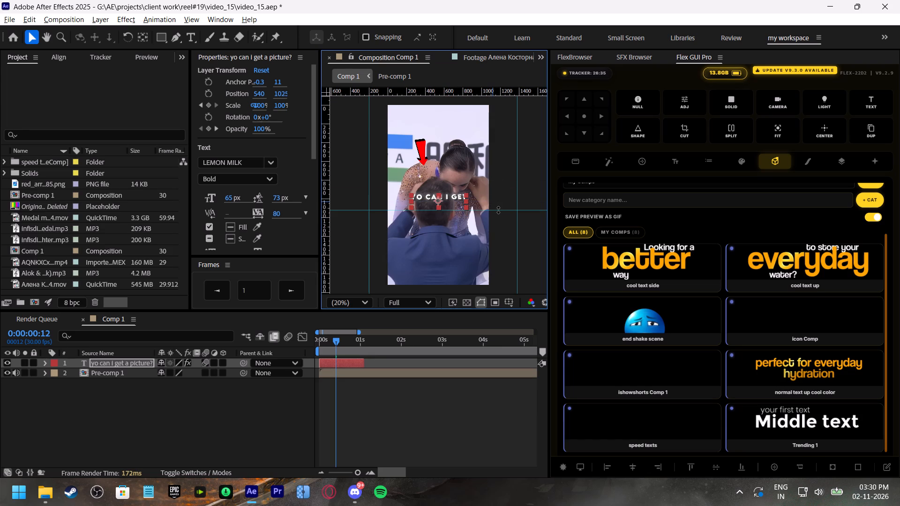
left_click_drag(498, 210, 498, 210)
left_click_drag(455, 203, 459, 209)
Play and scrub the opening seconds to check the caption's position and timing against the hugging shot.
left_click_drag(338, 339, 332, 345)
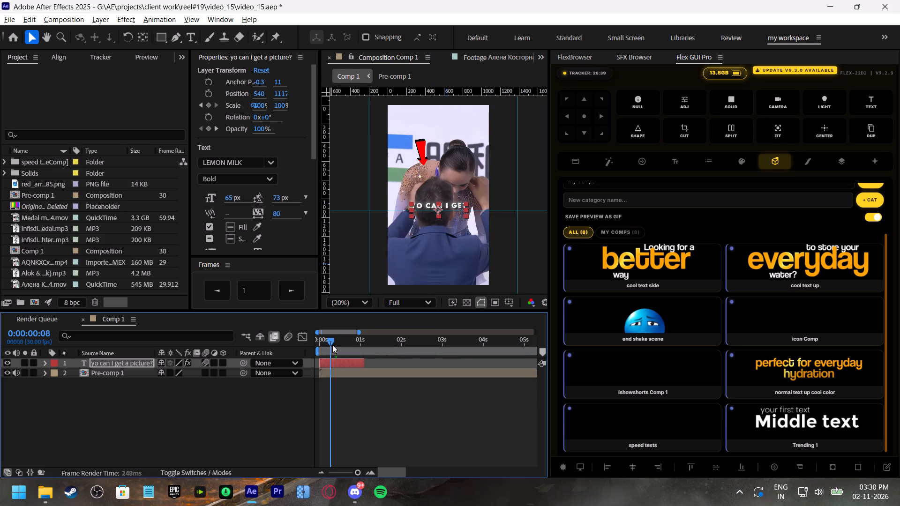
left_click_drag(332, 345, 322, 350)
key("space")
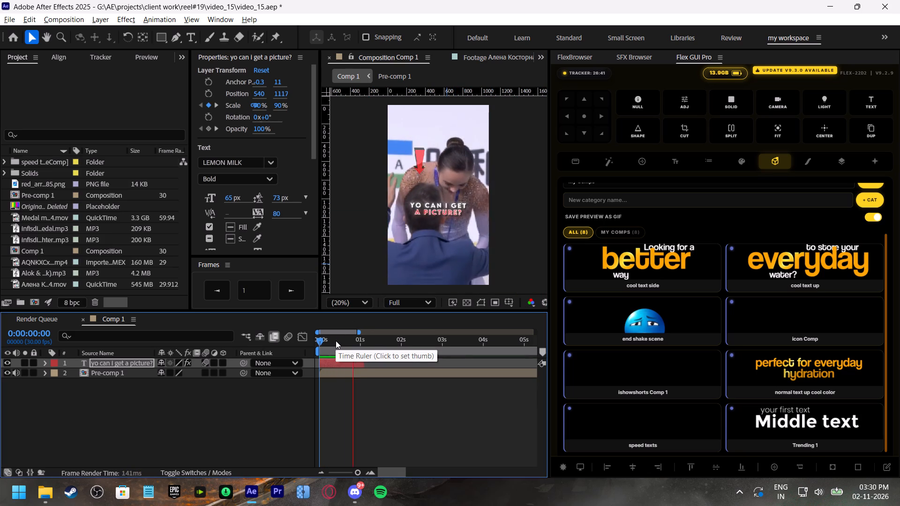
left_click_drag(336, 341, 326, 345)
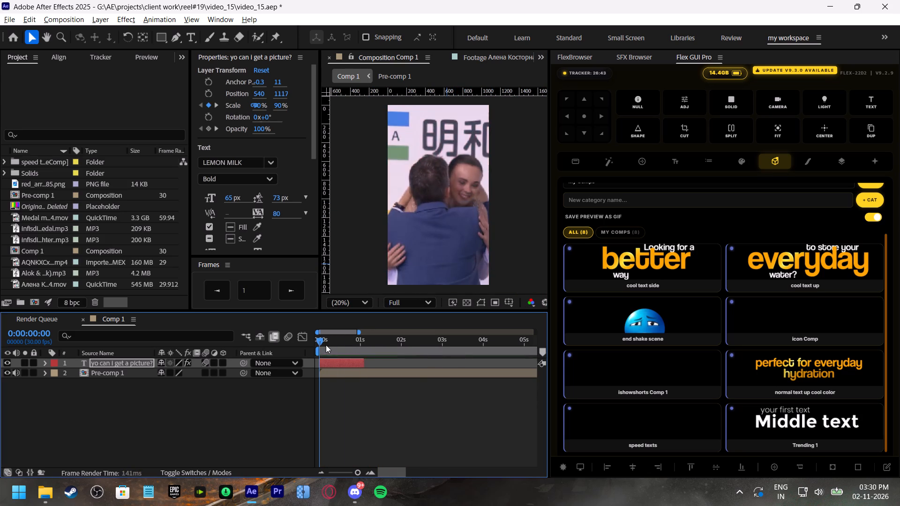
left_click_drag(326, 345, 315, 348)
key("space")
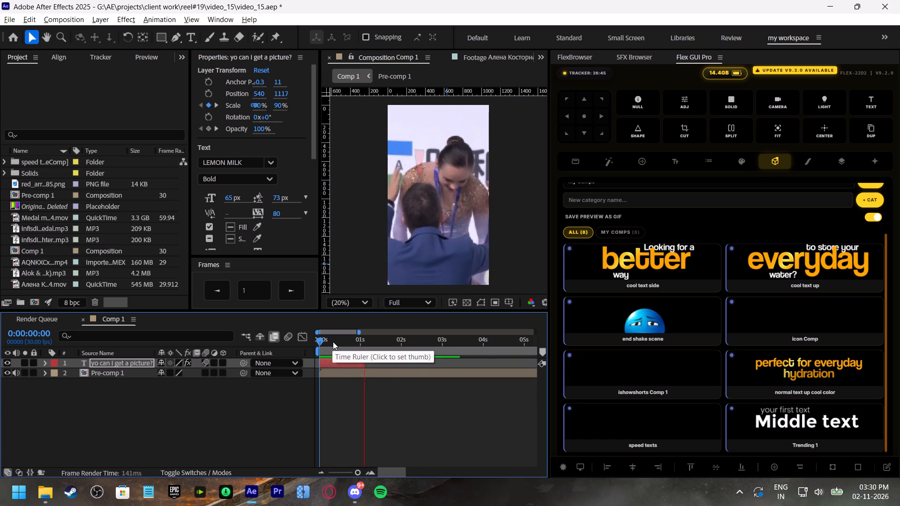
left_click_drag(333, 342, 351, 357)
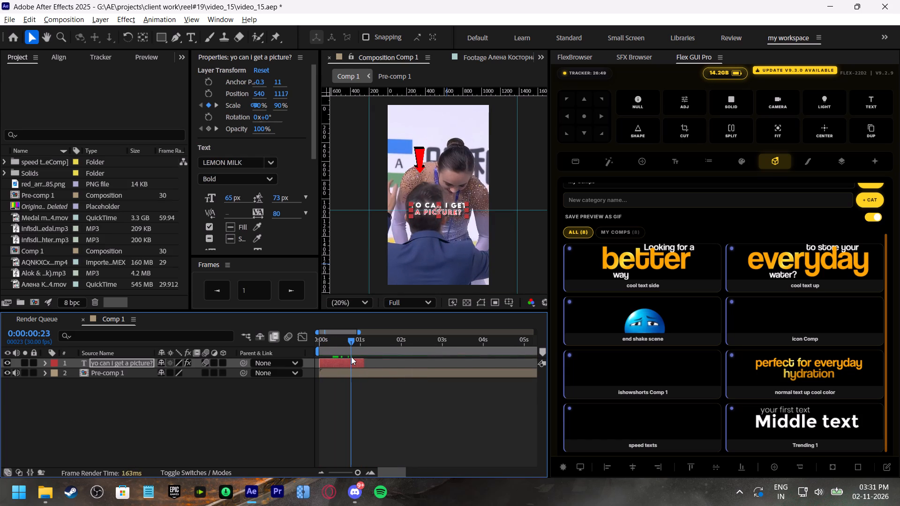
left_click_drag(351, 357, 356, 360)
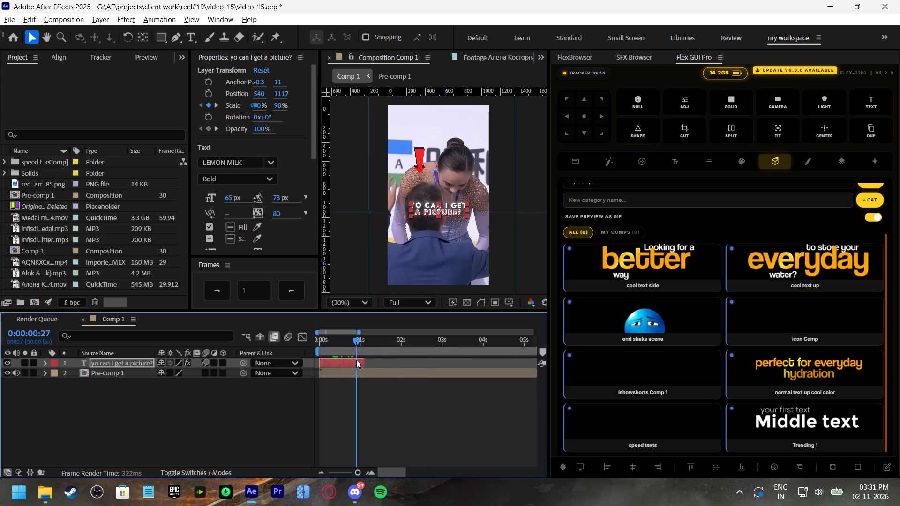
left_click_drag(356, 360, 375, 382)
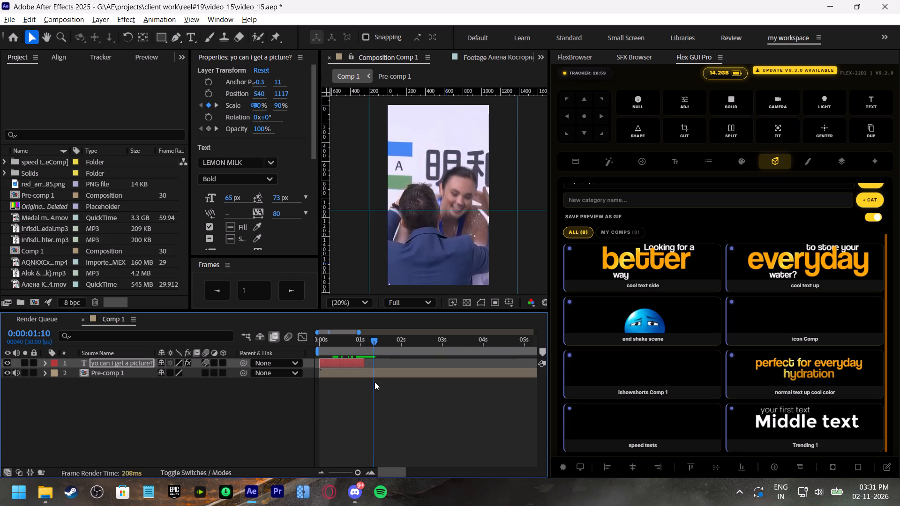
left_click_drag(375, 382, 383, 391)
Open Pre-comp 1 and apply the Motion Tile effect to the opening medal clip, layer 16.
left_click(382, 373)
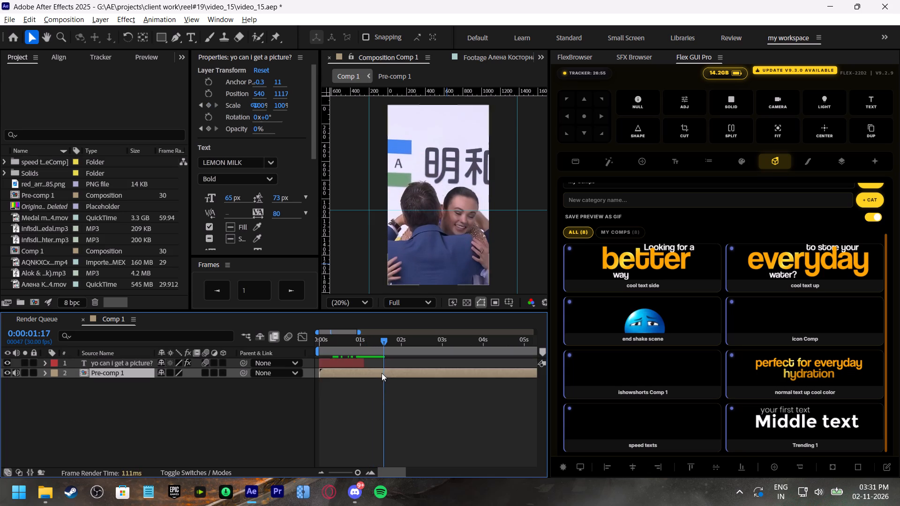
double_click(388, 374)
scroll(389, 413, "down", 3)
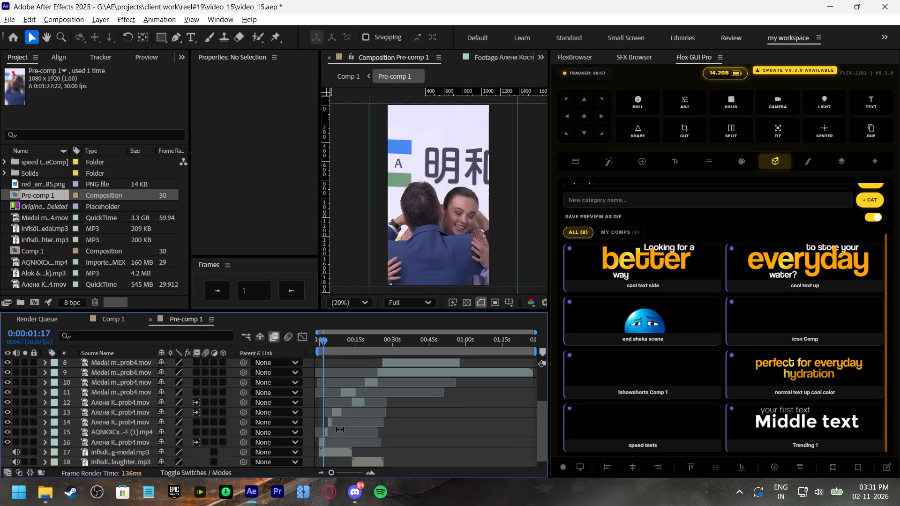
left_click(327, 434)
left_click_drag(333, 473, 354, 474)
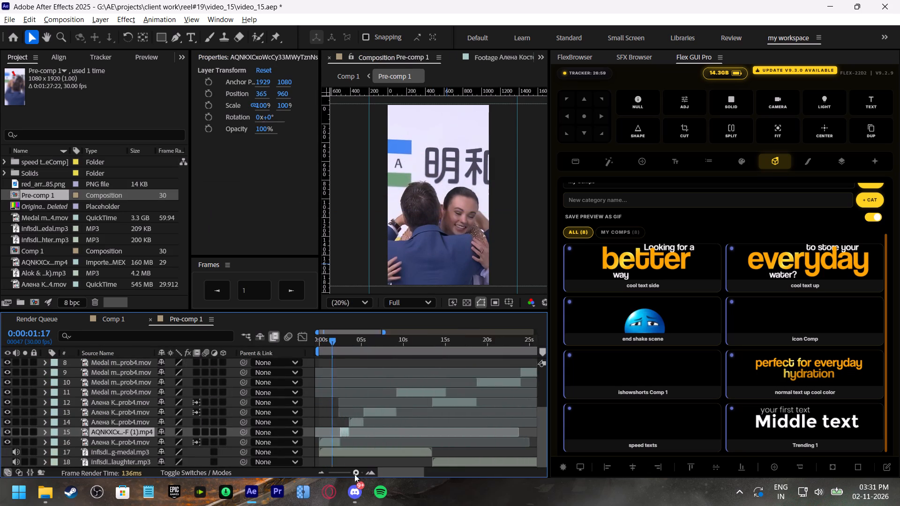
left_click_drag(354, 474, 365, 473)
left_click(367, 443)
scroll(482, 230, "down", 1)
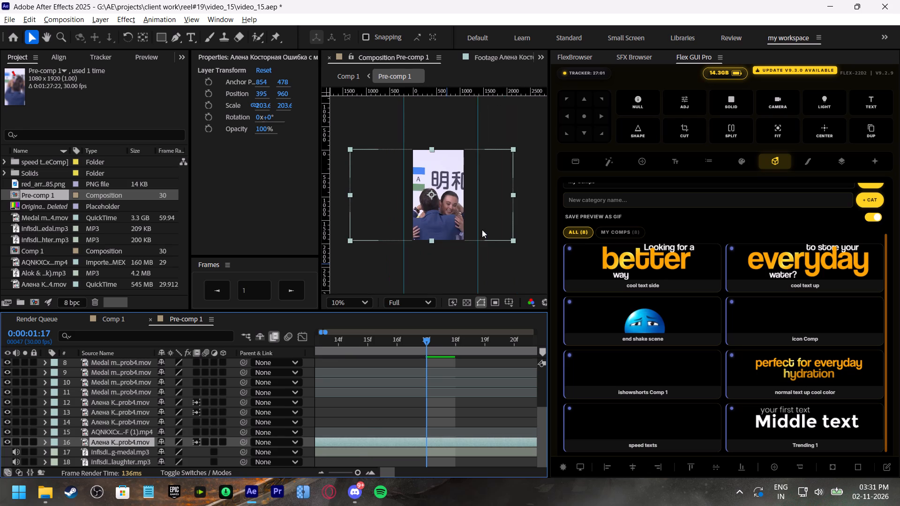
scroll(482, 230, "up", 1)
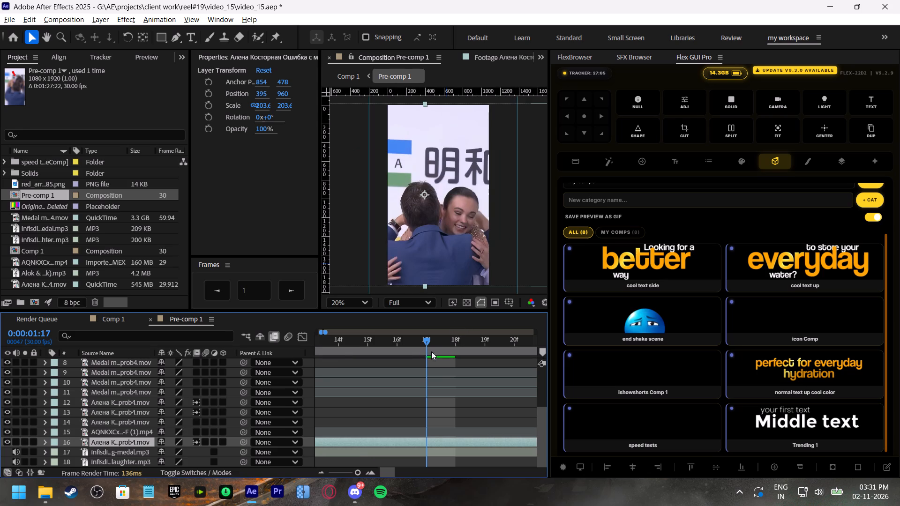
left_click_drag(395, 342, 363, 339)
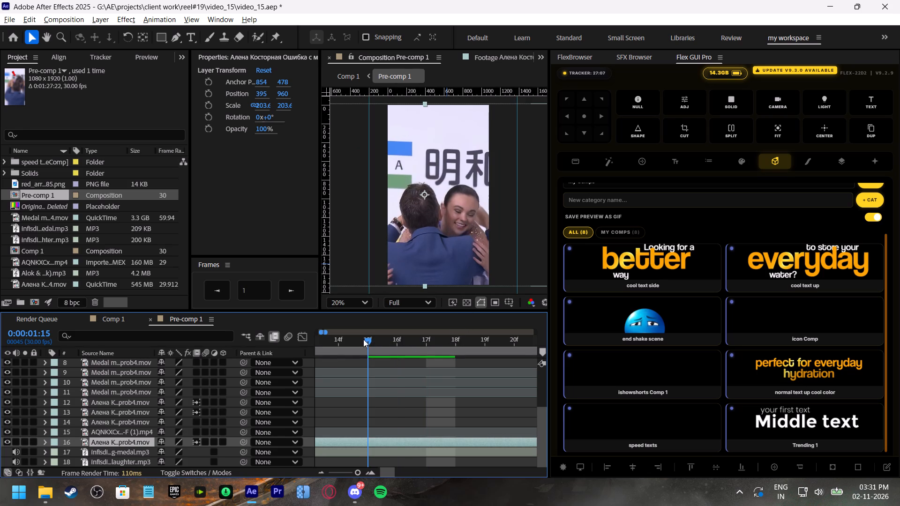
left_click_drag(363, 339, 391, 348)
left_click(394, 454)
left_click(392, 446)
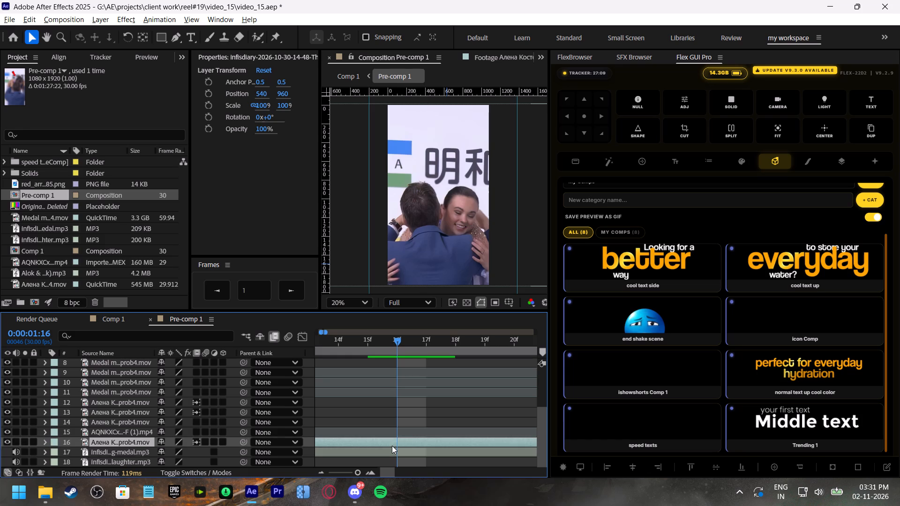
key("ctrl+space")
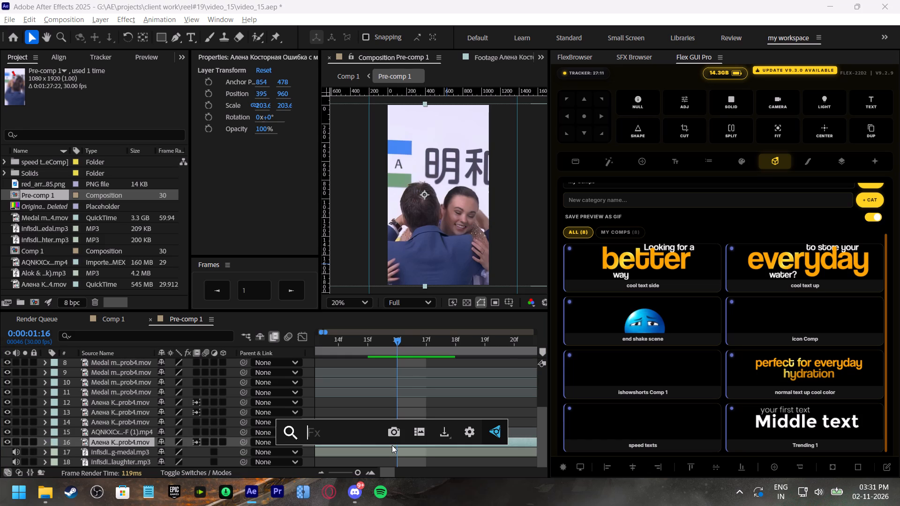
type("motion")
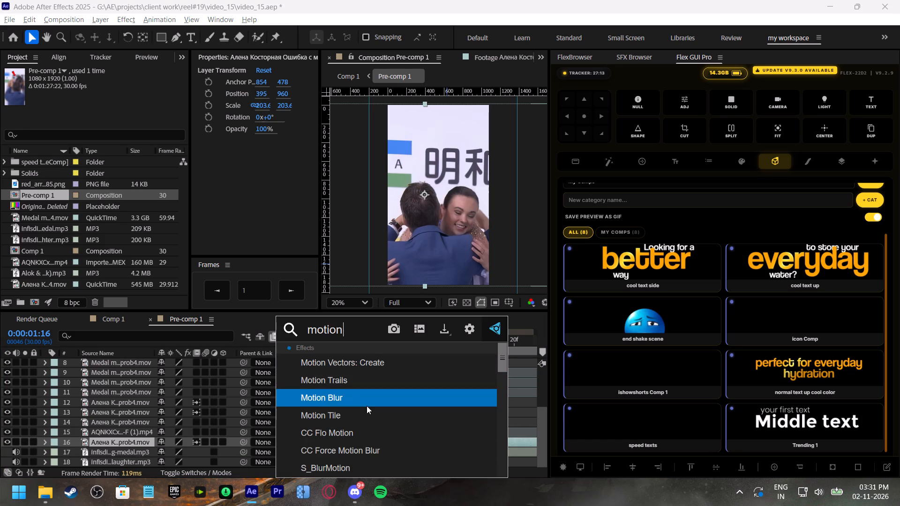
left_click(366, 414)
Set the clip's Motion Tile output width to 340 and output height to 280, and enable Mirror Edges.
left_click_drag(109, 128, 109, 128)
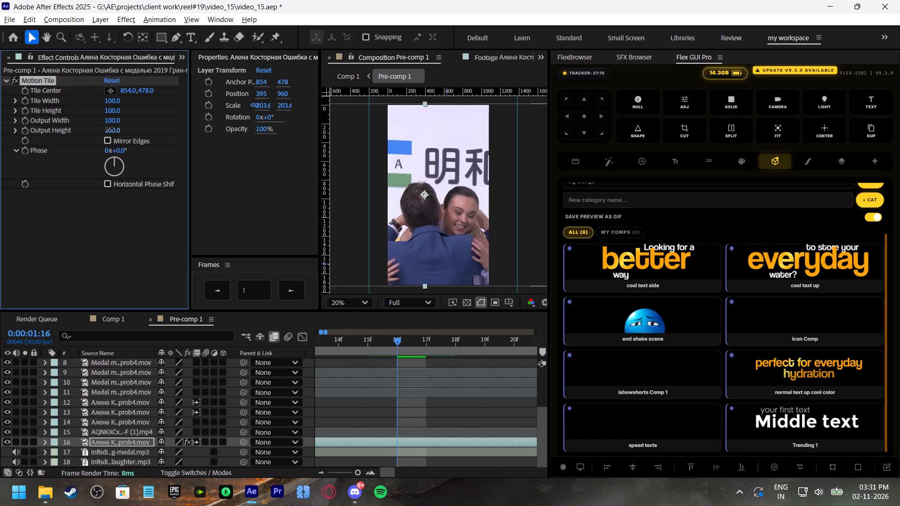
left_click_drag(109, 128, 121, 129)
left_click_drag(112, 119, 127, 119)
left_click(108, 139)
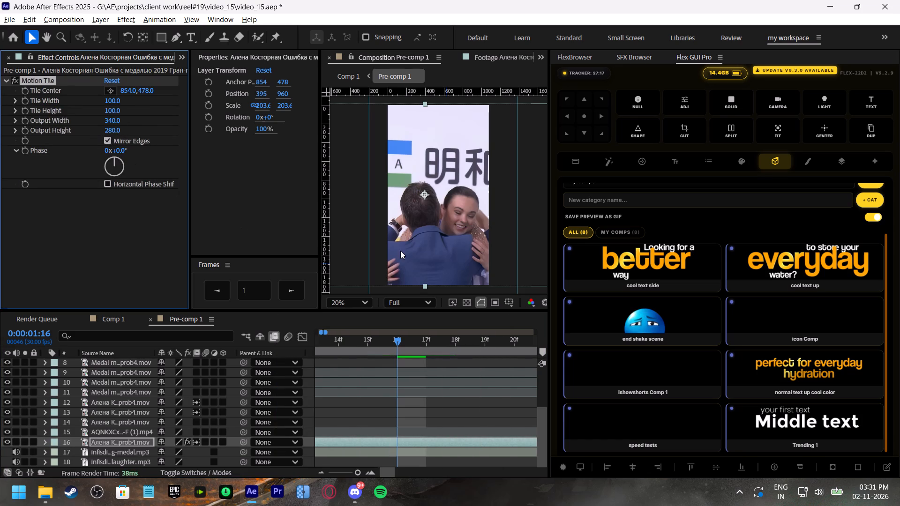
Move the opening clip up in the frame to position 395, 900 and check it by scrubbing and playing the shot.
left_click_drag(450, 264, 453, 245)
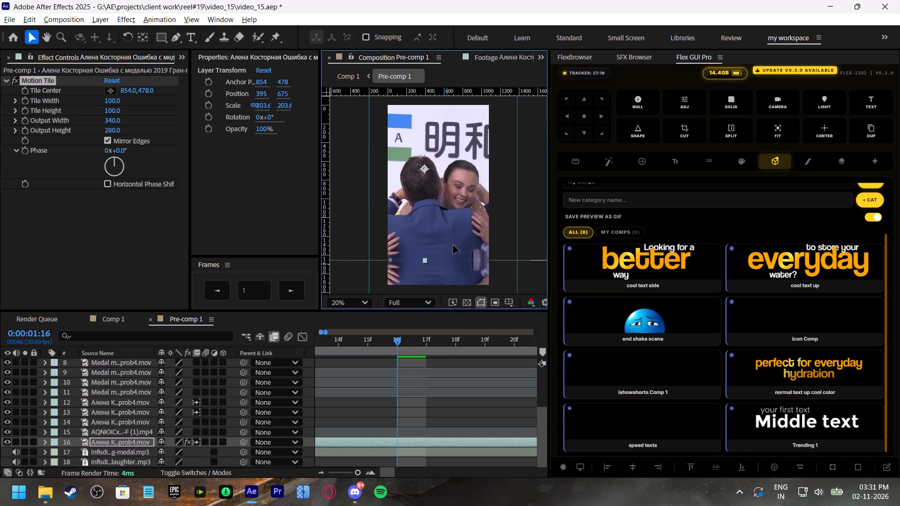
left_click_drag(453, 245, 452, 255)
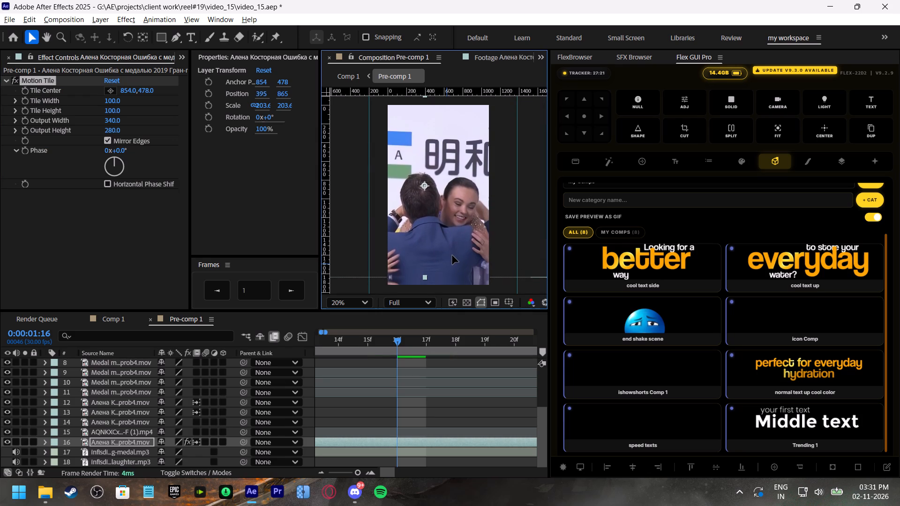
left_click_drag(452, 255, 452, 259)
left_click_drag(398, 341, 388, 347)
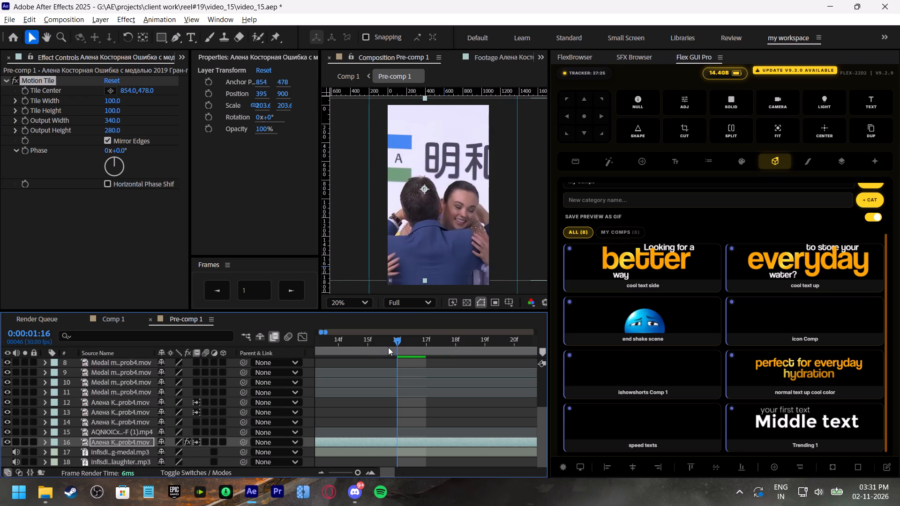
left_click_drag(388, 347, 418, 342)
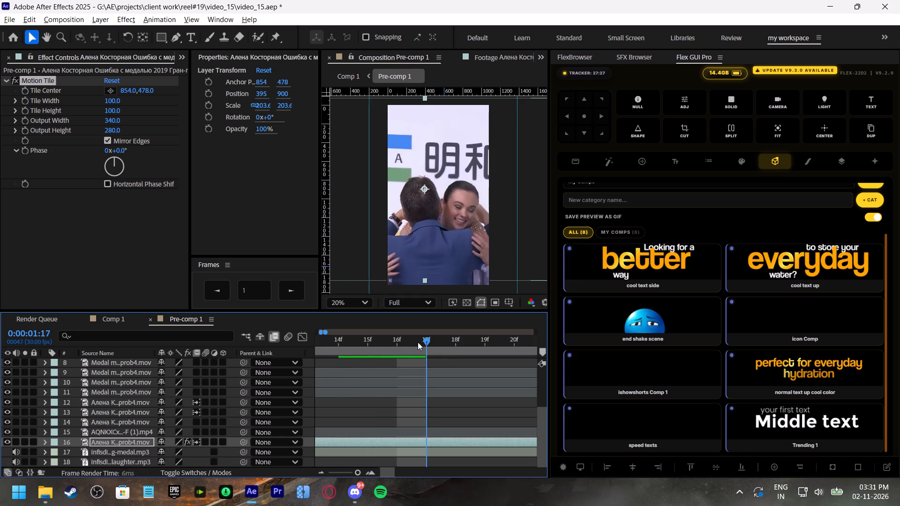
left_click_drag(418, 342, 301, 376)
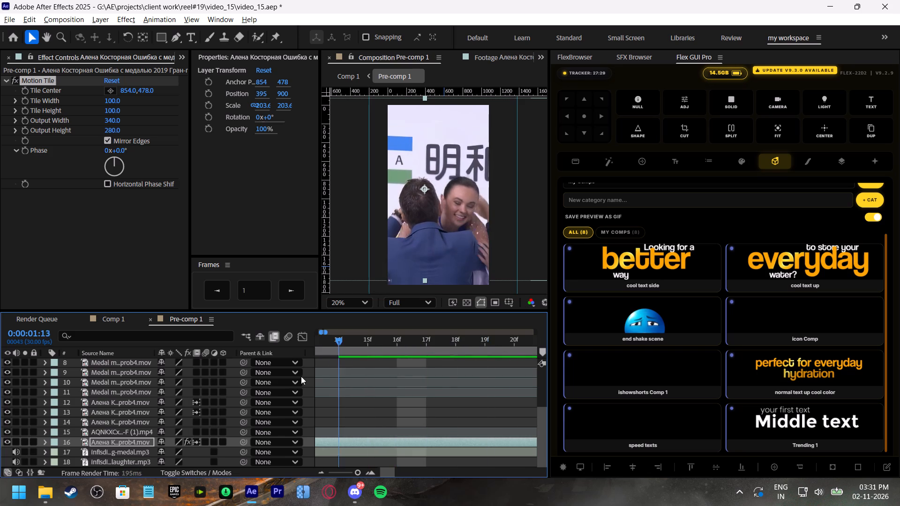
left_click_drag(301, 376, 123, 398)
key("space")
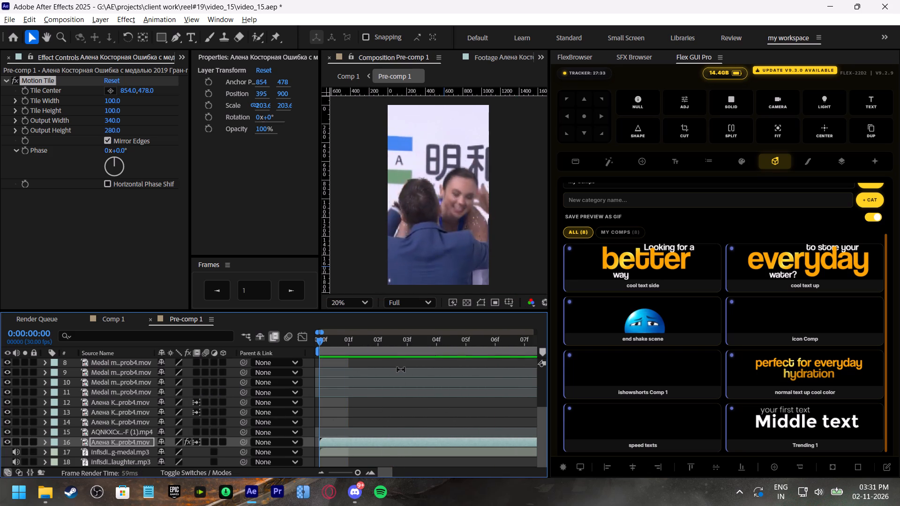
left_click(415, 342)
scroll(439, 391, "down", 9, "shift")
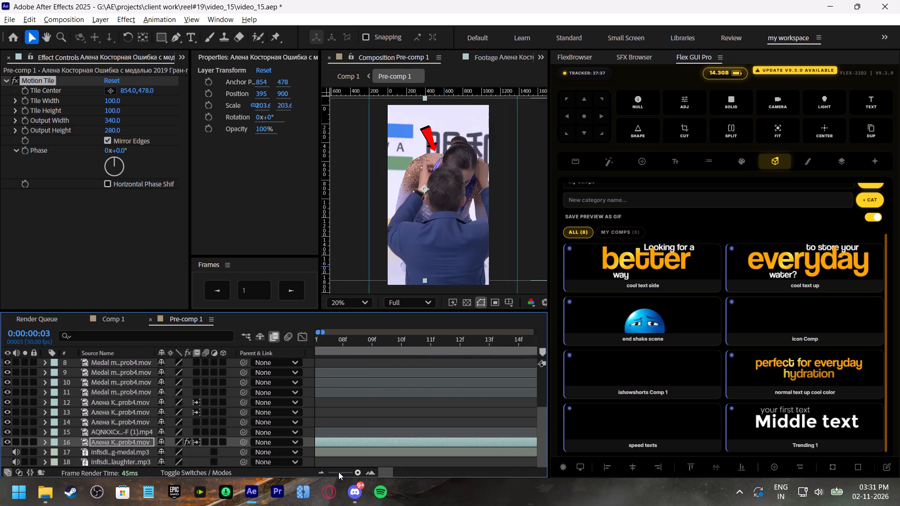
Widen the timeline view to the whole opening edit and save the project.
left_click_drag(340, 473, 352, 479)
key("ctrl+s")
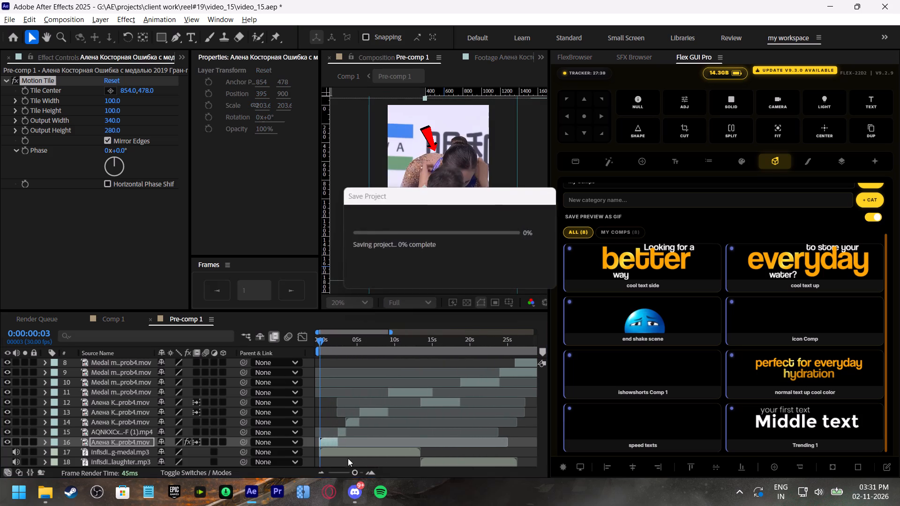
Return to Comp 1 and preview the "yo can I get a picture?" caption over the reframed clip from 0:00.
left_click(116, 320)
left_click_drag(324, 340, 307, 344)
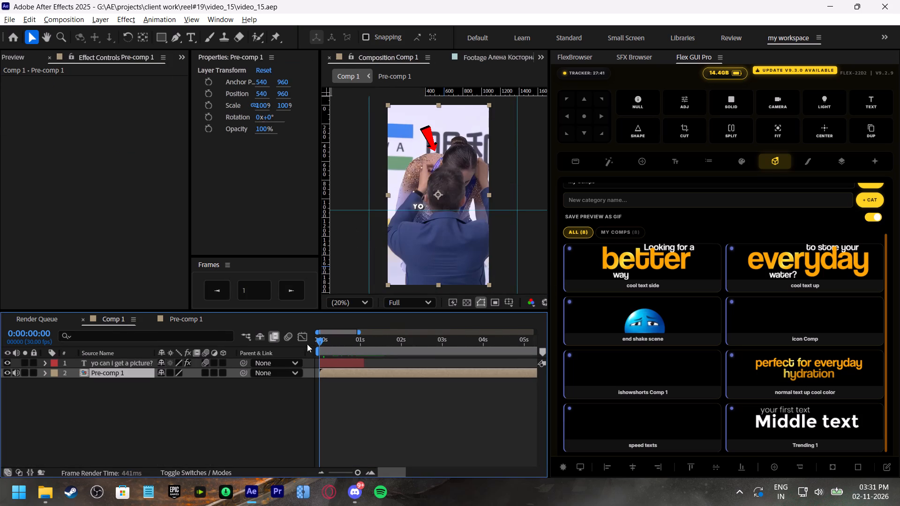
left_click_drag(307, 344, 304, 346)
key("space")
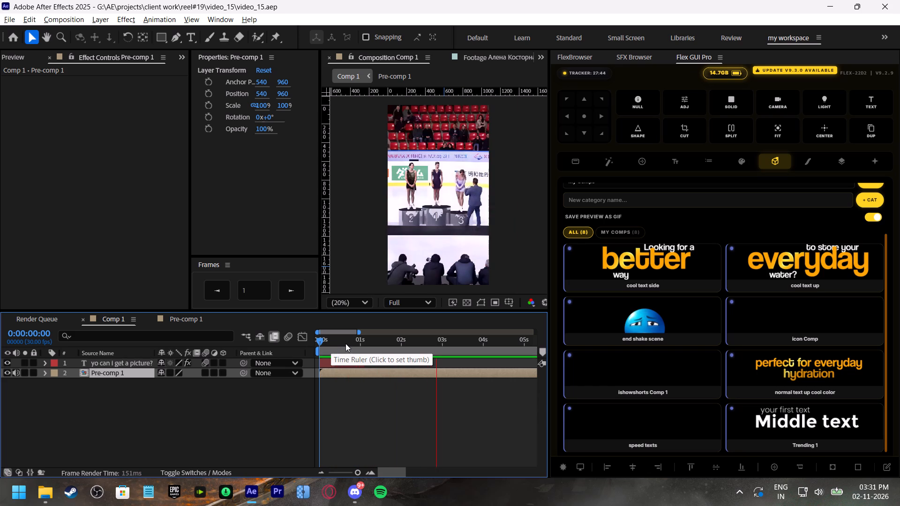
left_click_drag(345, 343, 319, 353)
key("space")
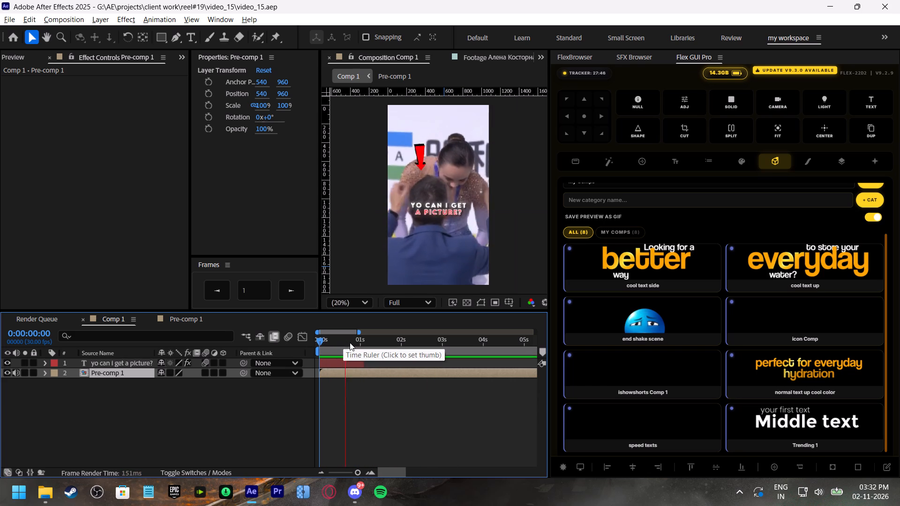
Extend the end of the "yo can I get a picture?" text layer to just before 3 seconds and preview from 0:00.
left_click(363, 342)
left_click_drag(367, 365, 435, 367)
left_click_drag(340, 343, 313, 344)
key("space")
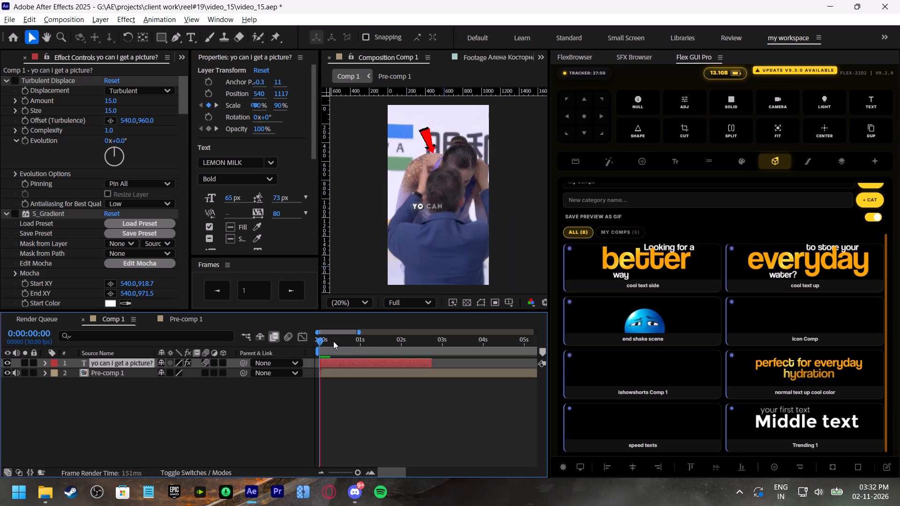
left_click_drag(379, 343, 285, 356)
key("space")
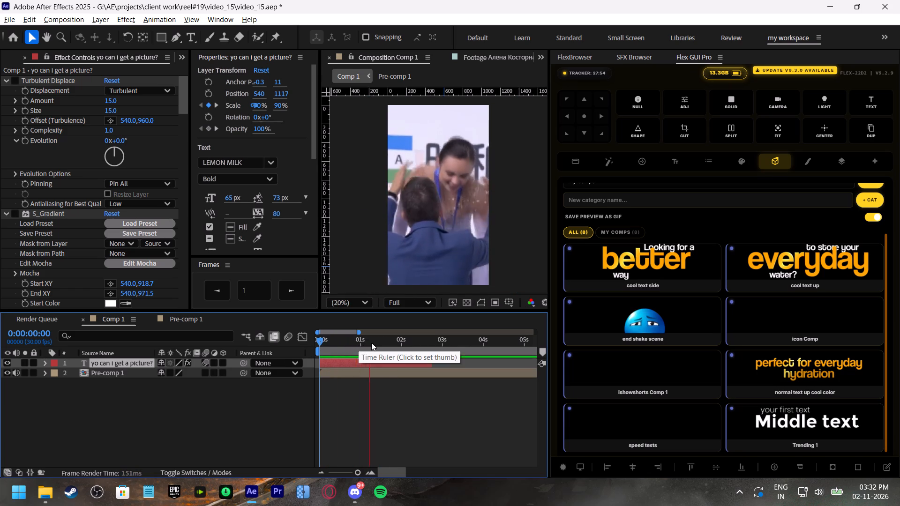
left_click(371, 342)
key("space")
Replace the caption text with "this man accidentlly" on two lines, breaking after "man", and preview it from 0:00.
left_click(373, 339)
double_click(373, 365)
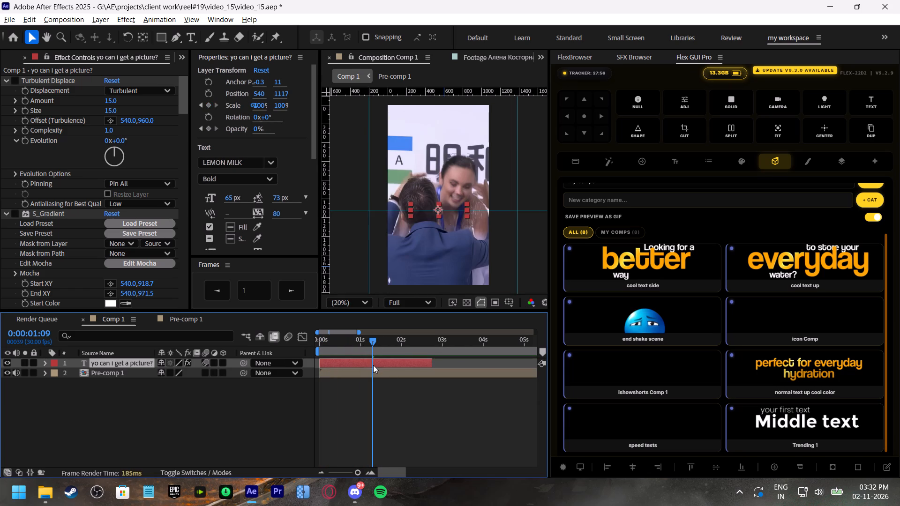
type("this man")
key("Return")
type("accidentlly")
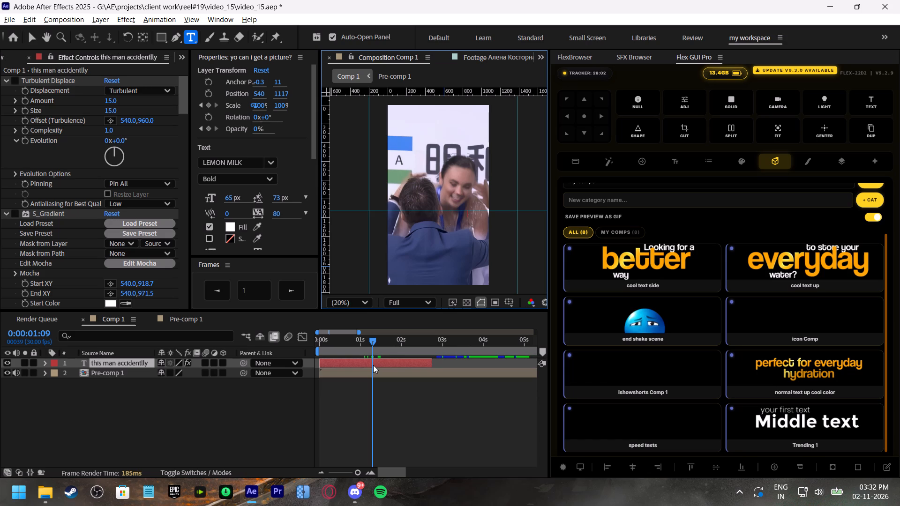
left_click_drag(337, 340, 314, 348)
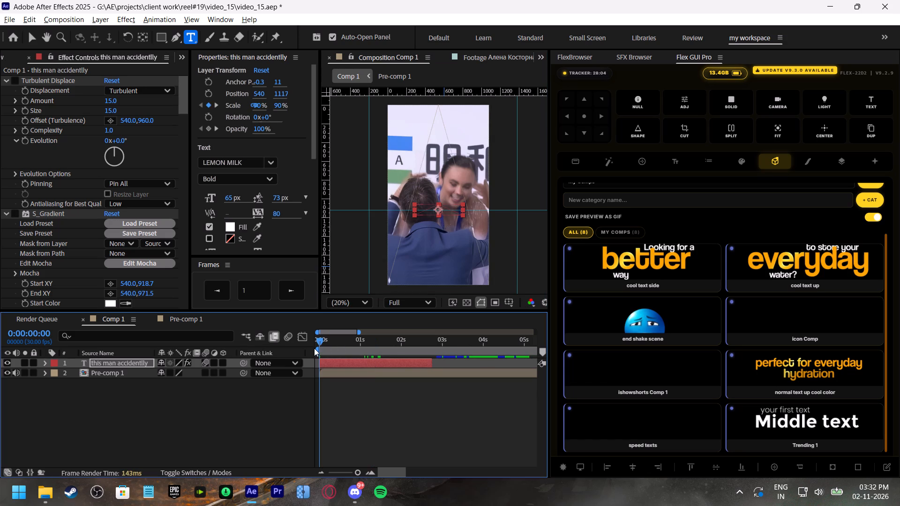
key("space")
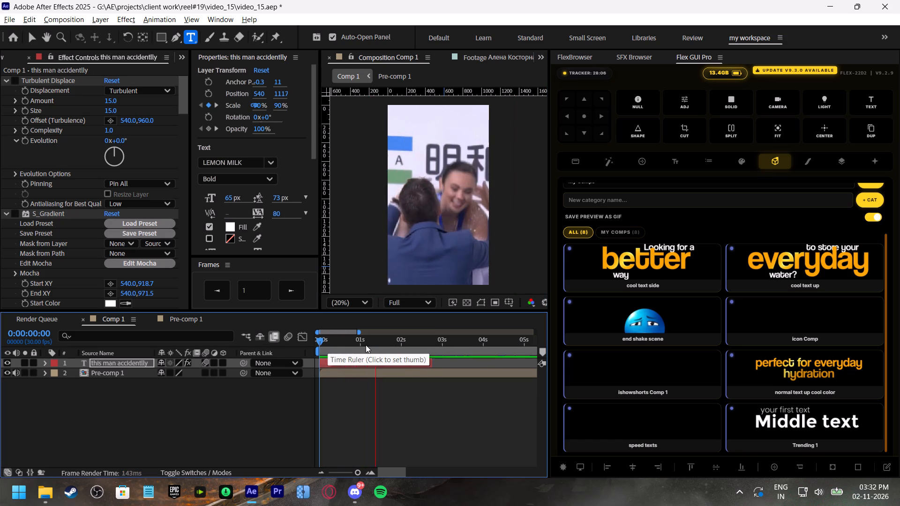
left_click_drag(366, 345, 300, 347)
key("space")
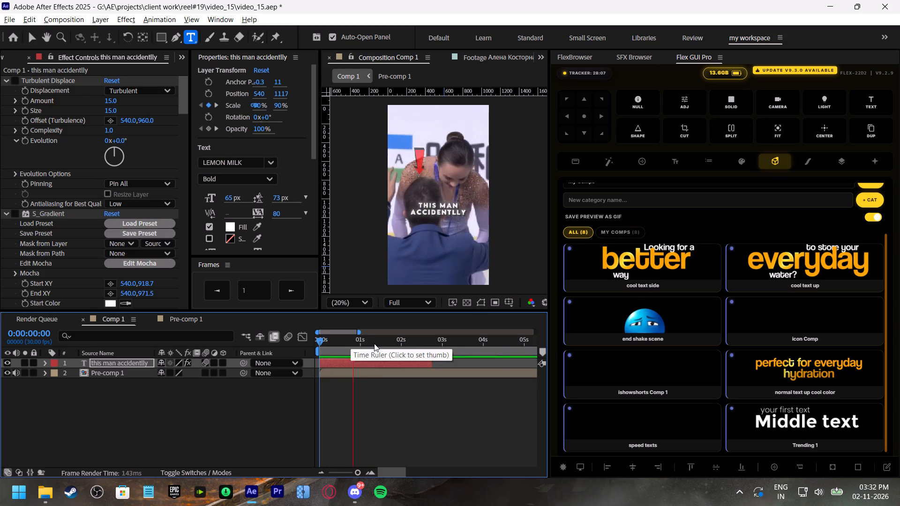
left_click_drag(377, 344, 372, 344)
key("space")
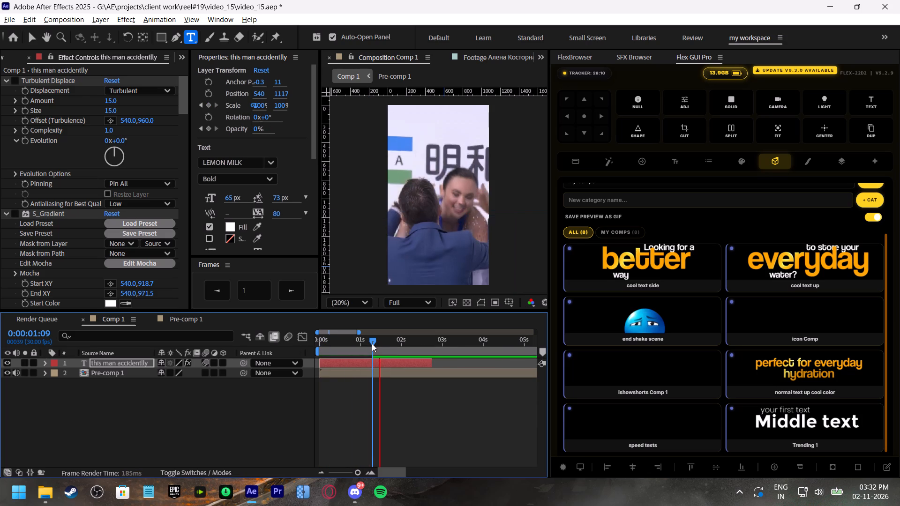
Shift both of the caption's fade-out opacity keyframes later so the fade ends at about 0:01:09, and play it back.
left_click(372, 343)
key("u")
key("u")
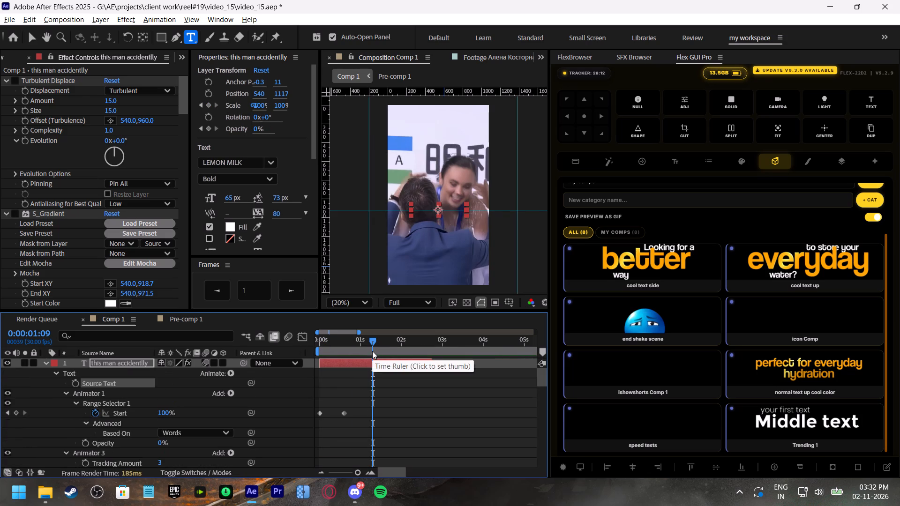
key("t")
key("t")
left_click_drag(373, 373, 366, 373)
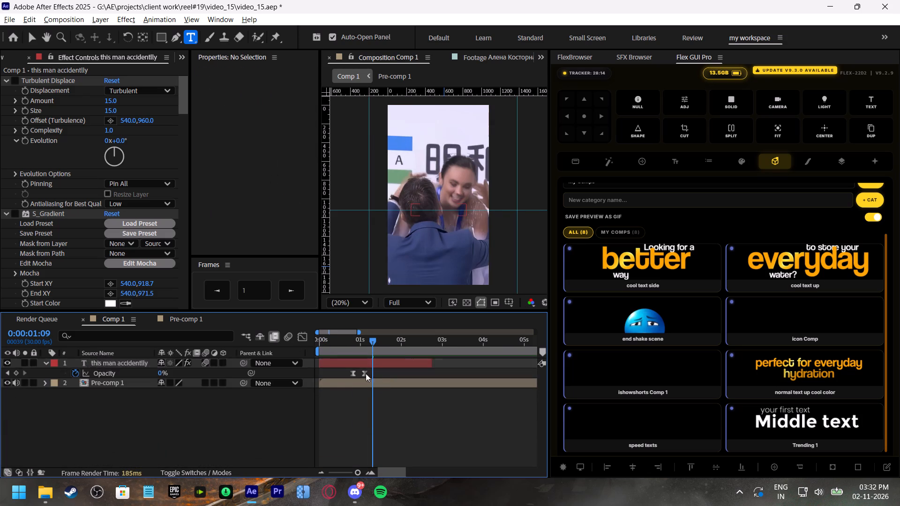
left_click_drag(366, 373, 330, 375)
left_click_drag(350, 375, 374, 372)
left_click_drag(365, 372, 373, 374)
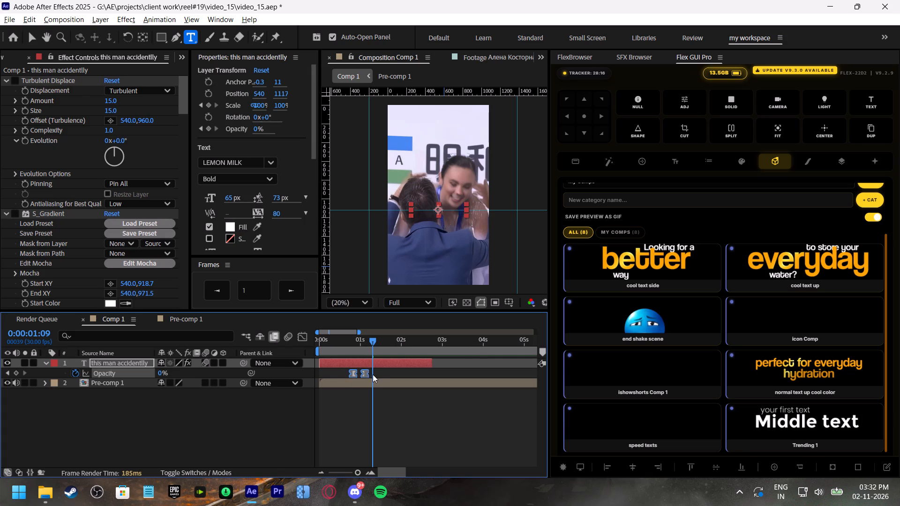
left_click_drag(373, 374, 375, 375)
left_click(549, 289)
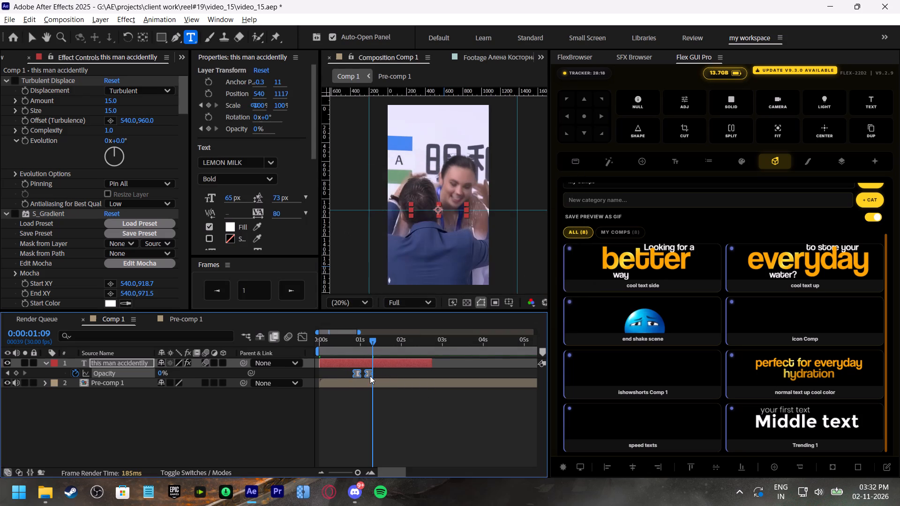
left_click_drag(368, 374, 375, 375)
key("space")
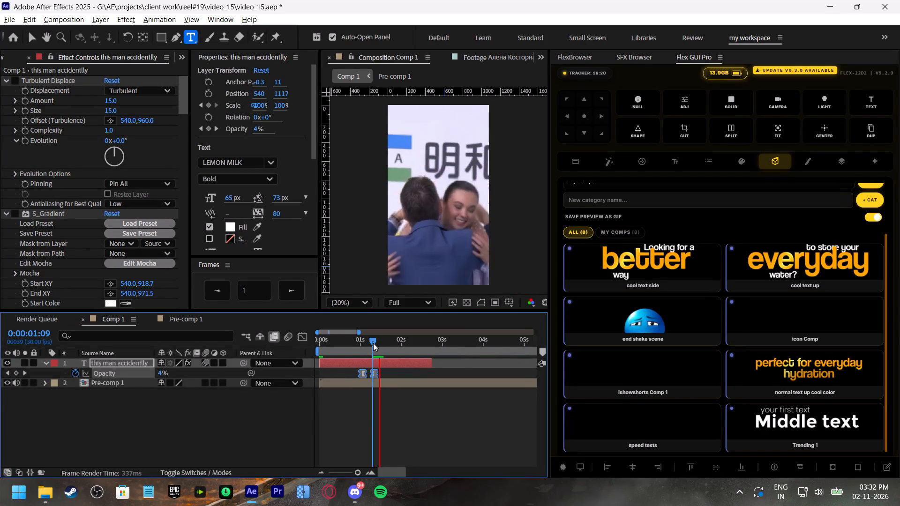
Duplicate the "this man accidentlly" text layer, start the copy at 0:01:09, and trim the original's end to that point.
left_click(373, 343)
key("space")
left_click(373, 343)
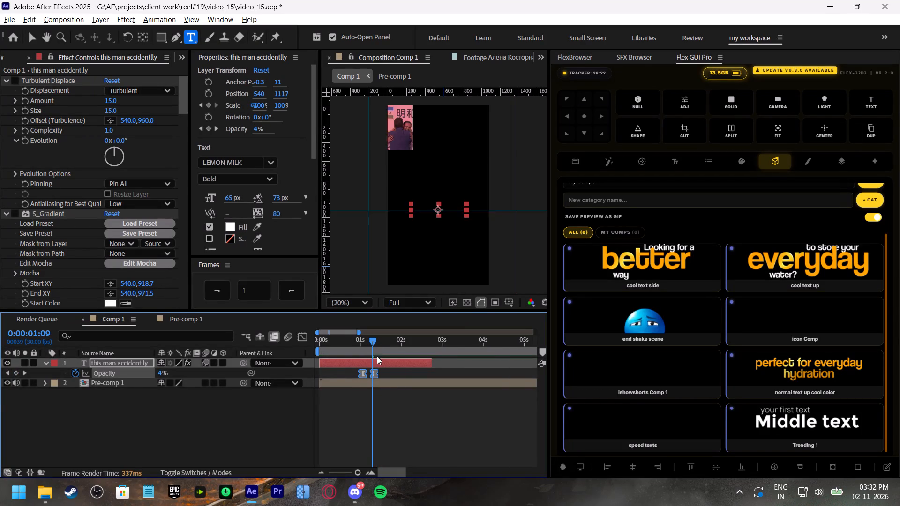
left_click(377, 362)
key("ctrl+d")
left_click_drag(346, 365, 354, 364)
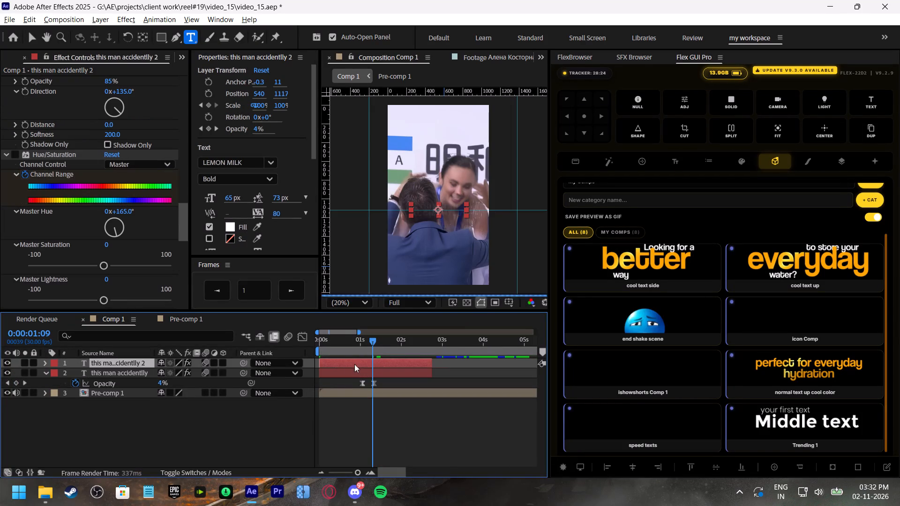
left_click_drag(354, 364, 398, 365)
left_click_drag(431, 374, 378, 379)
Replace the duplicate caption's text with "handed her the" and "wrong medal" on two lines, and preview it from 0:01:00.
double_click(385, 363)
type("handed her the")
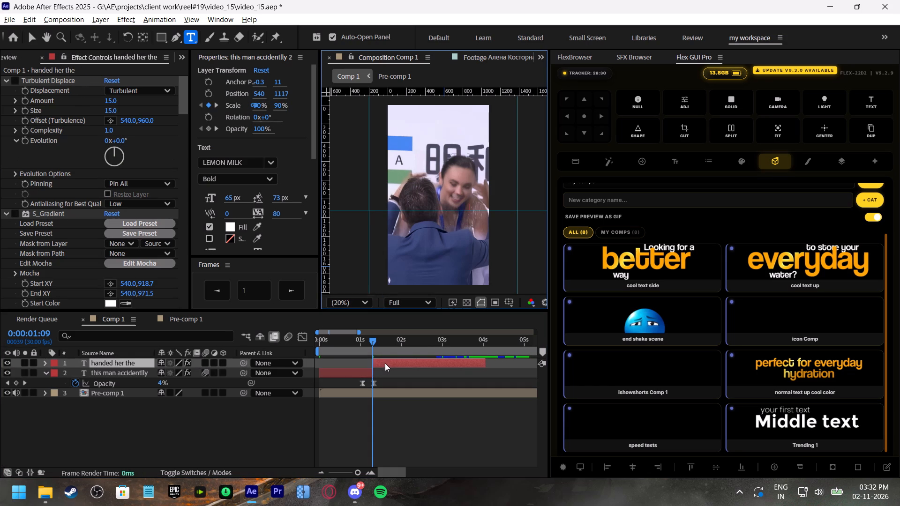
key("Return")
type("wrong medal")
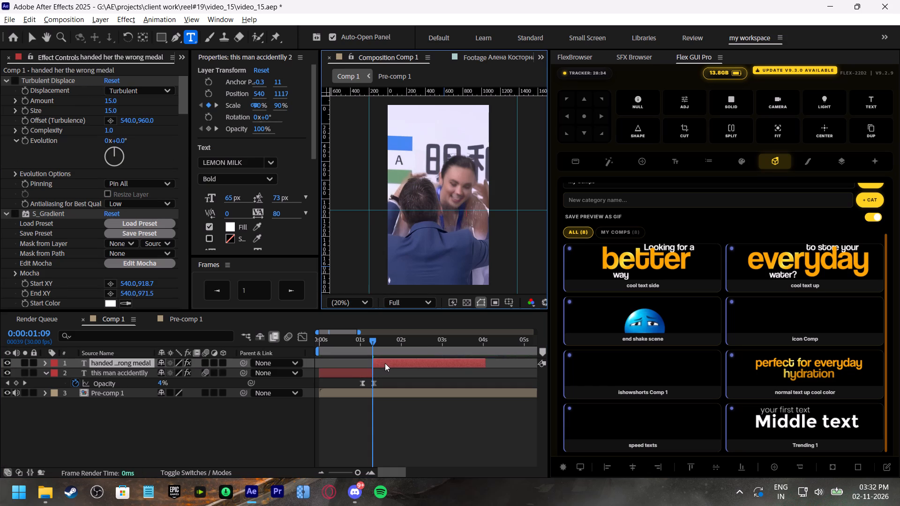
left_click(360, 342)
key("space")
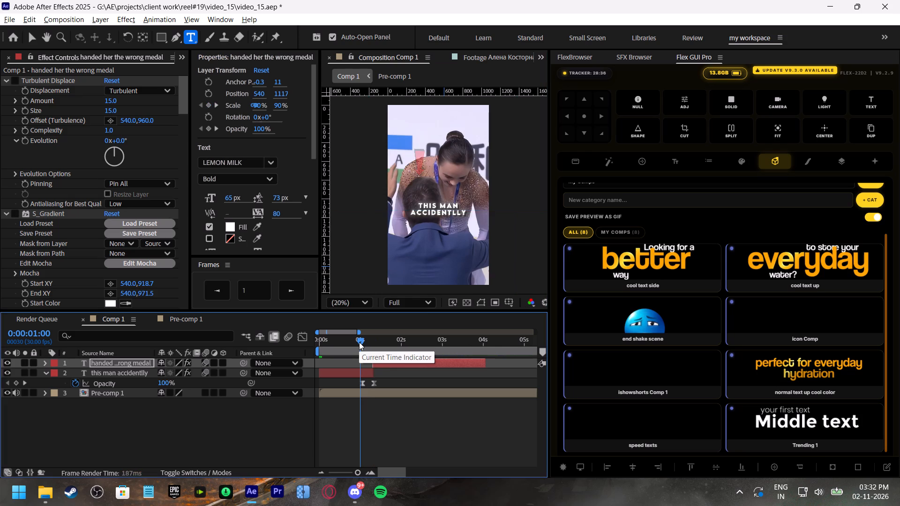
left_click(359, 342)
key("space")
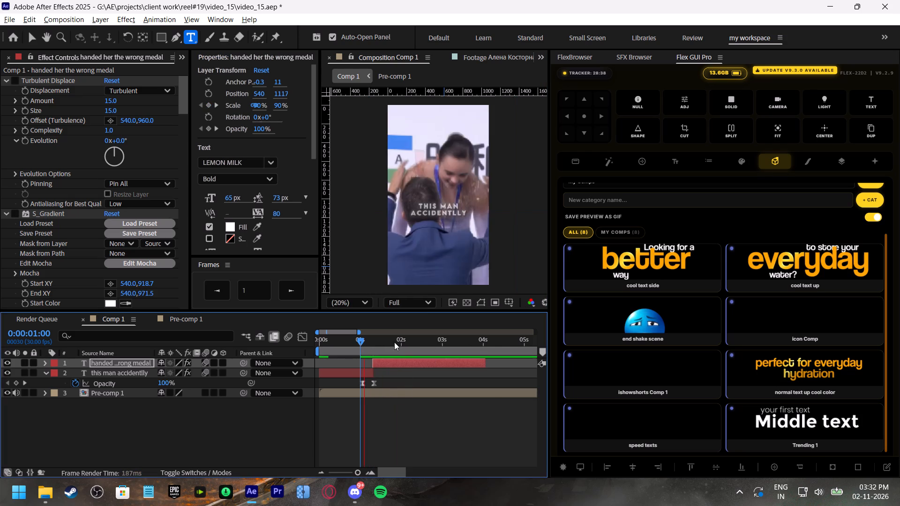
left_click(374, 342)
key("space")
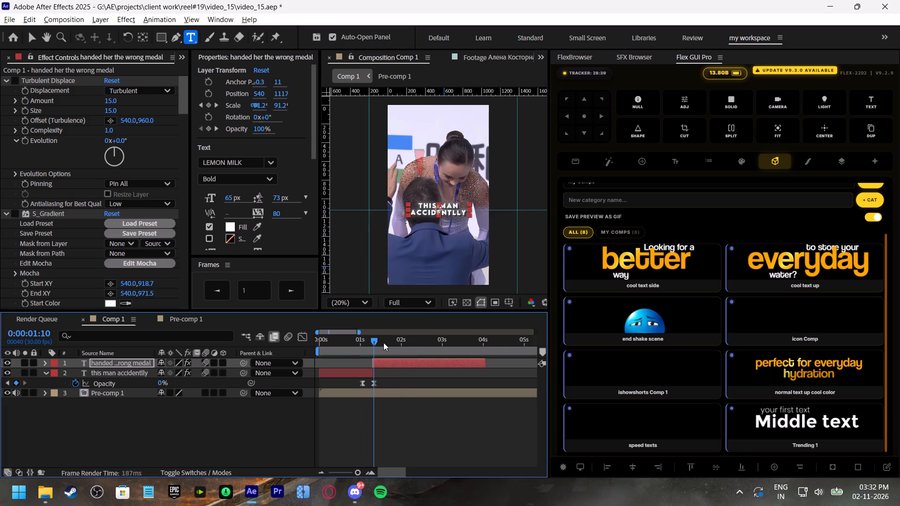
left_click_drag(409, 342, 400, 341)
key("space")
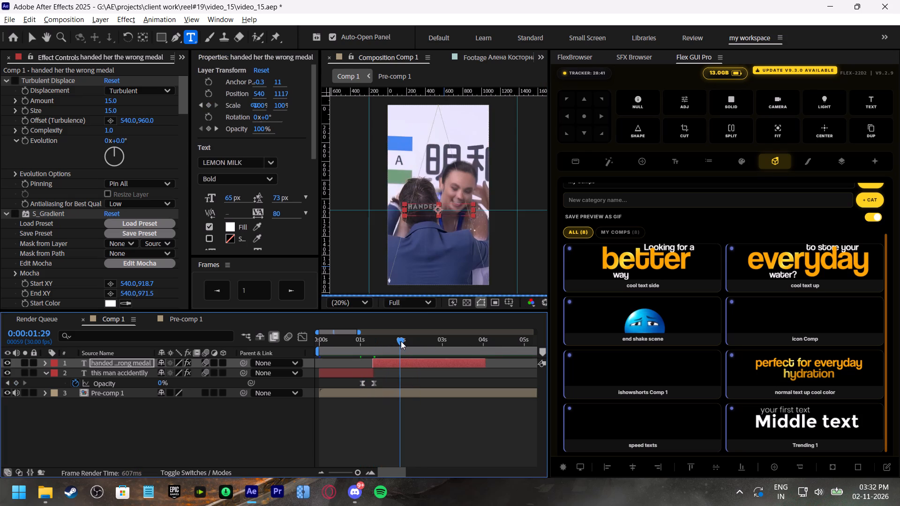
Shift the "handed her the wrong medal" caption's ending Range Selector Start keyframe later to about 0:02:01, save the project, and preview from 0:01:01.
left_click(405, 342)
left_click(405, 362)
key("u")
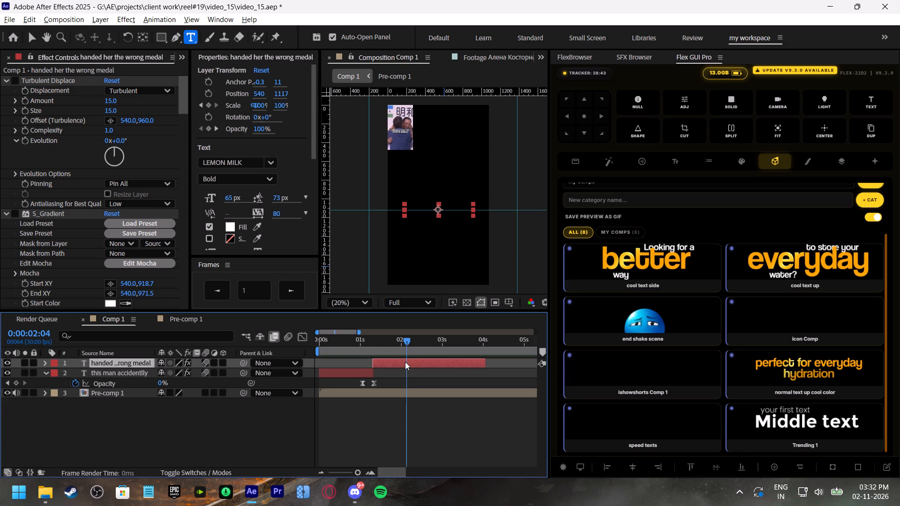
left_click_drag(397, 382, 403, 384)
left_click(362, 339)
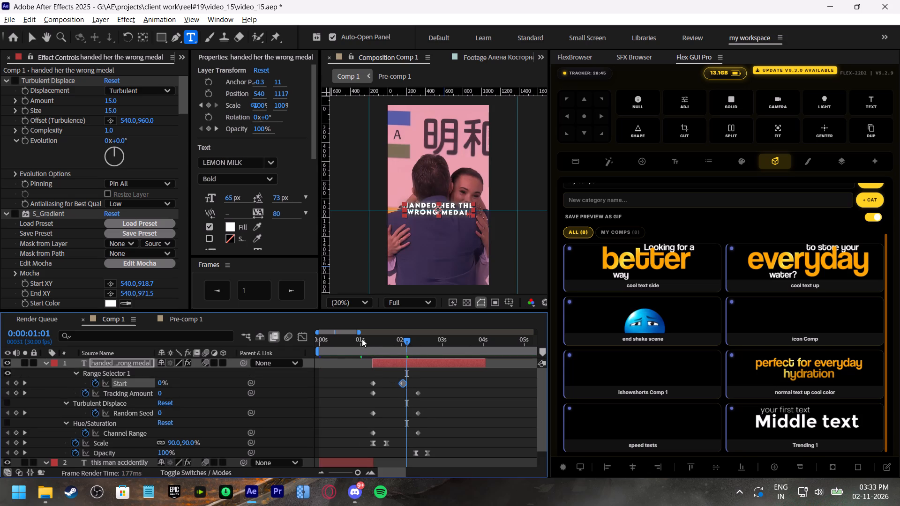
key("ctrl+s")
key("space")
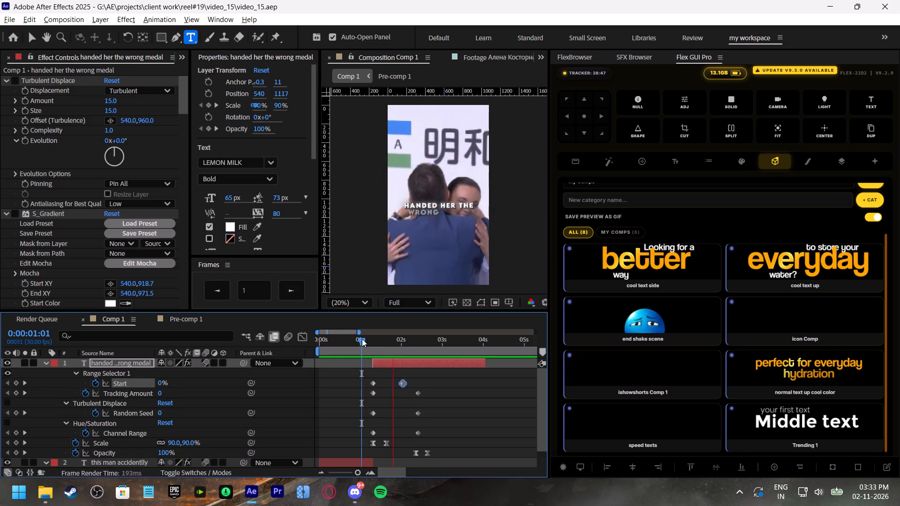
Duplicate the "handed her the wrong medal" layer, start the copy at about 0:02:15, and trim the original's end to about there.
left_click_drag(402, 342, 409, 348)
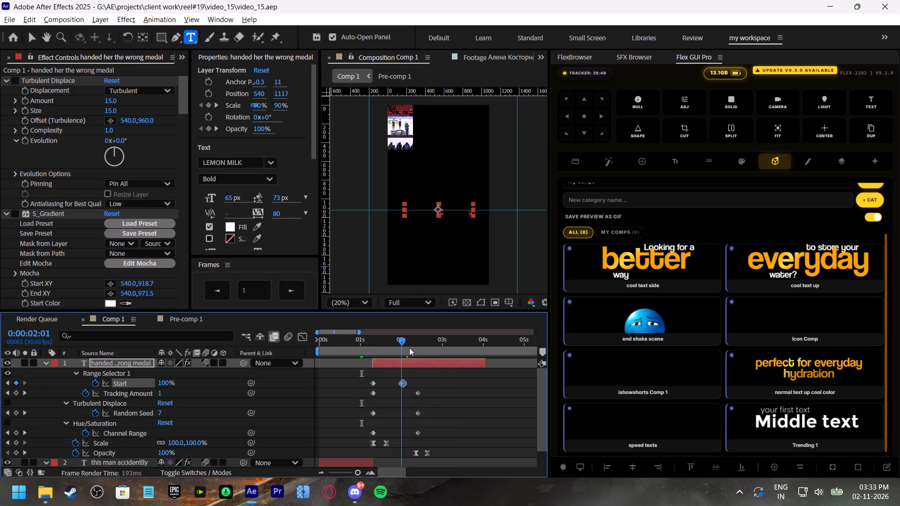
left_click_drag(409, 348, 411, 349)
key("space")
left_click(421, 346)
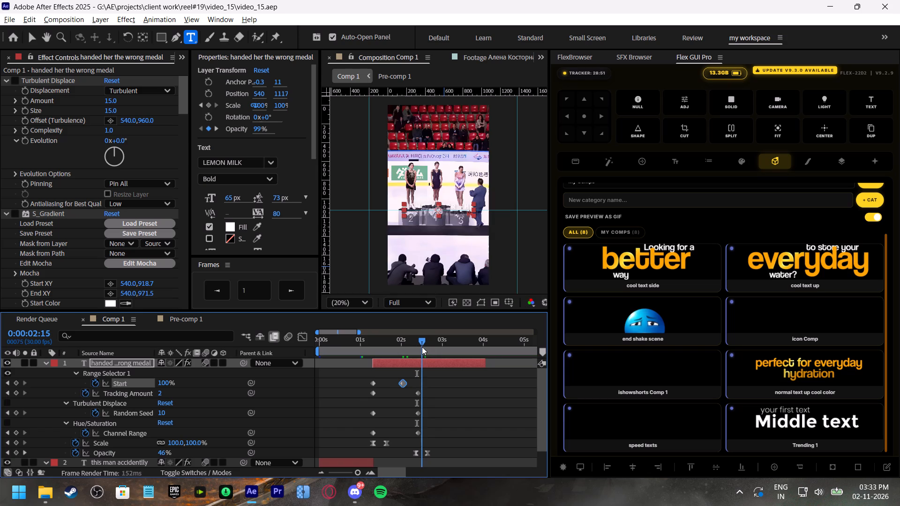
left_click(47, 365)
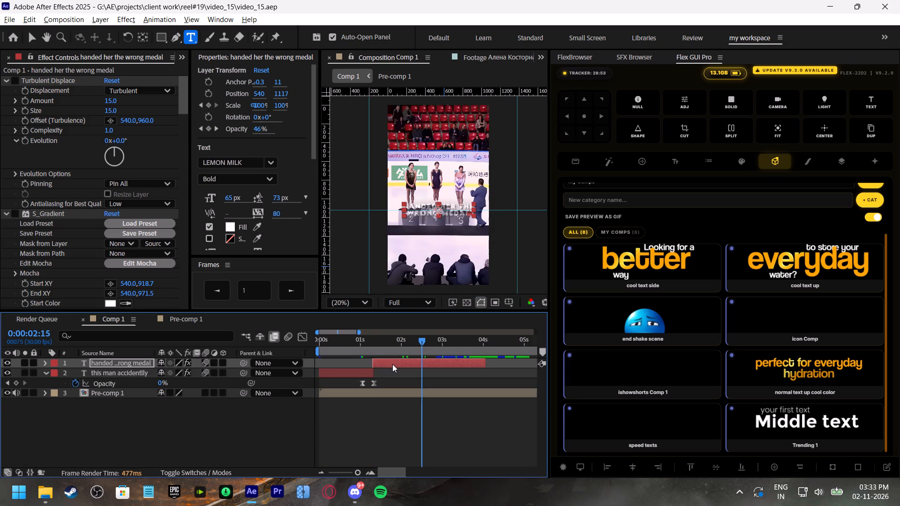
key("ctrl+d")
left_click_drag(395, 365, 443, 373)
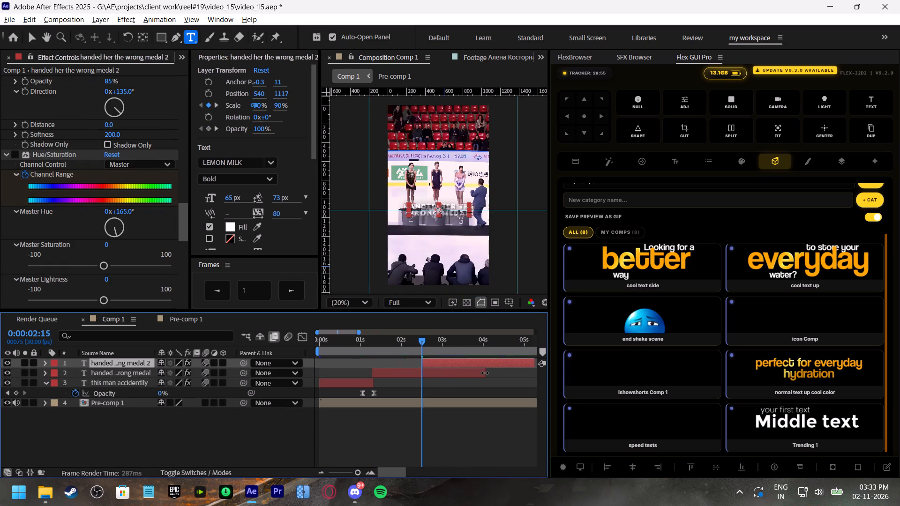
left_click_drag(485, 373, 426, 379)
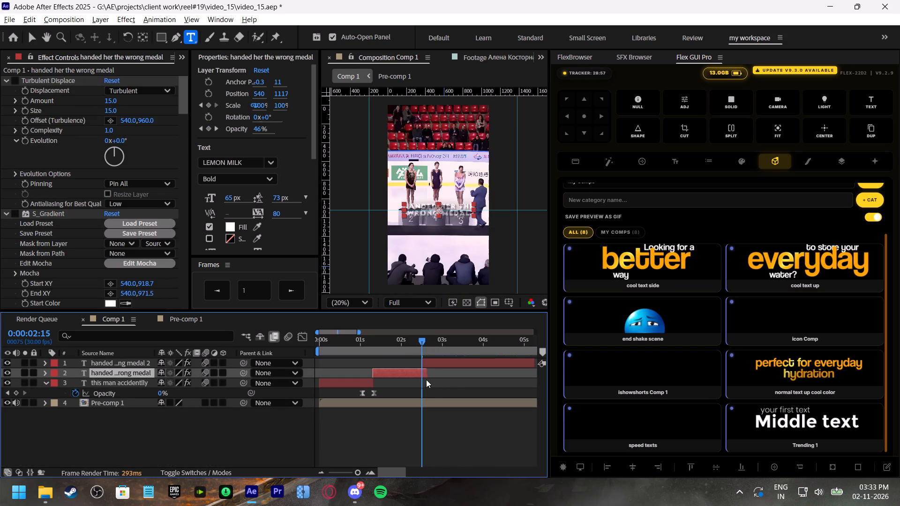
left_click_drag(426, 379, 424, 379)
Preview the clip from 0:02:15, replace the new duplicate's text with "you see", and play it from 0:02:10.
key("space")
scroll(428, 388, "down", 2, "shift")
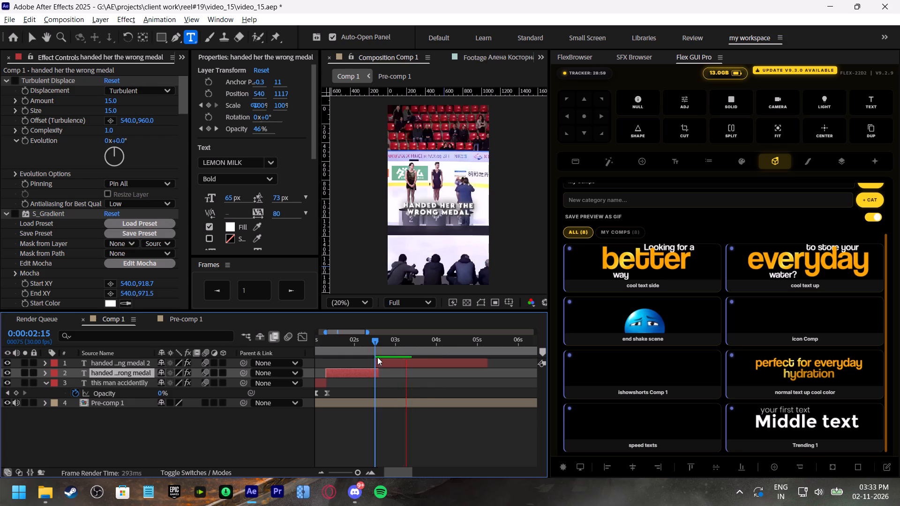
left_click(375, 340)
key("space")
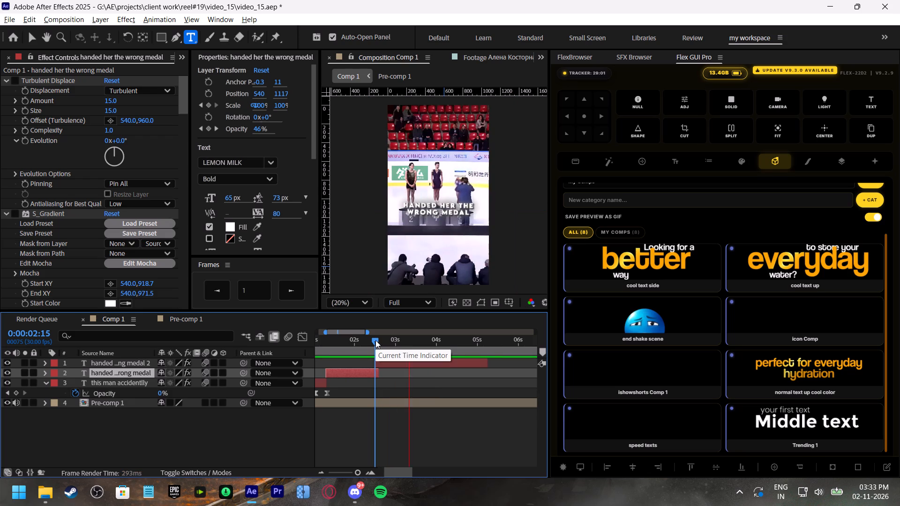
left_click(375, 340)
double_click(391, 362)
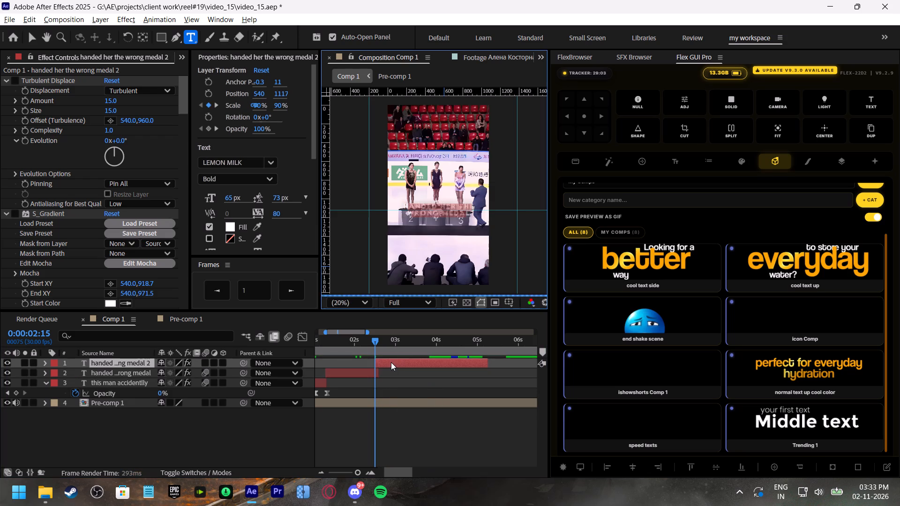
type("you see")
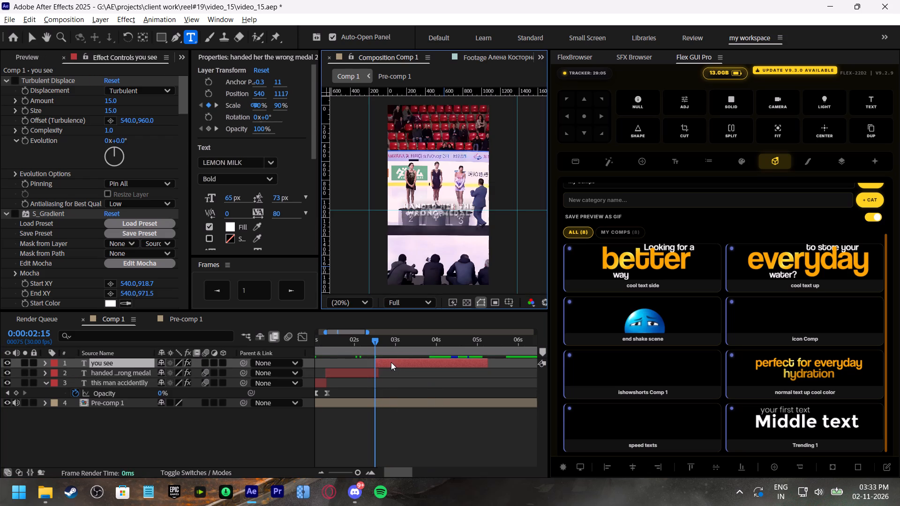
left_click(368, 340)
key("space")
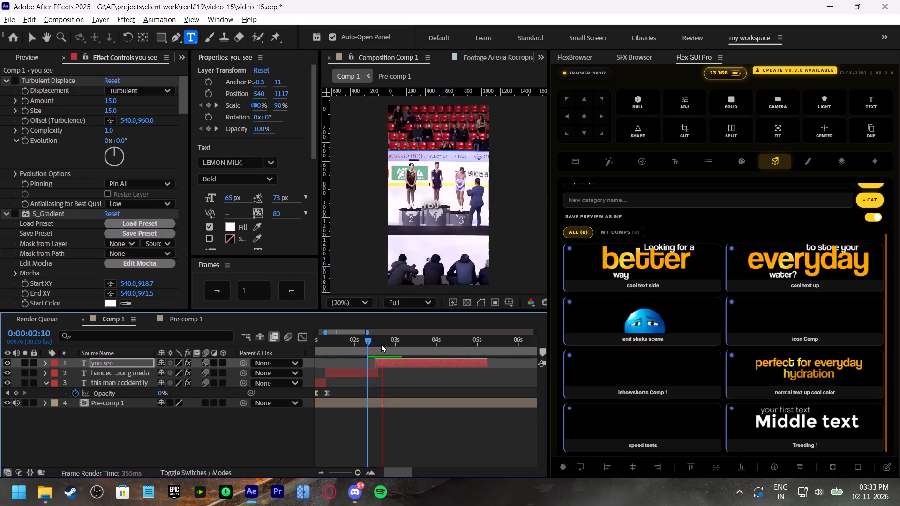
Move the "you see" caption's ending Range Selector Start keyframe earlier to about 0:02:28 and preview it from 0:02:07.
left_click(386, 344)
left_click(393, 365)
key("u")
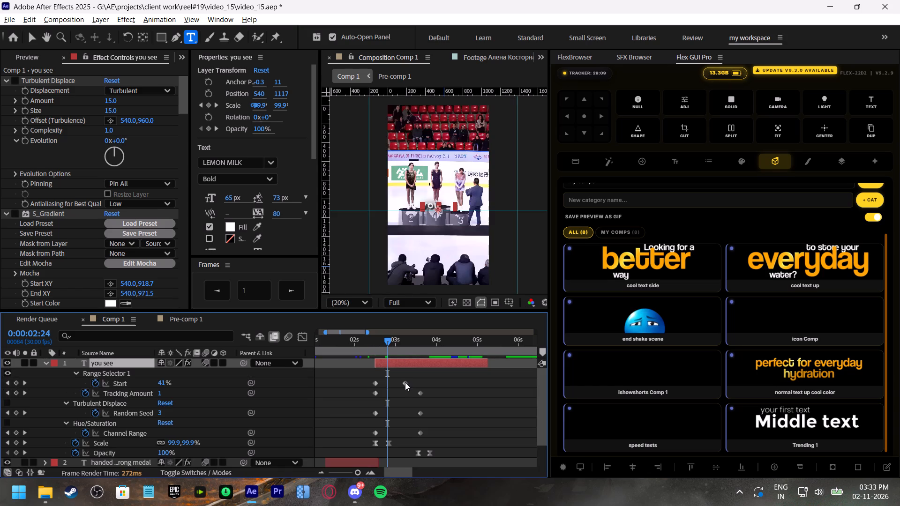
left_click_drag(405, 382, 392, 382)
left_click(364, 342)
key("space")
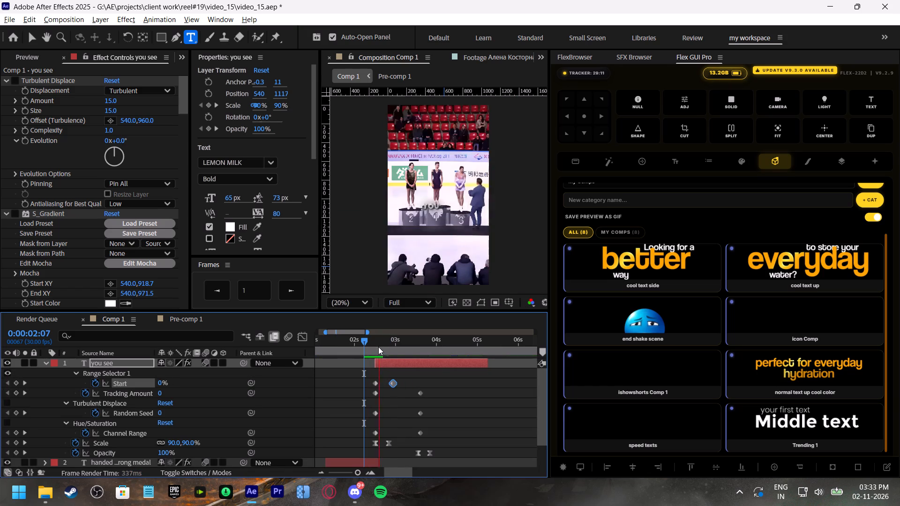
left_click_drag(389, 347, 402, 355)
key("space")
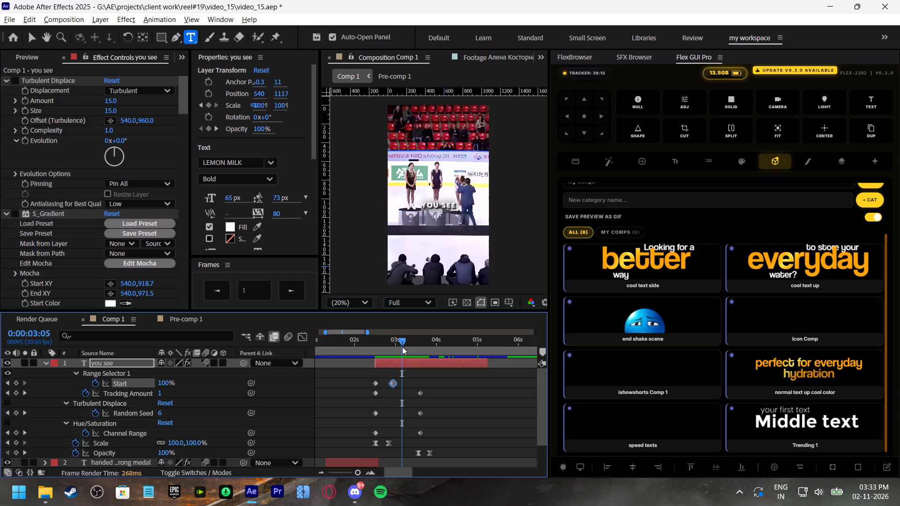
Duplicate the "you see" layer, start the copy at about 0:03:04, trim the original's end to about there, and play back.
left_click(402, 345)
left_click(402, 368)
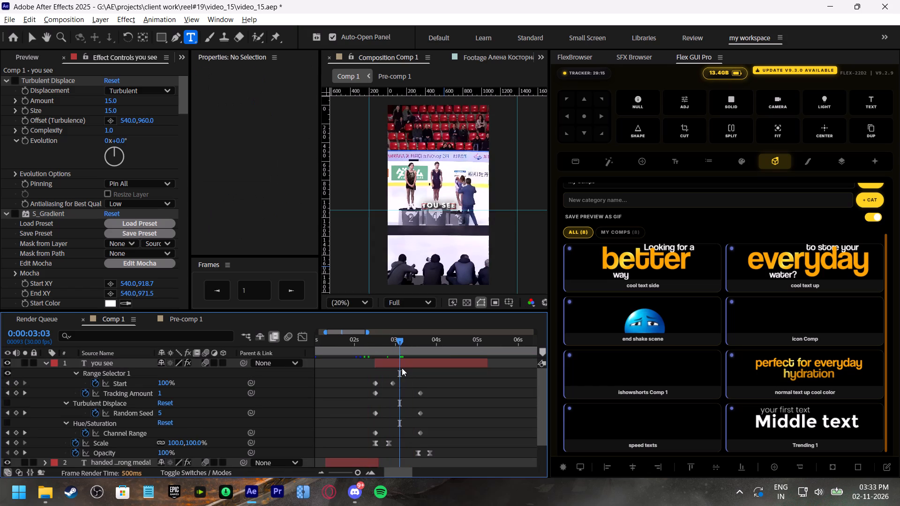
left_click(400, 368)
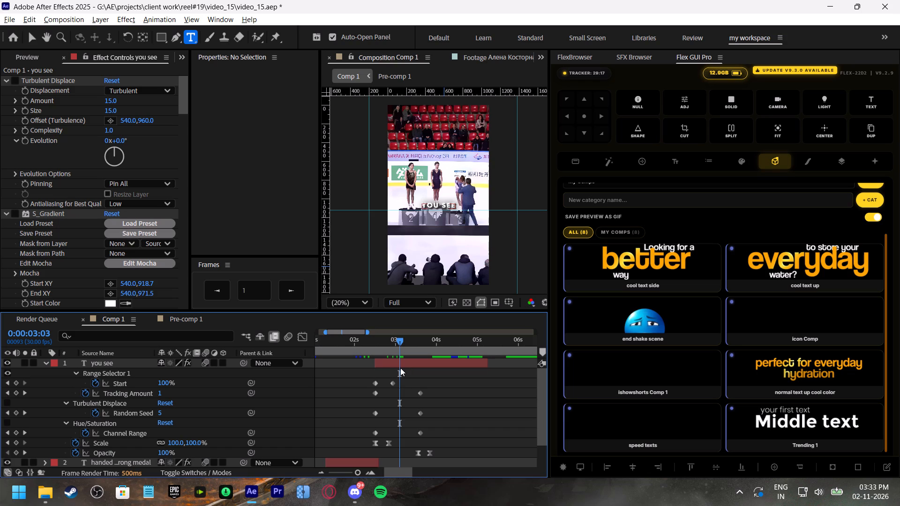
left_click(403, 362)
key("ctrl+d")
left_click_drag(403, 362, 429, 367)
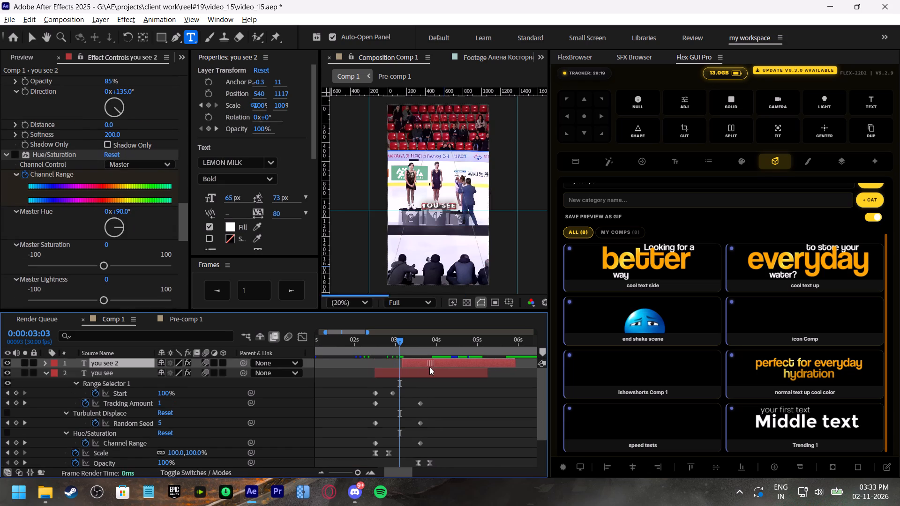
left_click_drag(429, 367, 427, 367)
left_click_drag(488, 375, 405, 377)
key("space")
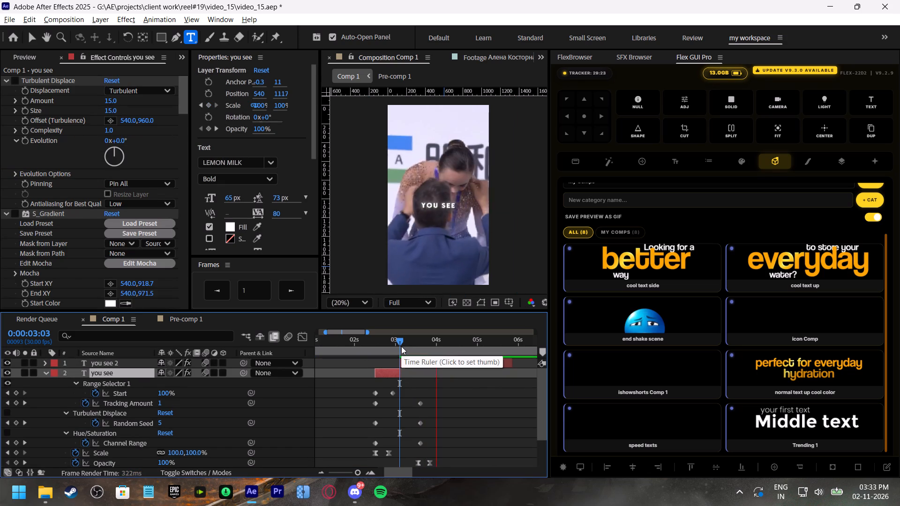
left_click(401, 346)
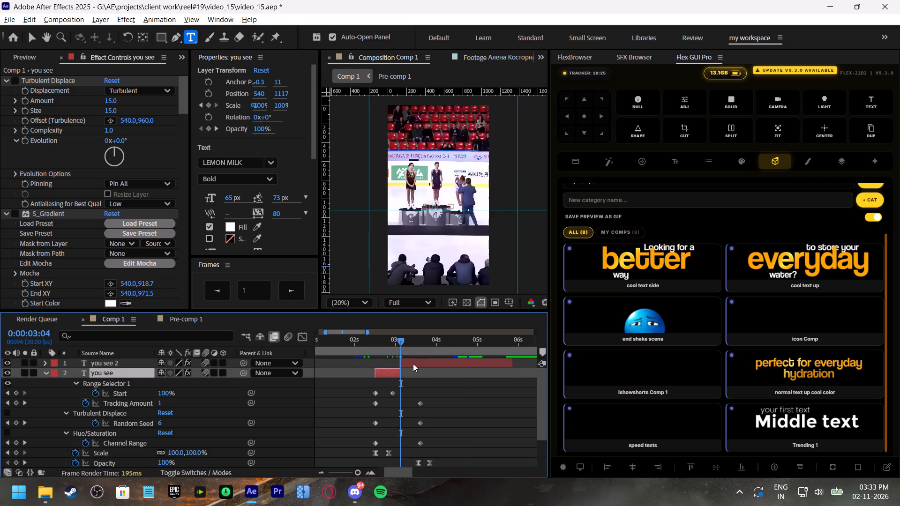
Replace the duplicate's text with "whtn this girl" and "ended up" on two lines, and preview it from 0:02:26.
double_click(413, 364)
type("whth")
key("BackSpace")
type("n this gir")
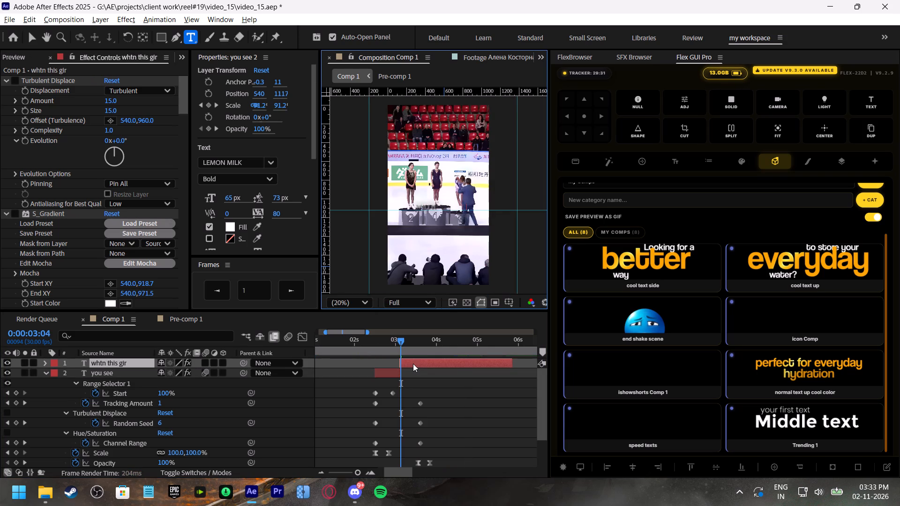
key("l")
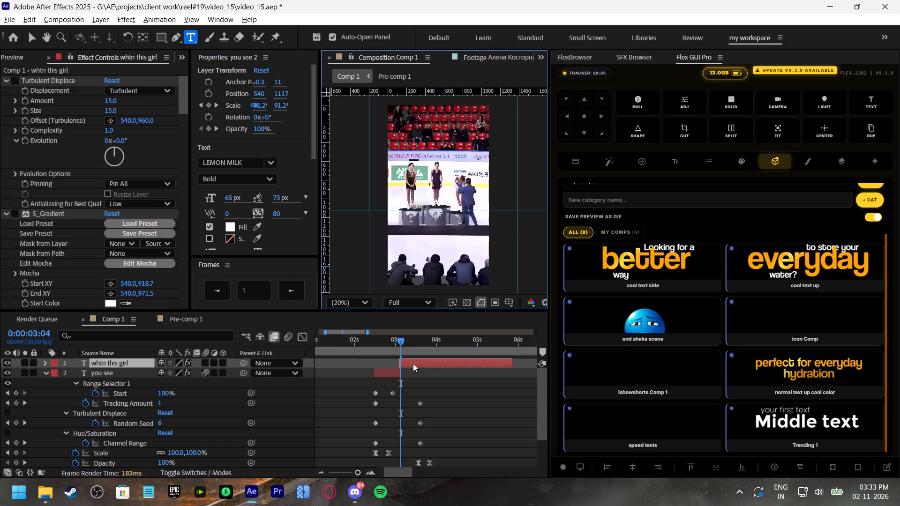
key("Return")
type("ended up")
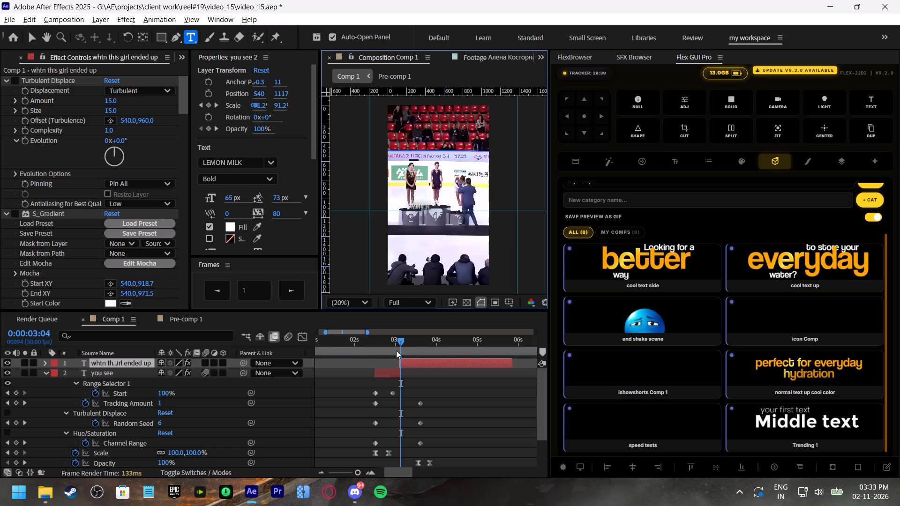
left_click(390, 343)
key("space")
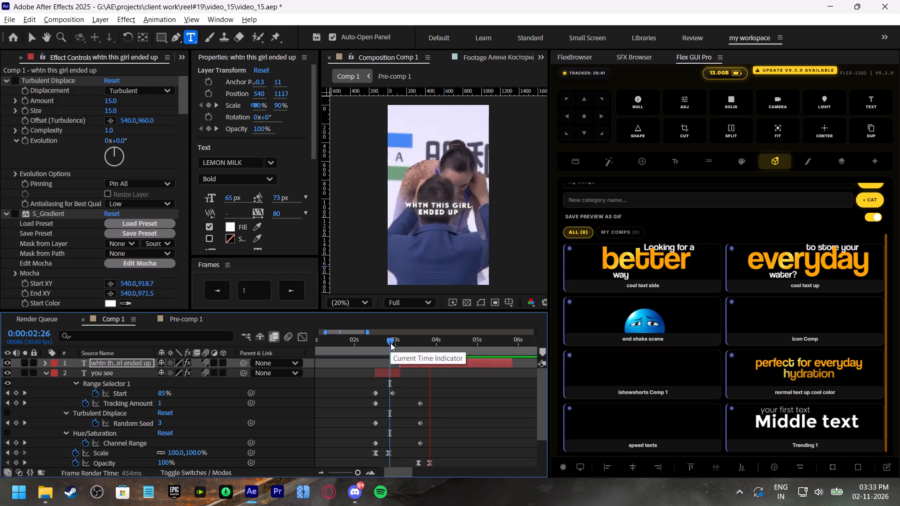
left_click(390, 343)
key("space")
Move the "whtn this girl ended up" caption's ending Range Selector Start keyframe to about 0:03:26 and preview the result.
left_click(415, 342)
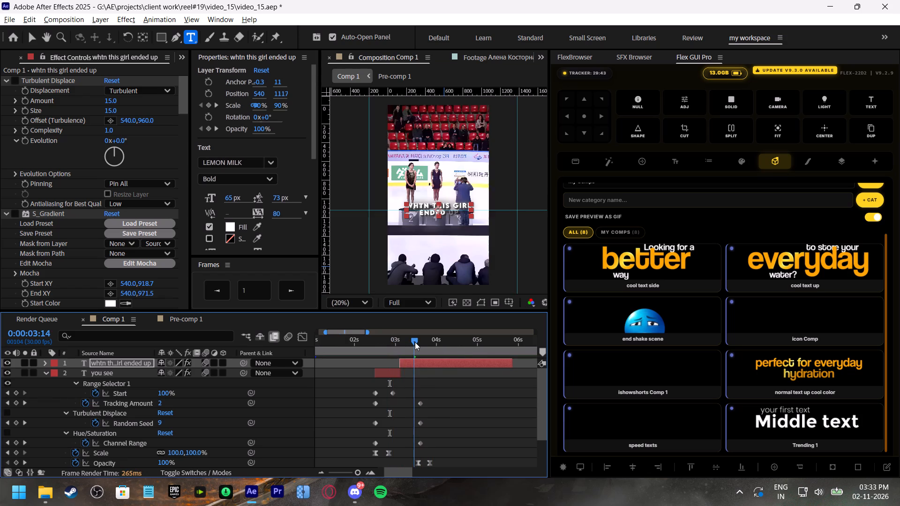
key("u")
key("space")
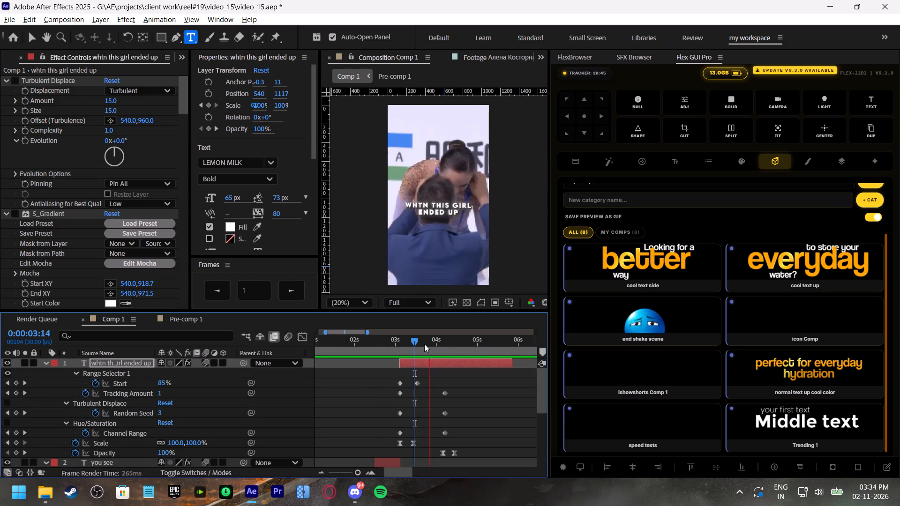
left_click(427, 344)
left_click_drag(418, 383, 432, 397)
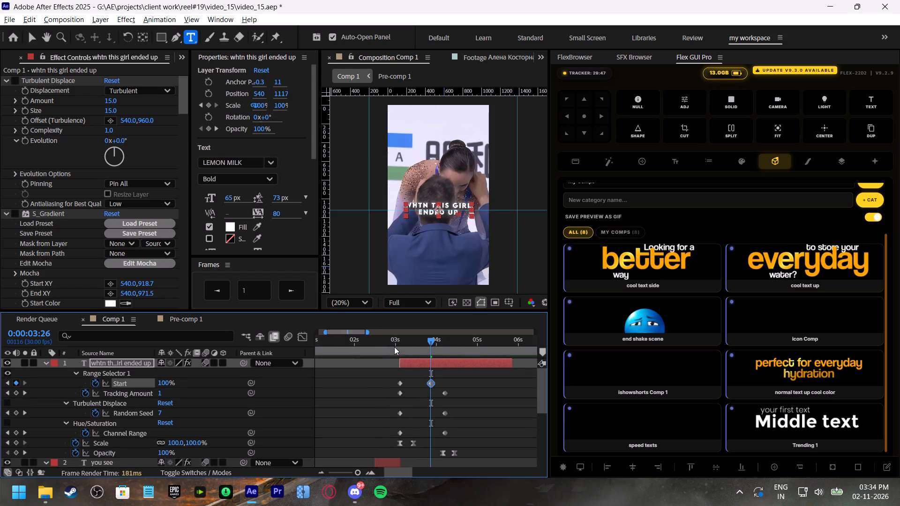
left_click(394, 346)
key("space")
left_click(427, 344)
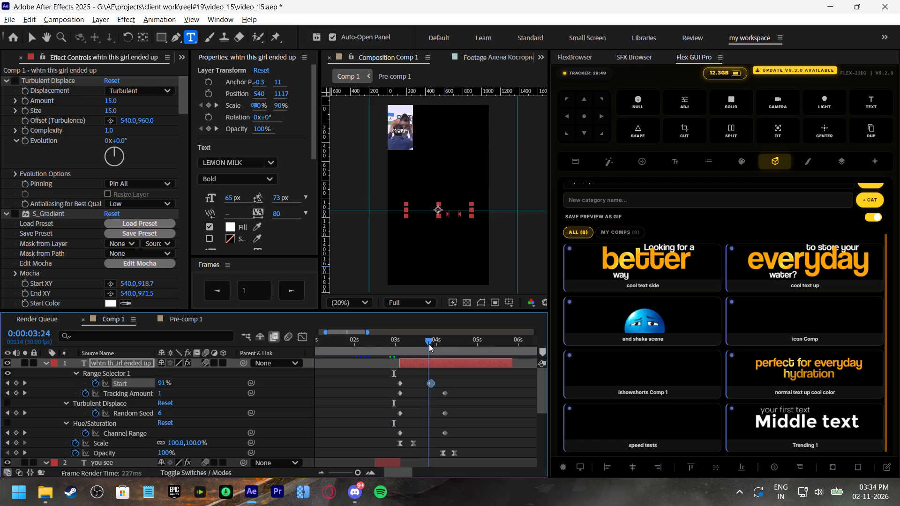
key("space")
left_click(435, 344)
Add "in" to the end of the "whtn this girl ended up" caption and play back from 0:03:20 and 0:04:08.
double_click(438, 360)
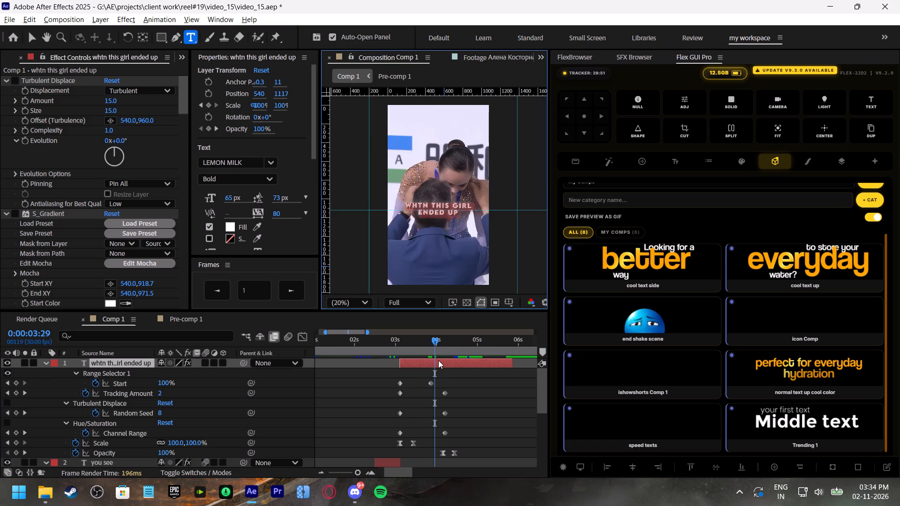
key("Right")
key("space")
type("in")
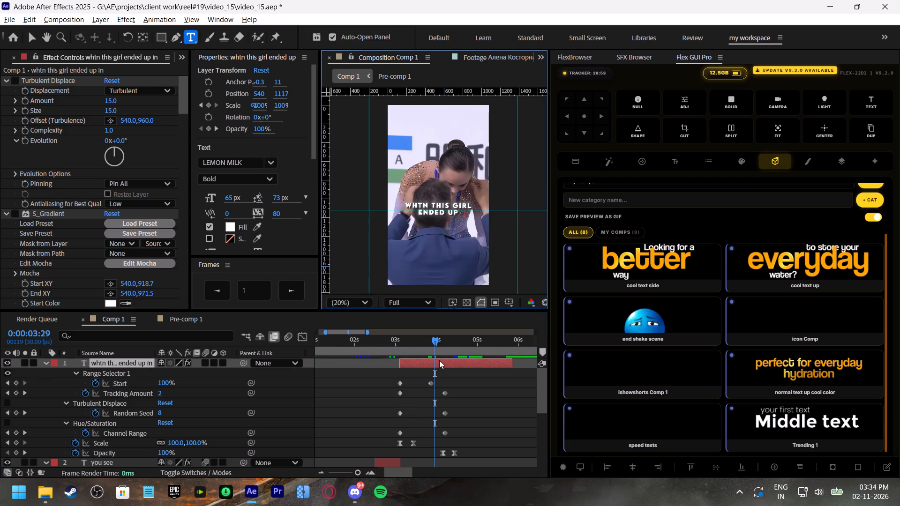
left_click(423, 338)
key("space")
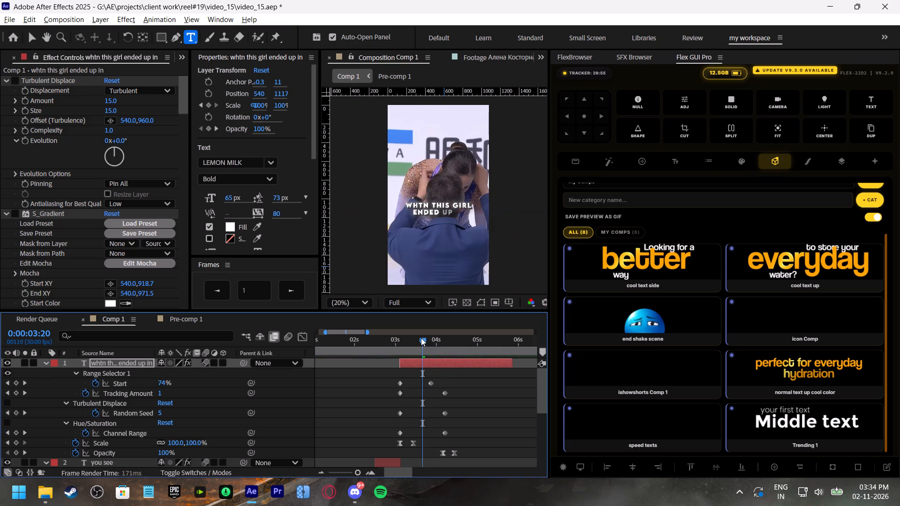
left_click(446, 341)
key("space")
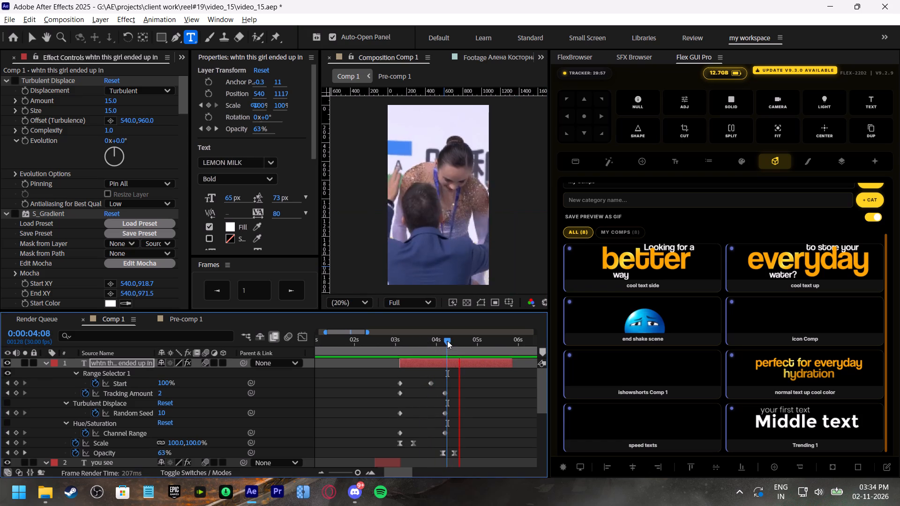
Shift the "whtn this girl ended up in" caption's two fade-out Opacity keyframes slightly earlier, starting at about 0:04:02.
left_click(447, 341)
left_click_drag(467, 450, 430, 458)
left_click(444, 451)
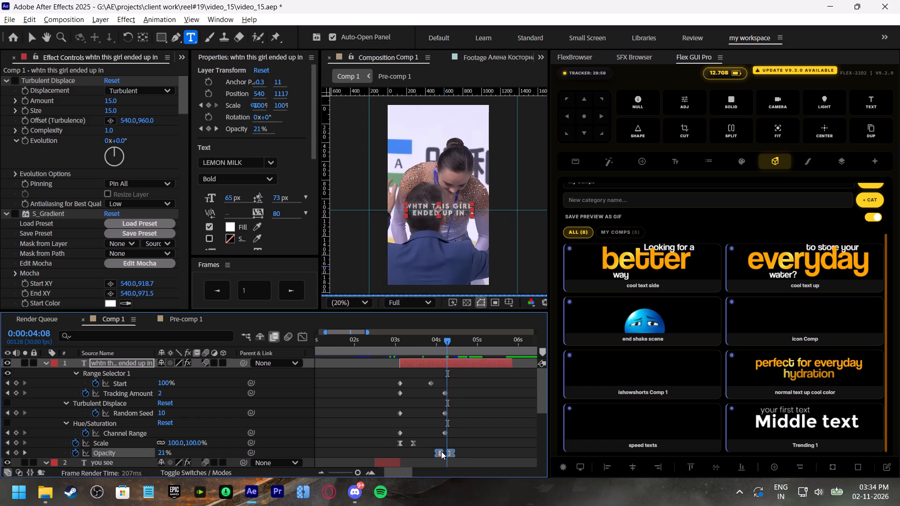
Duplicate the caption layer, start the copy at about 0:04:06, and replace its text with "third place".
key("ctrl+d")
left_click_drag(410, 363, 451, 373)
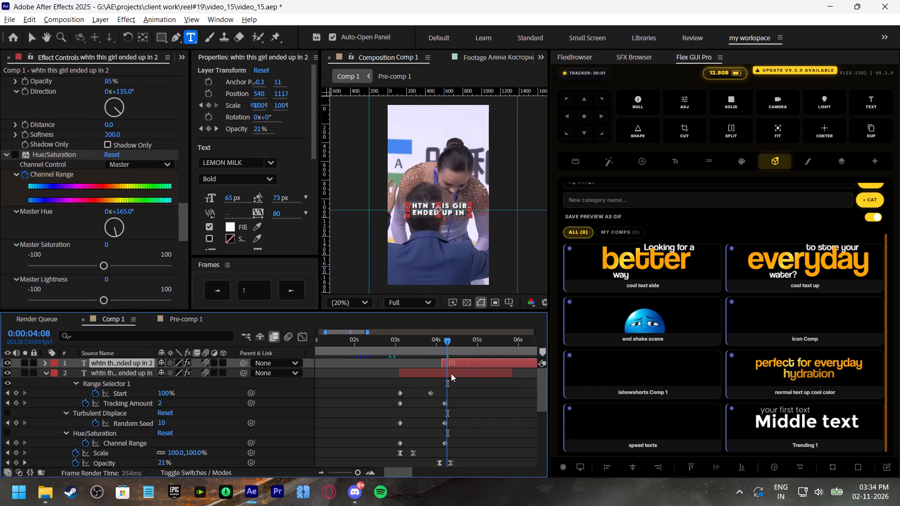
left_click_drag(451, 373, 453, 374)
double_click(460, 363)
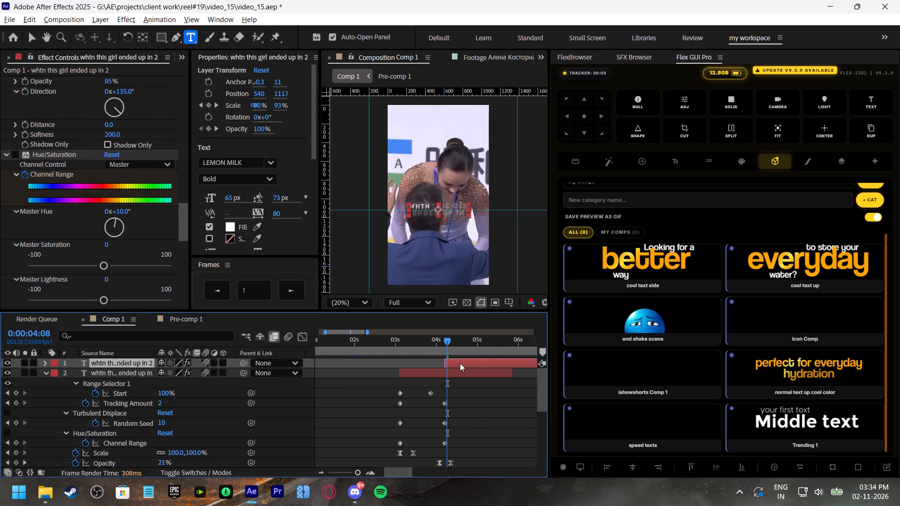
type("third place")
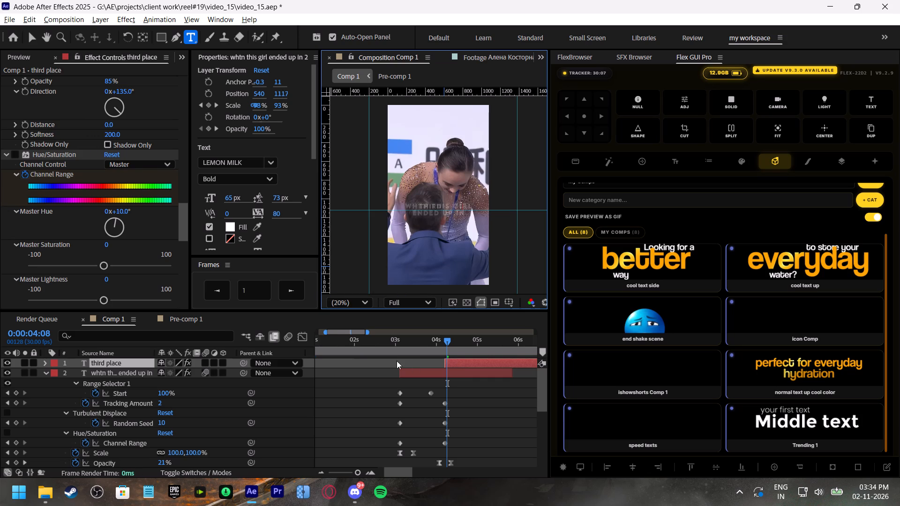
Collapse the expanded caption layers in the timeline and save the project.
left_click(43, 377)
left_click(48, 381)
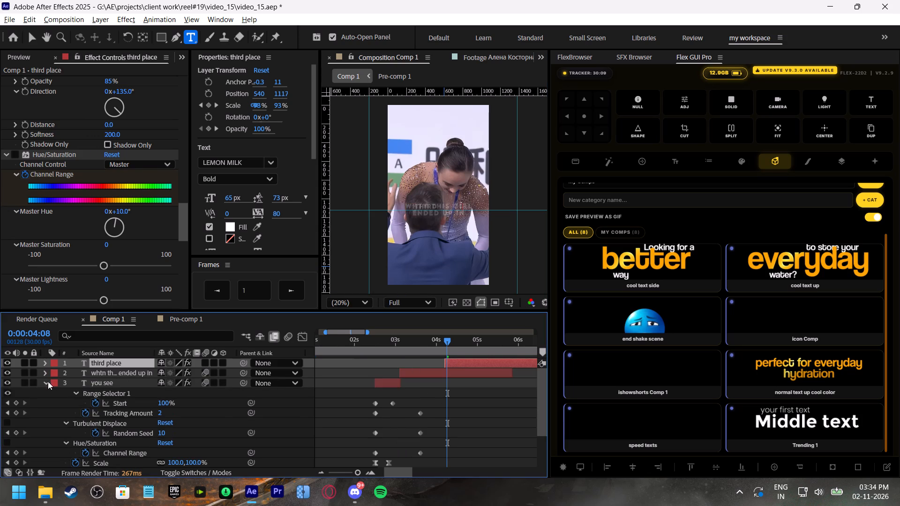
left_click(49, 406)
key("ctrl+s")
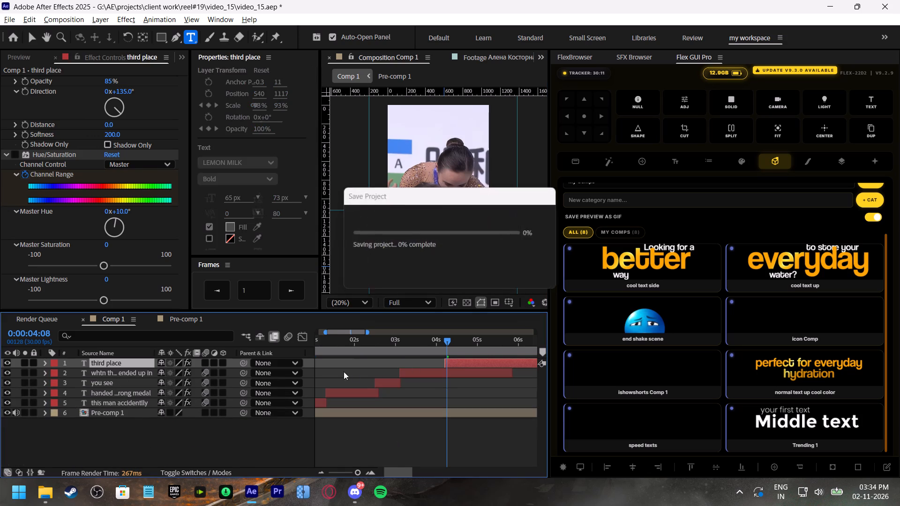
Preview the transition into "third place", move its ending Range Selector Start keyframe earlier to about 0:04:17, and replay from 0:03:22.
left_click(430, 338)
key("space")
scroll(435, 412, "down", 3, "shift")
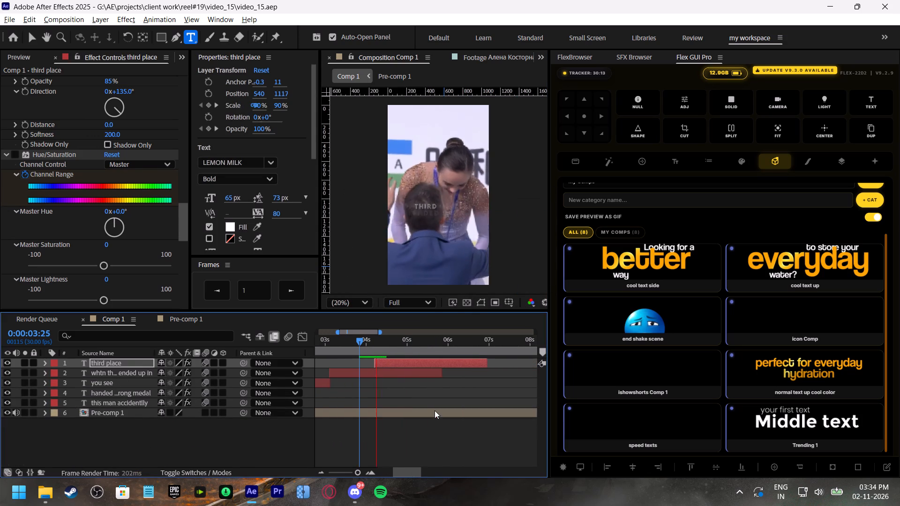
left_click(345, 337)
key("space")
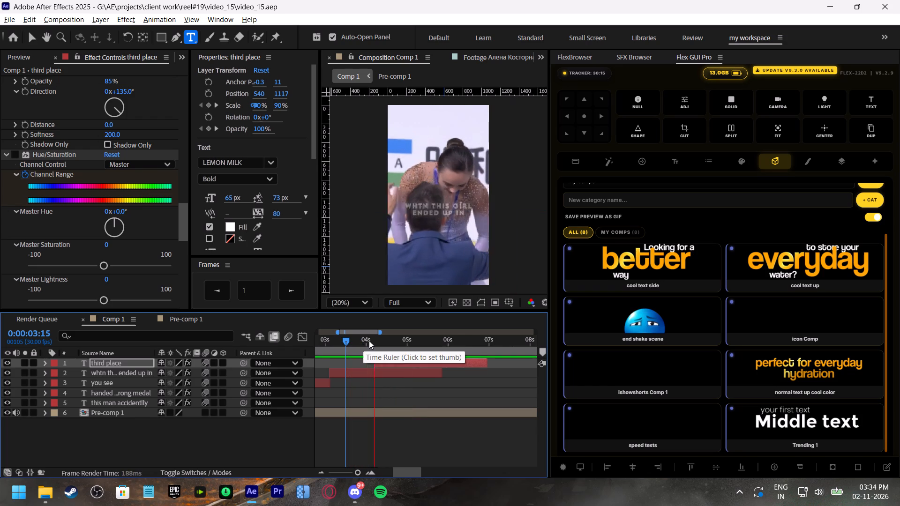
left_click(376, 341)
left_click(385, 363)
key("u")
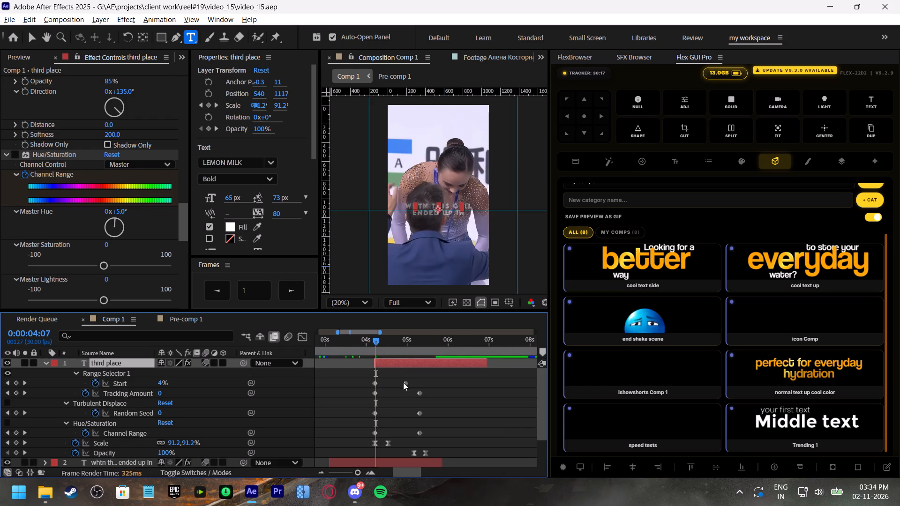
left_click_drag(403, 382, 387, 380)
left_click(356, 343)
key("space")
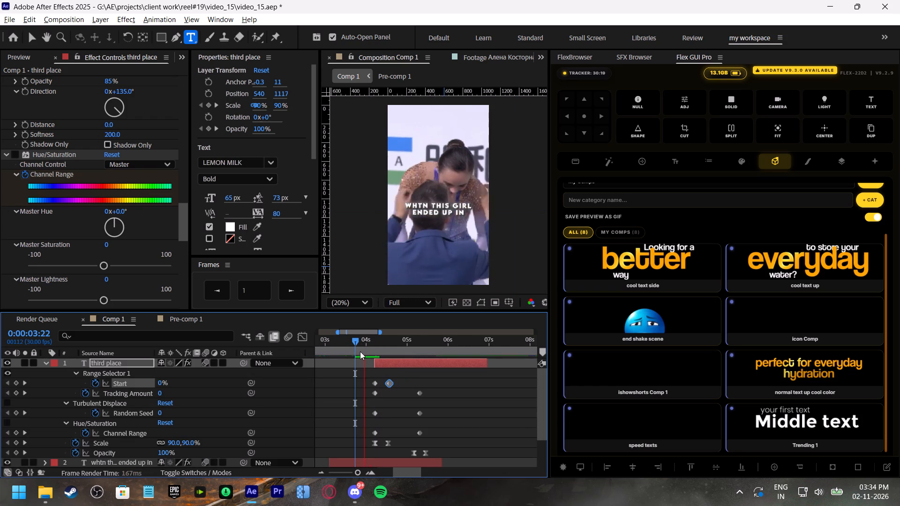
Move the "third place" caption's fade-out Opacity keyframes earlier to about 0:04:25 and 0:05:03, and preview from 0:04:27.
left_click(402, 341)
left_click_drag(433, 444, 416, 454)
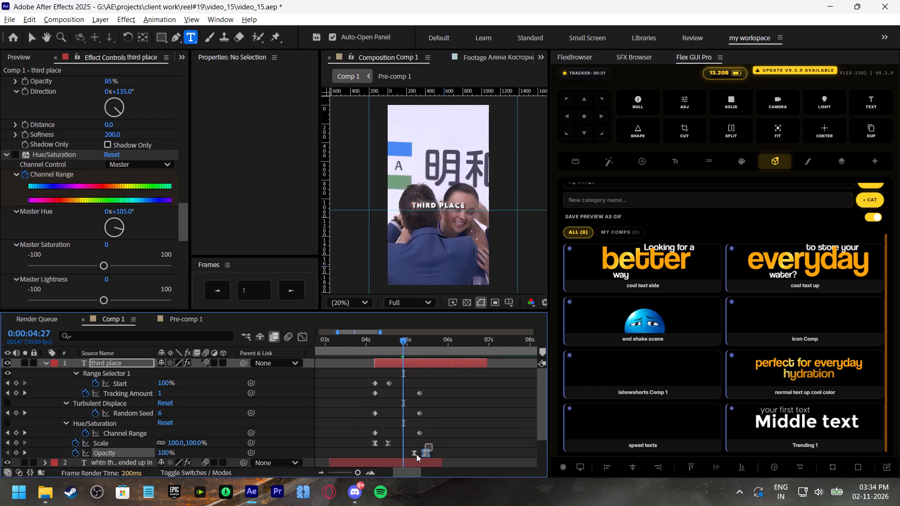
left_click_drag(416, 454, 401, 456)
left_click_drag(412, 452, 398, 450)
key("space")
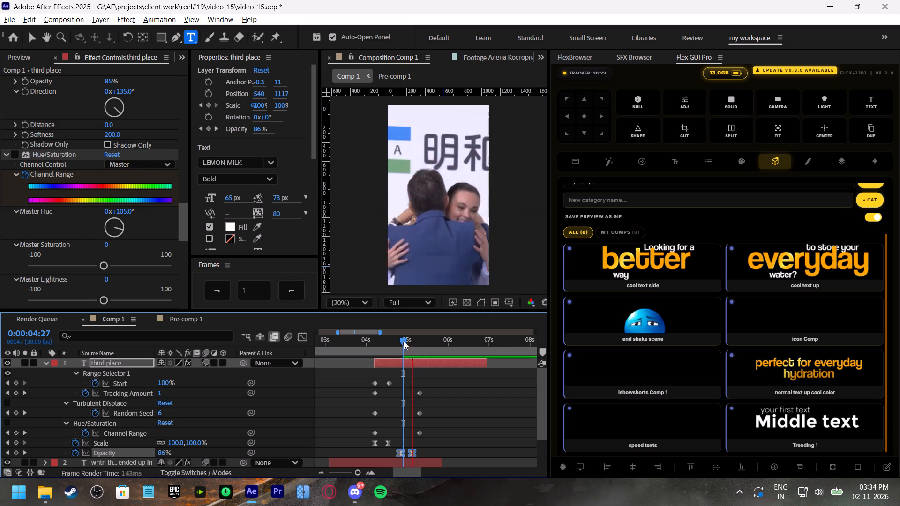
left_click(404, 341)
key("space")
left_click(404, 340)
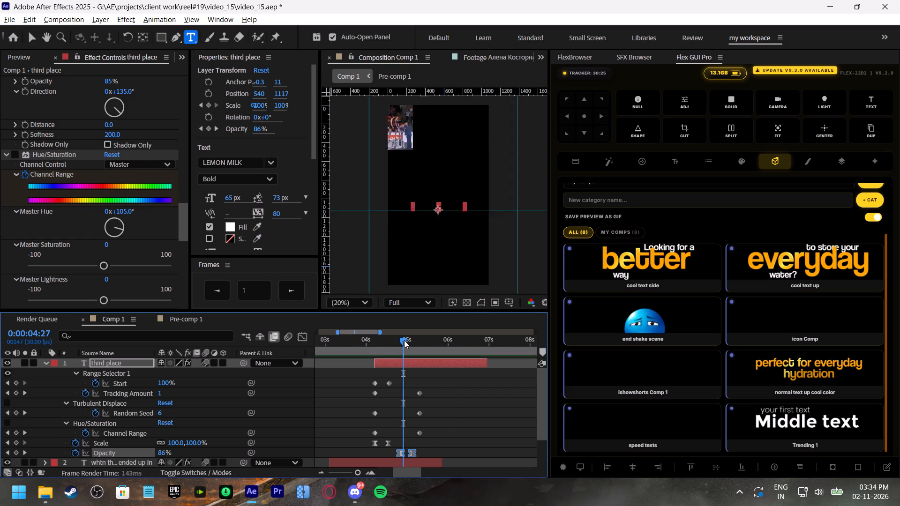
Collapse the "third place" layer's properties and save the project.
left_click(45, 363)
key("ctrl+s")
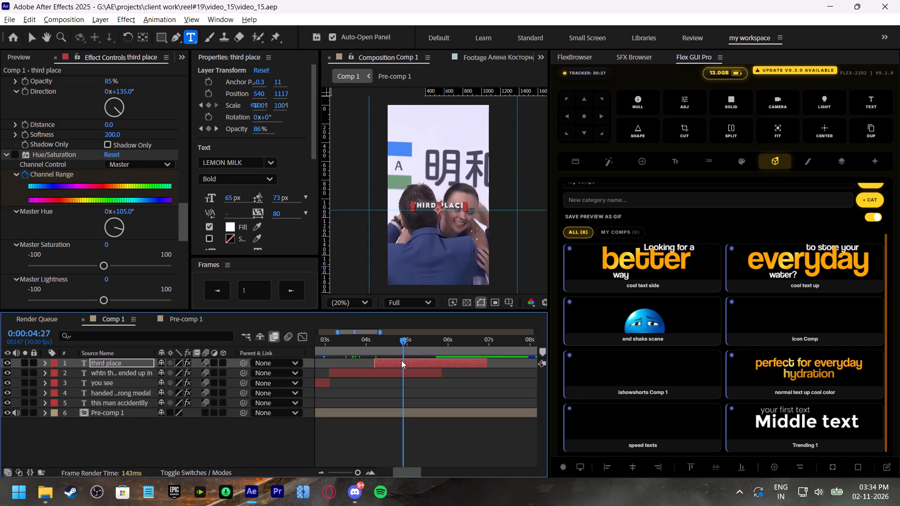
Trim the end of the "whtn this girl ended up in" layer to about 0:04:27.
key("space")
left_click(404, 342)
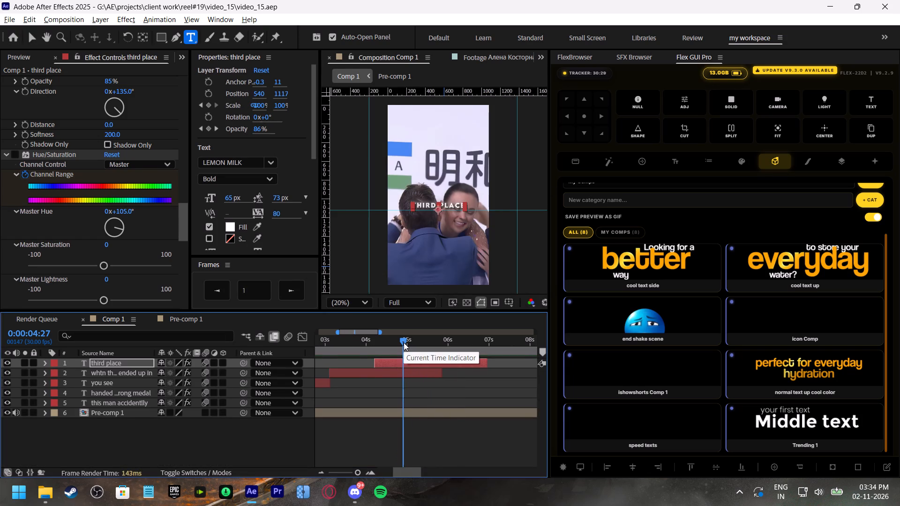
left_click_drag(443, 372, 405, 378)
Duplicate the "third place" layer, start the copy at about 0:04:27, trim the original's end to about 0:05:00, and play back.
left_click(403, 364)
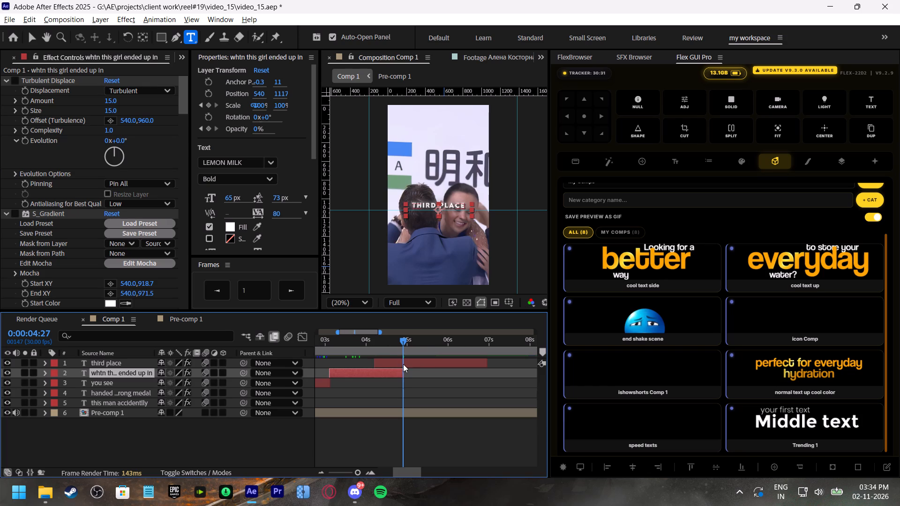
key("ctrl+d")
left_click_drag(403, 364, 428, 365)
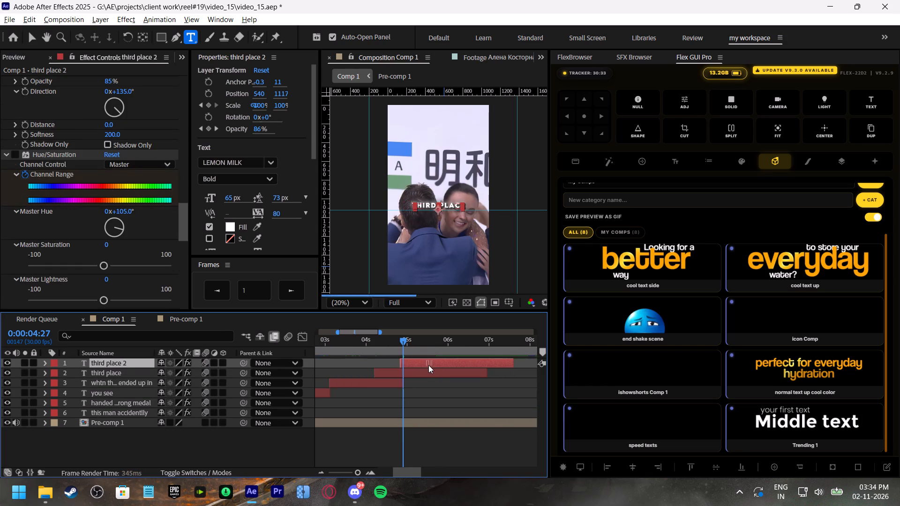
left_click_drag(428, 365, 432, 365)
left_click_drag(490, 373, 409, 378)
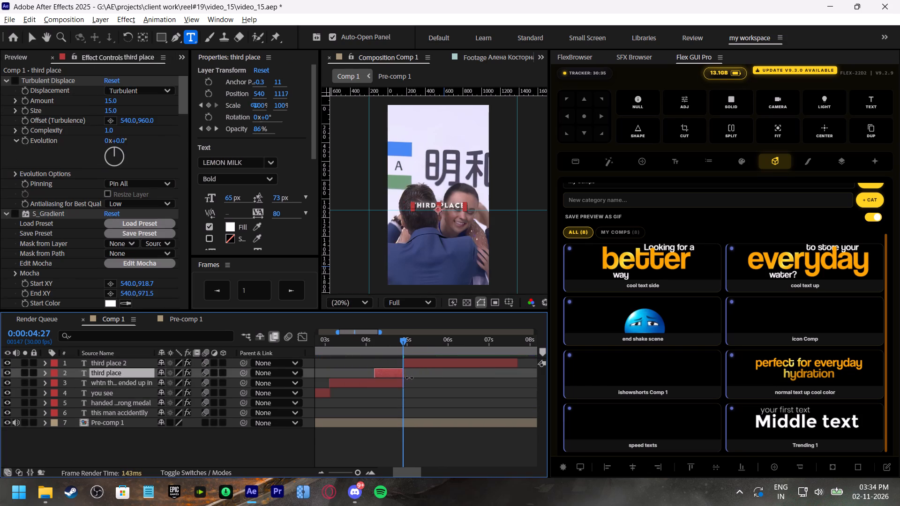
left_click_drag(409, 378, 411, 378)
left_click(395, 338)
key("space")
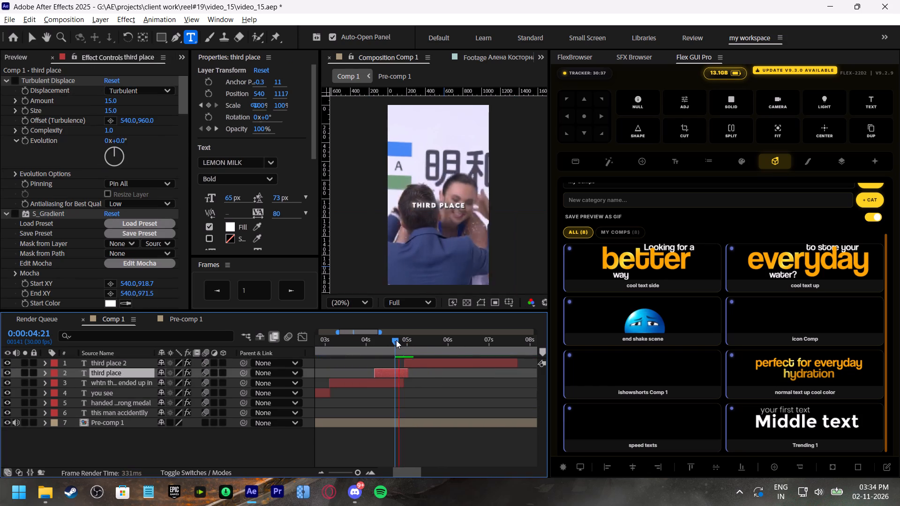
left_click(421, 343)
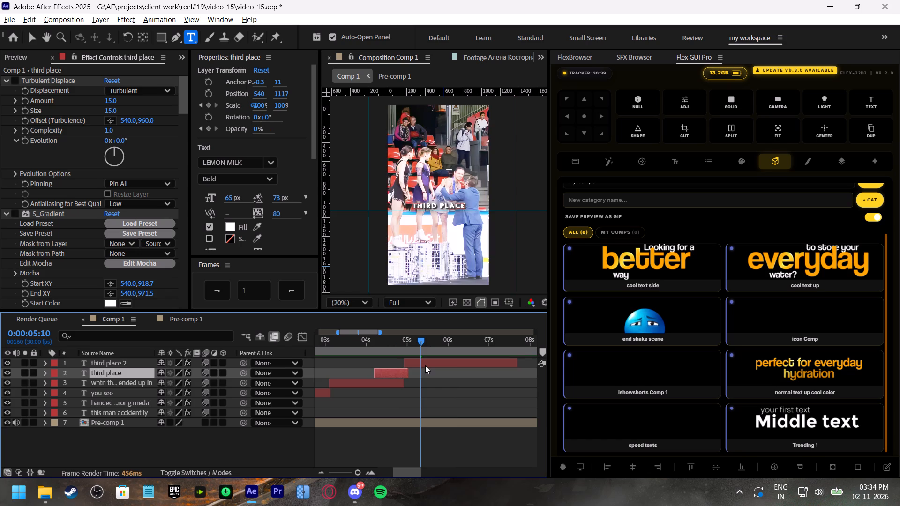
Replace the duplicate's text with "she was on the" and "lowest step of" on two lines, and preview it from 0:04:19.
double_click(425, 365)
type("she")
key("space")
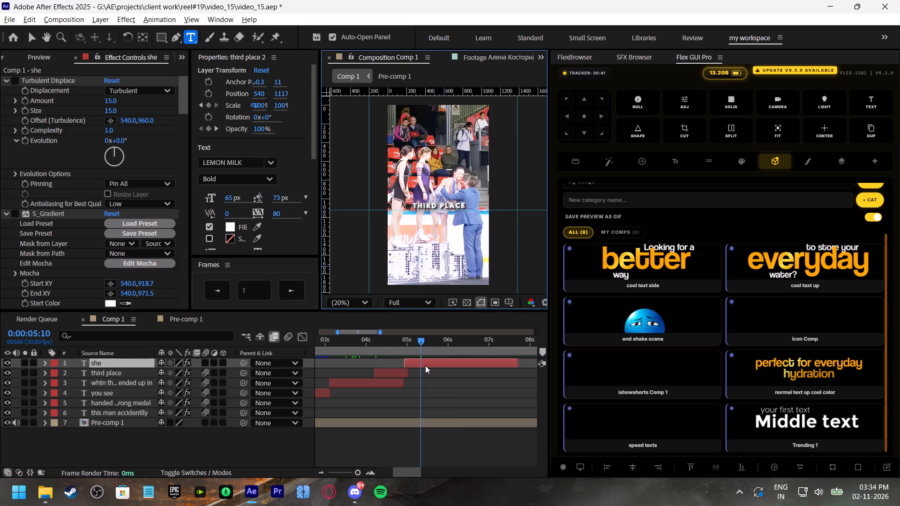
type("was on the")
key("Return")
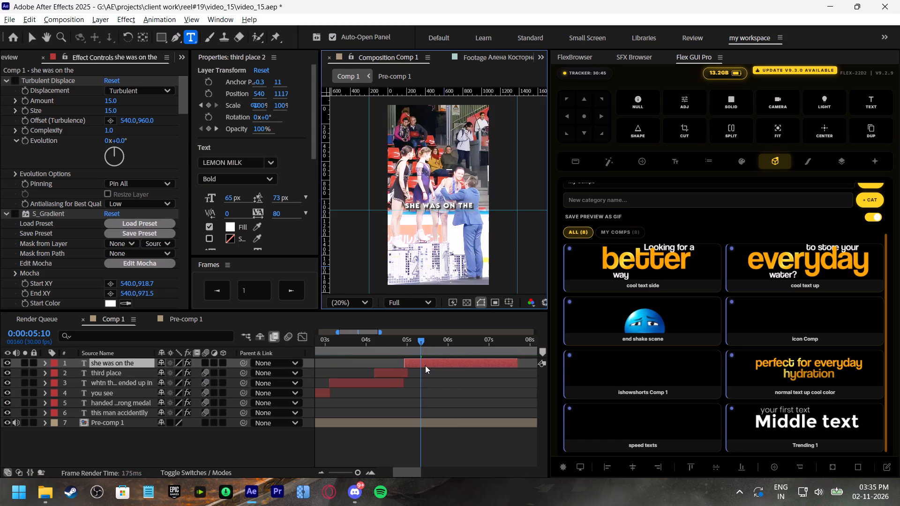
type("lowest step of")
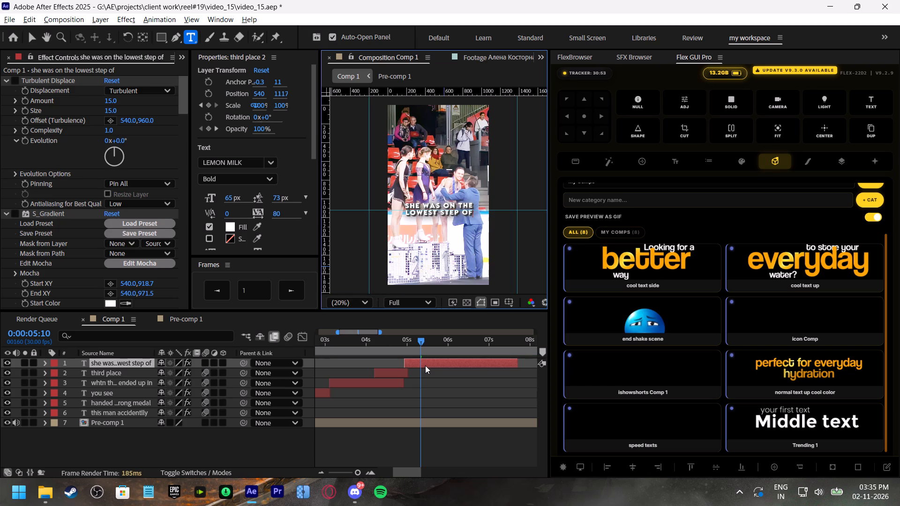
left_click(393, 339)
key("space")
left_click(410, 340)
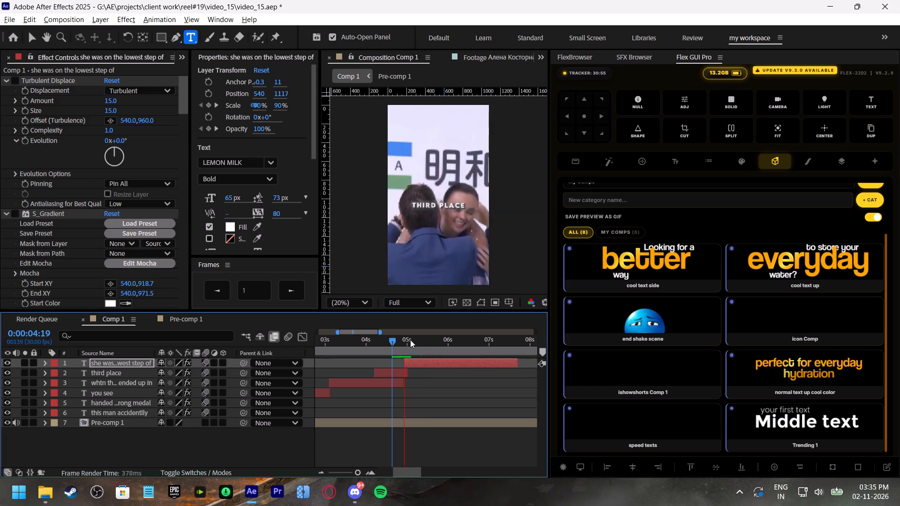
Move the "she was on the lowest step of" caption's ending Range Selector Start keyframe to about 0:06:00 and preview from 0:04:21.
left_click(419, 360)
key("u")
left_click_drag(420, 382, 449, 398)
left_click(394, 344)
key("space")
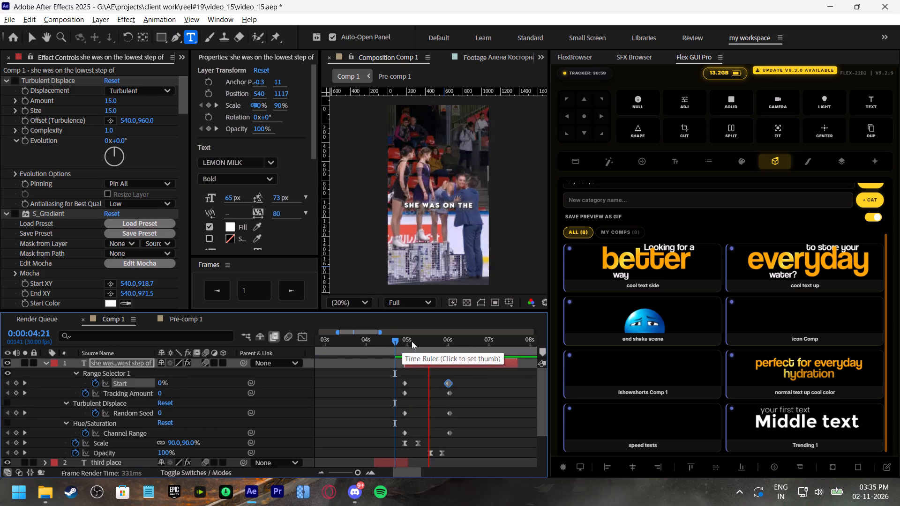
Move the same caption's fade-out Opacity keyframes later to about 0:06:10 and 0:06:18, and play back from 0:05:11.
left_click(422, 341)
left_click_drag(450, 444, 422, 460)
left_click_drag(431, 450, 444, 455)
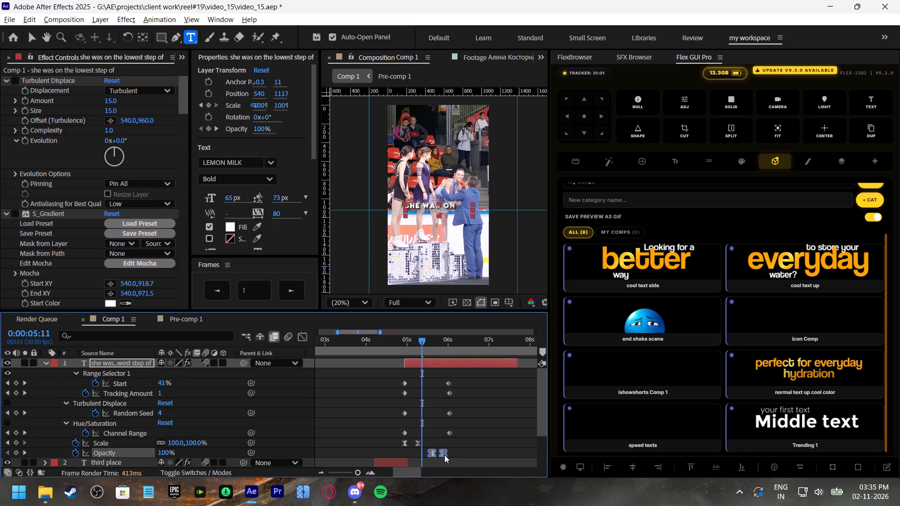
left_click_drag(444, 455, 462, 457)
key("space")
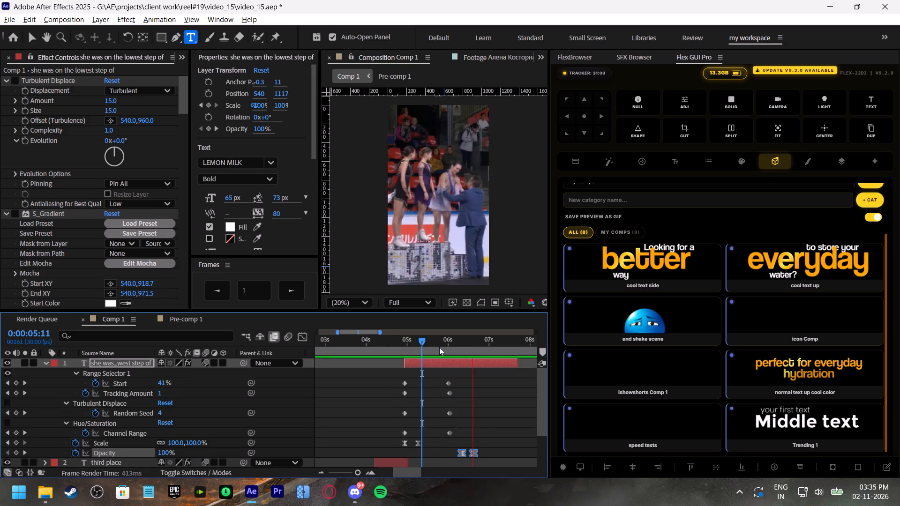
Preview the "she was on the lowest step of" caption and move its fade-out Opacity keyframes earlier to about 0:06:01 and 0:06:10.
left_click(439, 347)
key("space")
left_click(453, 344)
left_click_drag(490, 443, 469, 453)
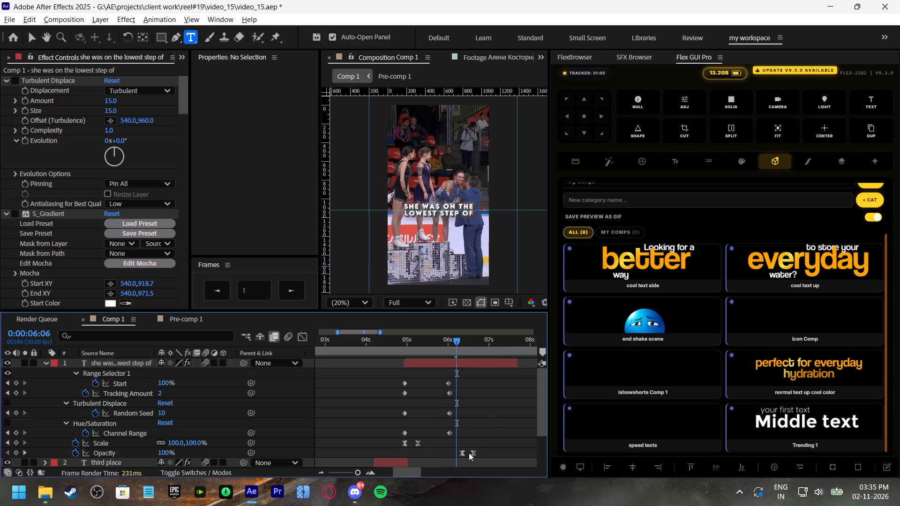
left_click_drag(469, 453, 451, 455)
left_click_drag(460, 449, 449, 454)
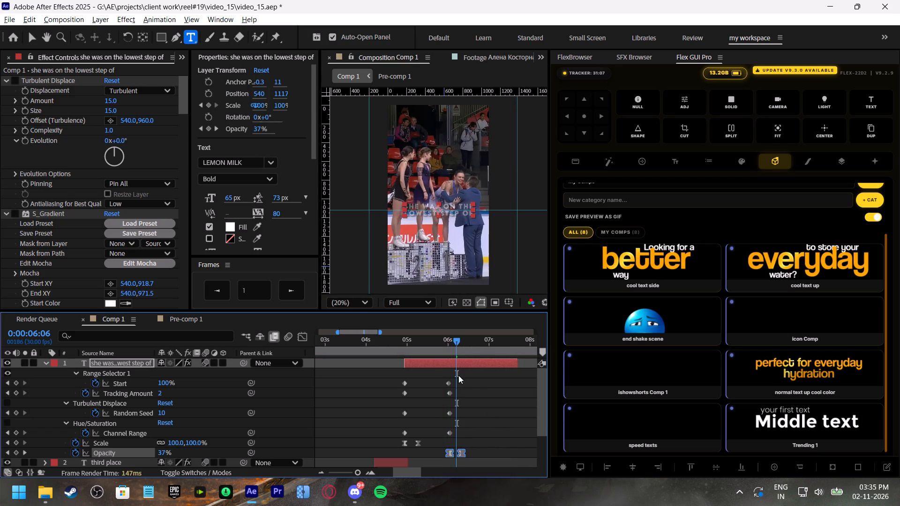
Duplicate the "she was on the lowest step of" layer and start the copy at about 0:06:06.
left_click(460, 361)
key("ctrl+d")
left_click_drag(427, 362, 477, 366)
Play the reference short for its caption wording, and replace the duplicate's text with "podium".
left_click(572, 60)
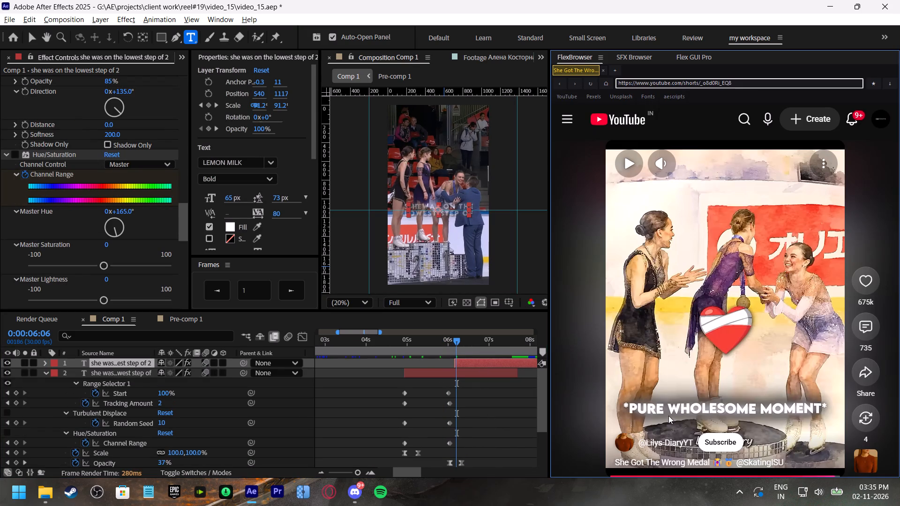
left_click(668, 416)
left_click(653, 471)
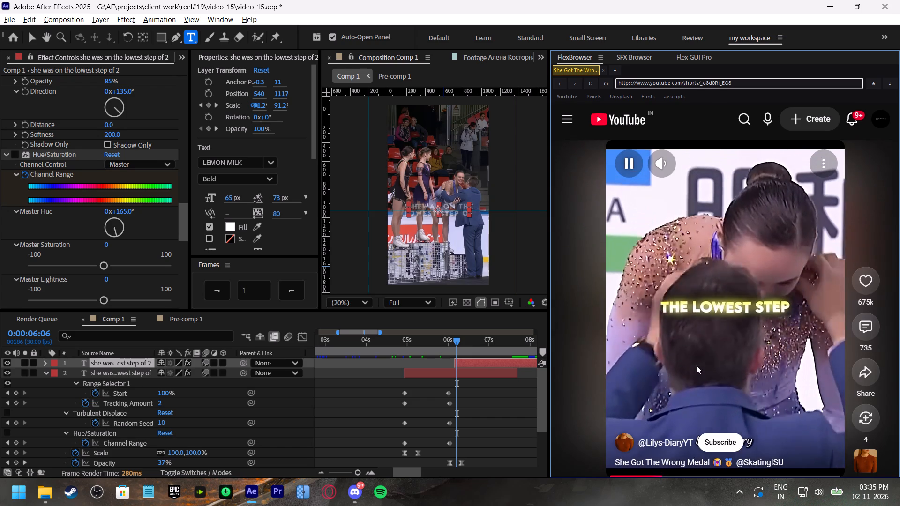
left_click(697, 365)
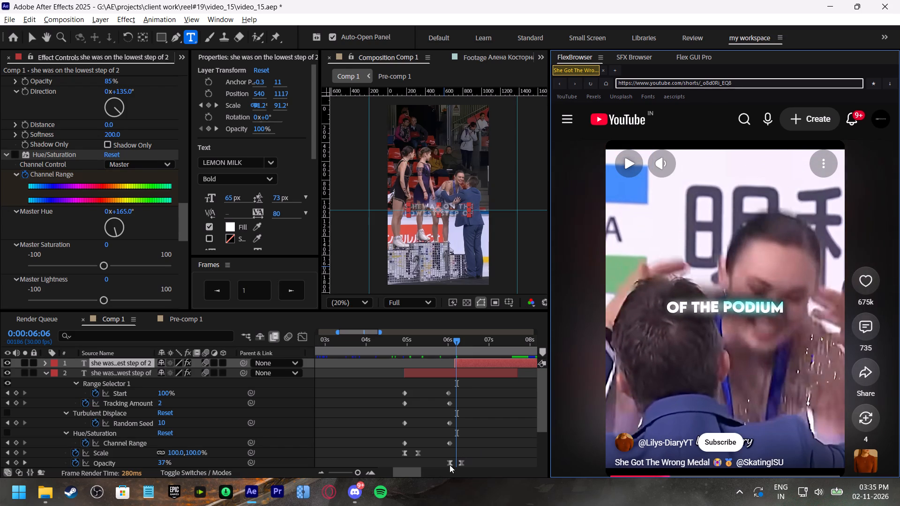
left_click(46, 374)
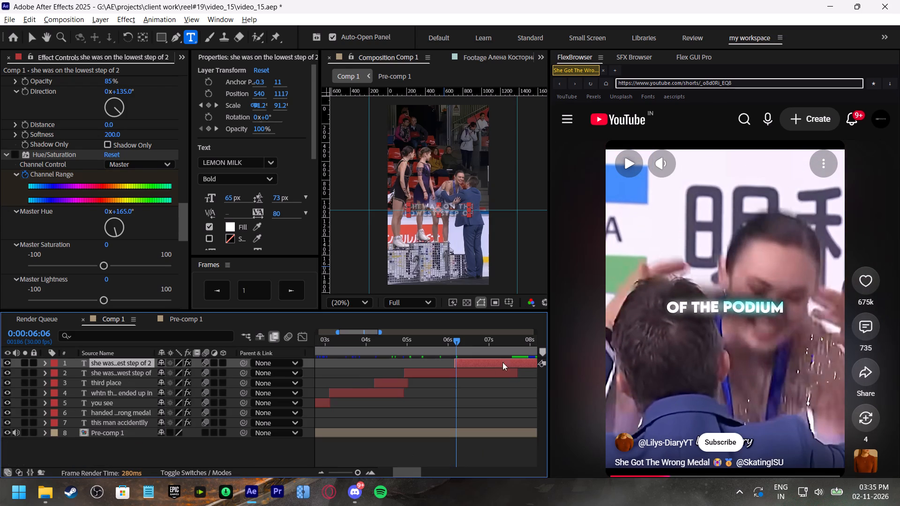
double_click(492, 360)
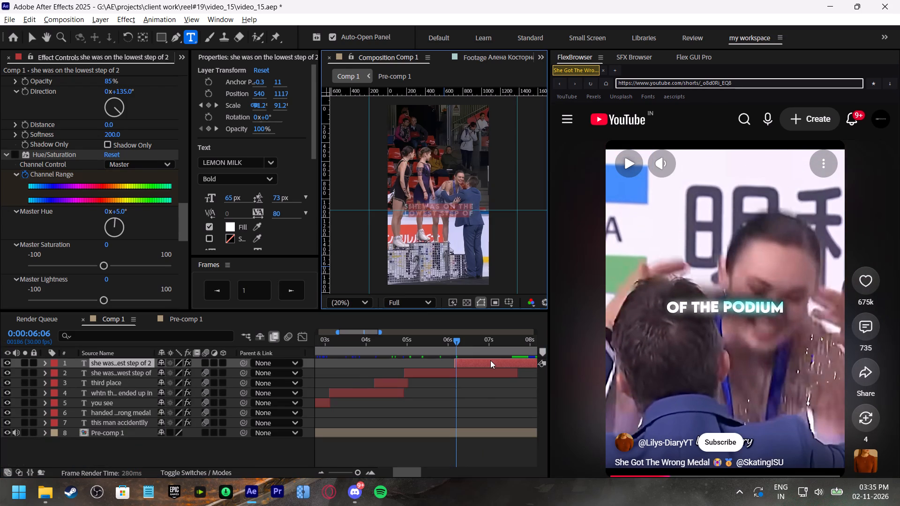
type("podium")
Reveal the "podium" keyframes, move its ending Range Selector Start keyframe to about 0:06:17, and preview from around 0:05:16 and 0:05:25.
left_click(441, 342)
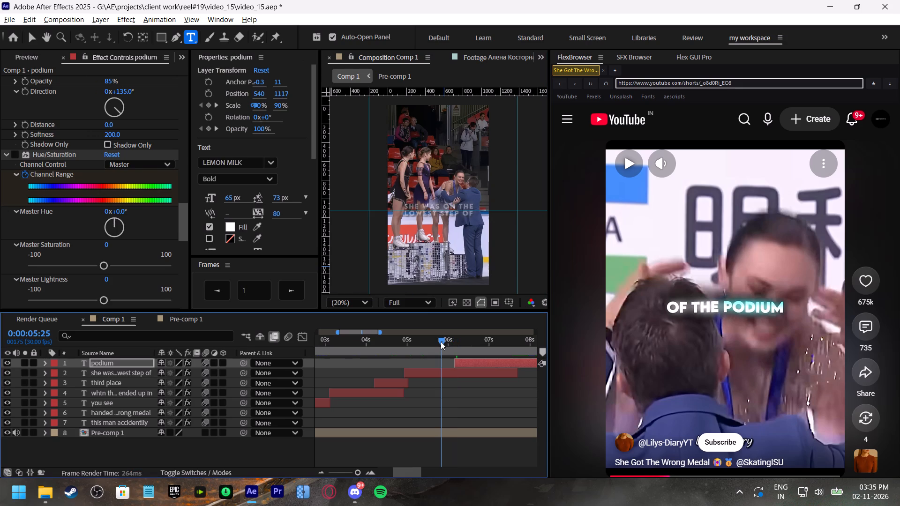
left_click(472, 361)
key("u")
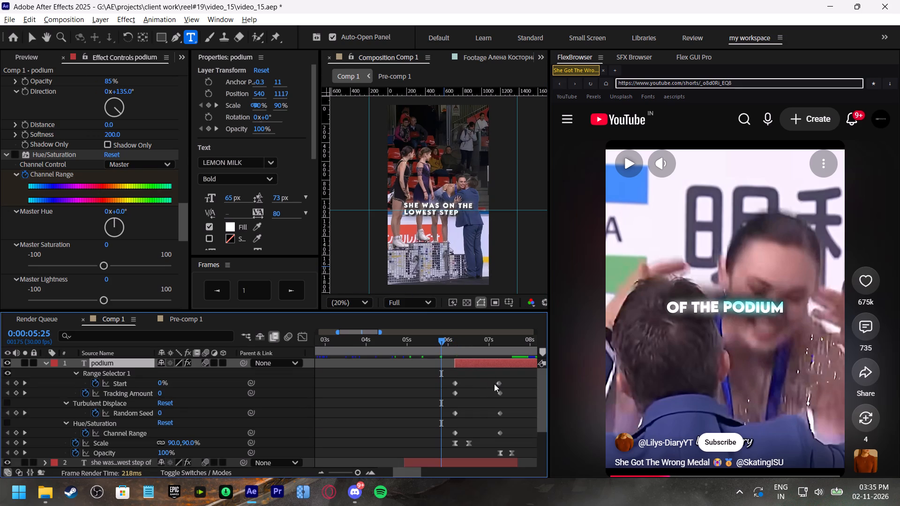
left_click_drag(497, 384, 470, 379)
key("space")
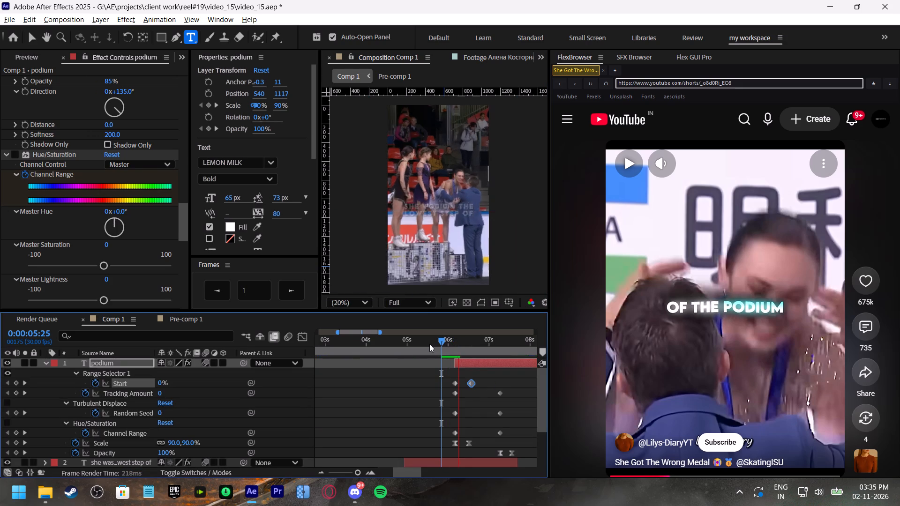
left_click(429, 344)
key("space")
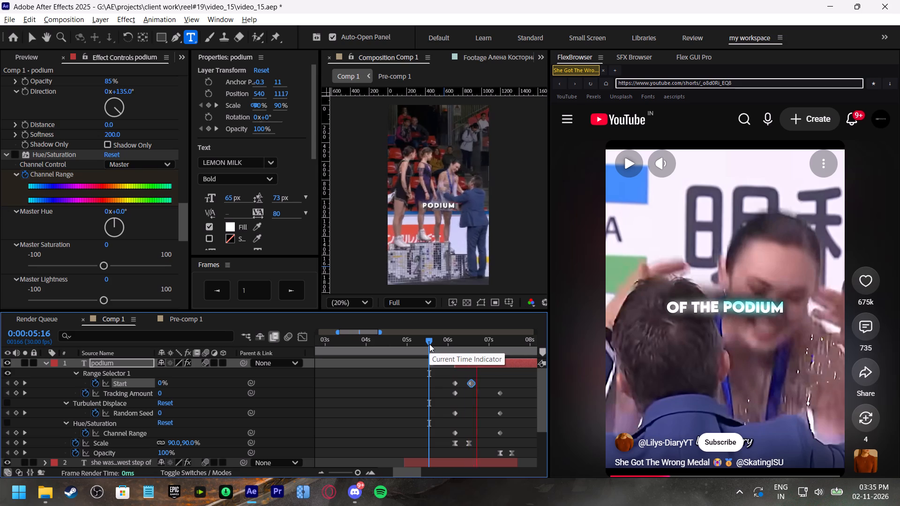
left_click(429, 344)
key("space")
left_click(442, 345)
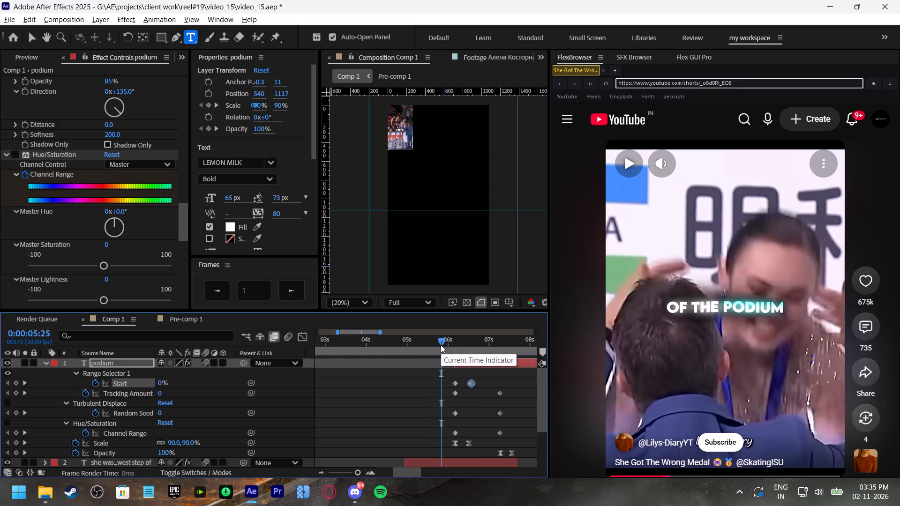
key("space")
Shift the "podium" layer slightly earlier to start at about 0:06:02, and save the project.
left_click(452, 344)
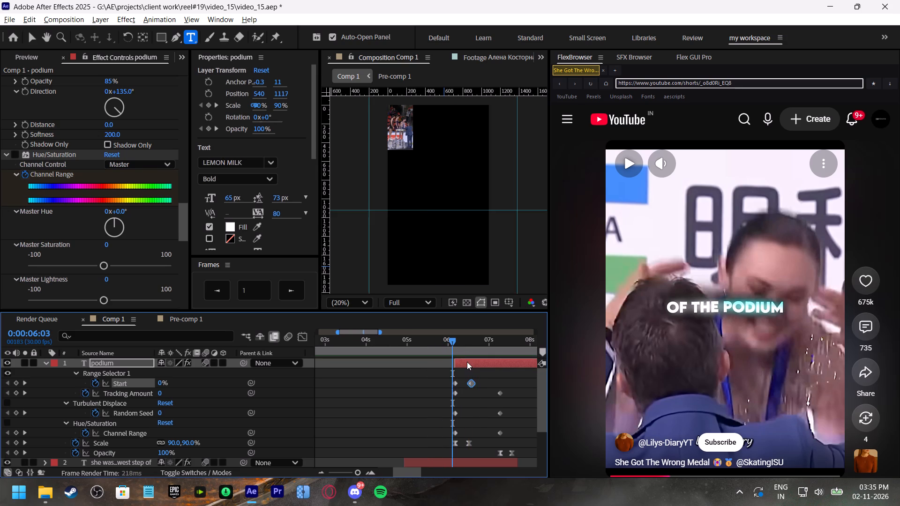
left_click(467, 362)
left_click(440, 343)
key("ctrl+s")
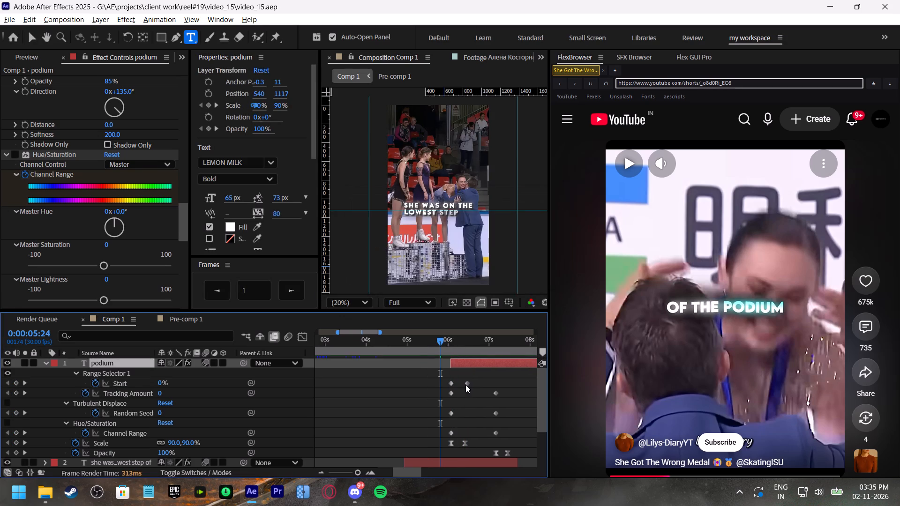
Move the "podium" caption's ending Range Selector Start keyframe to about 0:06:11 and play back from 0:05:24.
left_click_drag(464, 384, 458, 384)
left_click_drag(468, 382, 464, 382)
key("space")
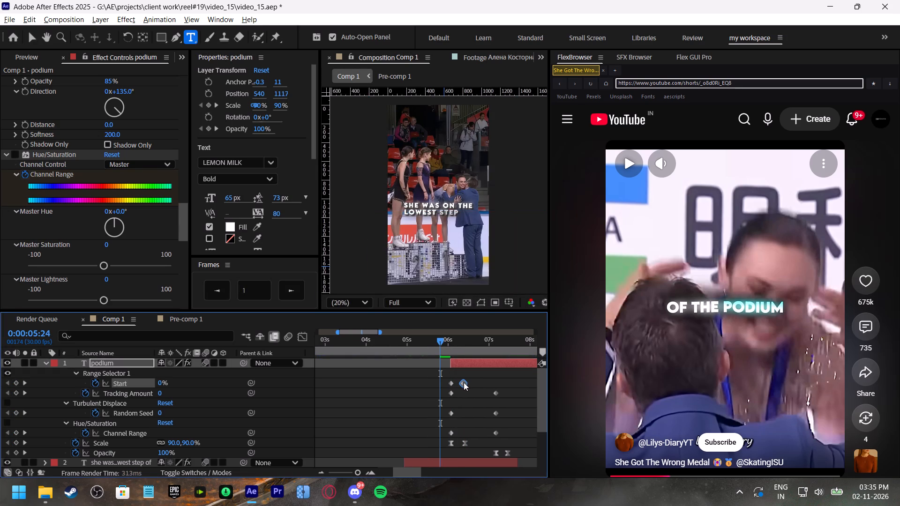
Move the "podium" caption's fade-out Opacity keyframes earlier to about 0:06:20 and 0:06:28, and preview from 0:06:24.
left_click_drag(472, 341, 480, 357)
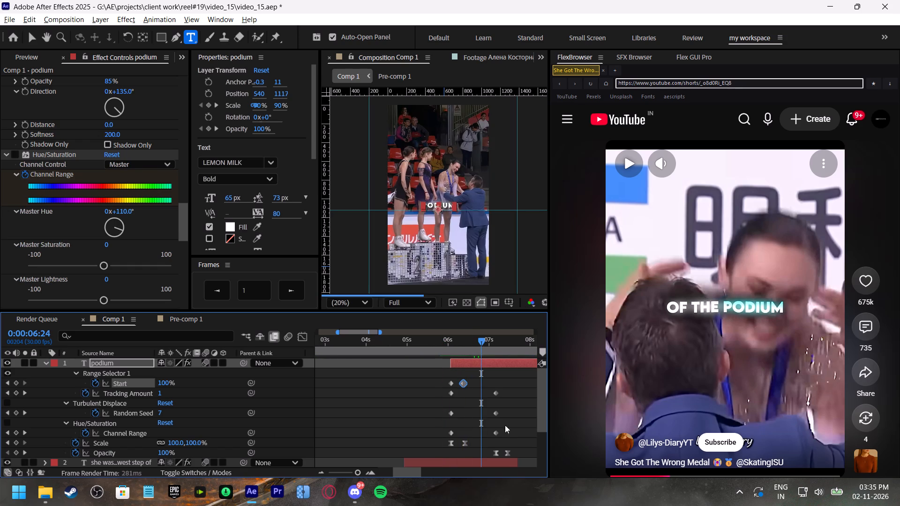
left_click_drag(510, 446, 492, 459)
left_click_drag(496, 453, 475, 451)
key("space")
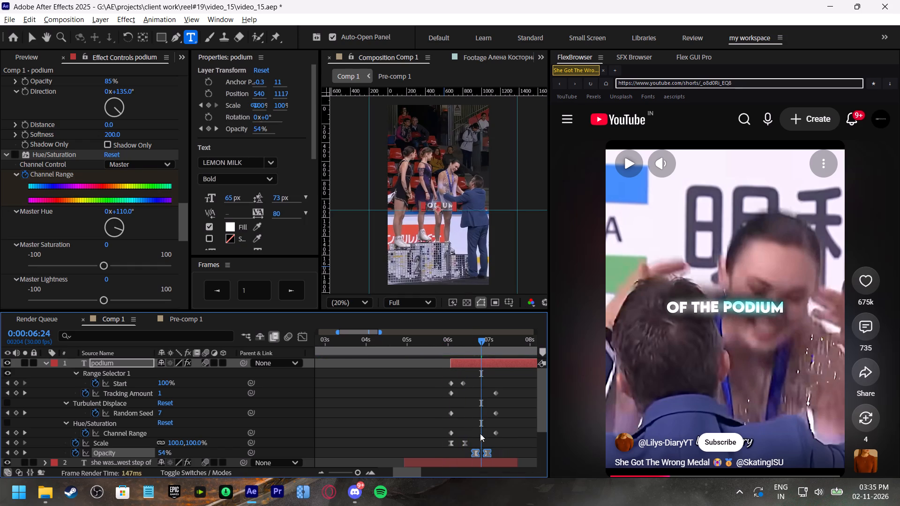
left_click(480, 340)
Duplicate the "podium" layer, save the project, start the copy at about 0:06:24, and play back from there.
left_click(46, 362)
key("ctrl+d")
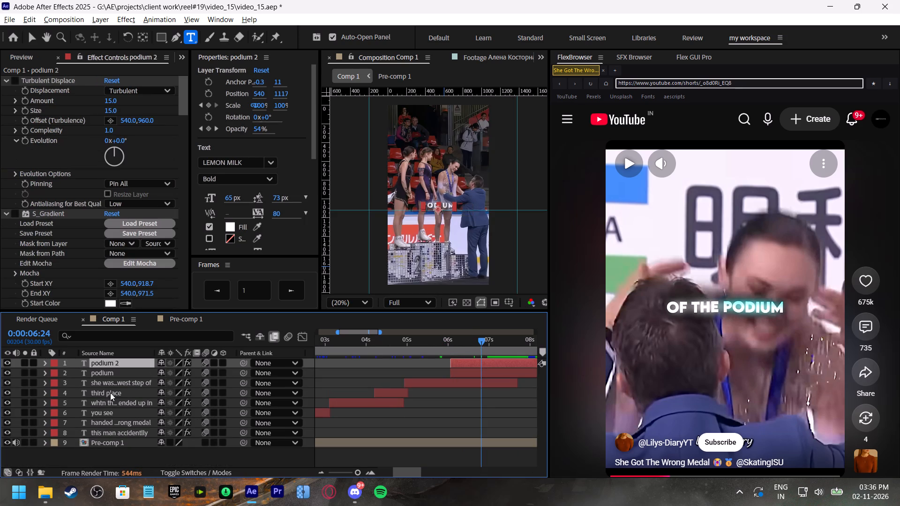
key("ctrl+s")
left_click_drag(461, 365, 491, 368)
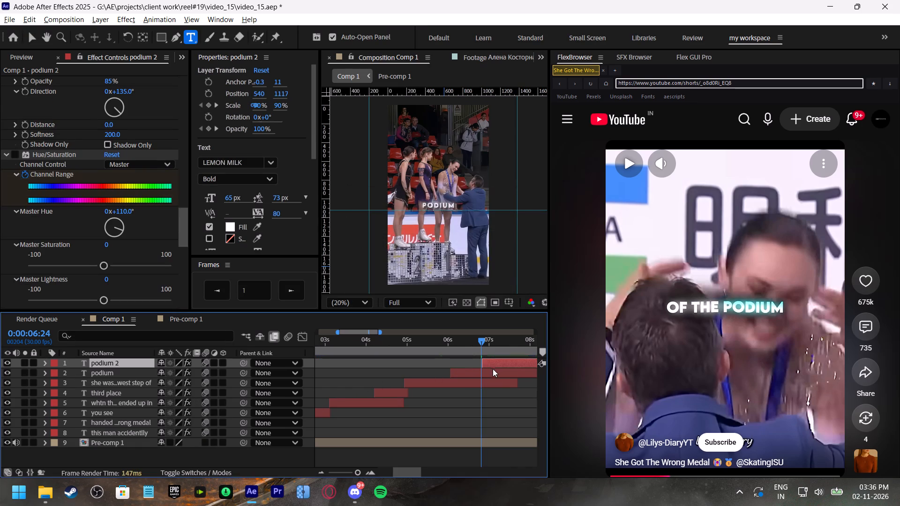
key("space")
scroll(493, 426, "down", 4, "shift")
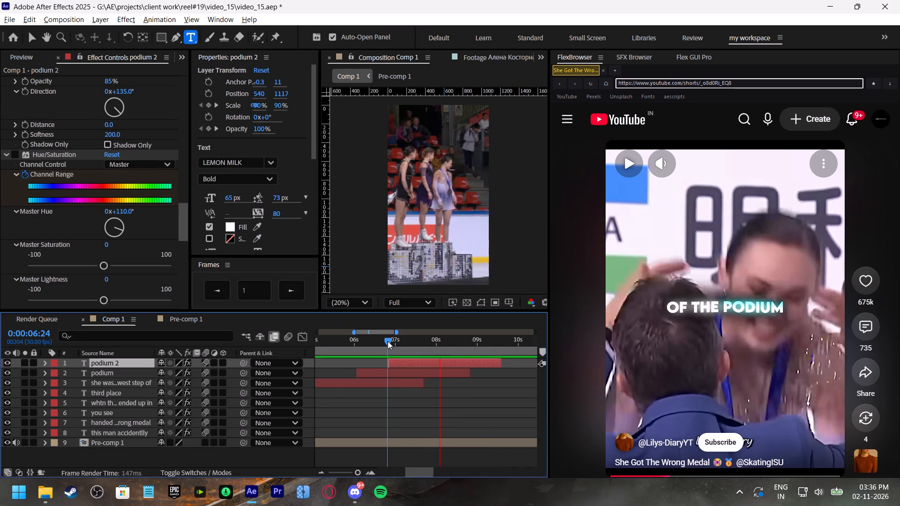
left_click(388, 341)
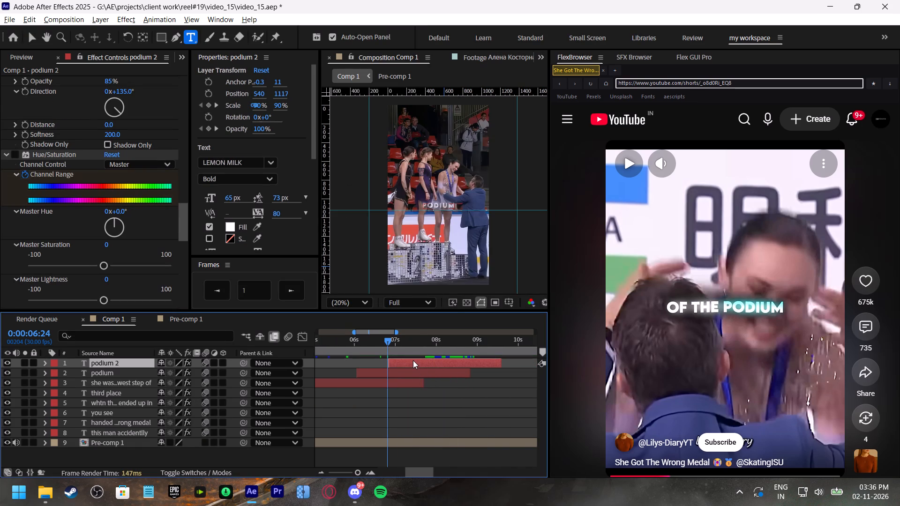
Replace the duplicate's text with "but after she" and "recieved her medal" on two lines, save, and preview from 0:06:11 and 0:06:16.
double_click(413, 360)
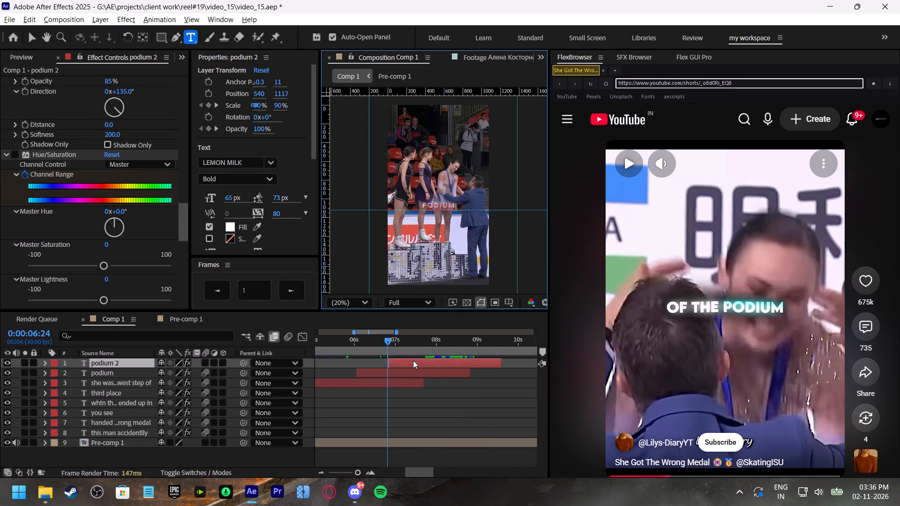
key("n")
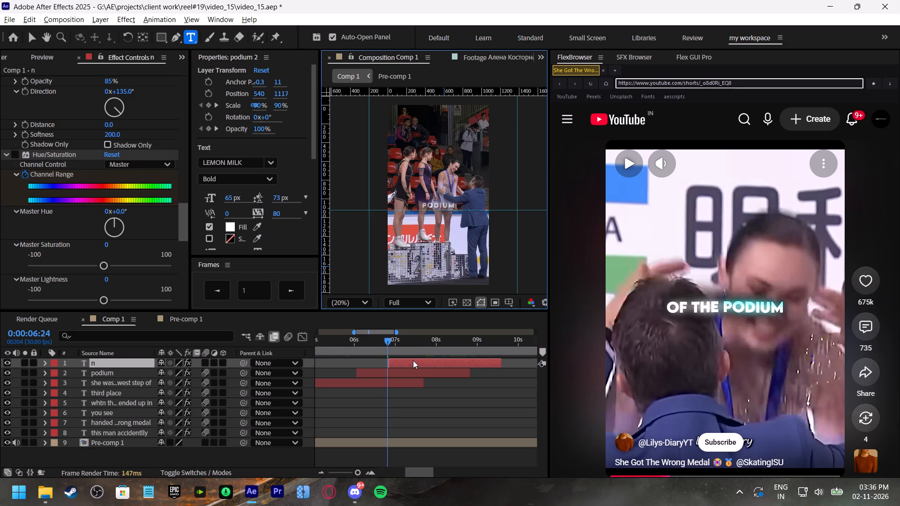
key("BackSpace")
key("BackSpace")
type("but after she")
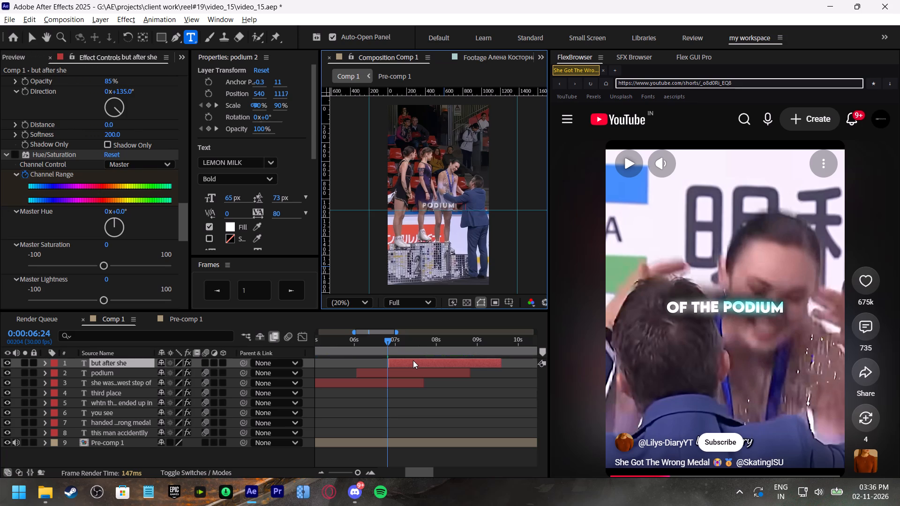
key("Return")
type("recieved her medal")
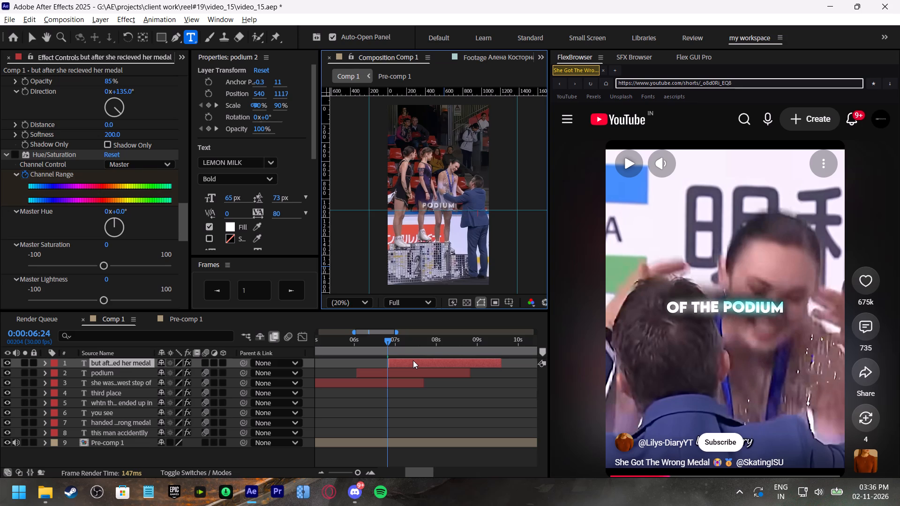
left_click(368, 342)
key("ctrl+s")
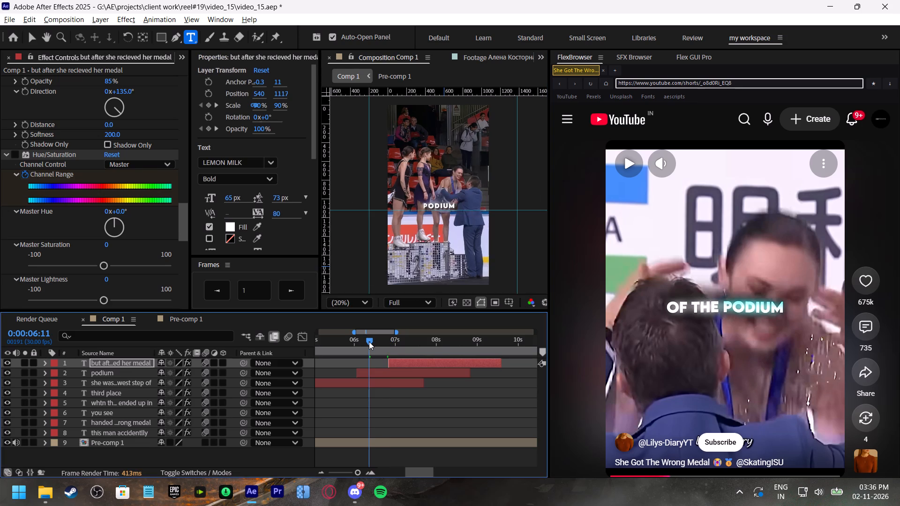
key("space")
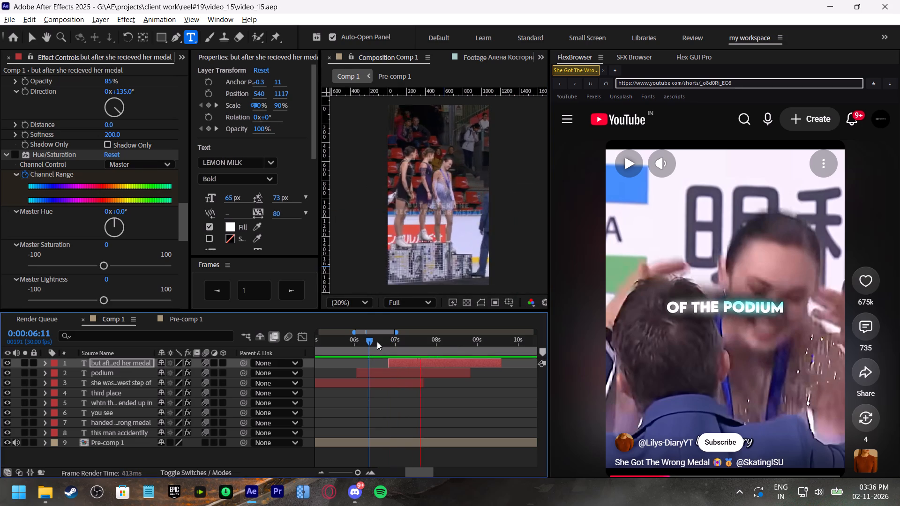
left_click(377, 342)
key("space")
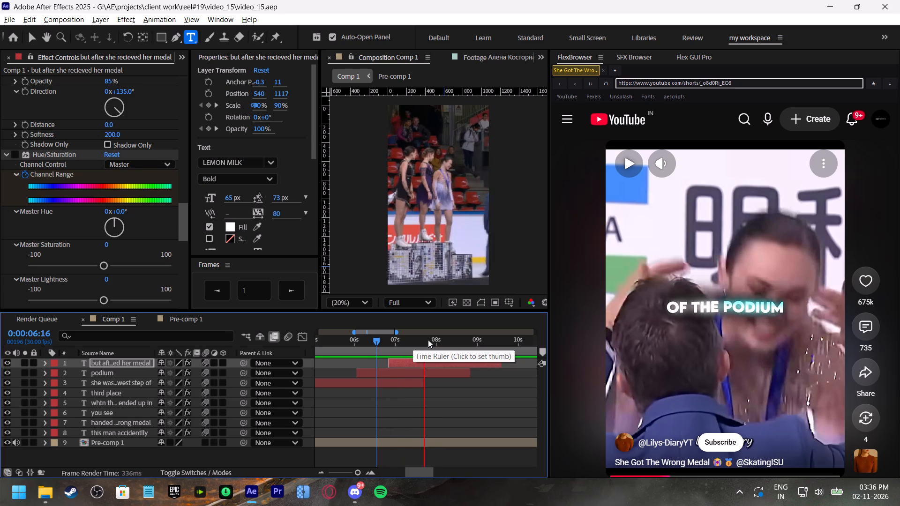
left_click(431, 341)
Move the "but after she recieved her medal" caption's ending Range Selector Start keyframe to about 0:07:25 and preview from 0:06:18.
left_click(431, 362)
key("u")
left_click(405, 384)
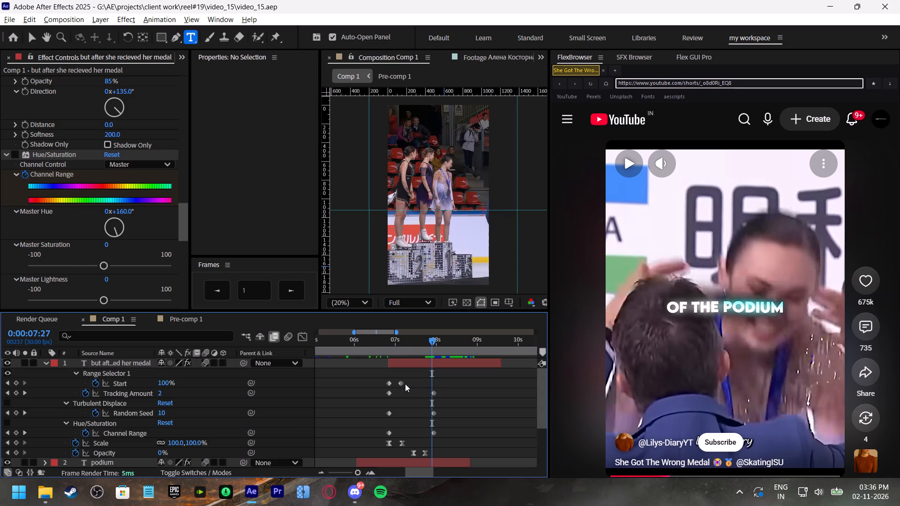
left_click_drag(401, 384, 430, 398)
left_click(379, 341)
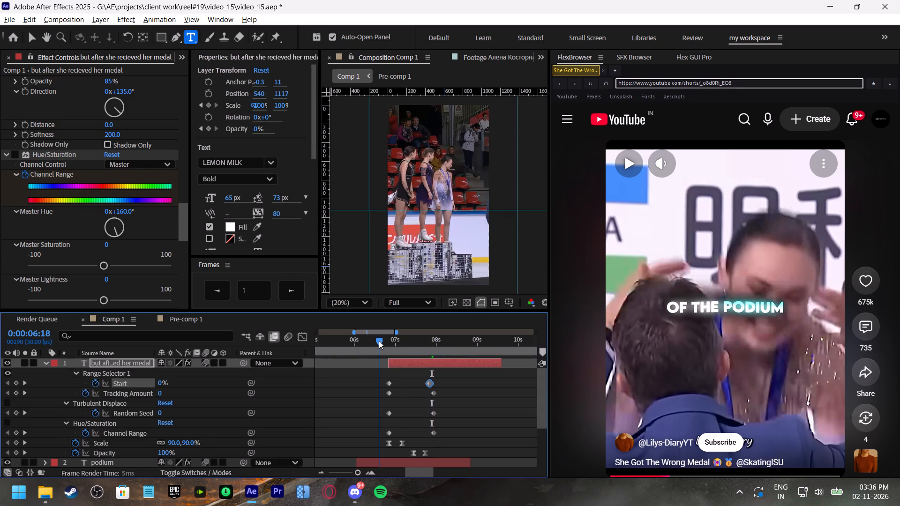
key("space")
left_click(380, 340)
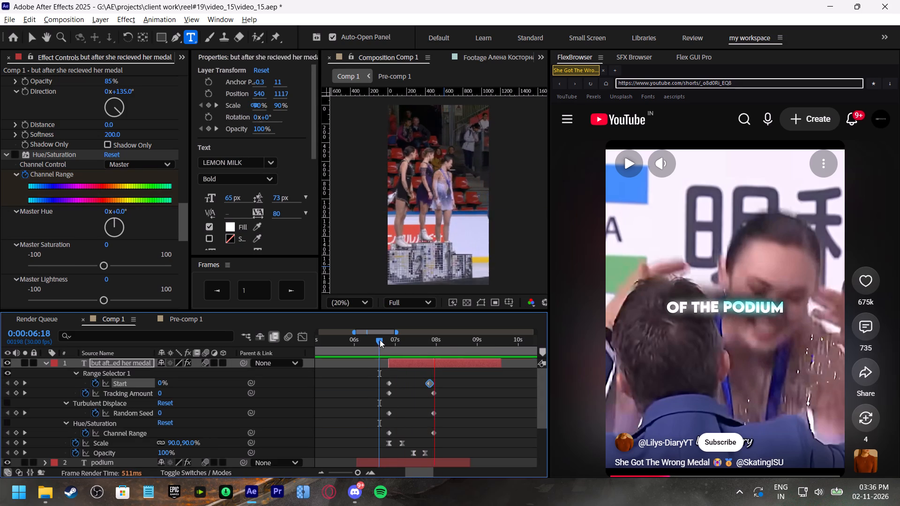
Move the same caption's fade-out Opacity keyframes later to about 0:08:07 and 0:08:16, and play back from 0:06:19 and 0:07:25.
left_click_drag(440, 447, 404, 461)
left_click_drag(412, 455, 444, 457)
key("space")
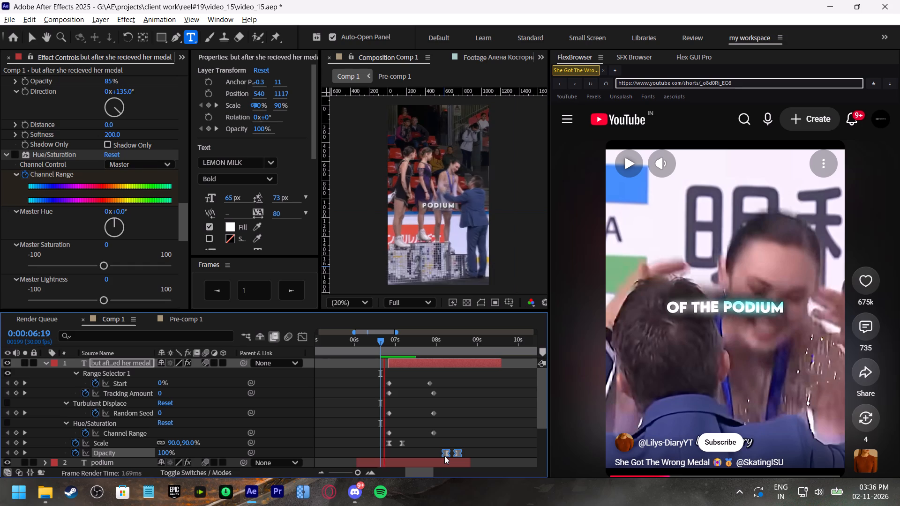
left_click(443, 347)
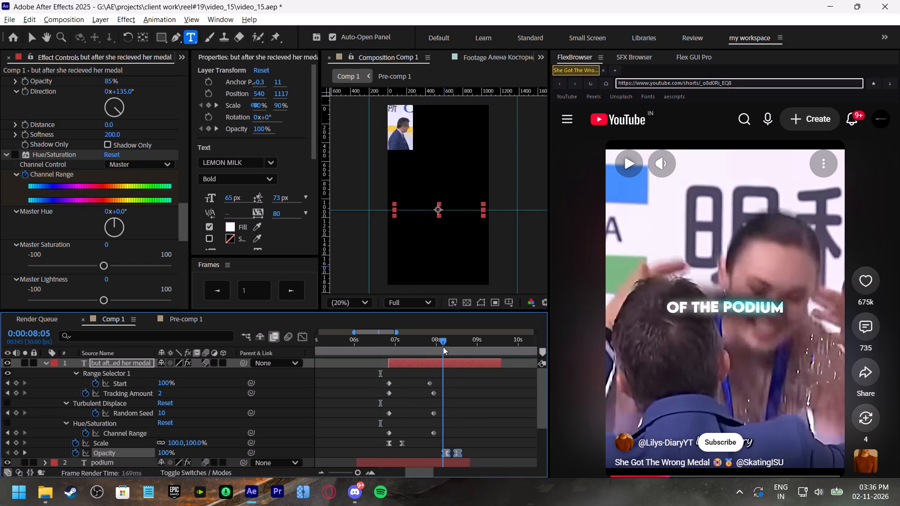
key("space")
left_click_drag(445, 342, 431, 341)
key("space")
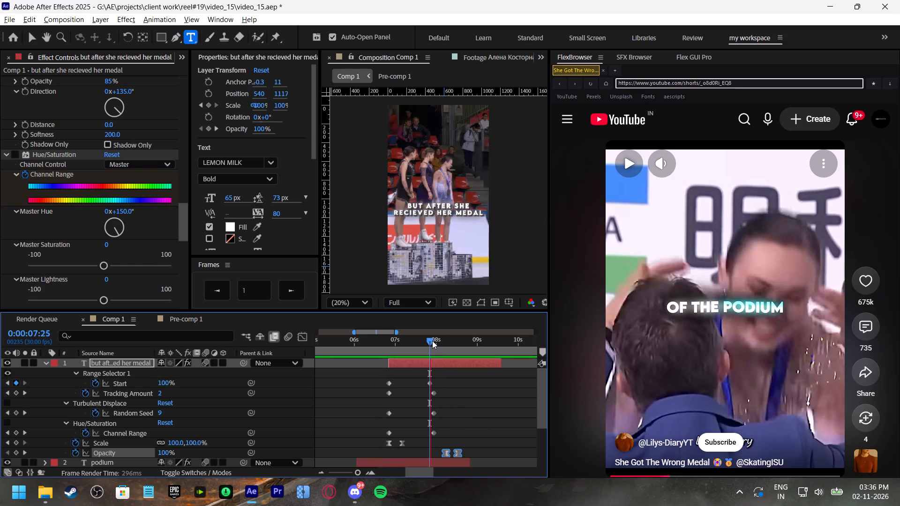
Move the "but after she recieved her medal" caption's fade-out Opacity keyframes earlier, starting just before 0:08:00, save, and play back near 0:08:02.
left_click(434, 341)
left_click_drag(467, 443, 439, 457)
left_click_drag(446, 451, 440, 451)
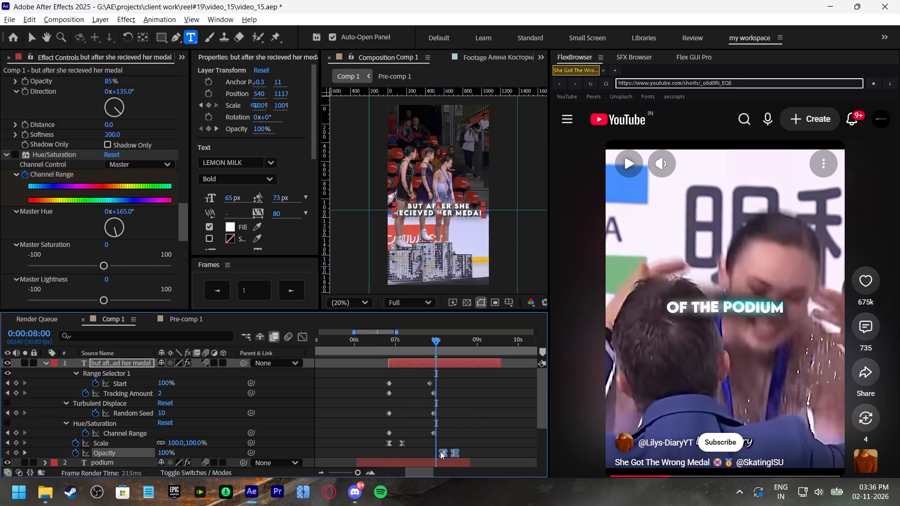
left_click_drag(440, 451, 434, 451)
key("space")
left_click_drag(438, 341, 438, 342)
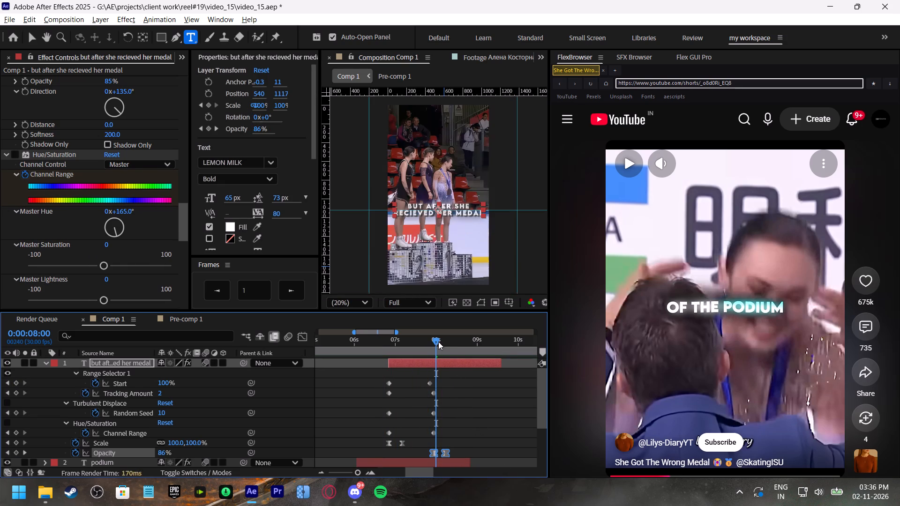
left_click_drag(438, 342, 442, 346)
left_click(45, 363)
key("ctrl+s")
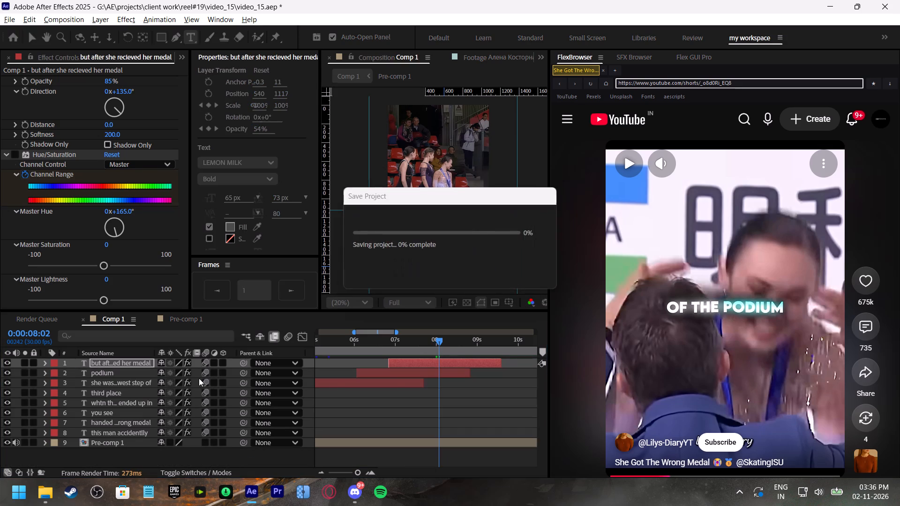
key("space")
left_click(441, 342)
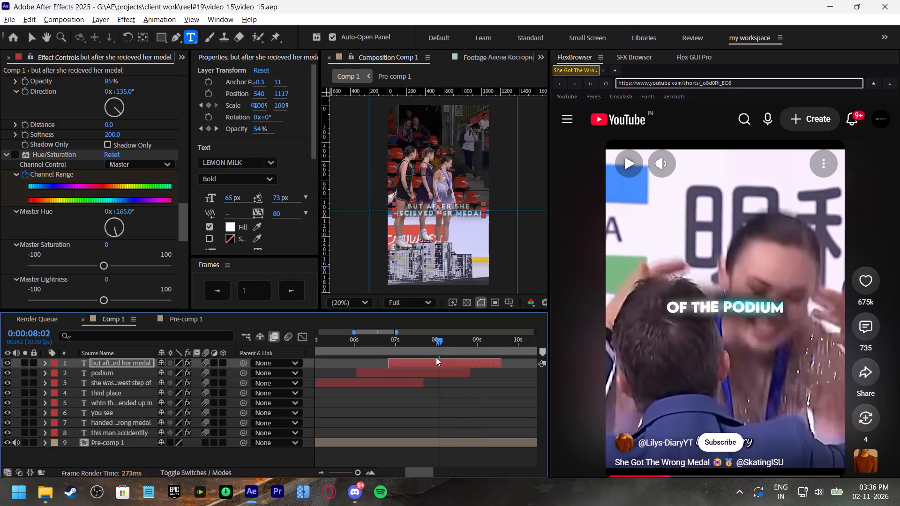
Duplicate the "but after she recieved her medal" layer and start the copy at about 0:08:02.
left_click(434, 365)
key("ctrl+d")
left_click_drag(421, 364, 470, 369)
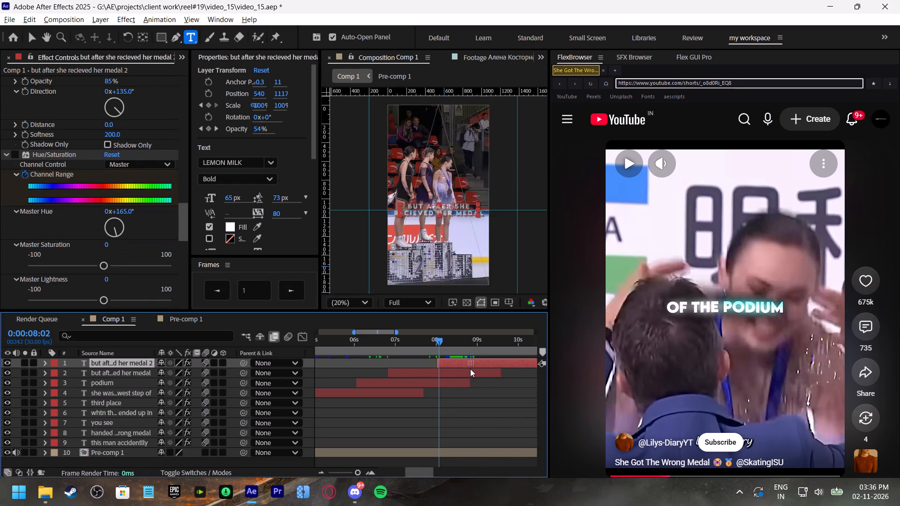
left_click_drag(470, 369, 471, 369)
Replace the copy's text with "and thank" and "the officials" on two lines, previewing from 0:07:16.
double_click(470, 366)
type("and thank the officials")
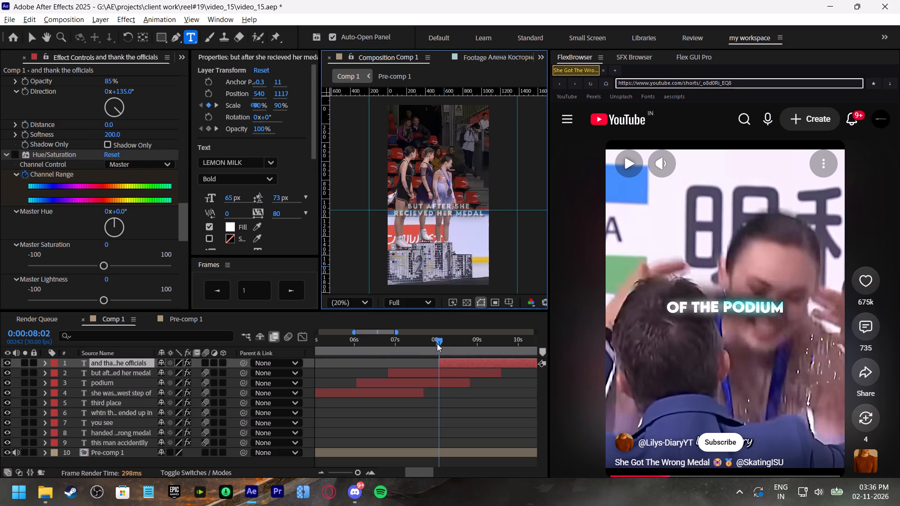
left_click(417, 341)
key("space")
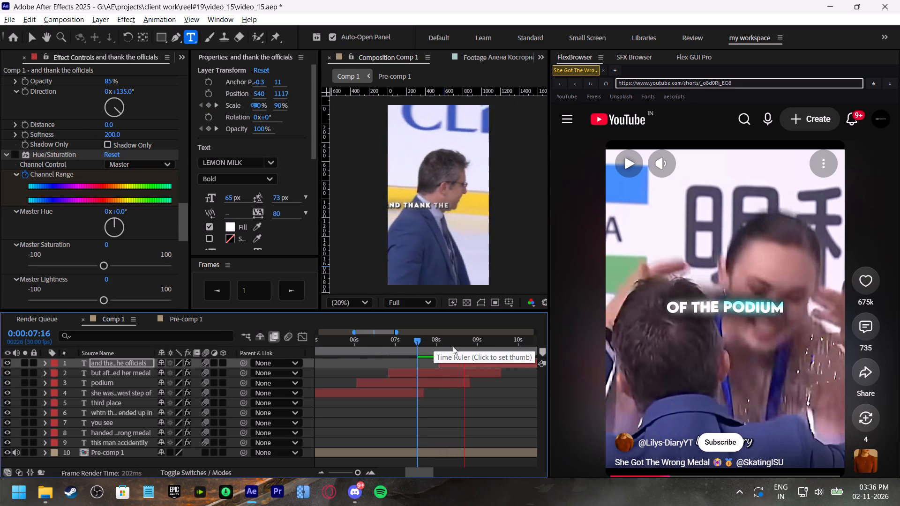
left_click(454, 347)
left_click(435, 206)
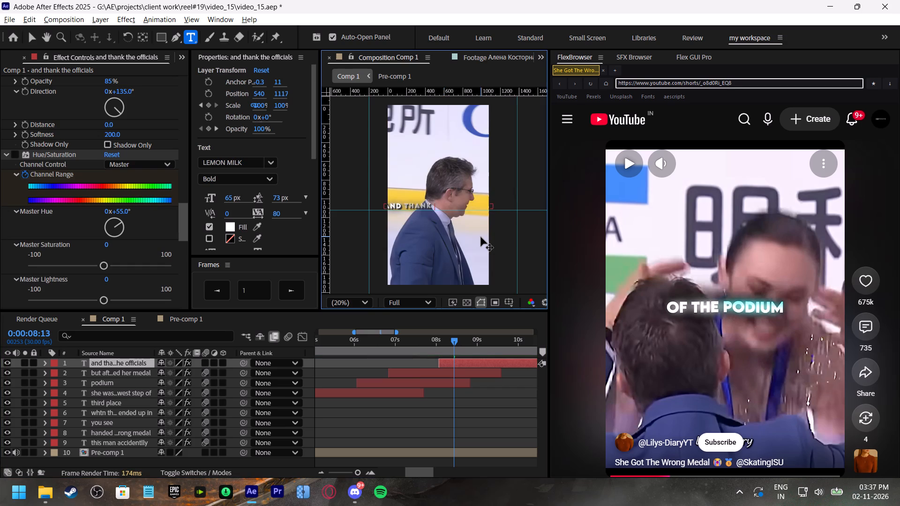
key("BackSpace")
key("Return")
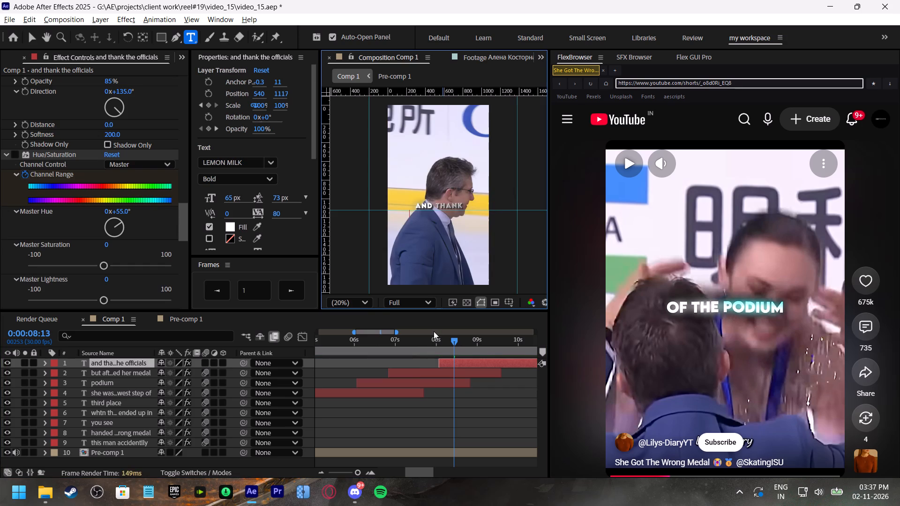
Check the wording in the reference Short, change "thank" to "thanked" in the caption, save, and preview from 0:07:20.
left_click(813, 358)
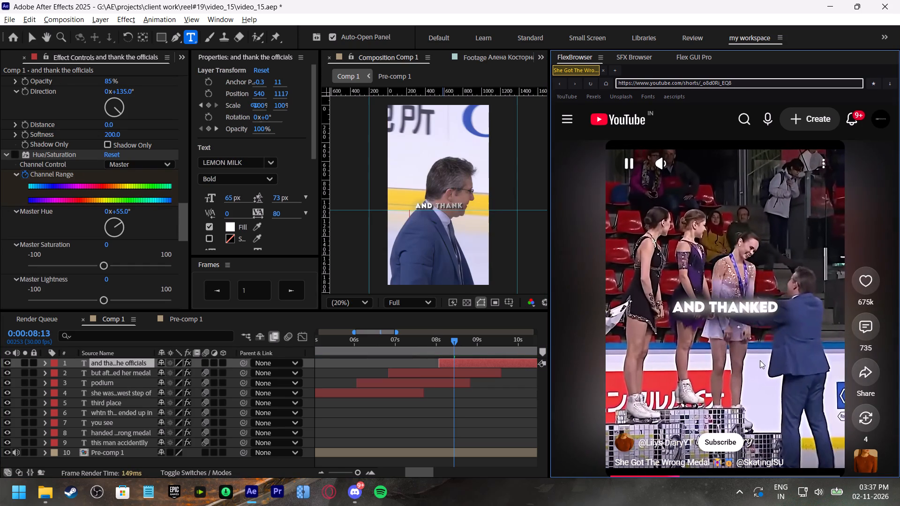
left_click(760, 360)
left_click(459, 343)
double_click(474, 364)
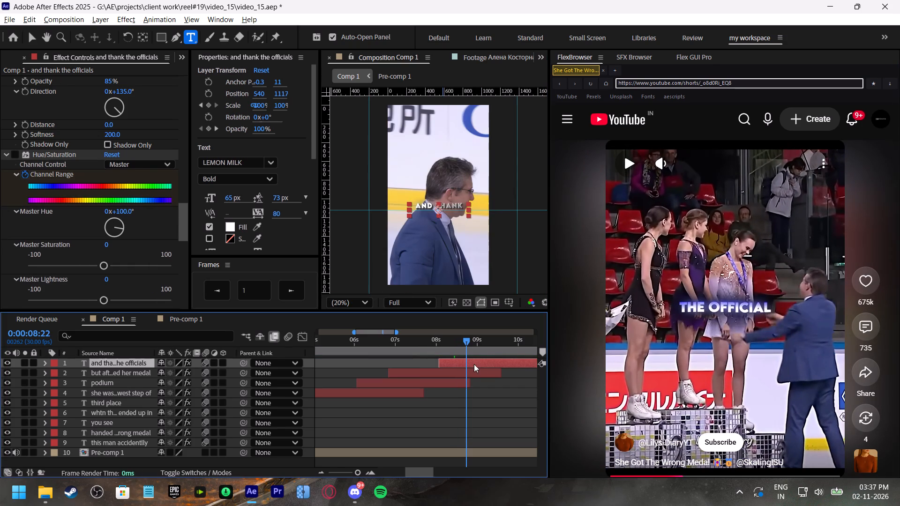
left_click(461, 203)
type("ed")
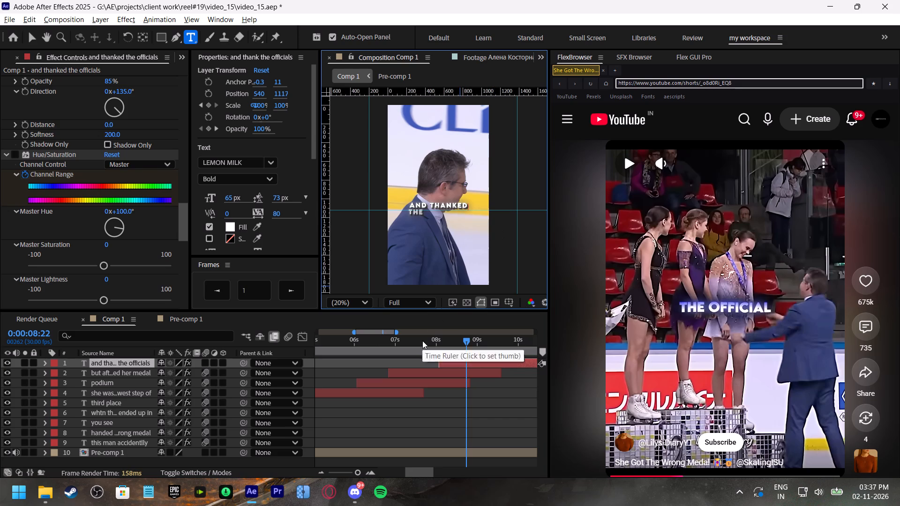
left_click(422, 341)
key("ctrl+s")
key("space")
Change "officials" to "official" in the "and thanked the officials" caption.
scroll(427, 402, "down", 2, "shift")
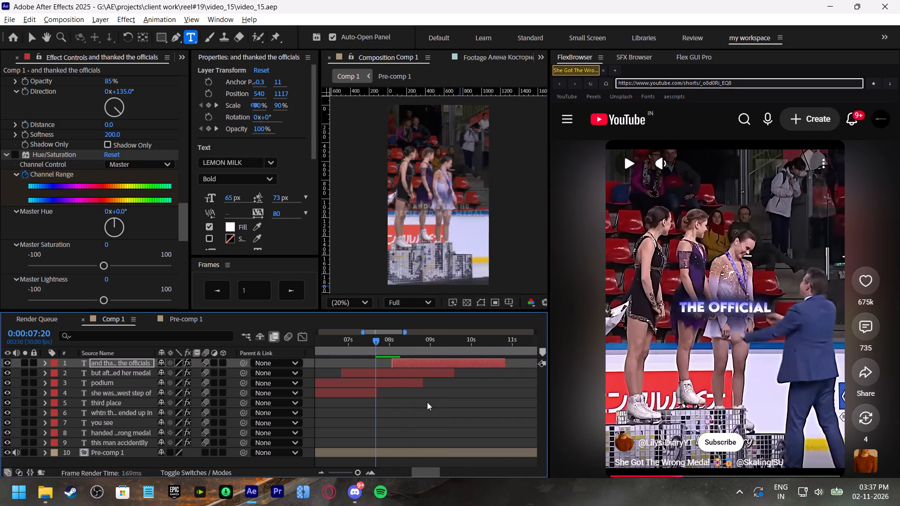
scroll(427, 402, "up", 1, "shift")
left_click(439, 343)
double_click(449, 358)
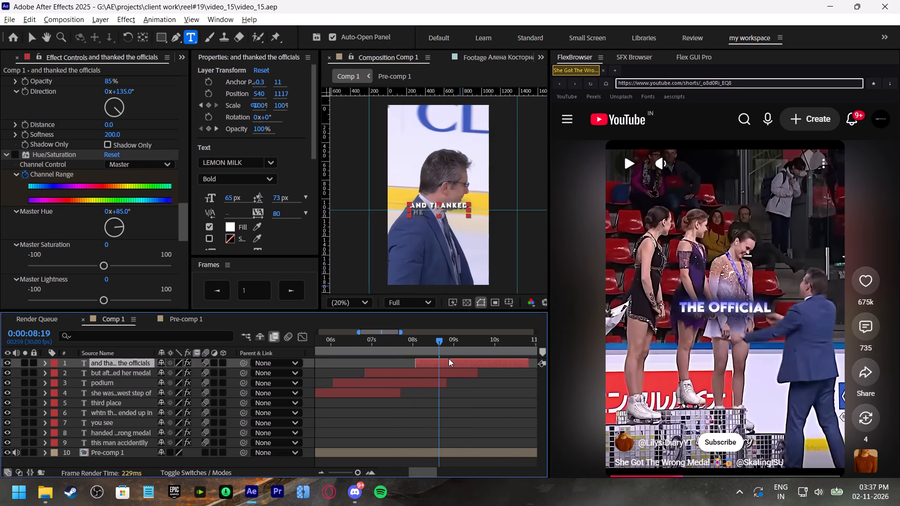
left_click(456, 344)
double_click(467, 363)
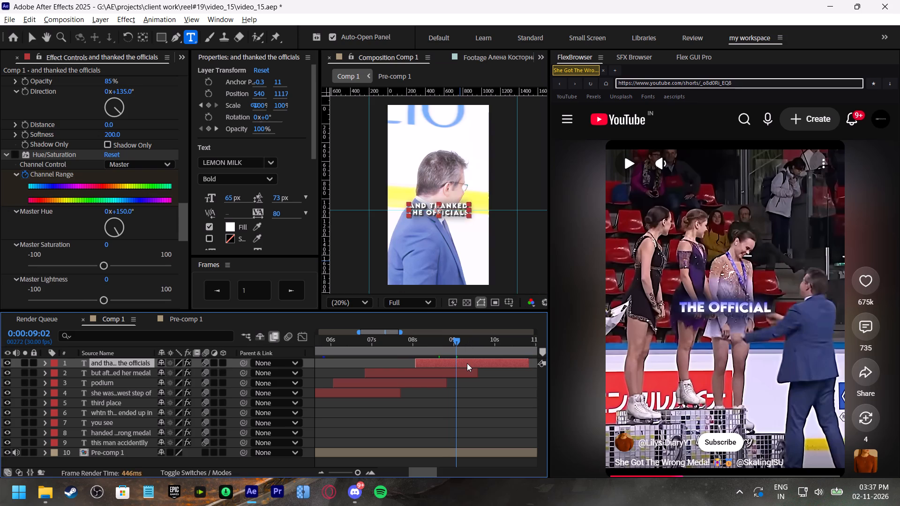
left_click(469, 216)
key("BackSpace")
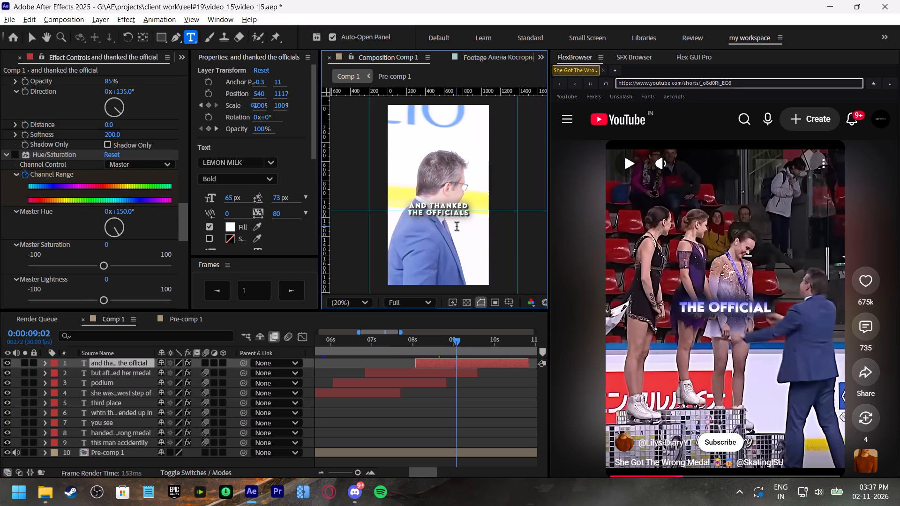
Move the "and thanked the official" caption's ending Range Selector Start keyframe earlier to about 0:08:24 and save the project.
left_click(417, 342)
left_click(443, 362)
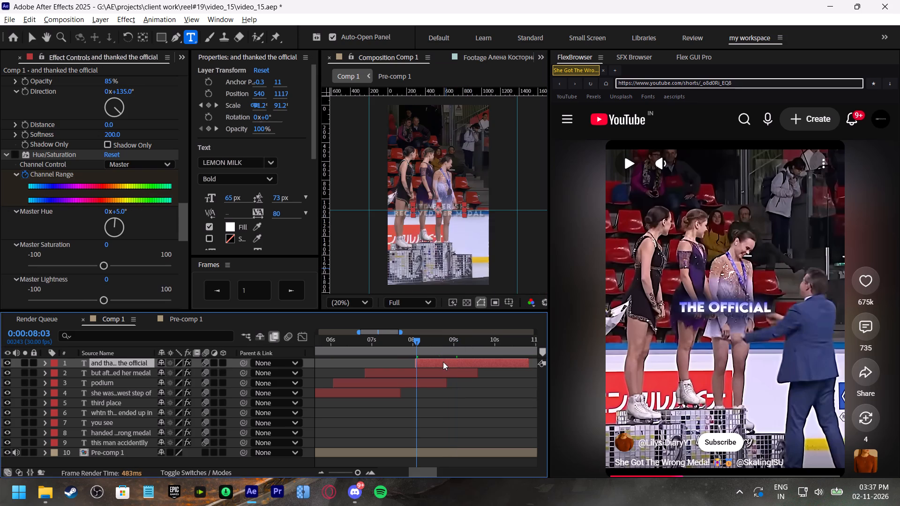
key("u")
left_click(455, 386)
left_click_drag(455, 386, 447, 386)
left_click_drag(454, 382, 447, 381)
left_click(516, 276)
left_click_drag(456, 384, 445, 384)
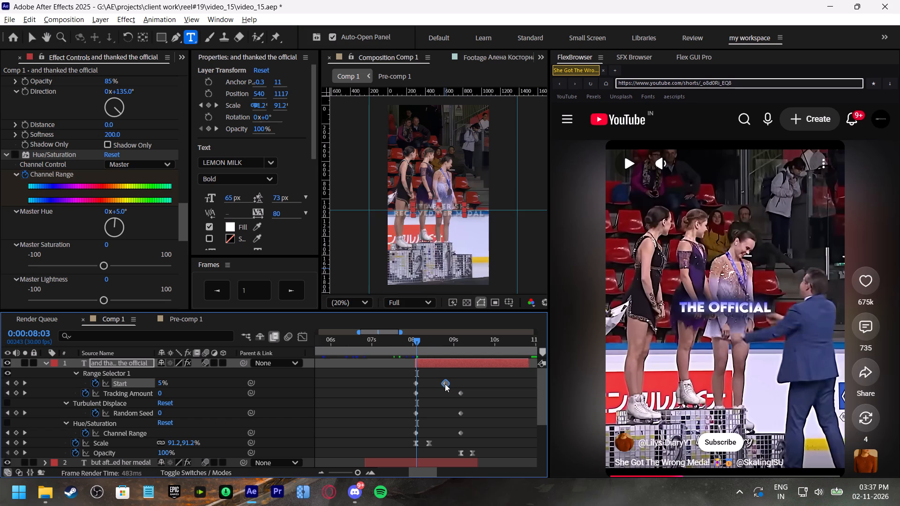
key("ctrl+s")
Collapse the caption layer's properties, save the project, and play back the caption sequence from 0:06:06.
left_click(383, 334)
left_click(383, 334)
left_click(343, 340)
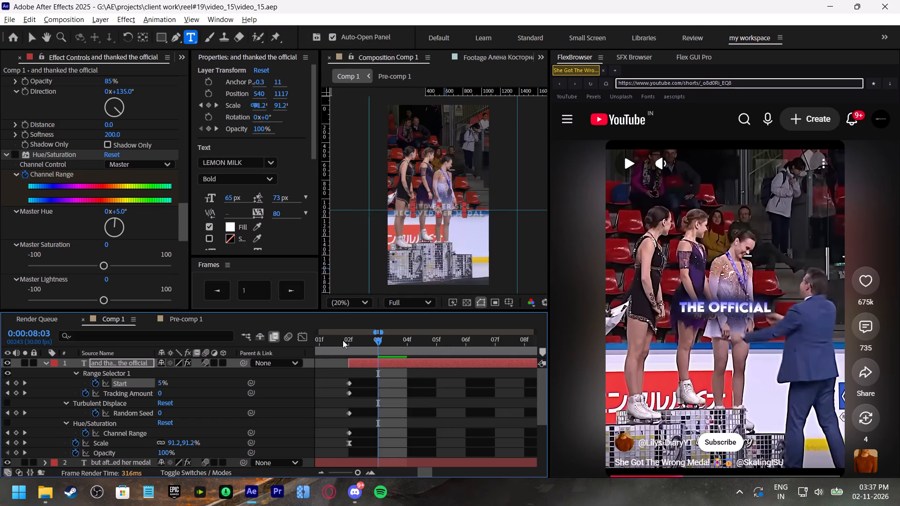
key("space")
left_click(343, 340)
left_click_drag(359, 470, 359, 472)
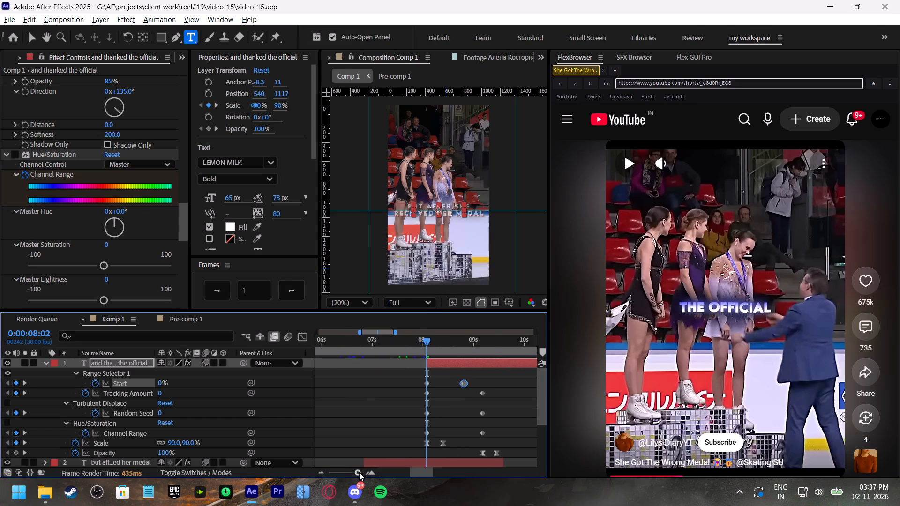
left_click_drag(359, 472, 349, 472)
scroll(451, 408, "down", 2)
scroll(451, 408, "up", 2)
scroll(451, 408, "down", 4, "shift")
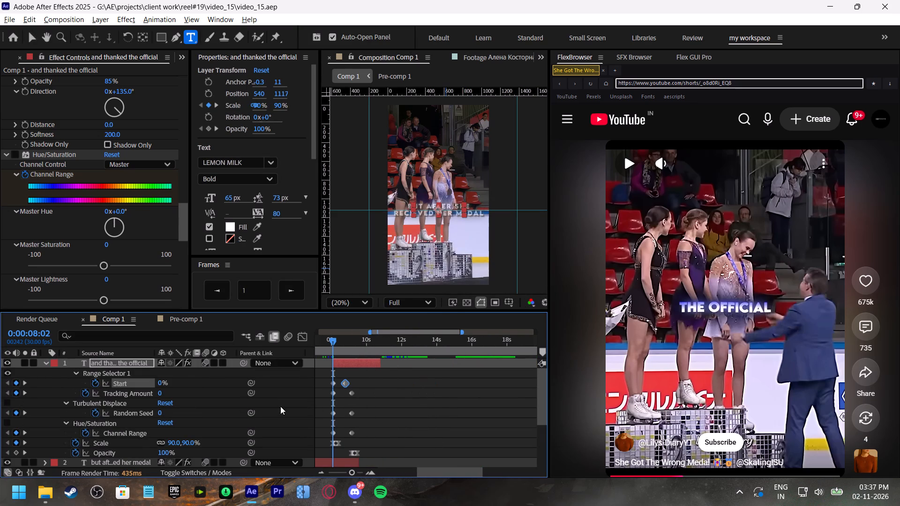
left_click(43, 363)
key("ctrl+s")
scroll(431, 401, "up", 2, "shift")
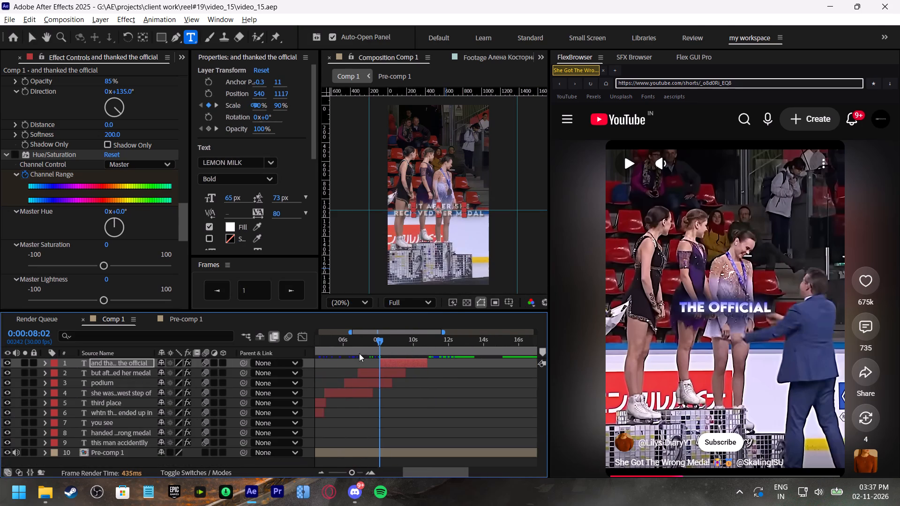
left_click(347, 344)
key("space")
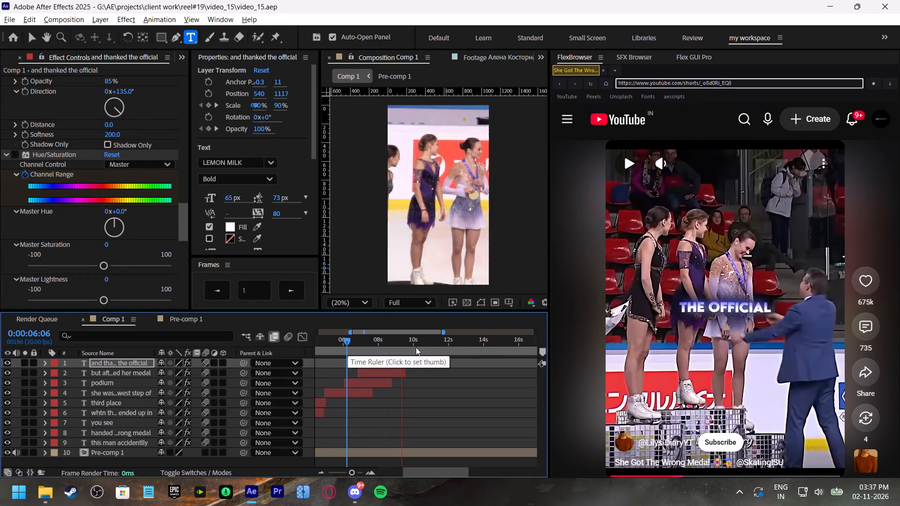
Play back around 0:09:11 to find the next caption's cue, duplicate the "and thanked the official" layer, and start the copy there.
left_click(397, 339)
key("space")
left_click(404, 342)
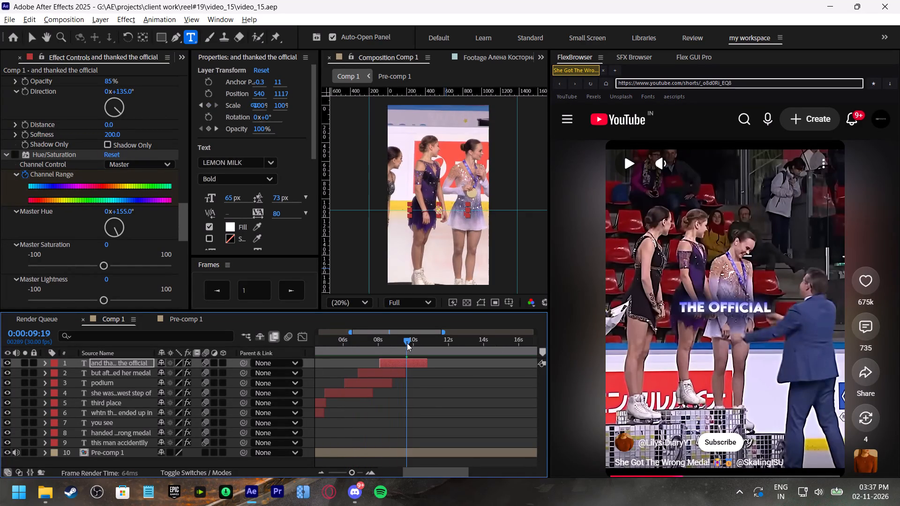
key("space")
left_click_drag(408, 341, 403, 340)
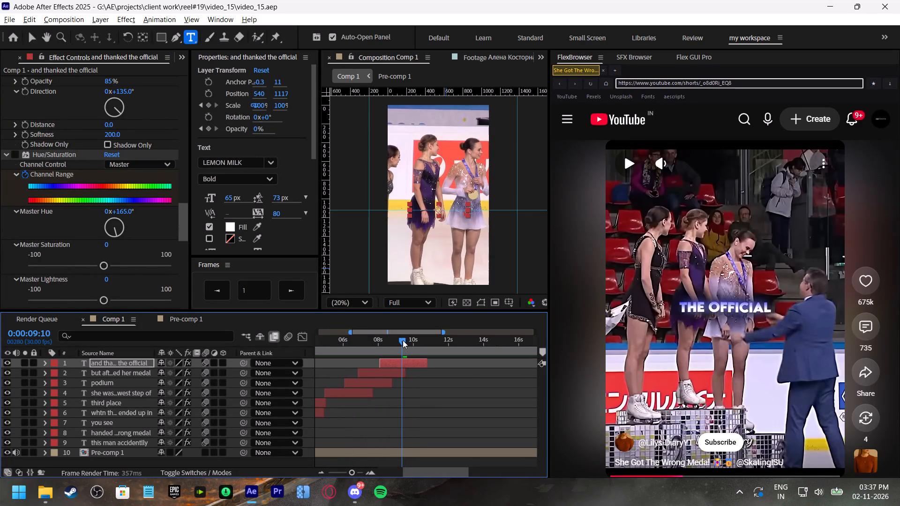
left_click_drag(403, 340, 401, 340)
key("space")
left_click(401, 340)
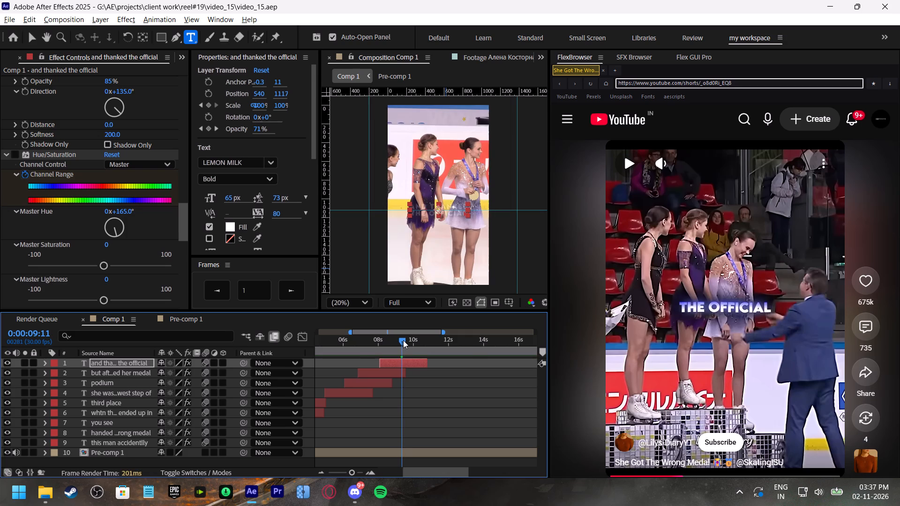
left_click(396, 359)
key("ctrl+d")
left_click_drag(389, 362, 408, 369)
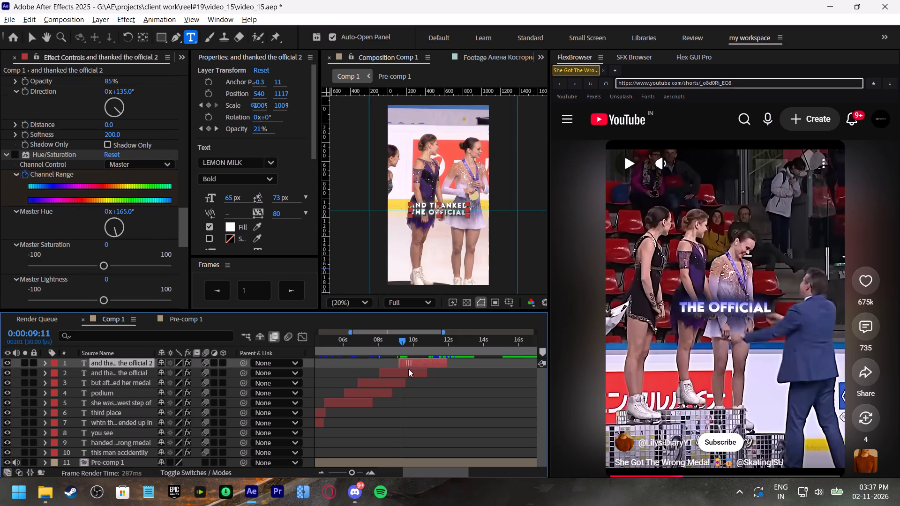
left_click_drag(408, 369, 410, 369)
Replace the duplicate's text with "the other girls" and "pointed at it" on two lines, and preview from 0:08:14 and 0:08:22.
key("space")
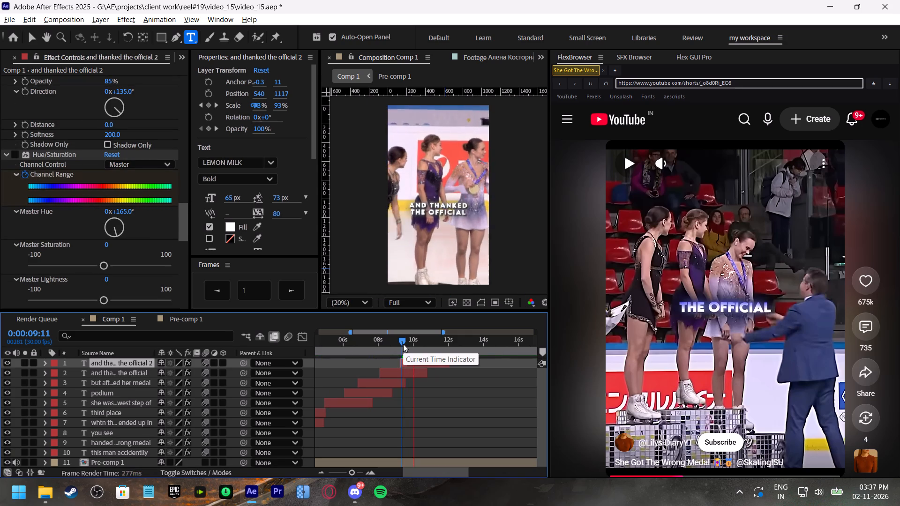
left_click(403, 344)
double_click(416, 365)
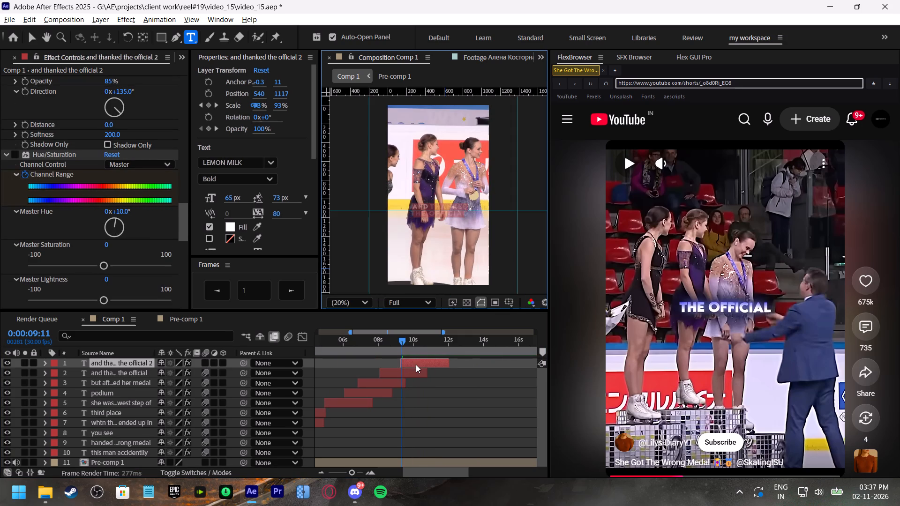
type("the other girls")
key("Return")
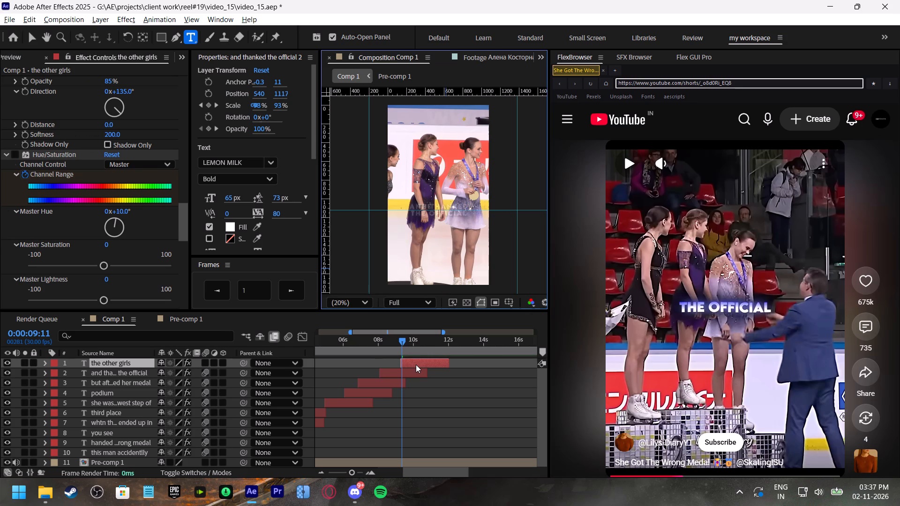
type("pointed at it")
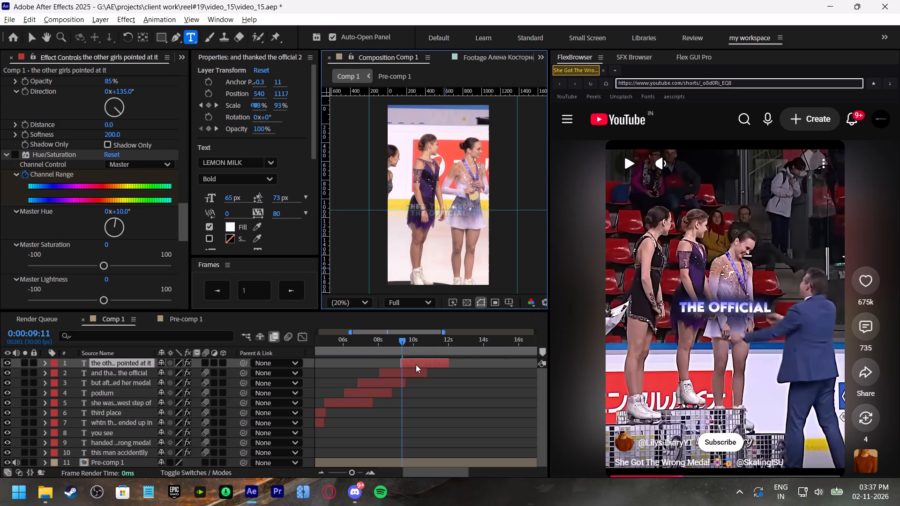
left_click(386, 339)
key("space")
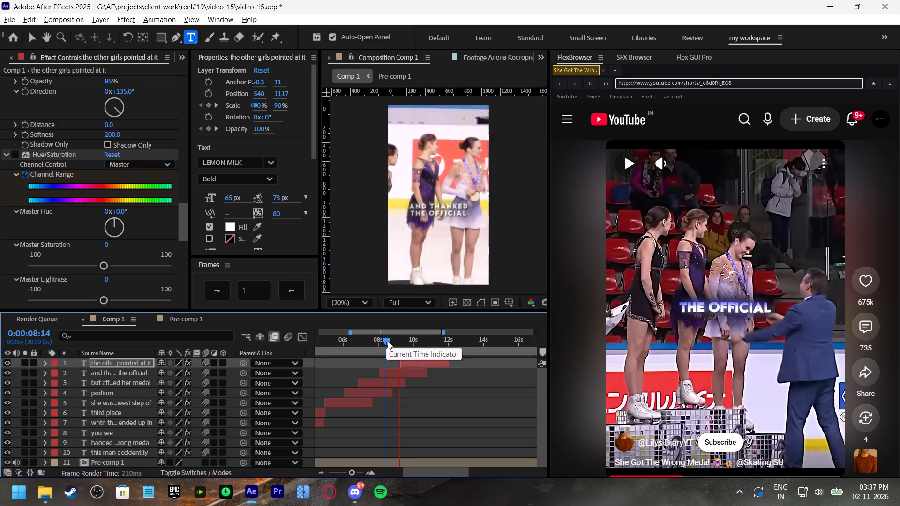
left_click(391, 344)
key("space")
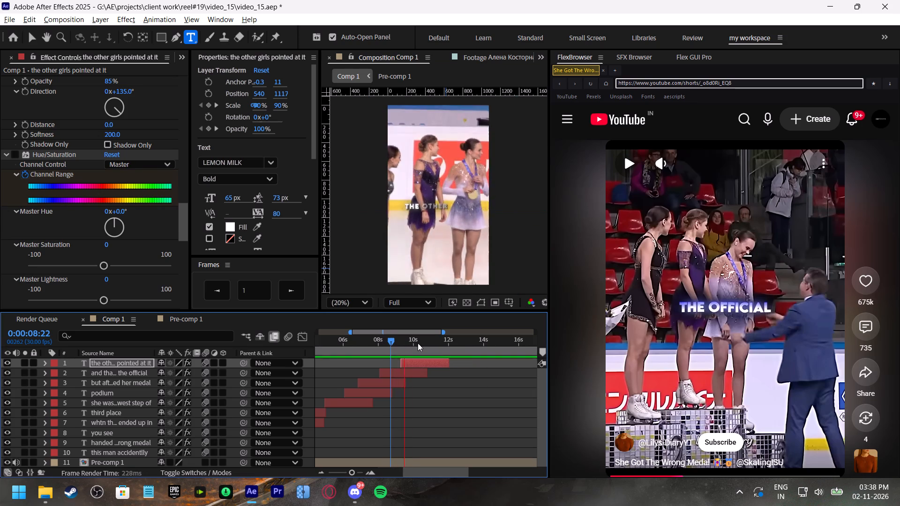
Move the "the other girls pointed at it" caption's ending Range Selector Start keyframe later to about 0:10:09.
left_click(413, 344)
left_click(416, 365)
key("y")
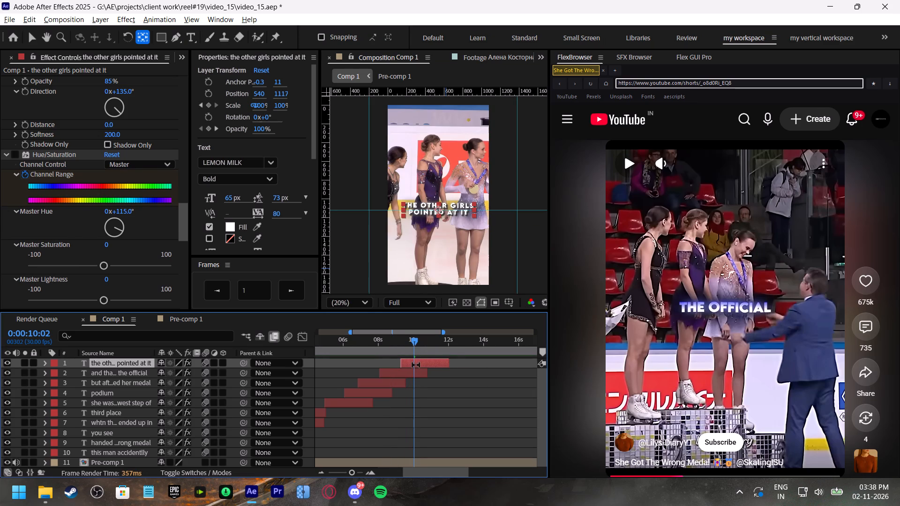
key("u")
left_click_drag(413, 382, 418, 384)
left_click(393, 338)
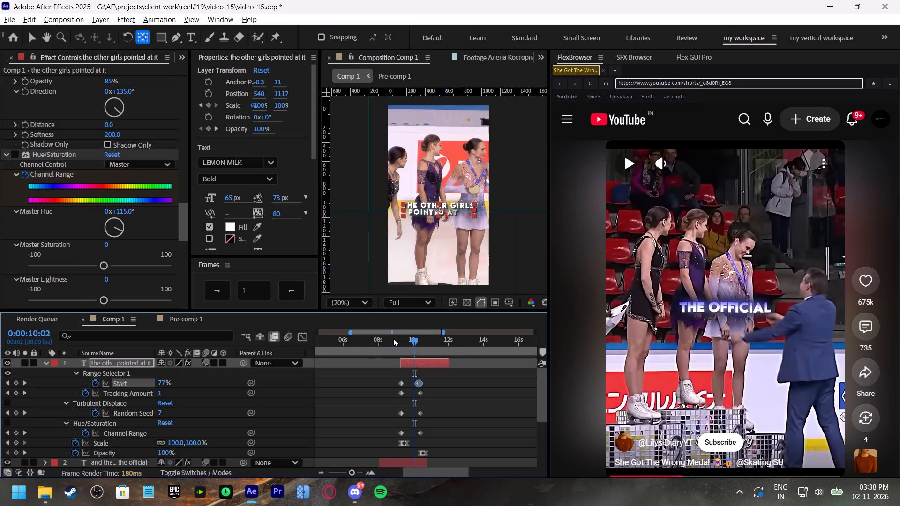
Preview the "the other girls pointed at it" caption and move its ending Range Selector Start keyframe later to about 0:10:15.
key("space")
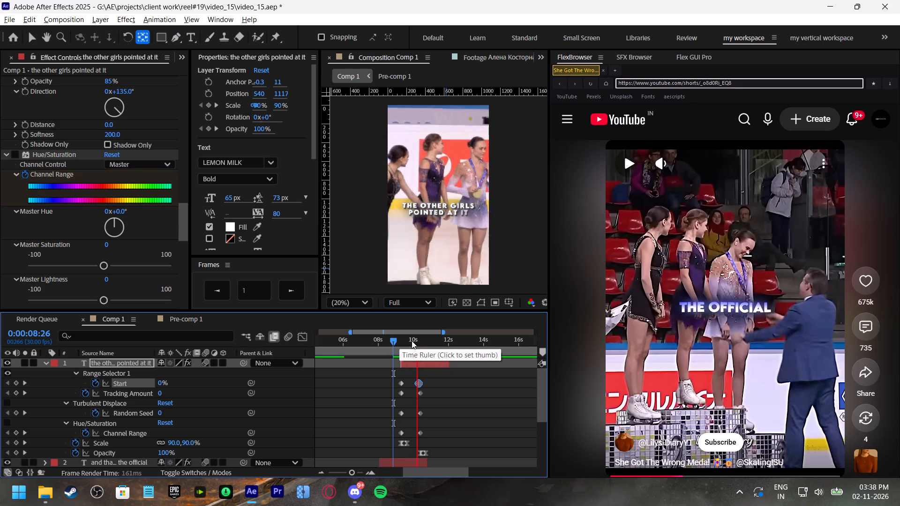
left_click(424, 339)
left_click(419, 382)
left_click(405, 341)
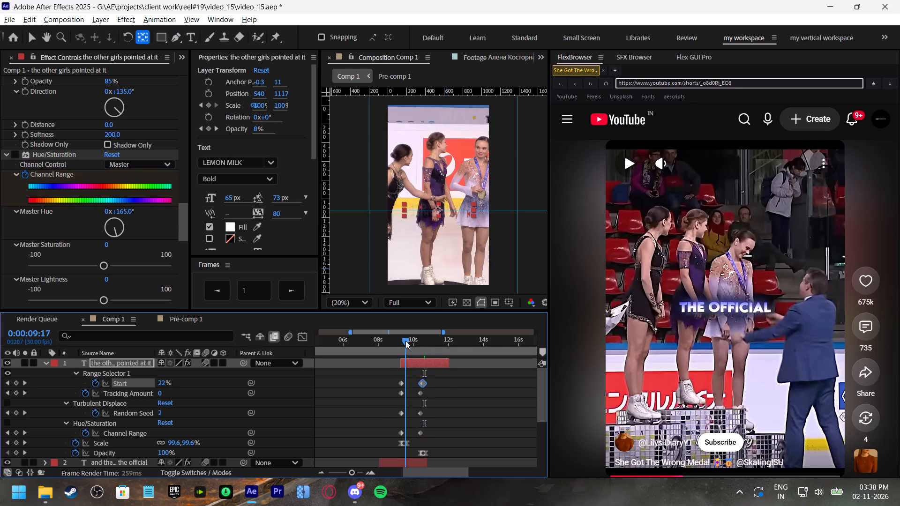
key("space")
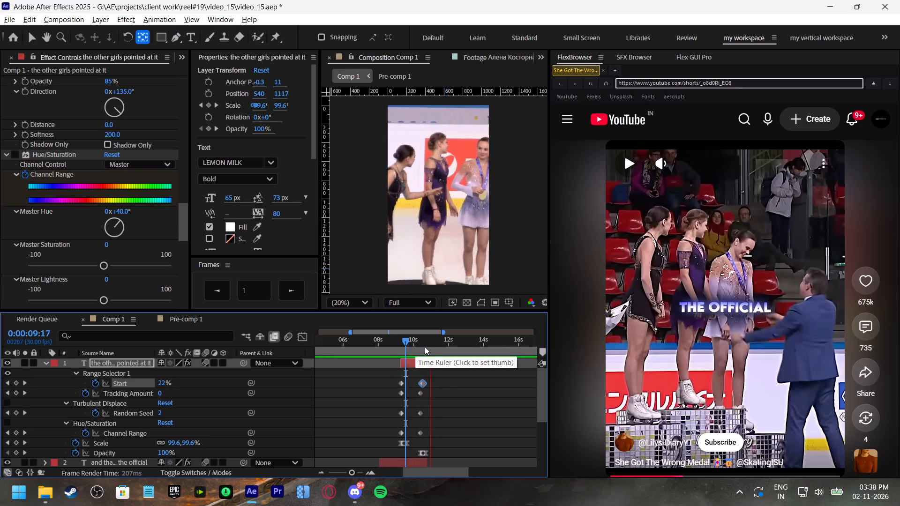
left_click_drag(425, 347, 418, 348)
key("space")
left_click(422, 349)
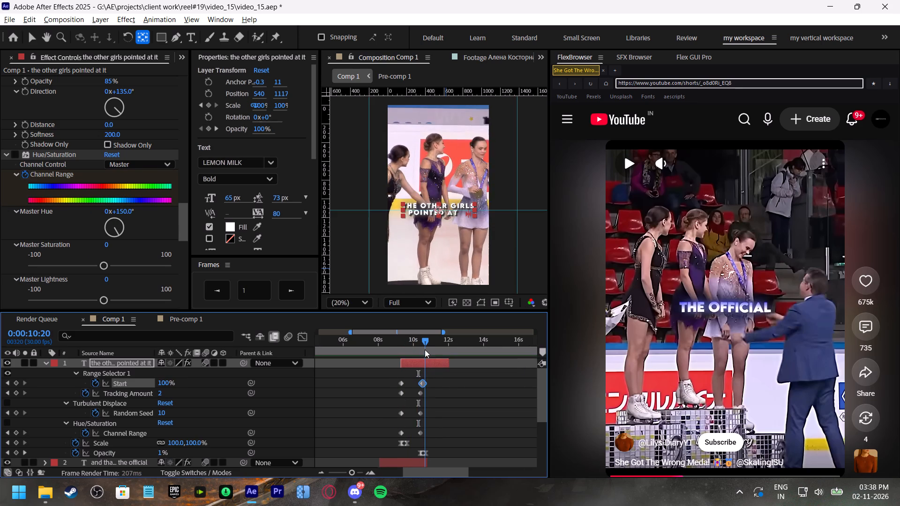
Move the caption's Opacity fade-out keyframes later to around 0:10:27, preview the result, save the project and collapse the layer's properties.
left_click_drag(433, 450, 419, 456)
left_click_drag(420, 451, 427, 452)
key("space")
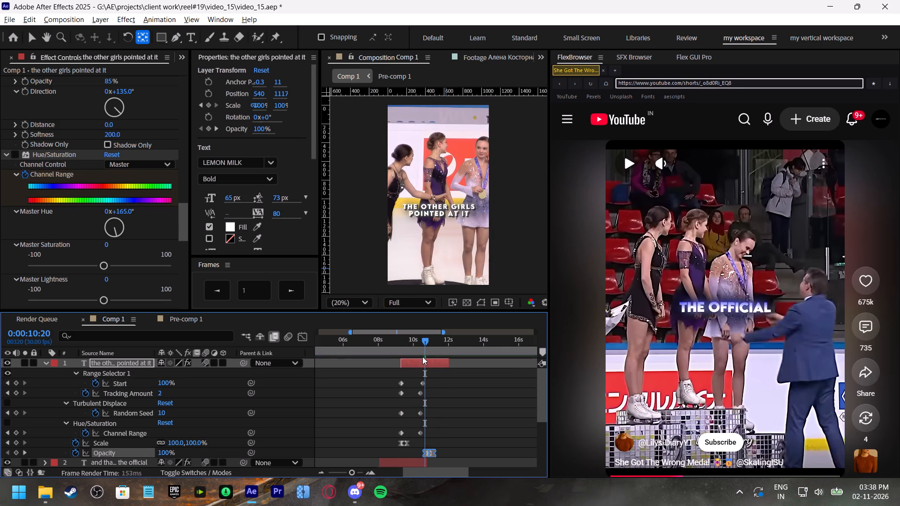
left_click_drag(428, 340, 432, 346)
key("ctrl+s")
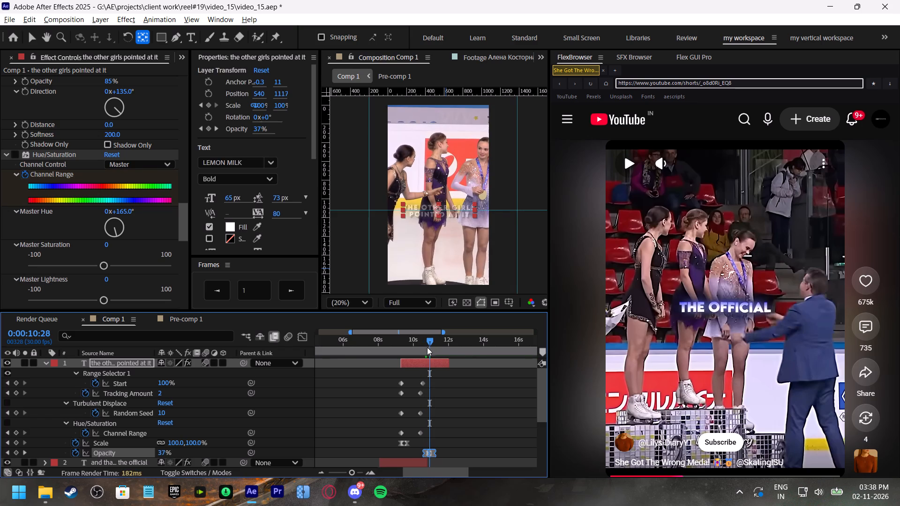
left_click(42, 364)
Find the next cue by playback, duplicate the "the other girls pointed at it" layer, and start the copy at about 0:10:28.
key("space")
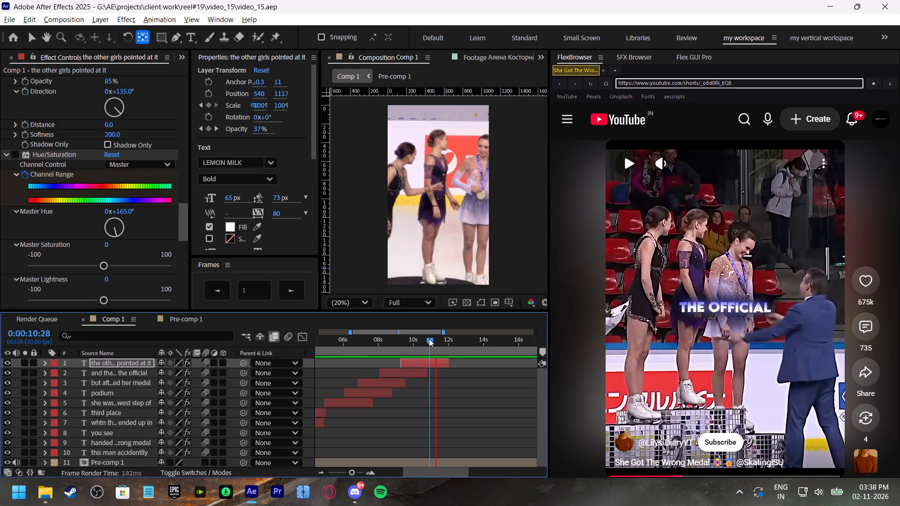
left_click(429, 339)
key("space")
left_click(429, 339)
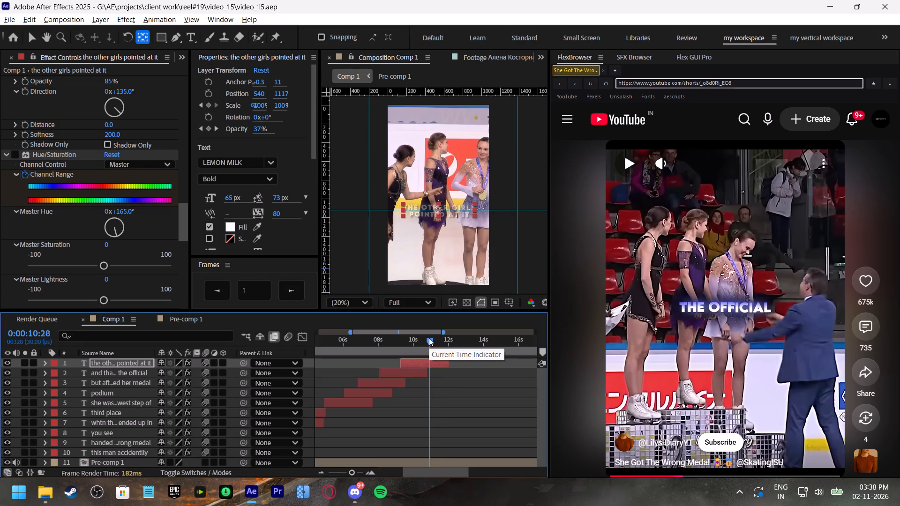
key("ctrl+d")
left_click_drag(420, 364, 442, 376)
key("ctrl+z")
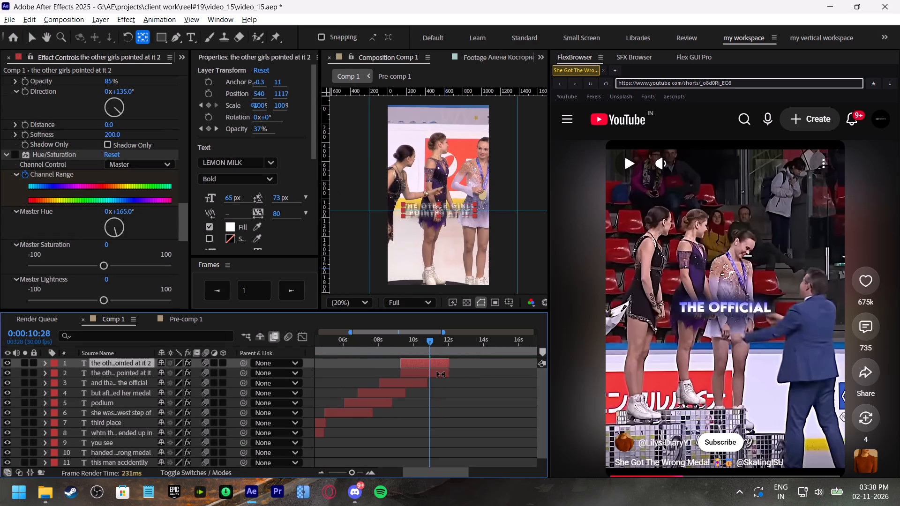
key("v")
left_click_drag(416, 364, 444, 371)
Play back repeatedly between 0:10:03 and 0:11:03 to check the duplicate's start and the narration for the next caption.
key("space")
left_click(430, 341)
key("space")
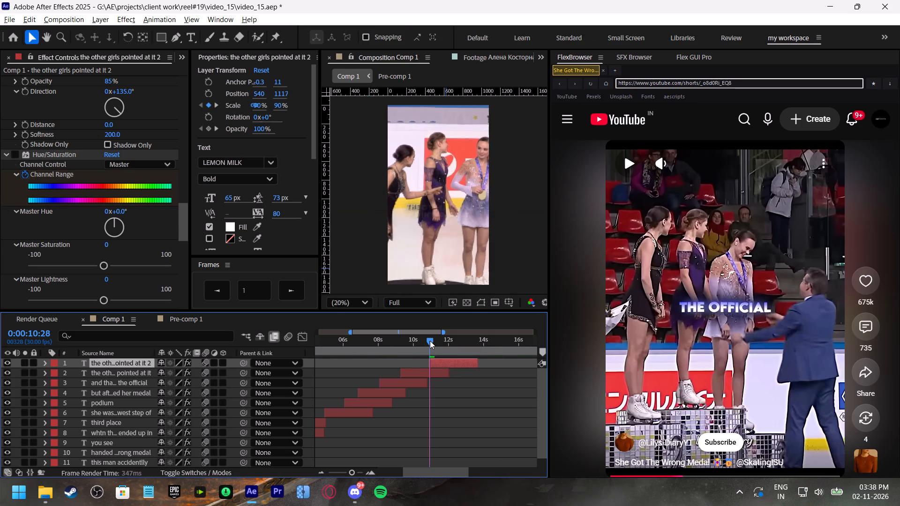
left_click_drag(430, 340, 415, 345)
key("space")
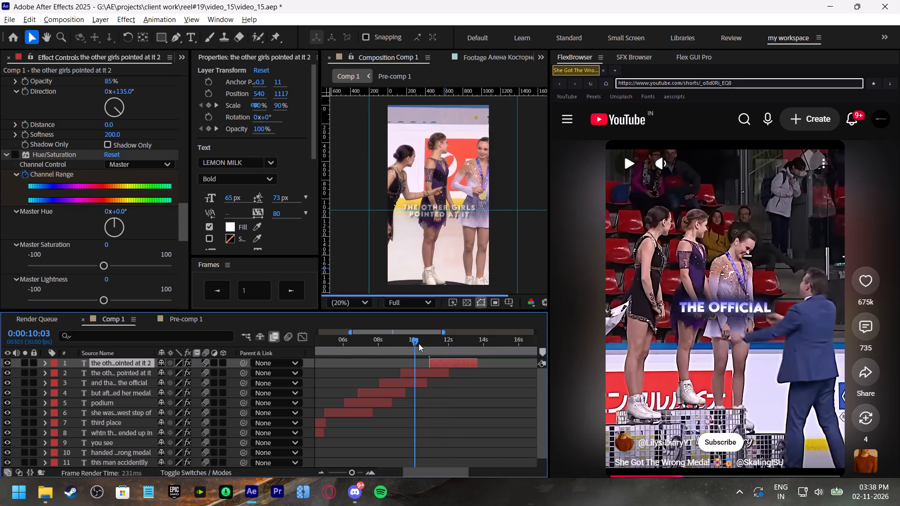
left_click(431, 342)
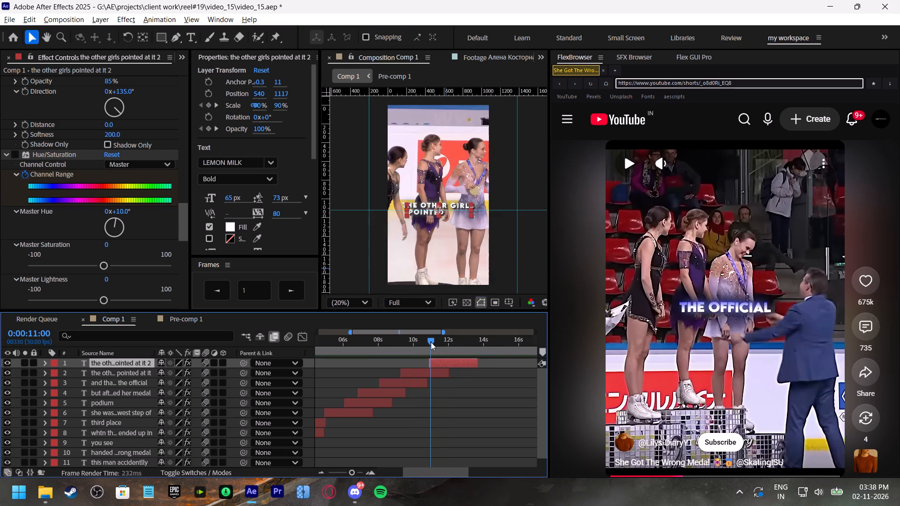
key("space")
left_click_drag(431, 342, 424, 341)
key("space")
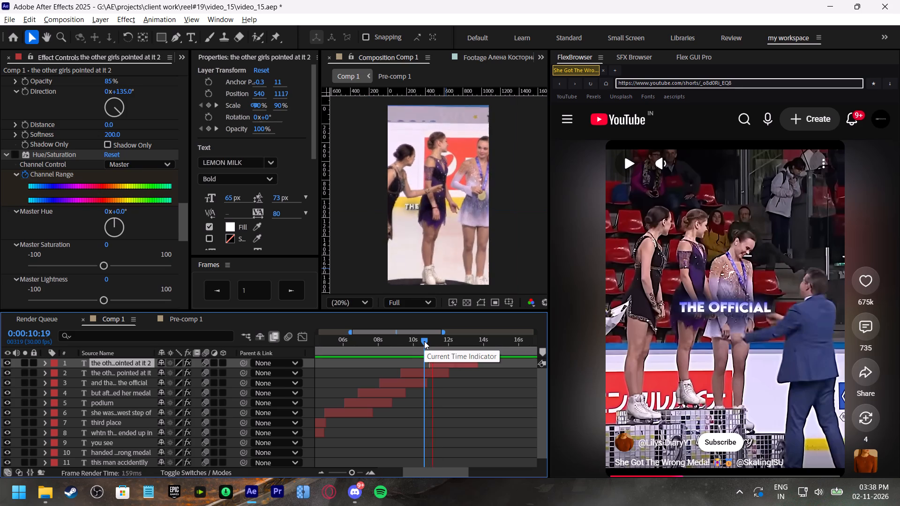
left_click(433, 342)
key("space")
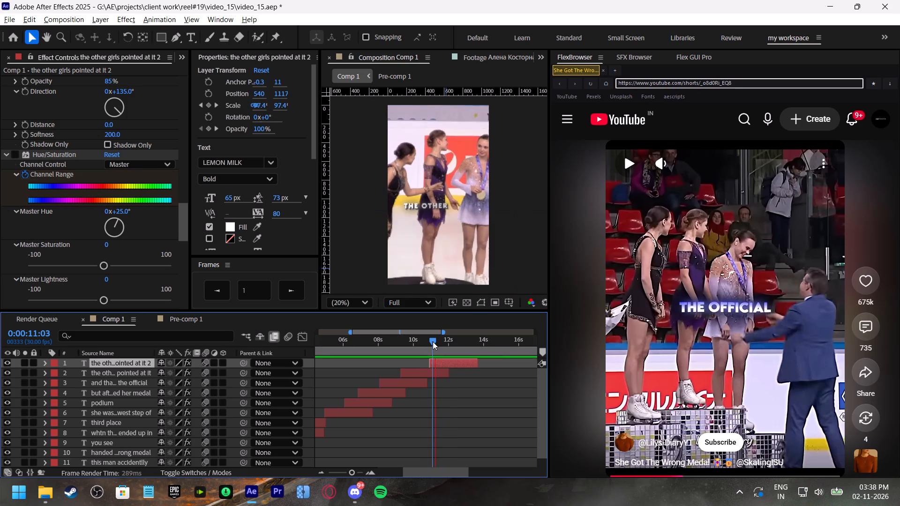
left_click(433, 342)
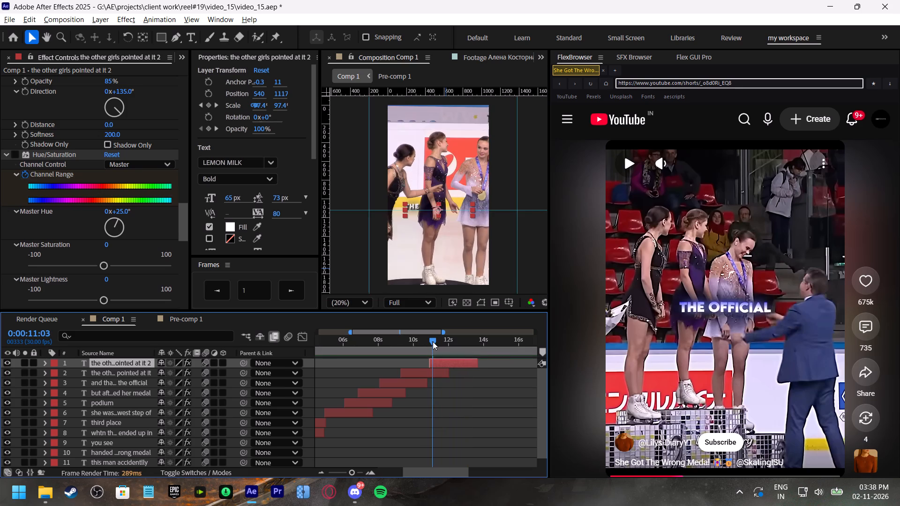
key("space")
left_click(433, 342)
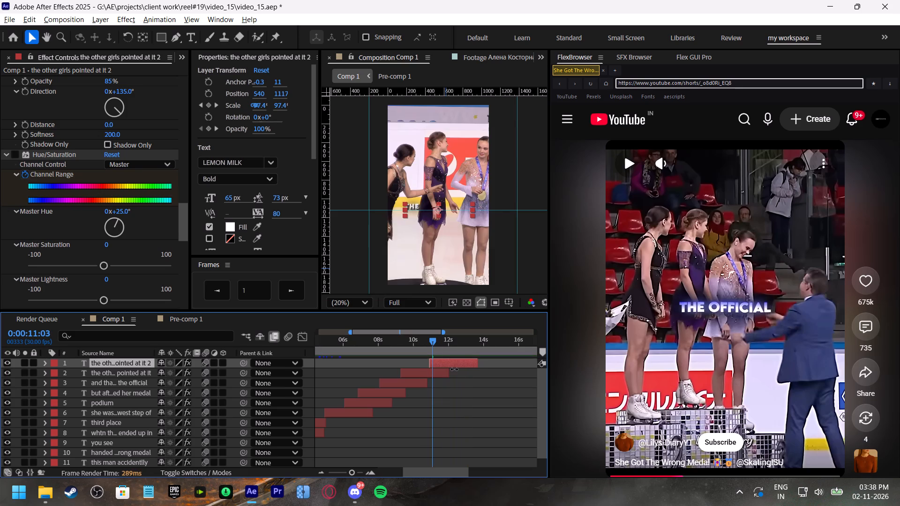
Replace the duplicate's text with "and told her that" and preview it from 0:10:12, 0:10:27 and 0:10:25.
double_click(458, 361)
type("and told her that")
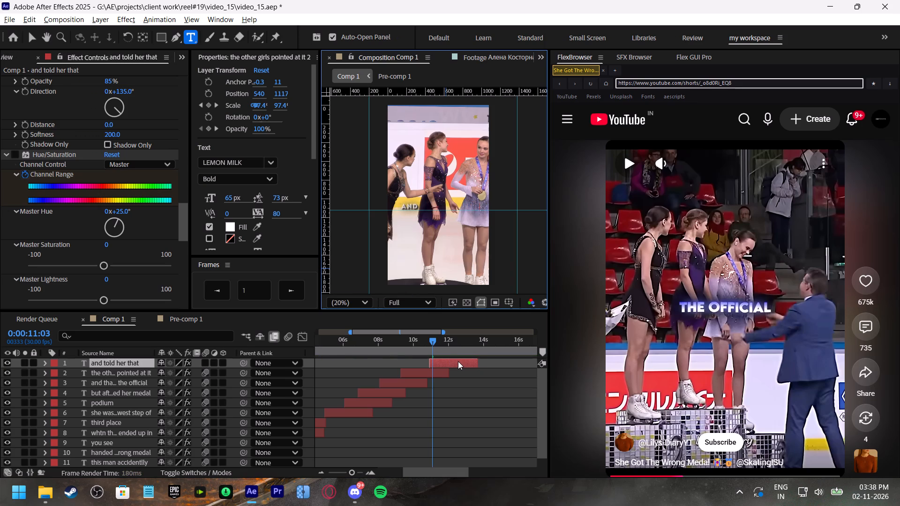
left_click(420, 341)
key("space")
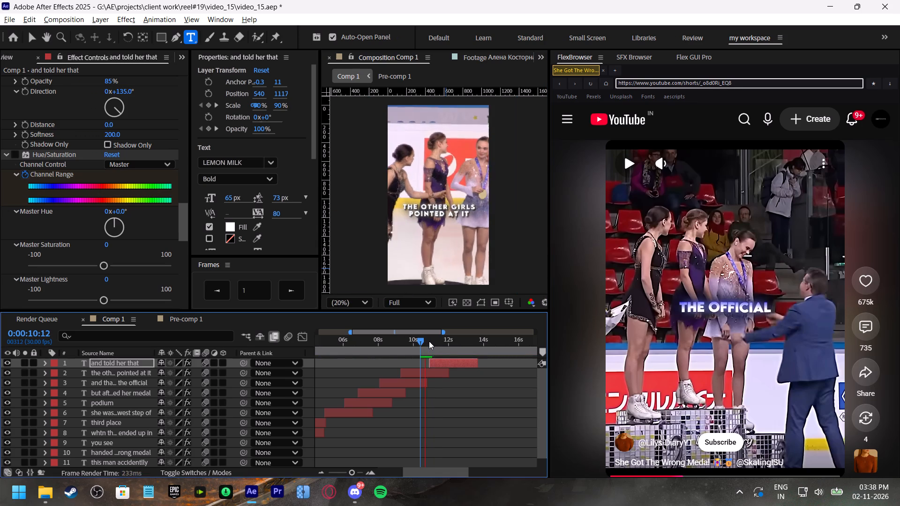
left_click(429, 341)
key("space")
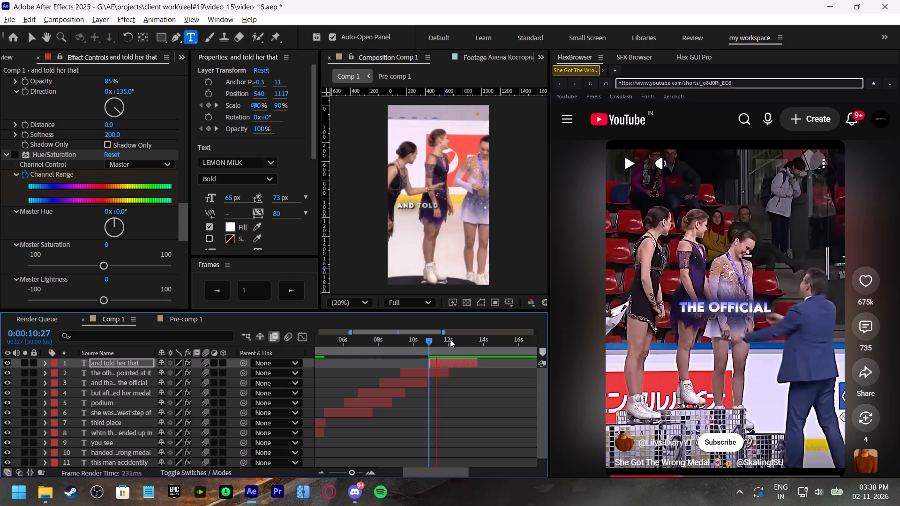
left_click(446, 339)
double_click(450, 361)
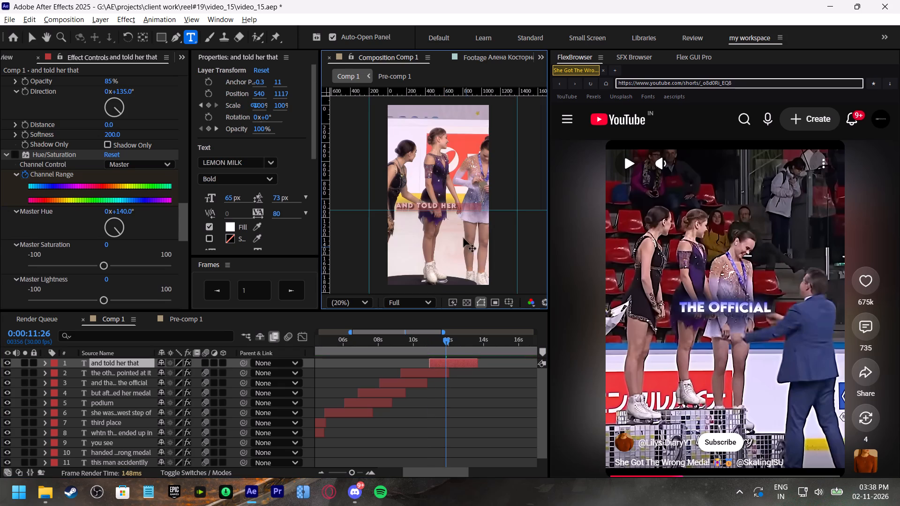
left_click_drag(456, 338, 462, 339)
left_click_drag(458, 337, 427, 338)
key("space")
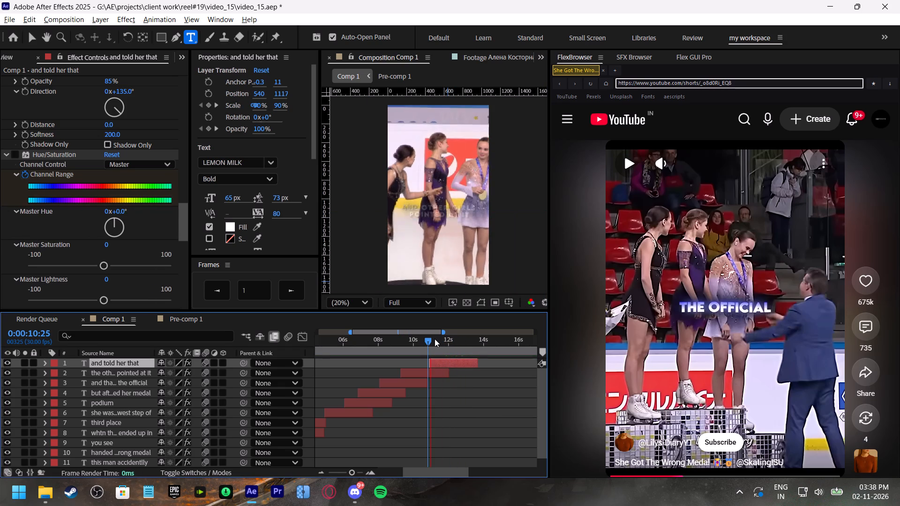
left_click(452, 342)
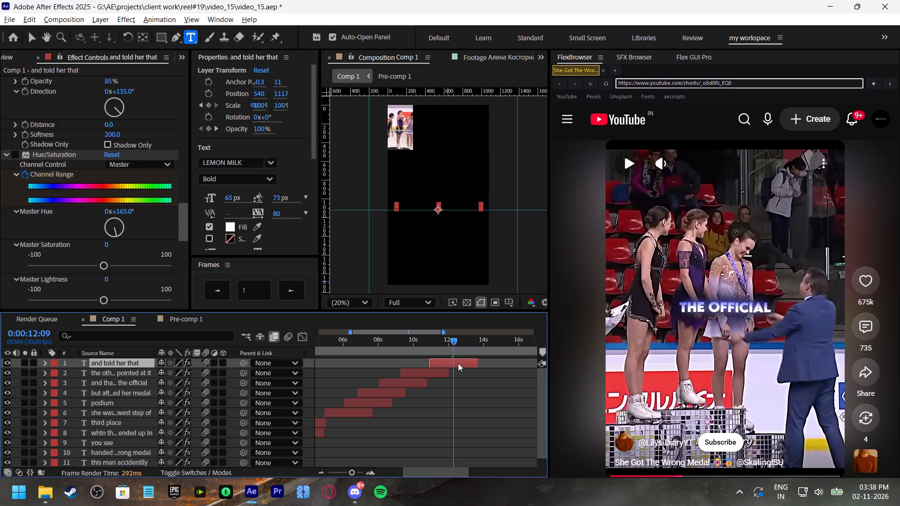
Change the caption's last word to "they" and add "have mistakenly" on a second line.
double_click(458, 363)
key("Right")
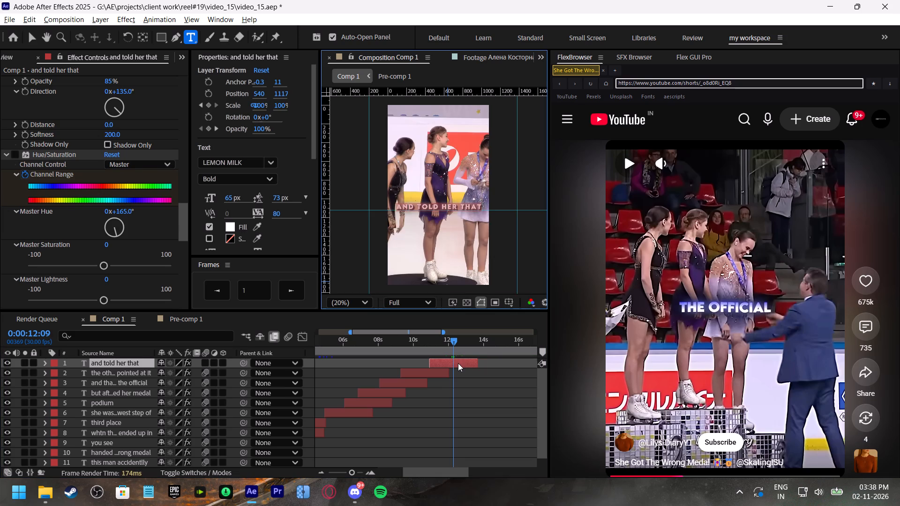
key("BackSpace")
key("BackSpace")
key("BackSpace")
key("BackSpace")
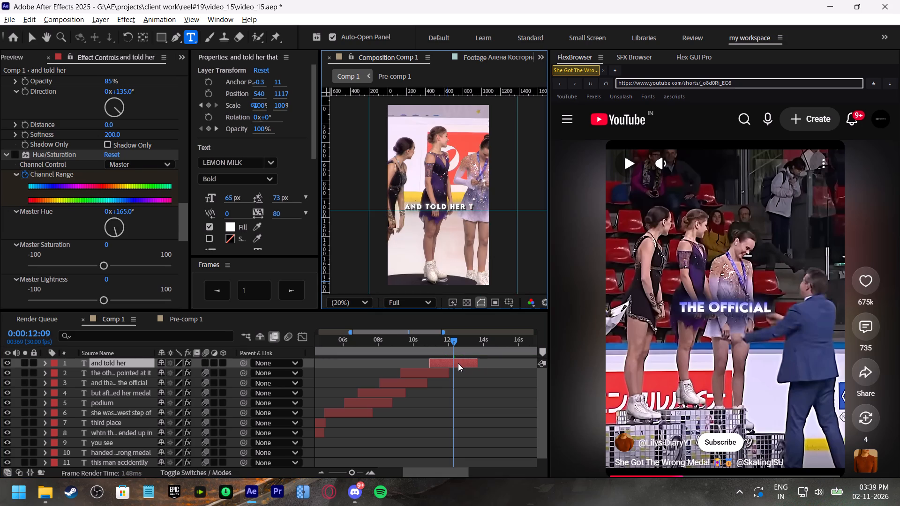
type("they")
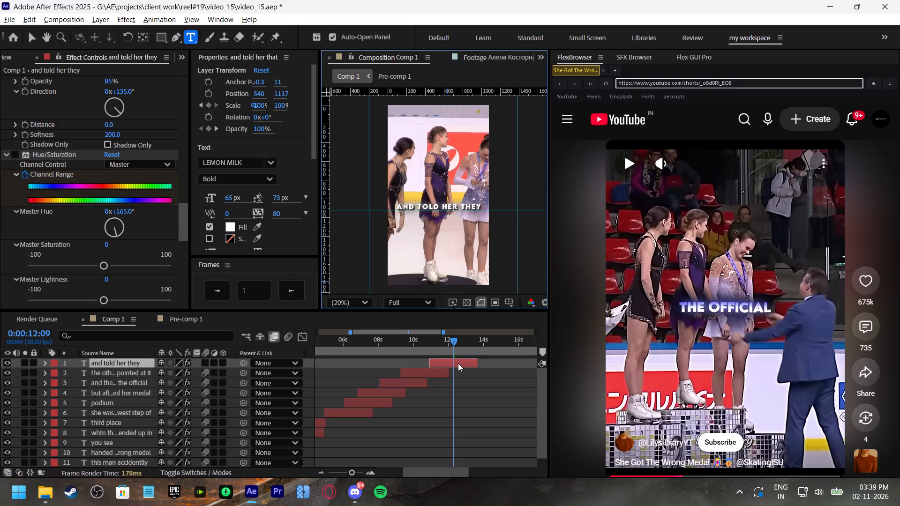
key("Return")
type("have mistakenly")
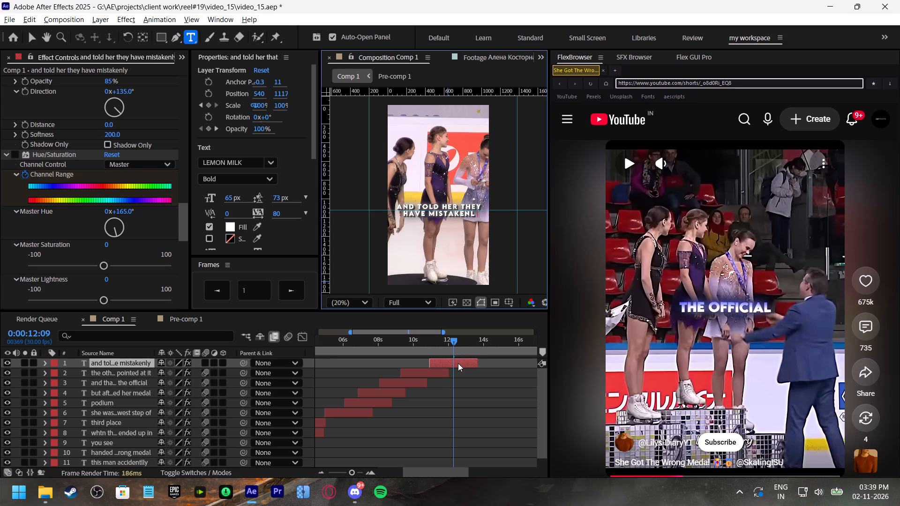
Preview the "and told her they have mistakenly" caption and move its ending Range Selector Start keyframe earlier to about 0:11:22.
left_click(406, 341)
key("space")
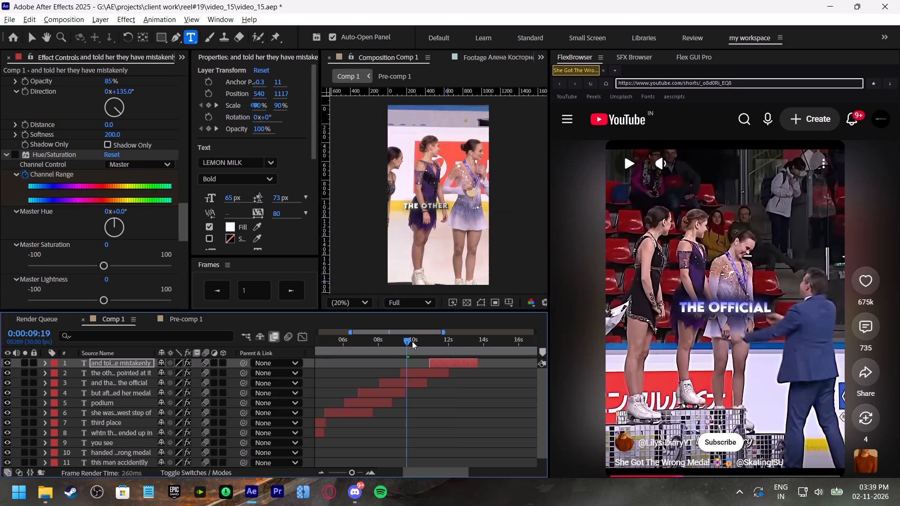
left_click(440, 341)
left_click(456, 363)
key("u")
left_click_drag(452, 383, 449, 383)
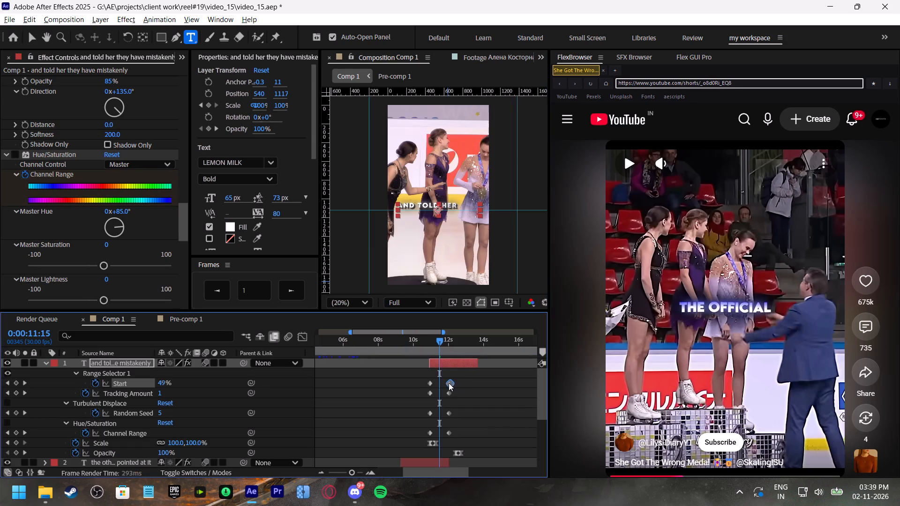
left_click_drag(449, 383, 444, 383)
left_click(426, 340)
key("space")
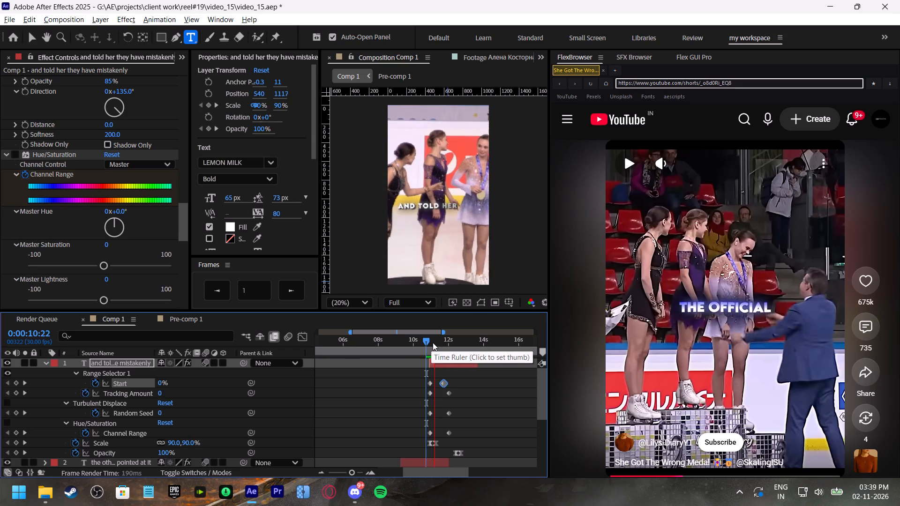
left_click(448, 341)
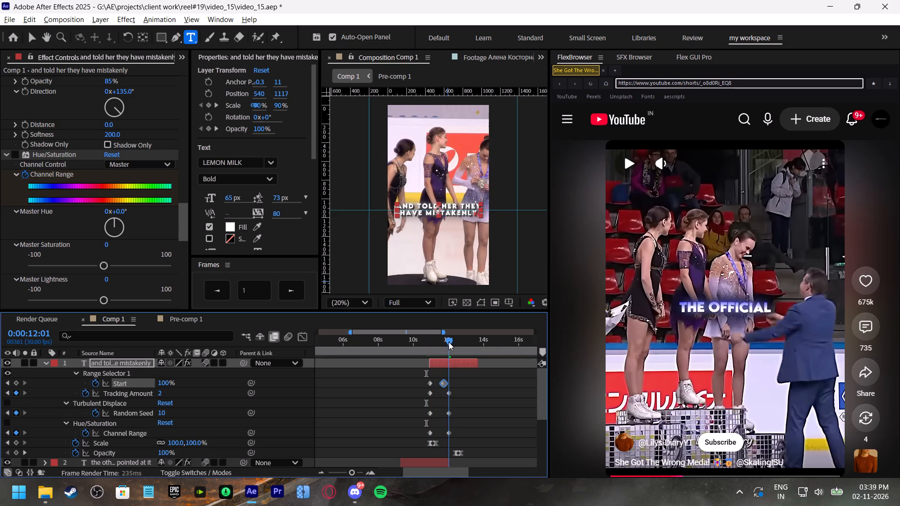
Move the "and told her they have mistakenly" caption's Opacity fade-out keyframes earlier to around 0:12:03 and preview from 0:12:01.
left_click_drag(475, 441, 449, 456)
left_click_drag(453, 450, 446, 451)
key("space")
left_click(449, 345)
key("space")
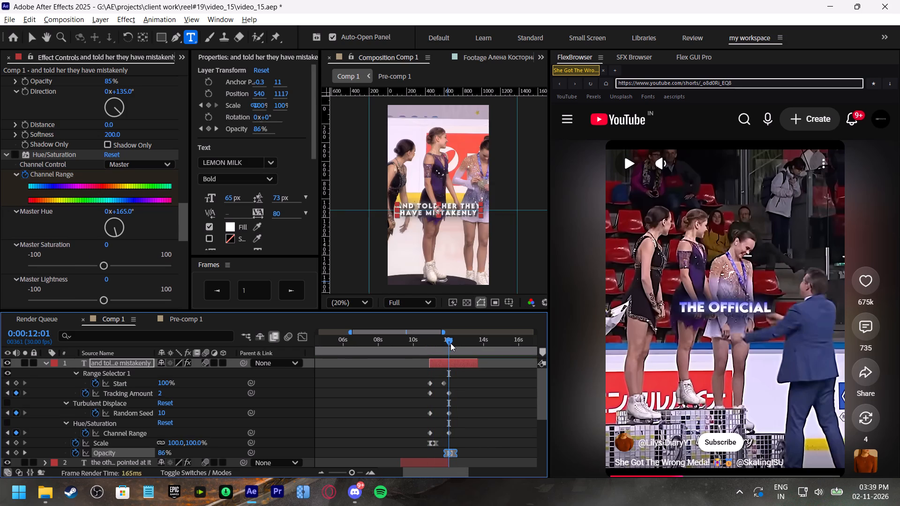
Find the next cue by playback, duplicate the "and told her they have mistakenly" layer, and start the copy at 0:12:05.
left_click(450, 343)
key("space")
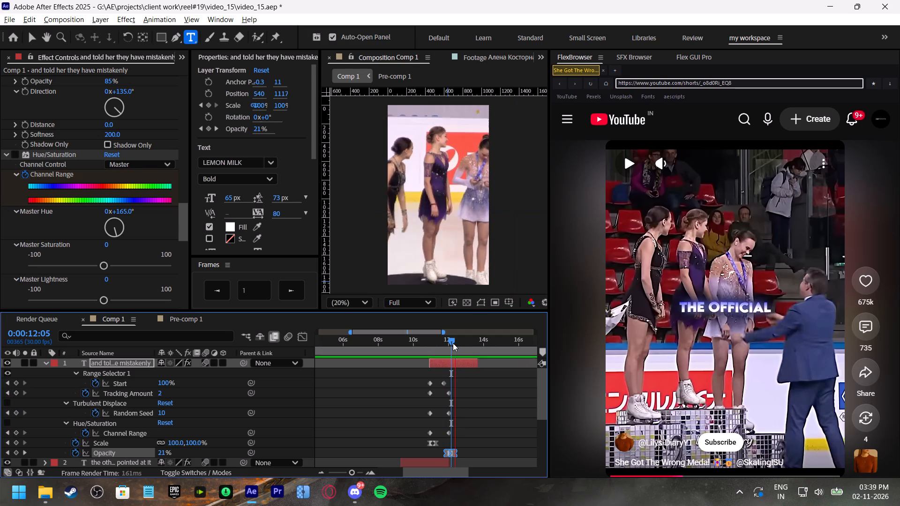
left_click(453, 343)
key("ctrl+d")
left_click_drag(442, 365, 460, 368)
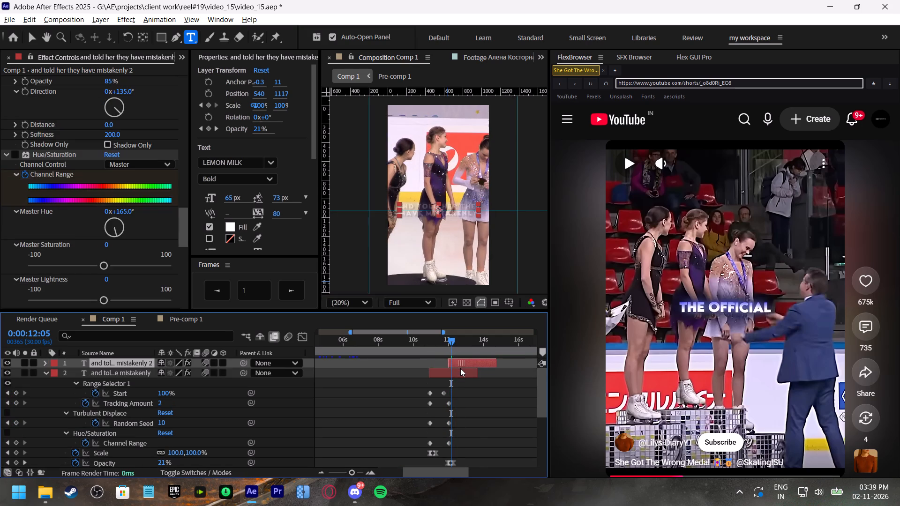
left_click_drag(460, 368, 463, 369)
Replace the duplicate's text with "given her the gold".
double_click(467, 359)
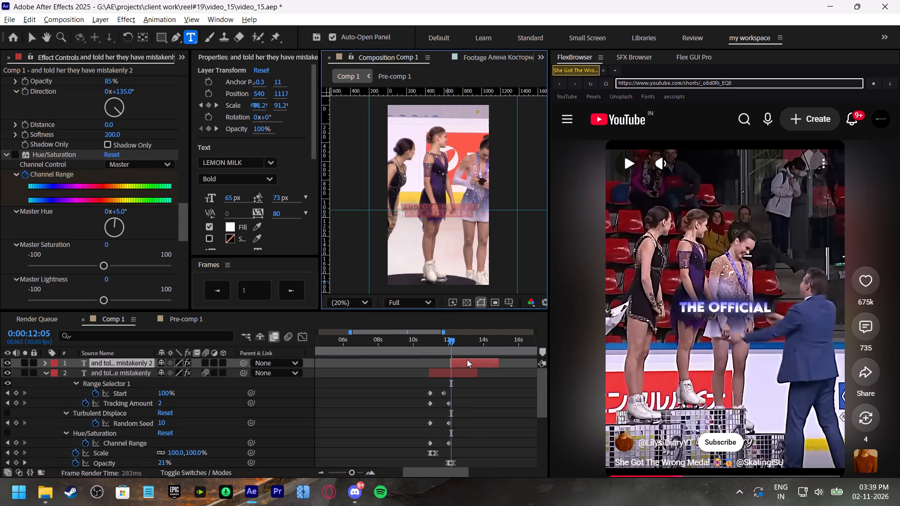
type("given her the gold")
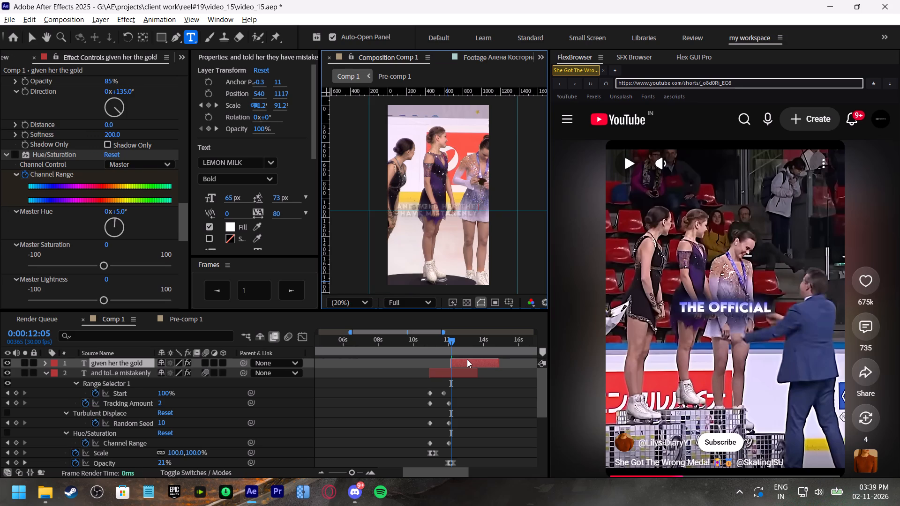
Play back from 0:10:29 and check the "given her the gold" caption up to about 0:13:06.
left_click(430, 346)
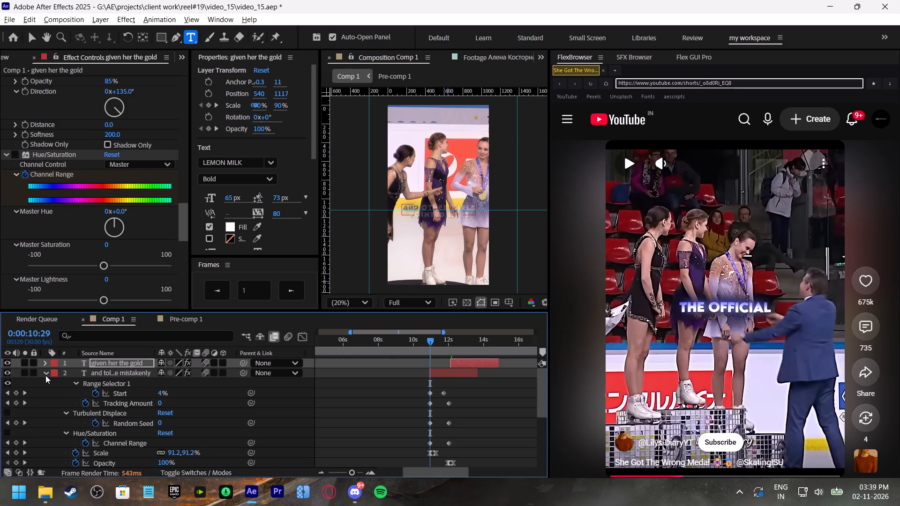
left_click(45, 375)
key("space")
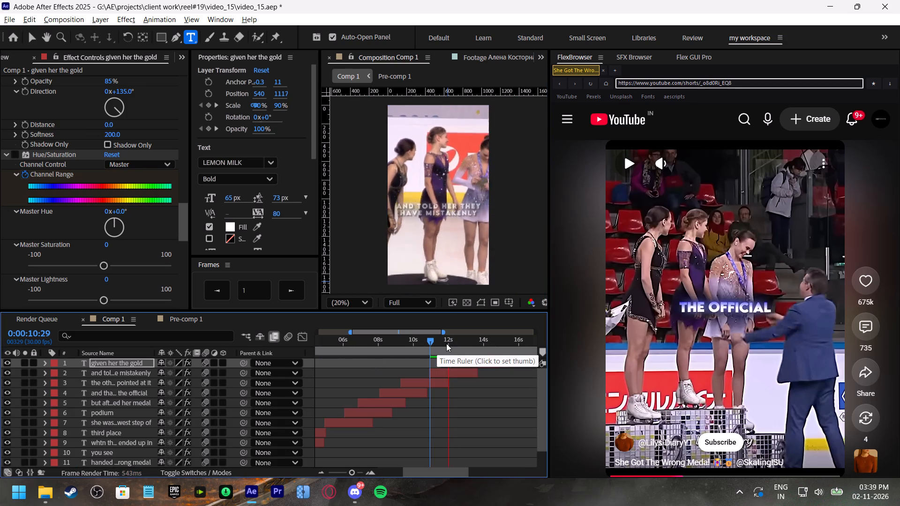
left_click(455, 339)
double_click(472, 360)
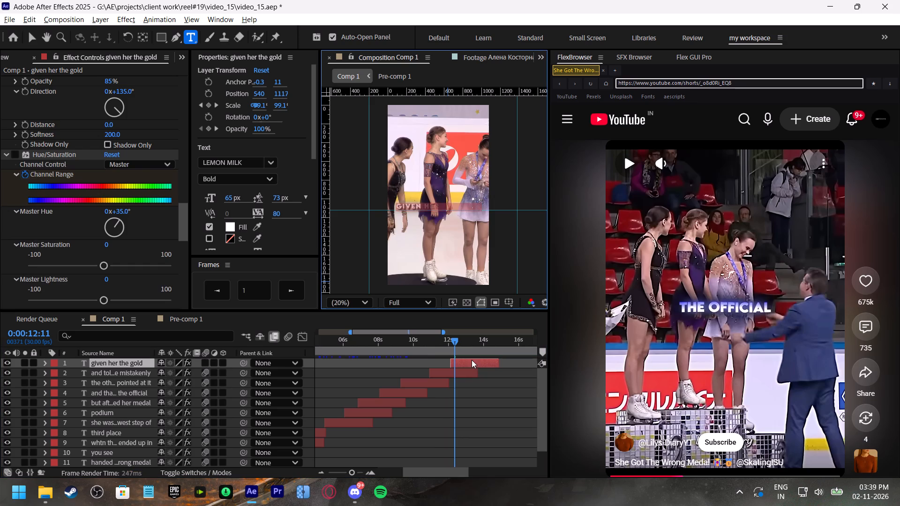
left_click(474, 335)
left_click_drag(474, 339, 472, 340)
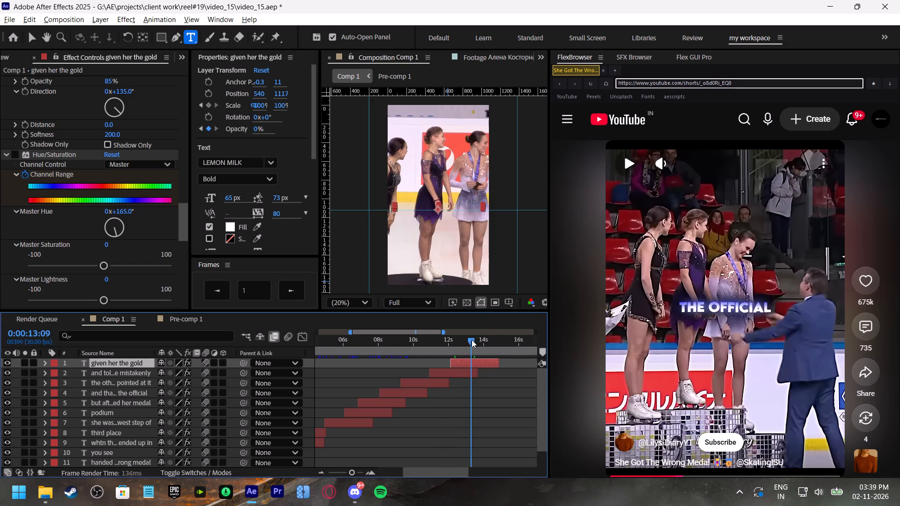
left_click_drag(472, 340, 470, 340)
Edit the "given her the gold" caption into two lines reading "given her the" and "gold one".
double_click(472, 364)
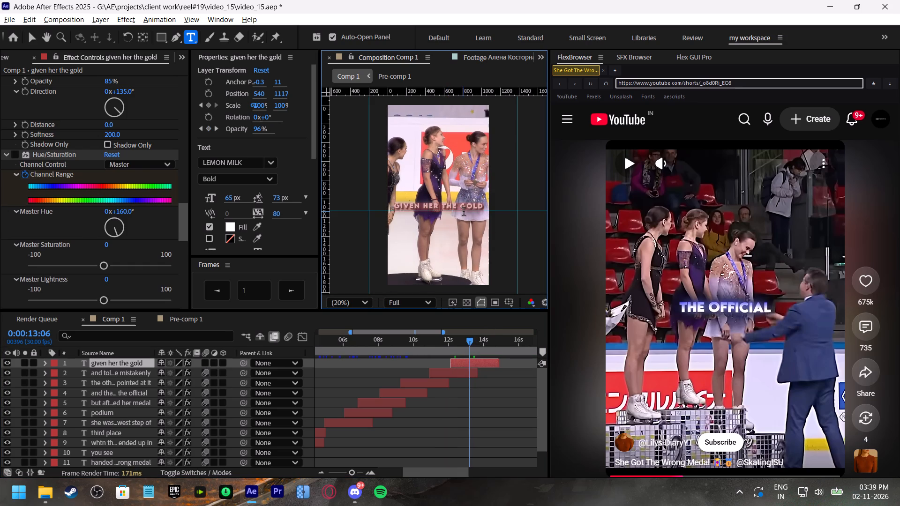
left_click(461, 208)
key("BackSpace")
key("Down")
key("Right")
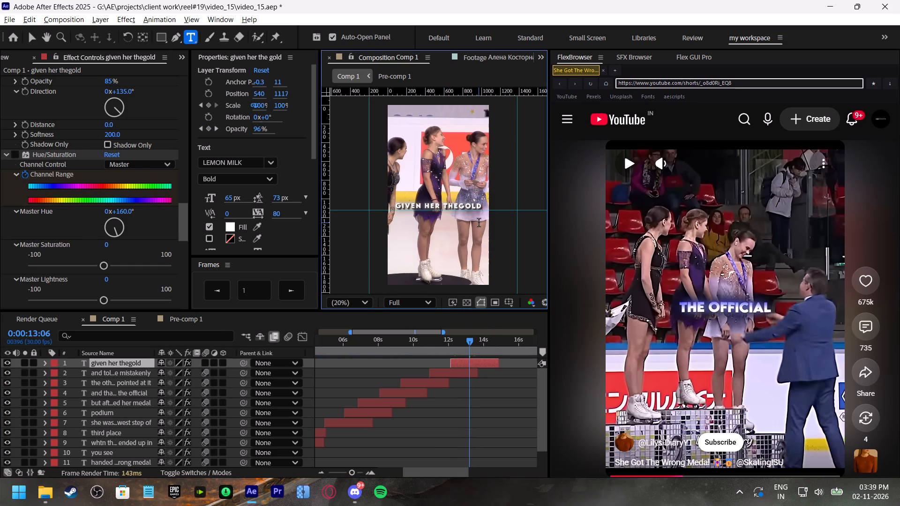
key("Right")
key("ctrl+z")
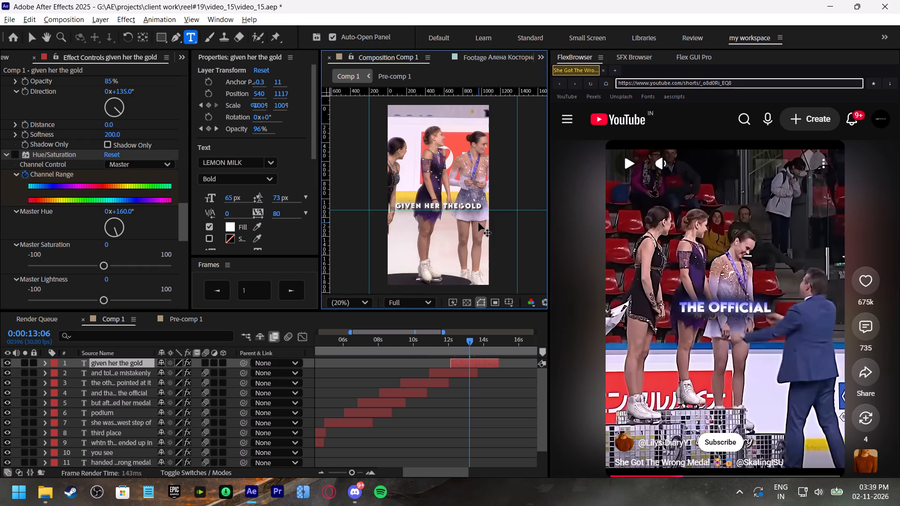
key("BackSpace")
key("Return")
left_click(463, 216)
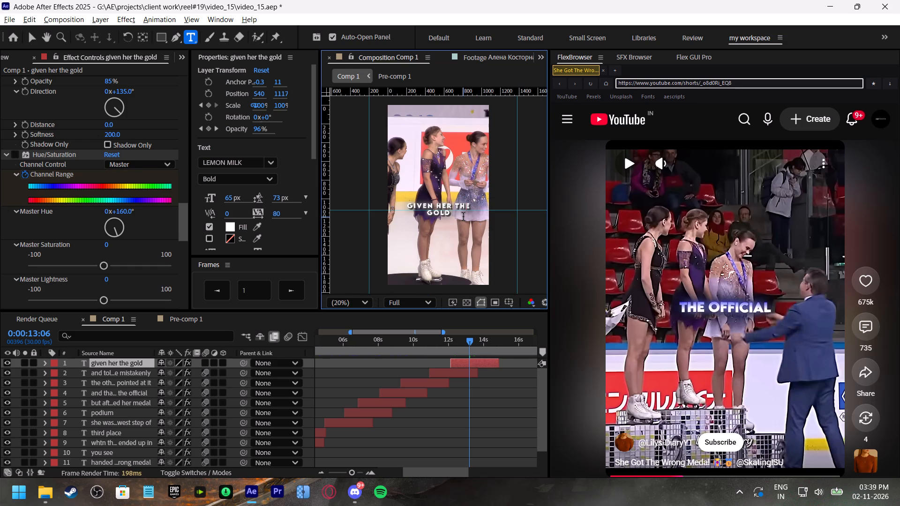
left_click(448, 208)
left_click(452, 213)
key("space")
type("one")
left_click(443, 347)
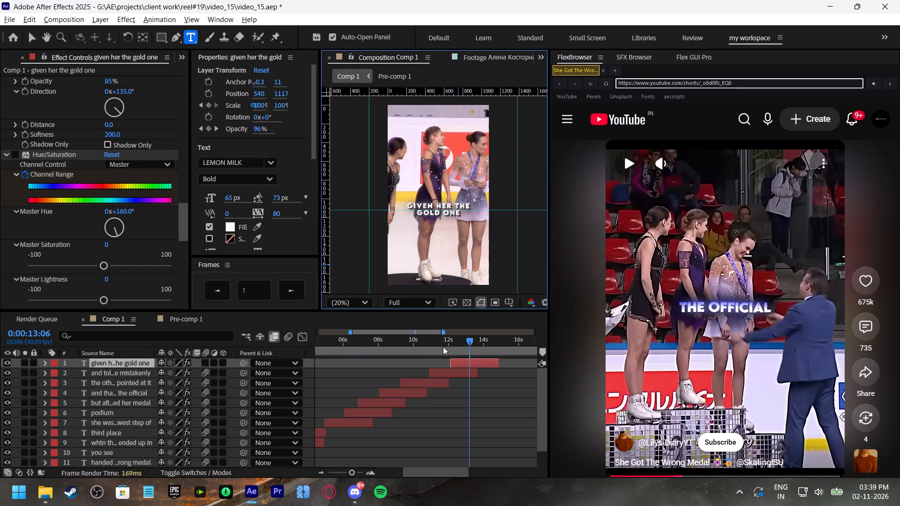
Find the next cue by playback, duplicate the "given her the gold one" layer, and start the copy at 0:13:07.
left_click(438, 342)
key("space")
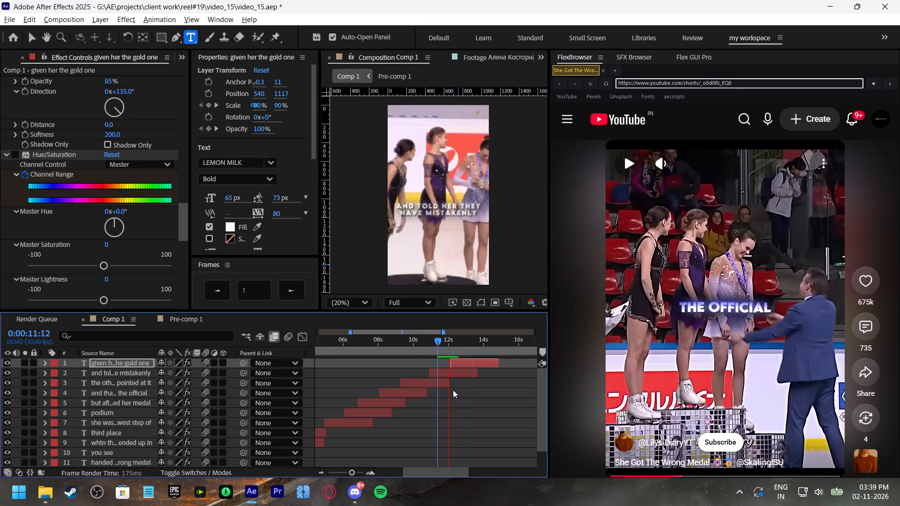
scroll(456, 383, "down", 2, "shift")
left_click(374, 343)
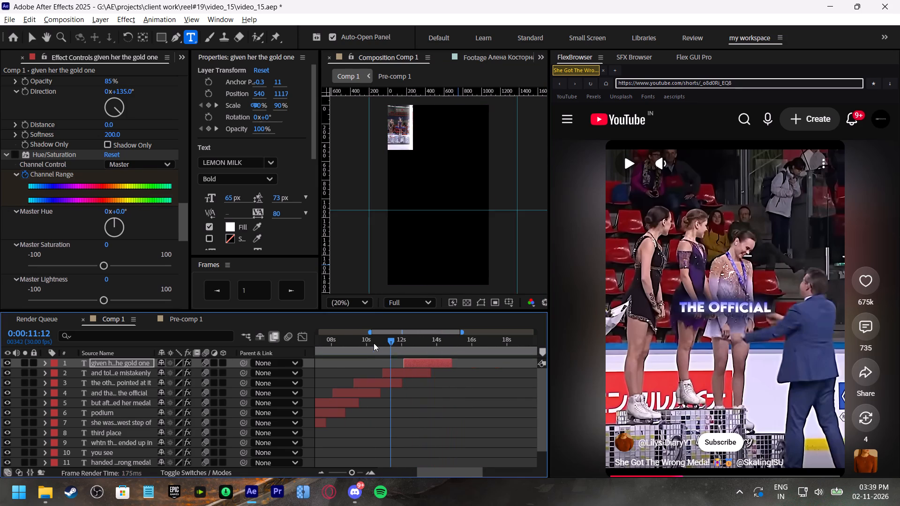
key("space")
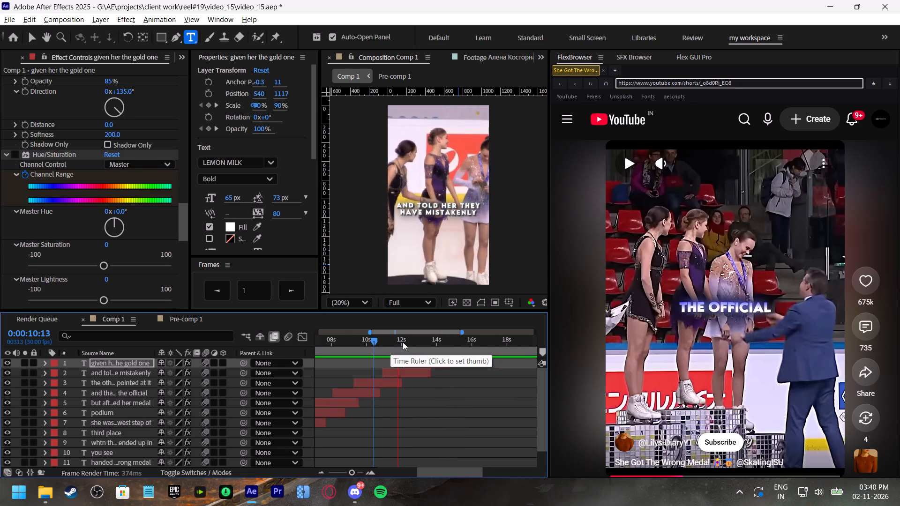
left_click(421, 342)
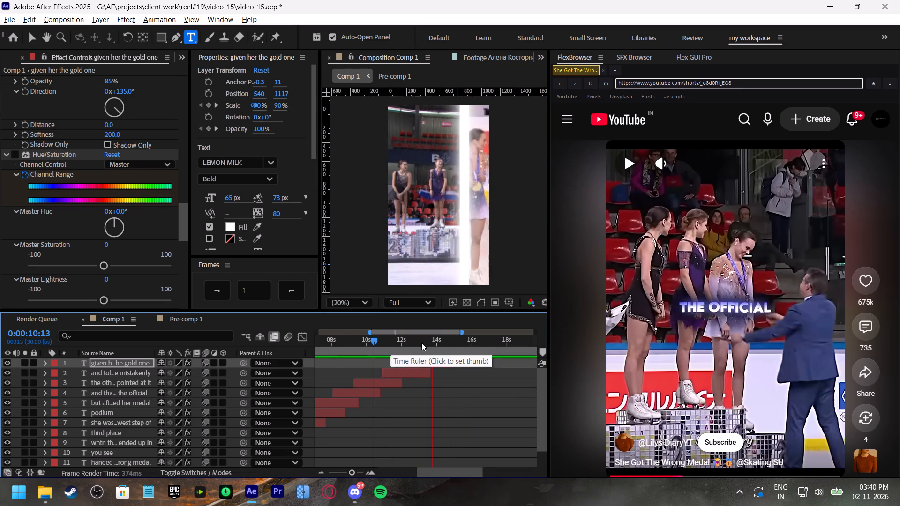
key("space")
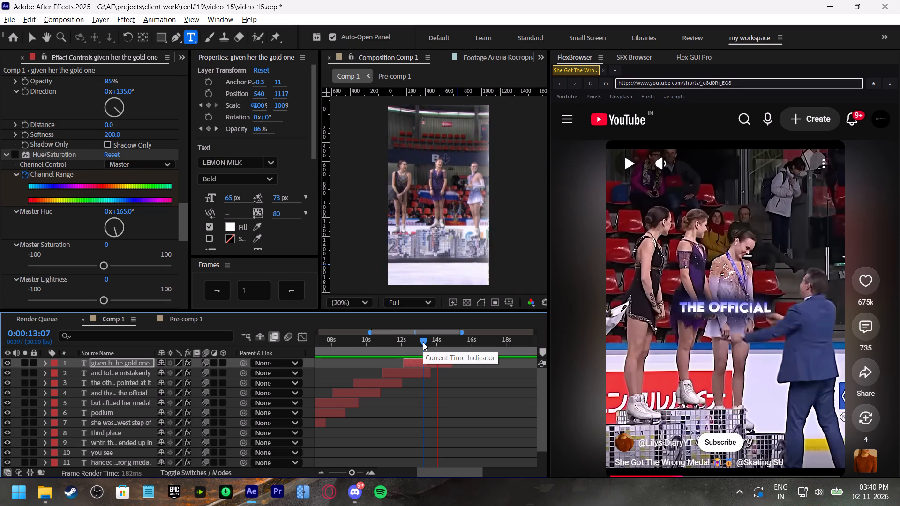
left_click(423, 342)
left_click(427, 363)
key("ctrl+d")
left_click_drag(415, 363, 435, 366)
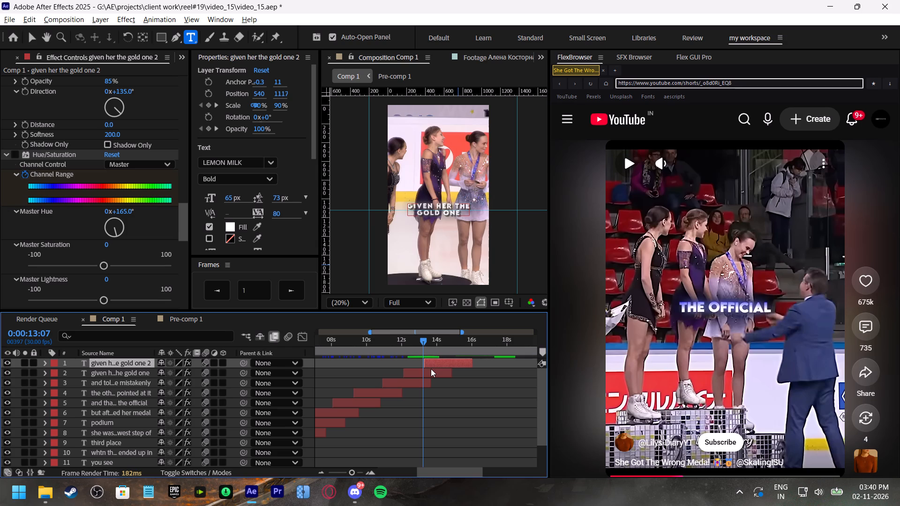
Play the next line from 0:11:26, replace the duplicate's text with "so seeing this", and save the project.
left_click(399, 342)
key("space")
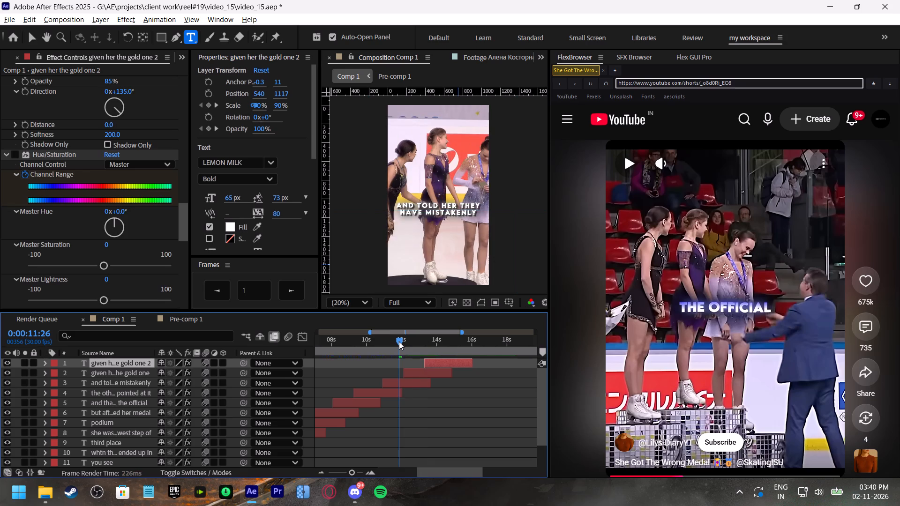
left_click(433, 345)
key("space")
left_click(436, 345)
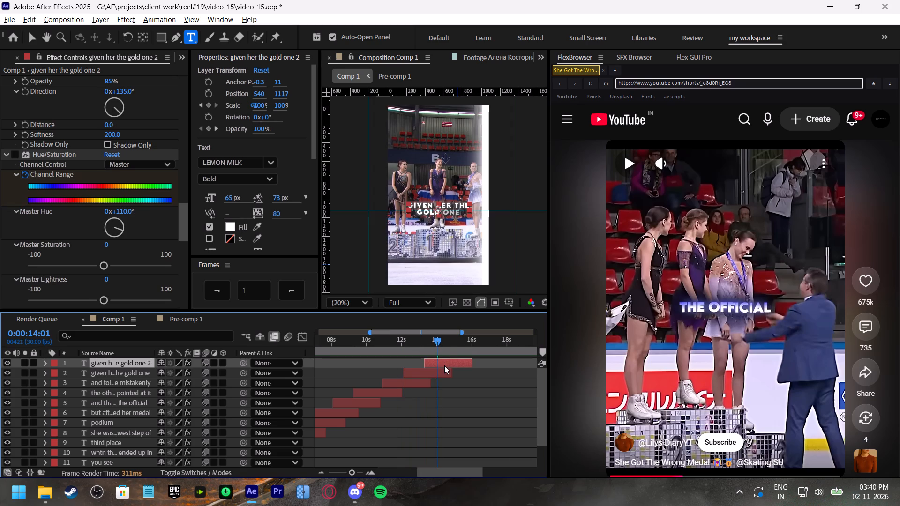
double_click(444, 365)
type("so seeing this")
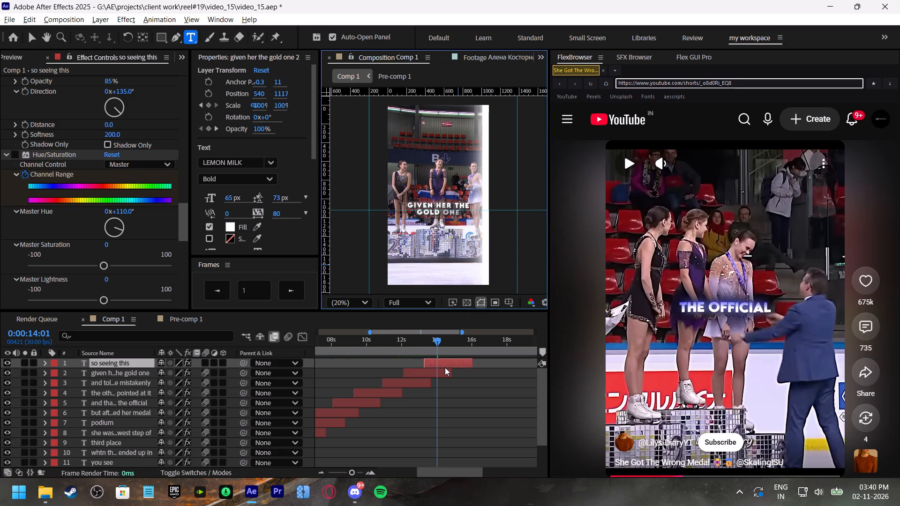
left_click(409, 343)
key("ctrl+s")
Find the next cue by playback, duplicate the "so seeing this" layer, and start the copy at 0:14:13.
key("space")
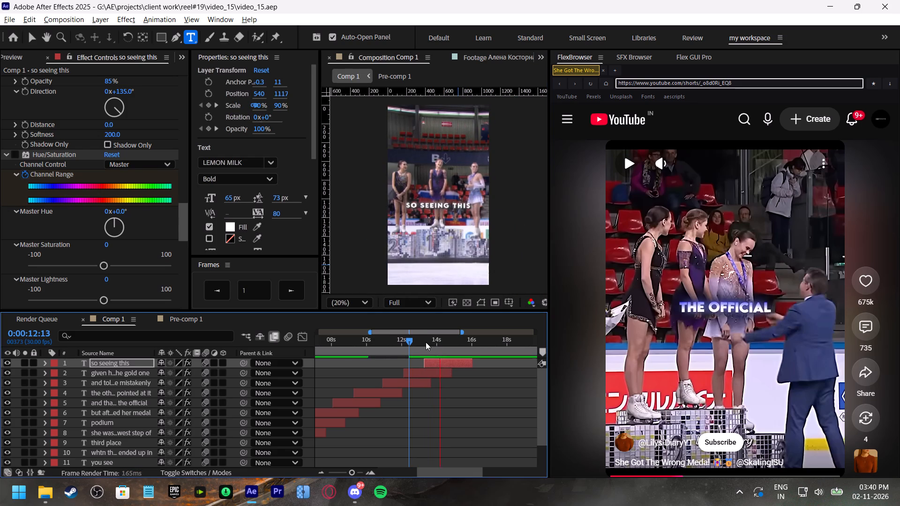
left_click(430, 341)
key("space")
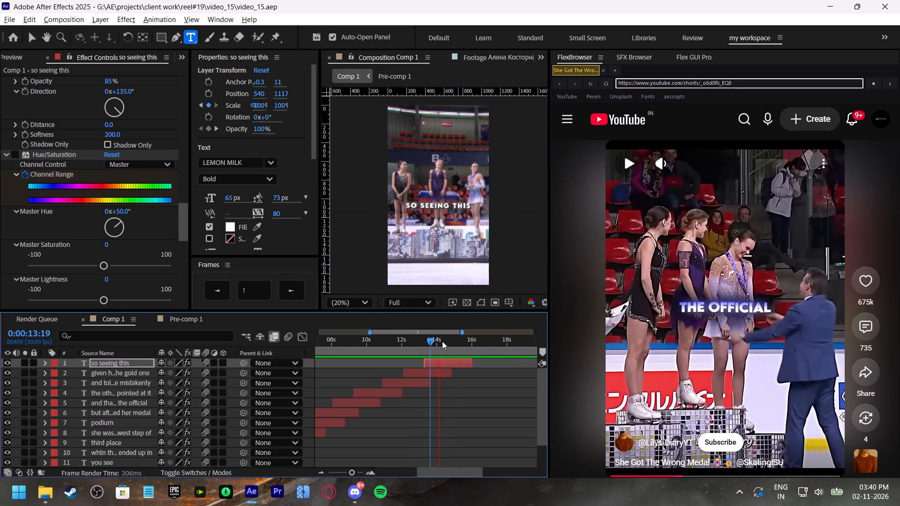
left_click(444, 341)
key("space")
left_click(447, 342)
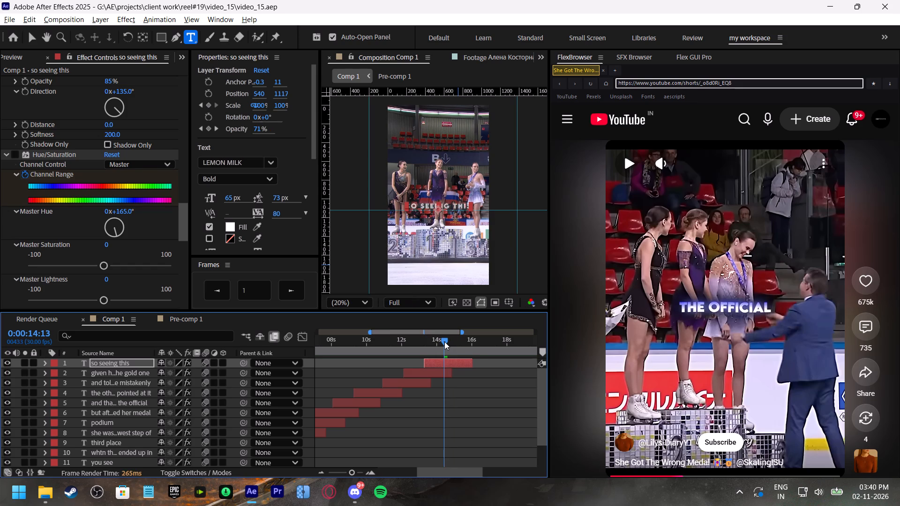
key("space")
left_click(444, 342)
key("ctrl+d")
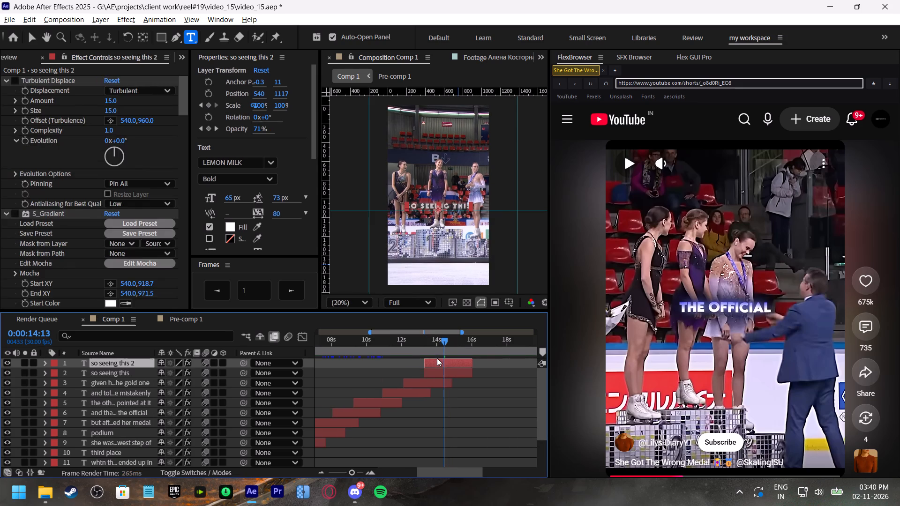
left_click_drag(436, 359, 455, 364)
Replace the duplicate's text with "all of them burst" over "into laughter" on two lines and save the project.
key("space")
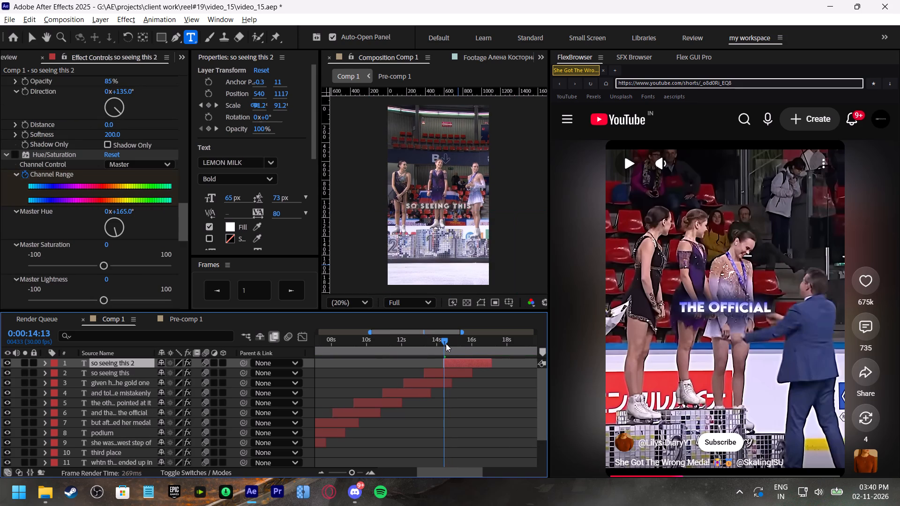
left_click(446, 342)
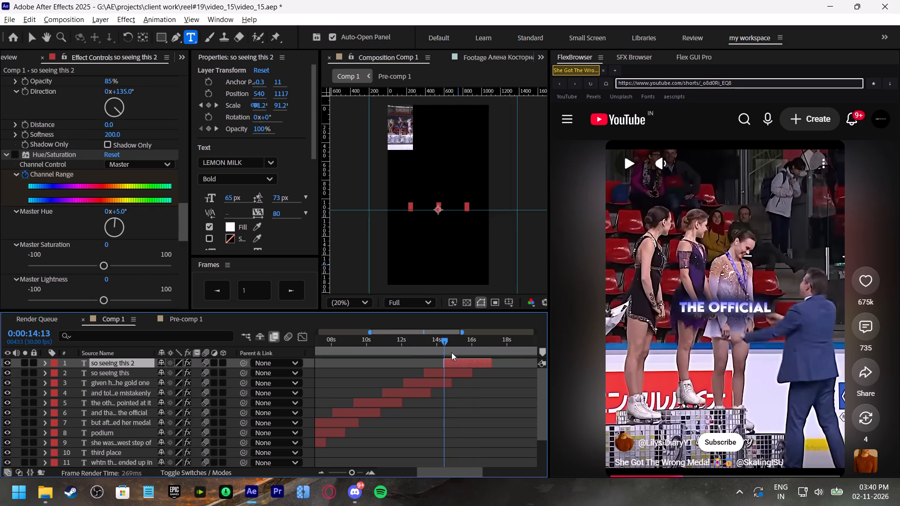
double_click(459, 365)
type("all of them burst")
key("Return")
type("into lauh")
key("BackSpace")
type("ghter")
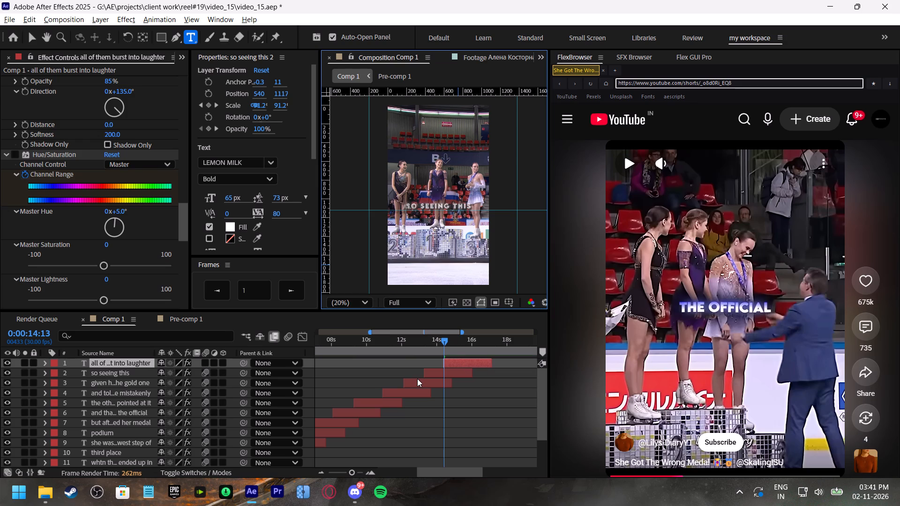
left_click(425, 342)
key("ctrl+s")
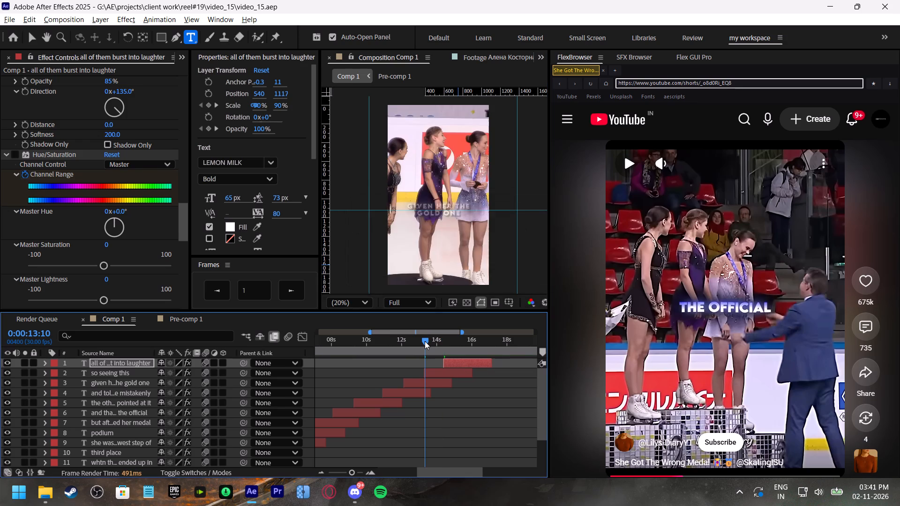
Preview the "all of them burst into laughter" caption and move its ending Range Selector Start keyframe later to about 0:15:14.
key("space")
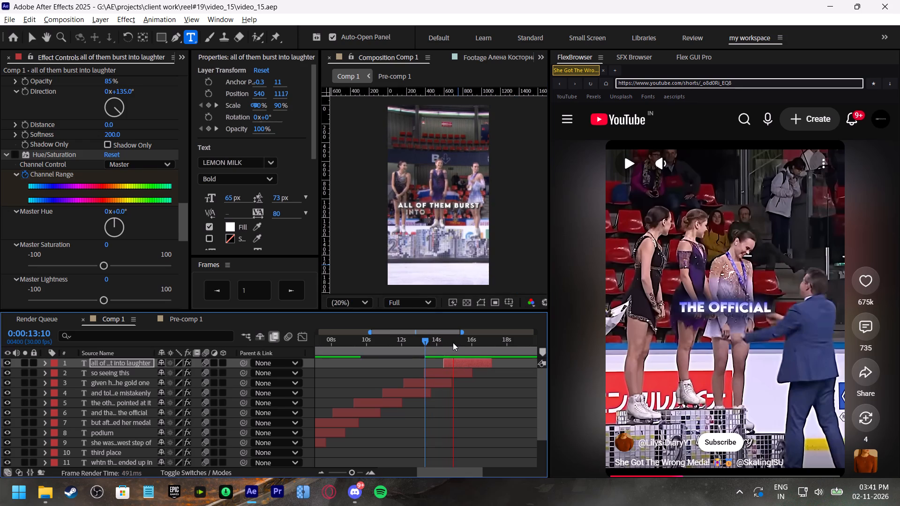
left_click(466, 341)
left_click(468, 361)
key("u")
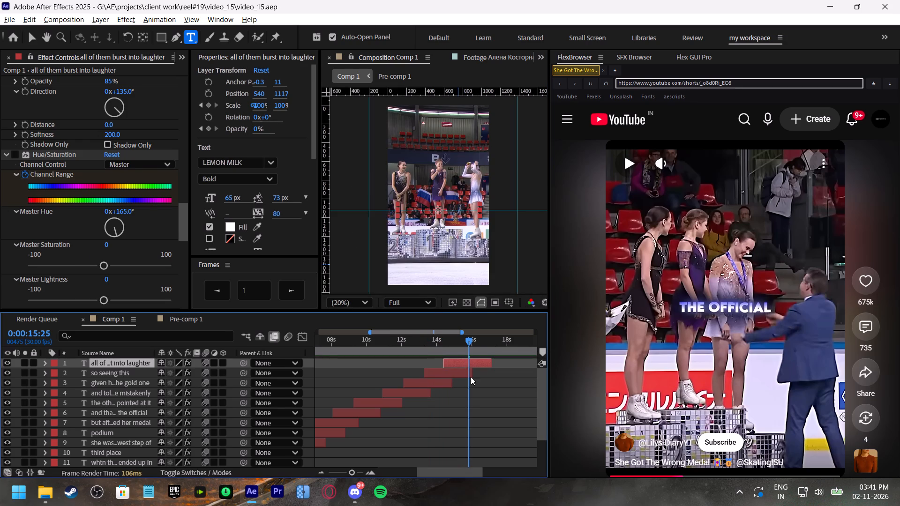
left_click_drag(458, 387, 463, 388)
left_click(439, 342)
key("space")
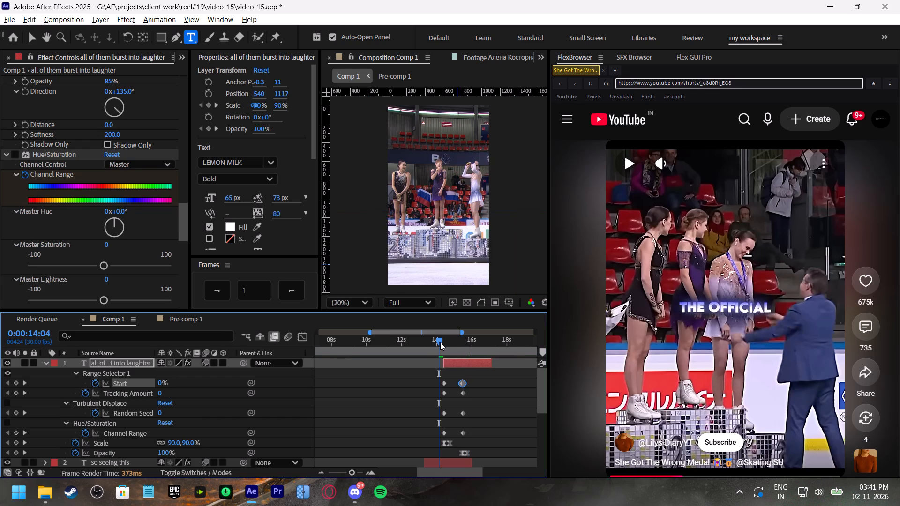
Move the "all of them burst into laughter" caption's Opacity fade-out keyframes later to around 0:16:05, previewing the timing.
left_click(470, 344)
left_click_drag(475, 451, 455, 457)
left_click_drag(460, 454, 467, 455)
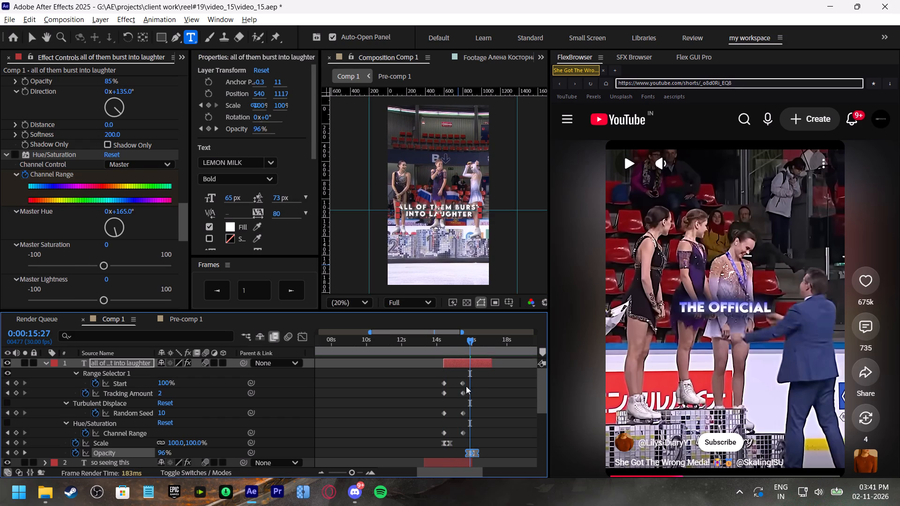
left_click(459, 342)
key("space")
scroll(481, 393, "down", 2, "shift")
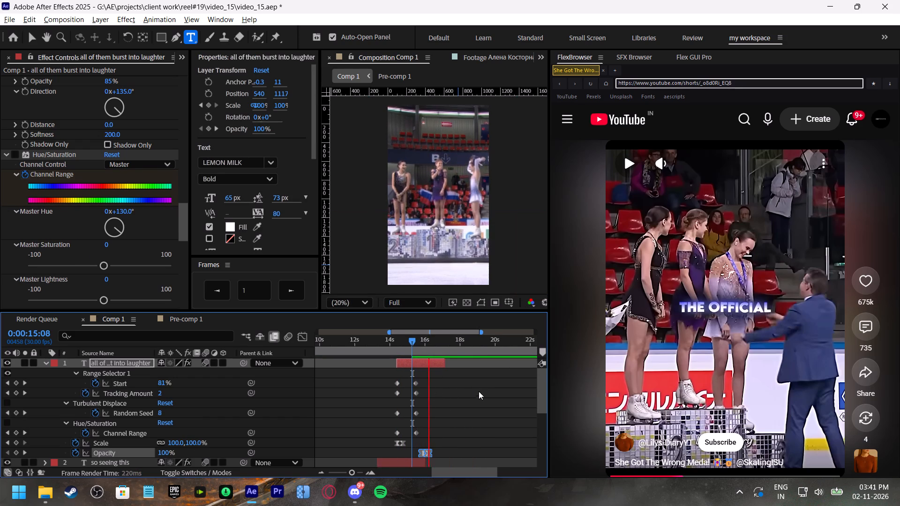
left_click(409, 341)
key("space")
left_click(427, 452)
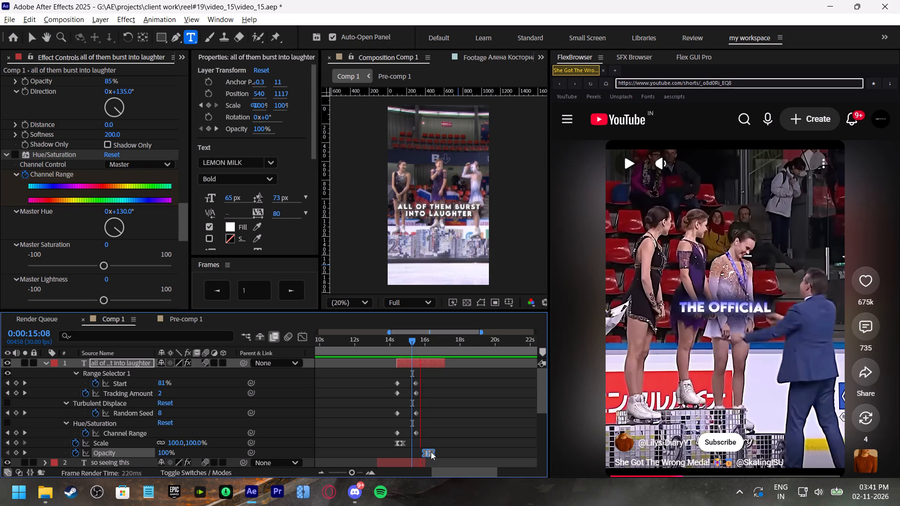
left_click(426, 344)
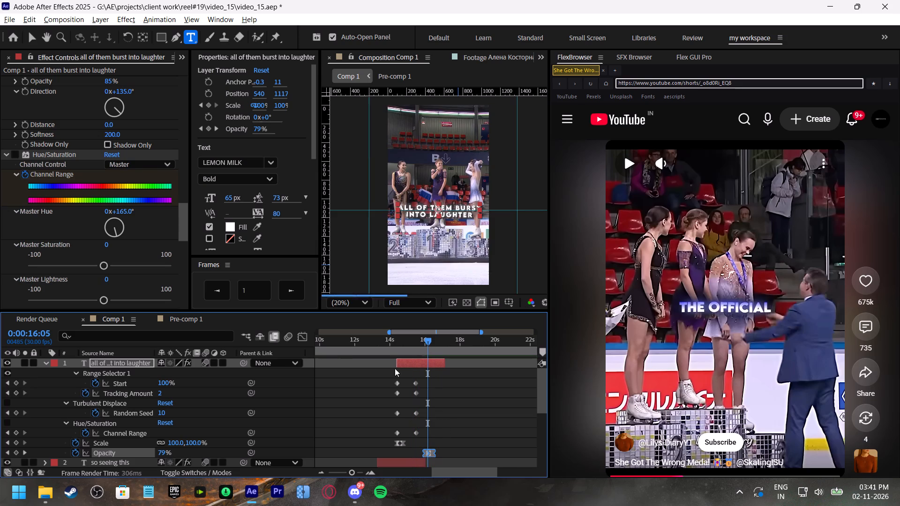
Save the project, duplicate the "all of them burst into laughter" layer, and start the copy at 0:16:05.
key("ctrl+s")
key("ctrl+s")
key("ctrl+d")
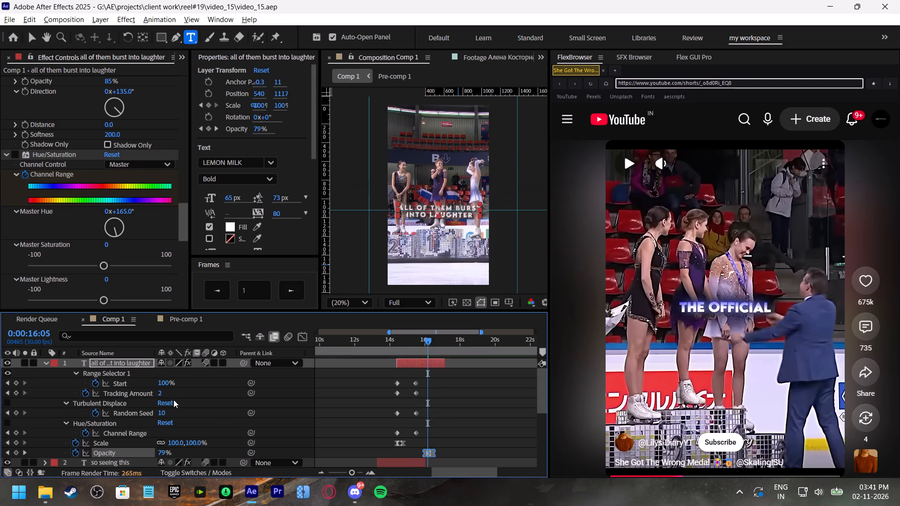
left_click(45, 372)
key("space")
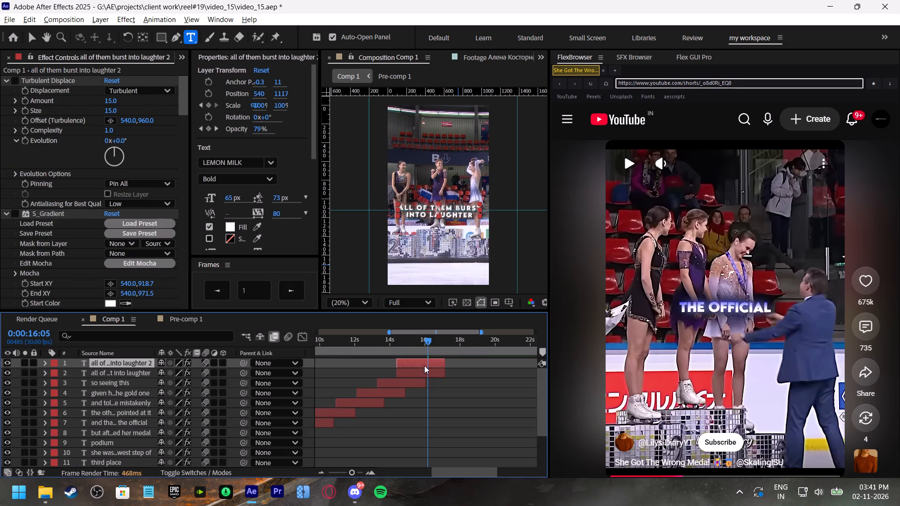
left_click(428, 340)
key("space")
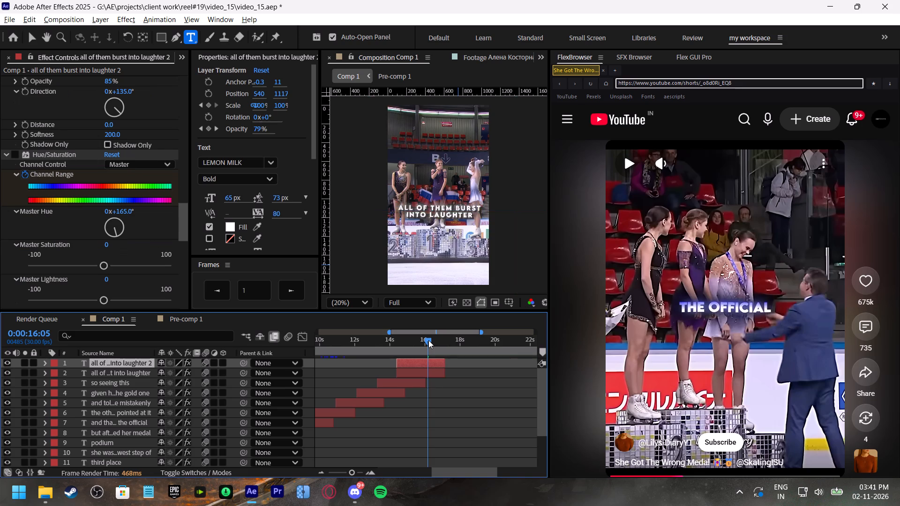
left_click(428, 340)
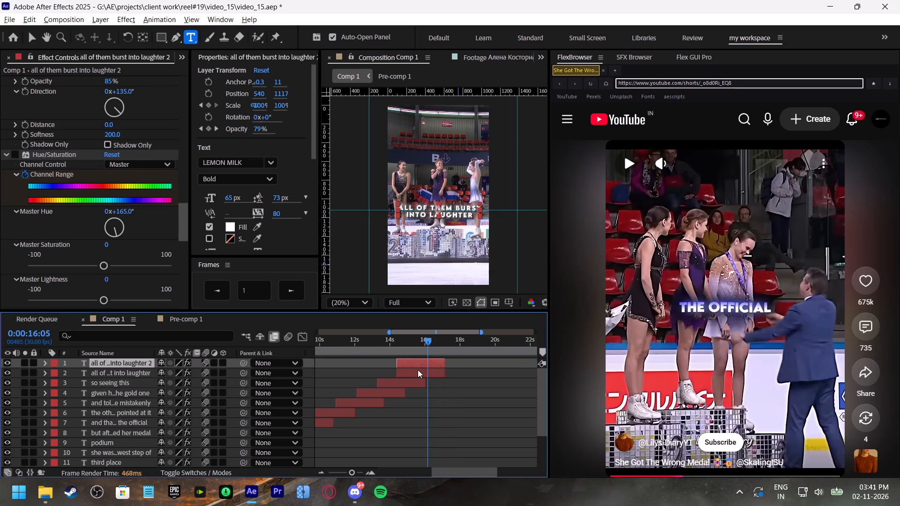
left_click_drag(415, 361, 444, 367)
Play back the next cue, replace the duplicate's text with "and the third" over "placed girl" on two lines, and save the project.
key("space")
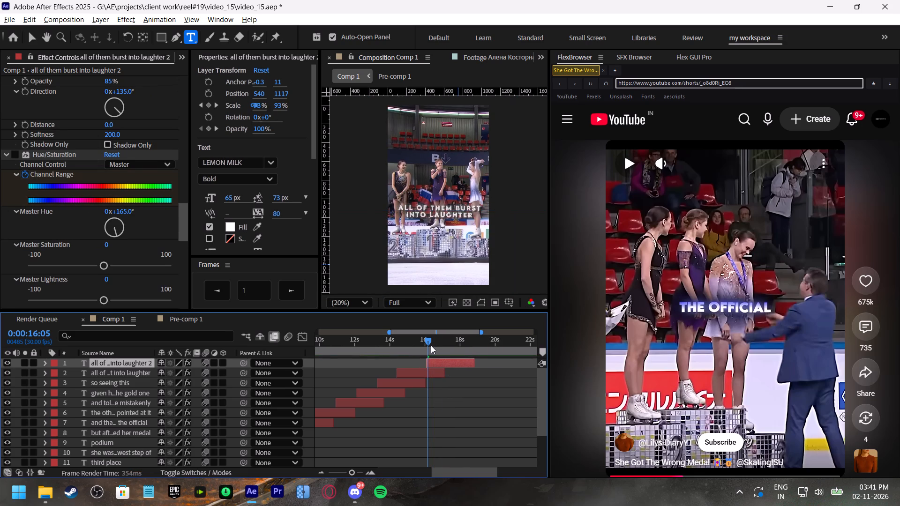
scroll(445, 392, "down", 2, "shift")
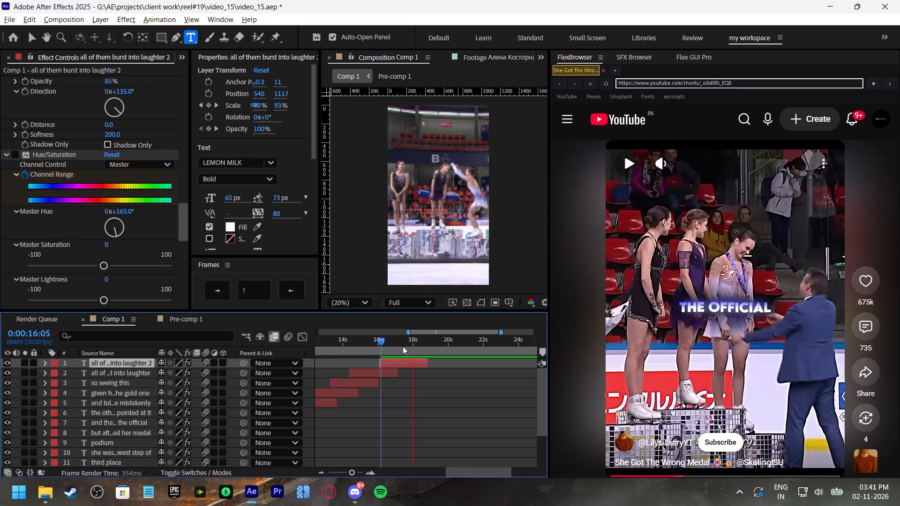
left_click(381, 340)
key("space")
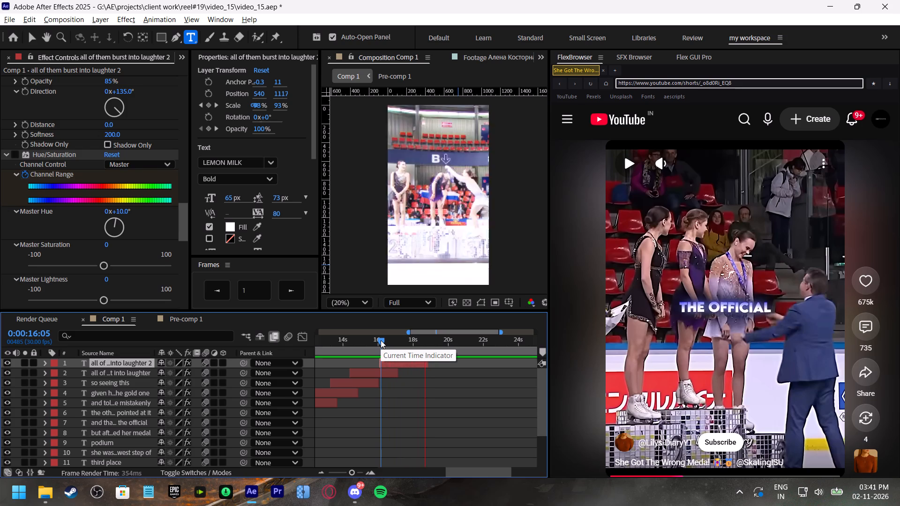
left_click(381, 340)
double_click(397, 360)
type("and the third")
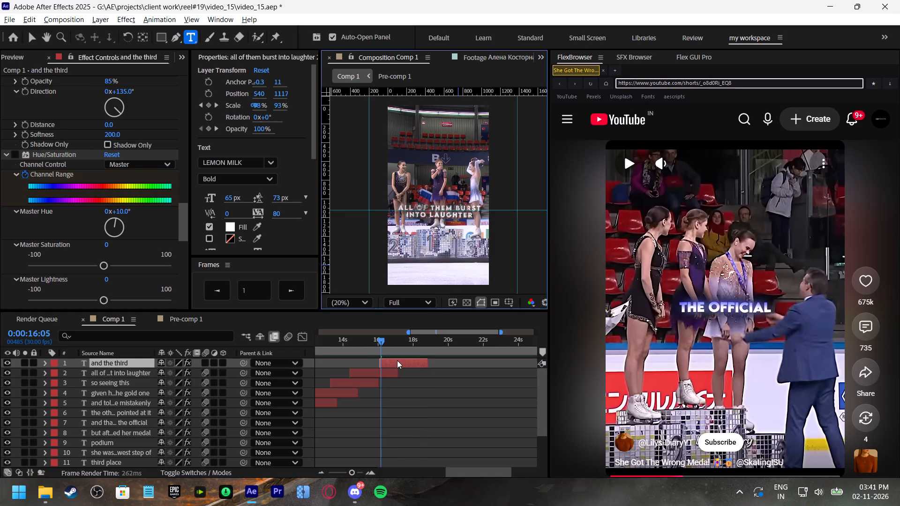
key("Return")
type("placed girl")
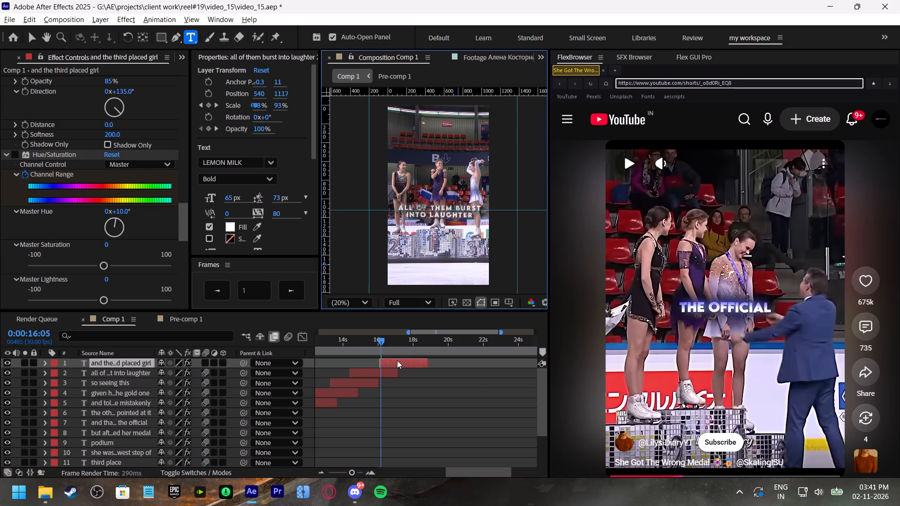
left_click(364, 348)
key("ctrl+s")
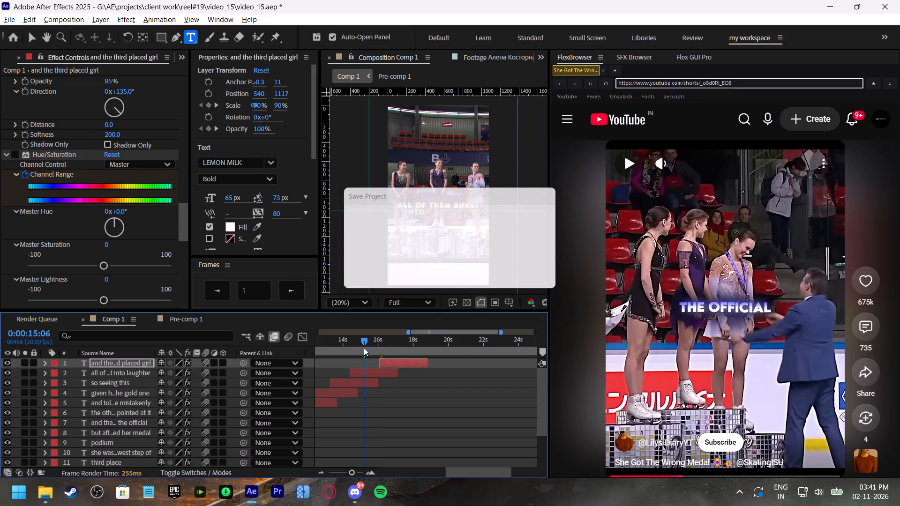
Preview the "and the third placed girl" caption and move its Opacity fade-out keyframes earlier to around 0:17:16.
key("space")
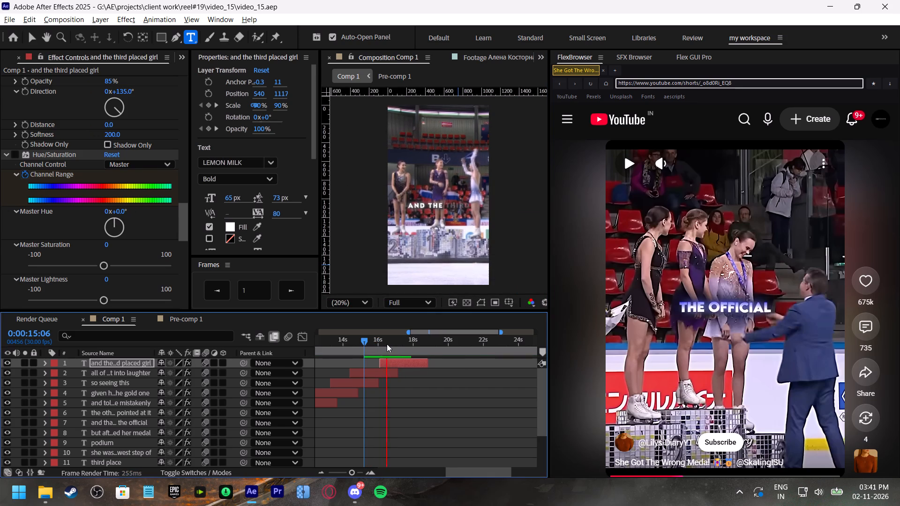
left_click_drag(396, 342, 403, 345)
key("space")
left_click(406, 342)
left_click(410, 363)
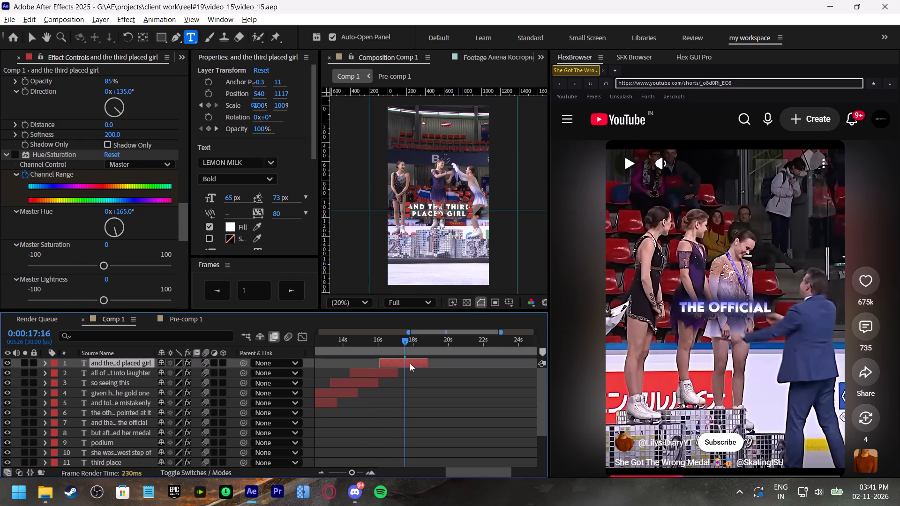
key("t")
left_click_drag(420, 379, 405, 370)
left_click_drag(409, 372, 405, 372)
key("space")
left_click(403, 340)
left_click(405, 372)
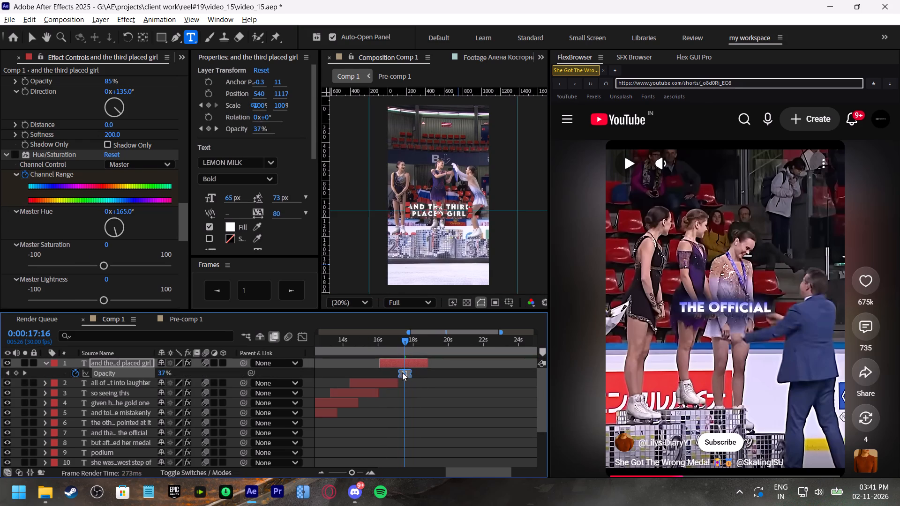
Duplicate the "and the third placed girl" layer, start the copy at about 0:17:16, and play back the next cue.
left_click(402, 362)
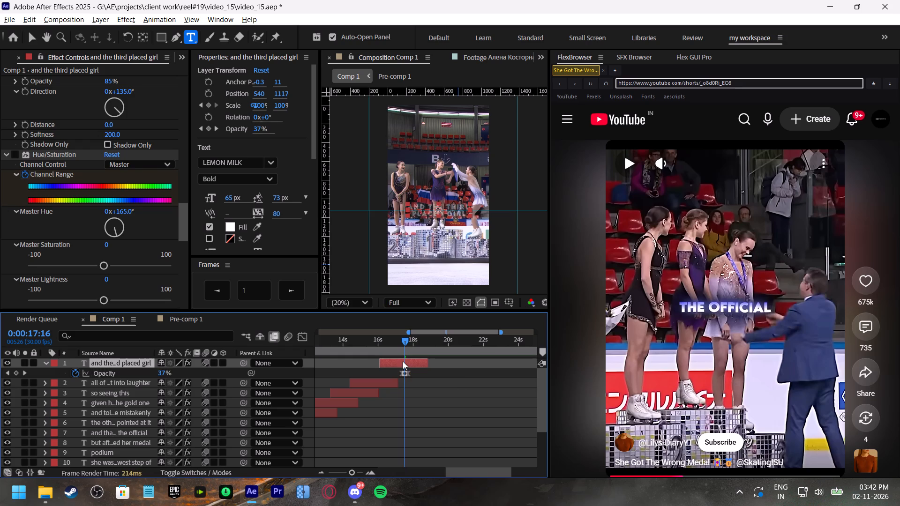
key("ctrl+d")
left_click_drag(392, 360, 415, 371)
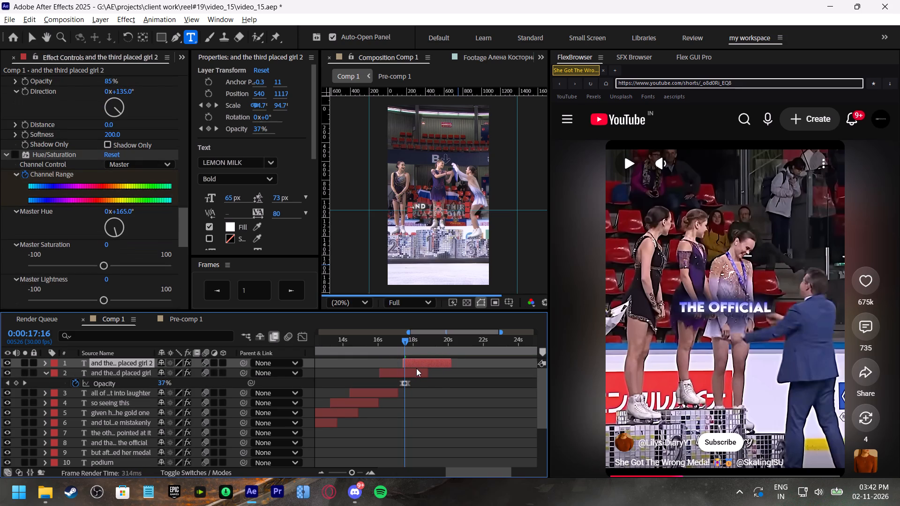
double_click(417, 365)
left_click(406, 343)
key("space")
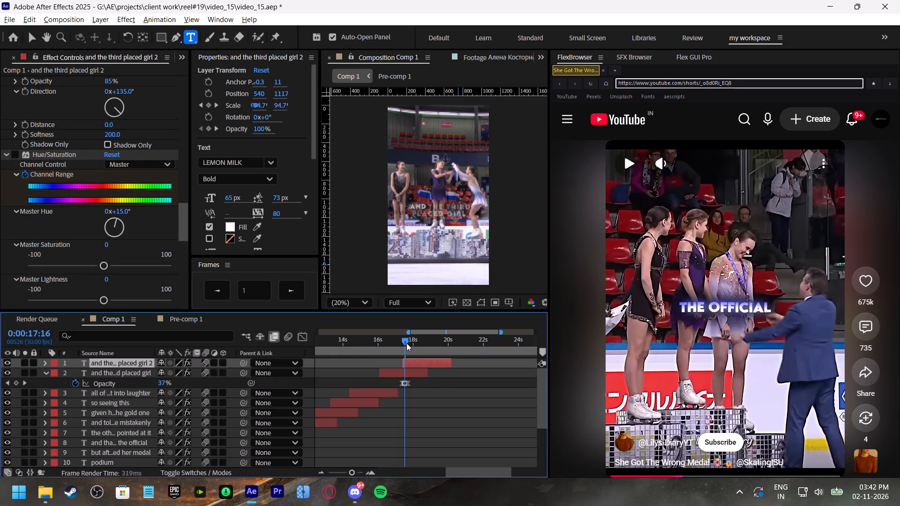
left_click(417, 343)
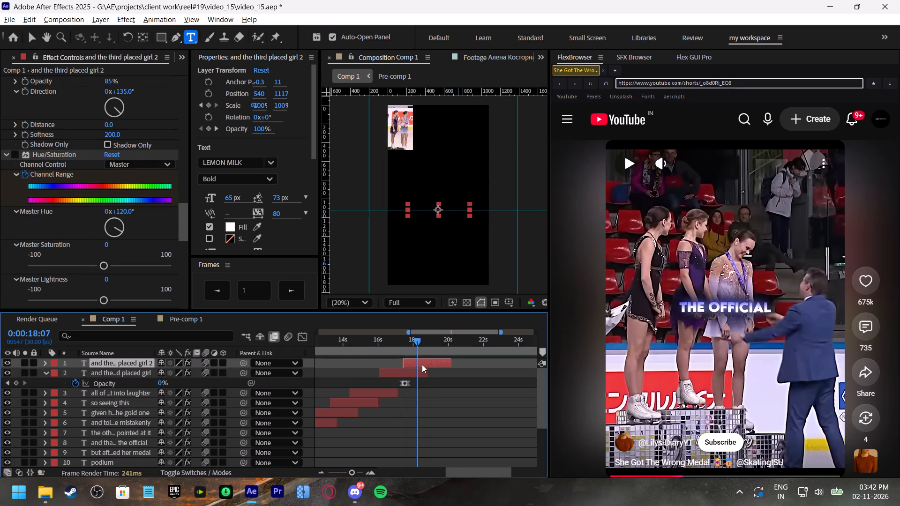
Replace the duplicate's text with "decided to give" over "the first placed girl" on two lines and save the project.
double_click(422, 365)
type("decided to give")
key("space")
key("Return")
type("the first placed girl")
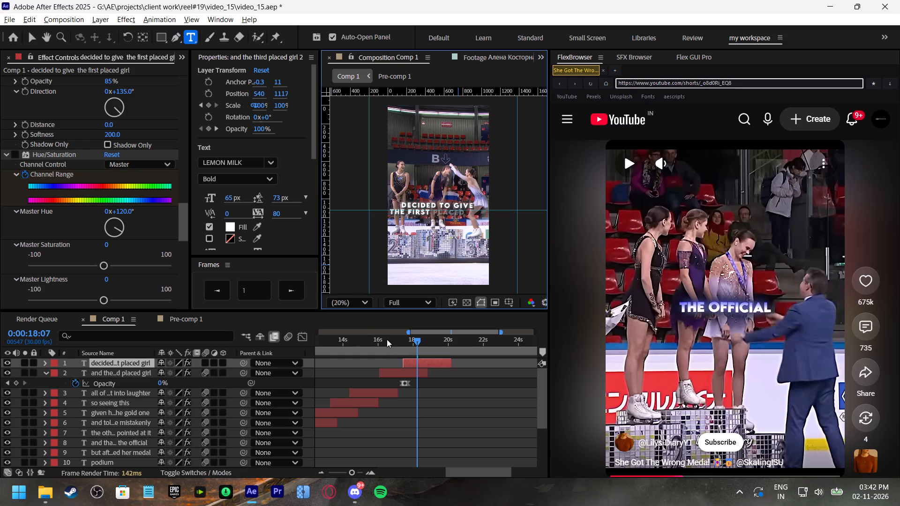
left_click(387, 339)
key("ctrl+s")
Preview the new caption and rebreak its text as "decided to give the" over "first placed girl".
key("space")
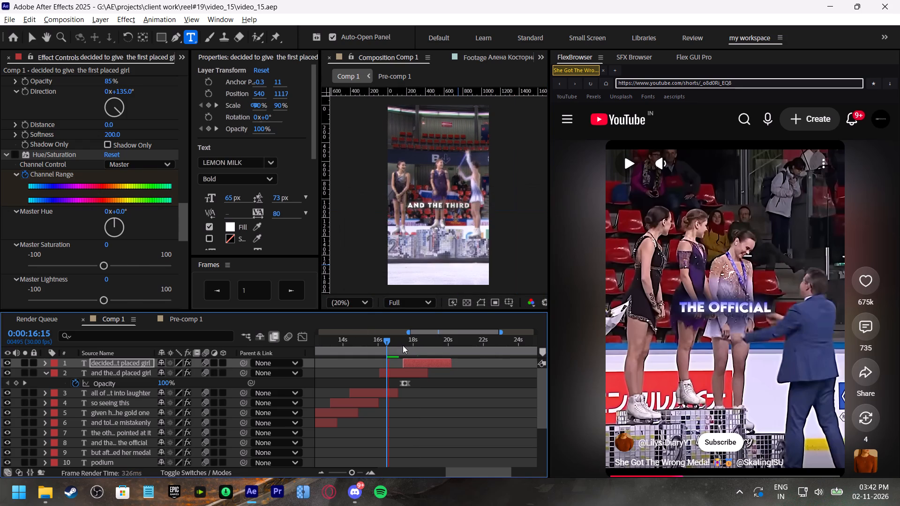
left_click_drag(405, 345, 419, 350)
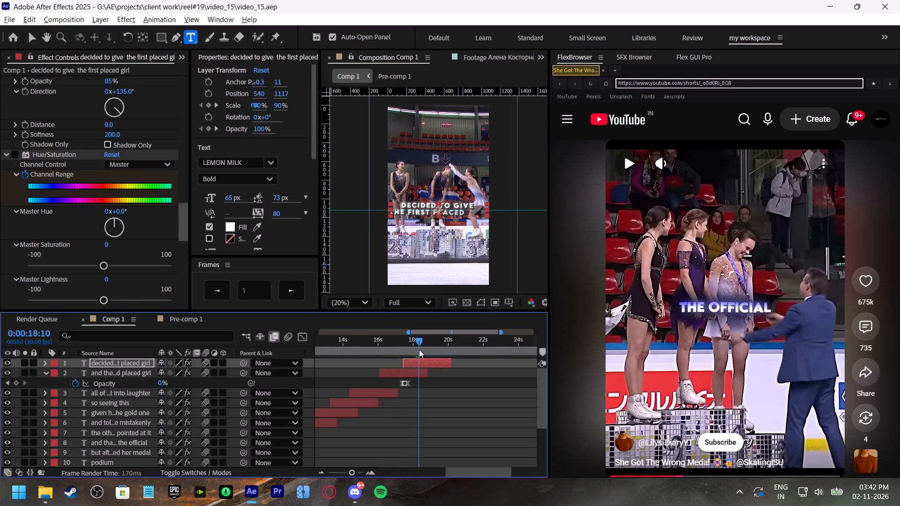
left_click_drag(419, 350, 420, 350)
left_click(407, 215)
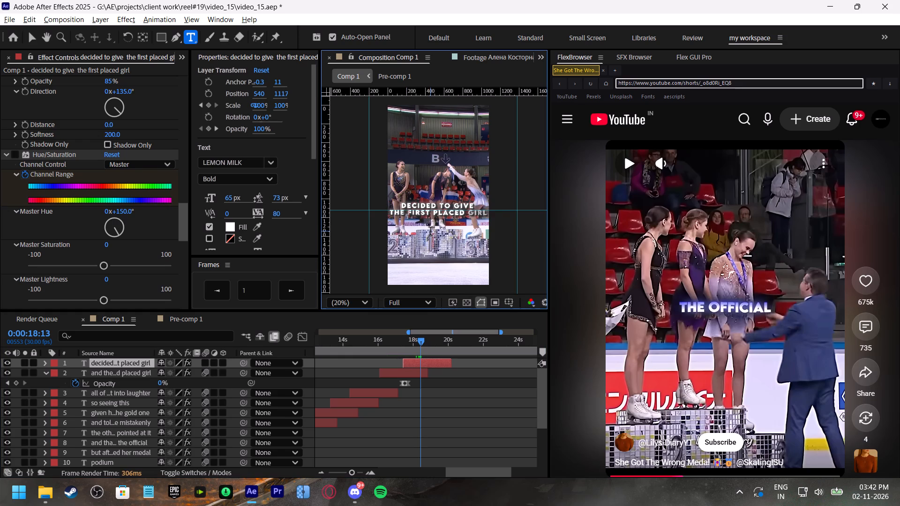
key("BackSpace")
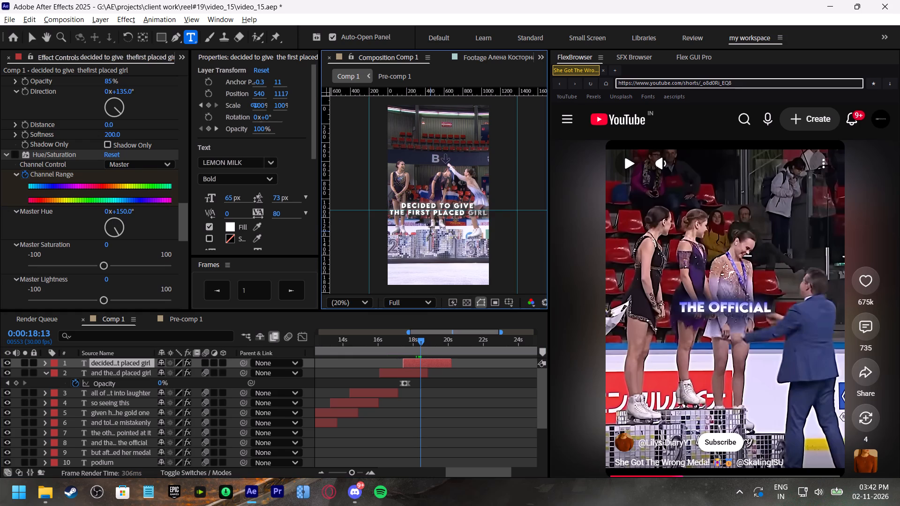
key("BackSpace")
key("BackSpace")
key("BackSpace")
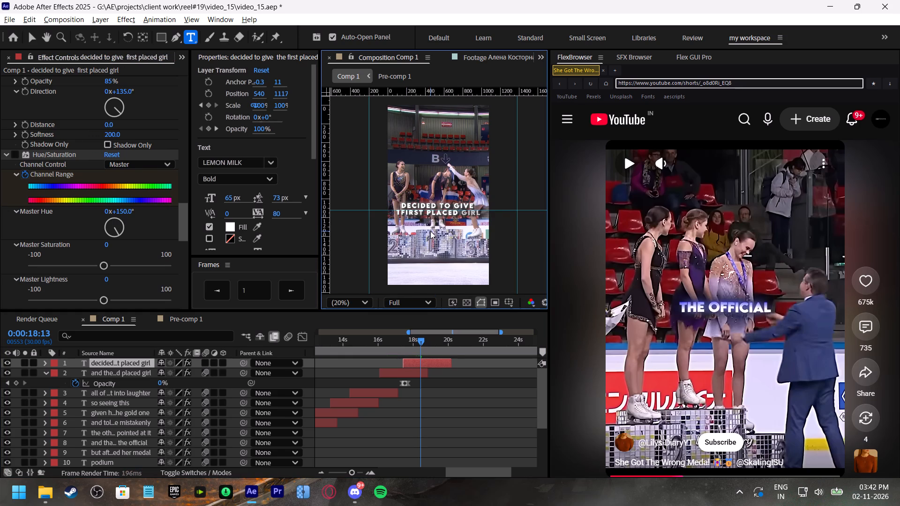
key("BackSpace")
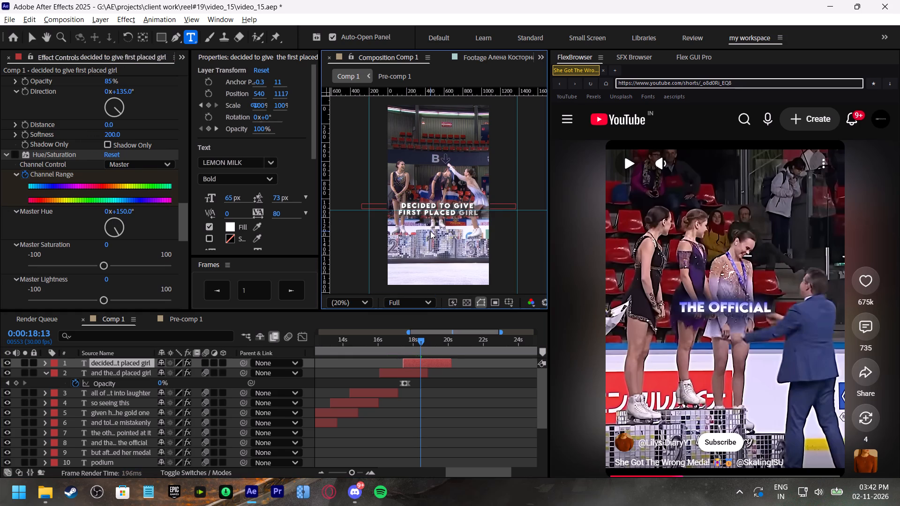
type("the")
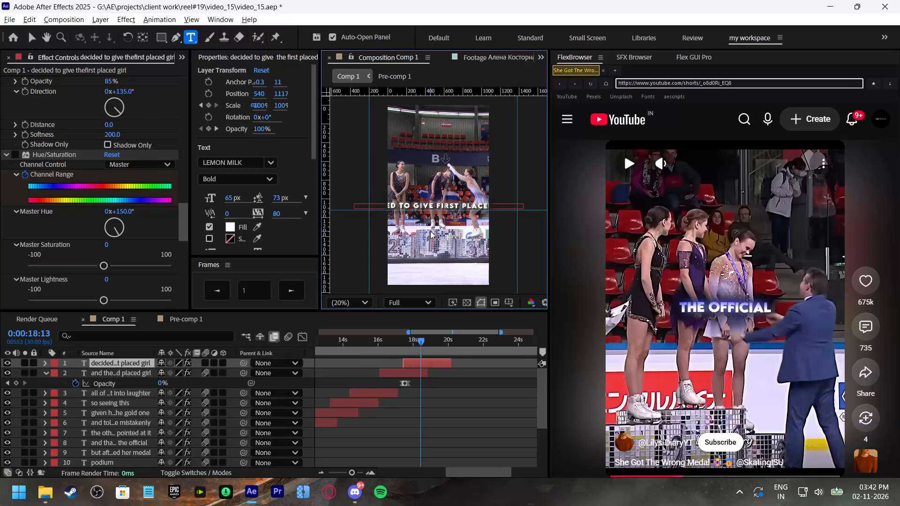
key("Return")
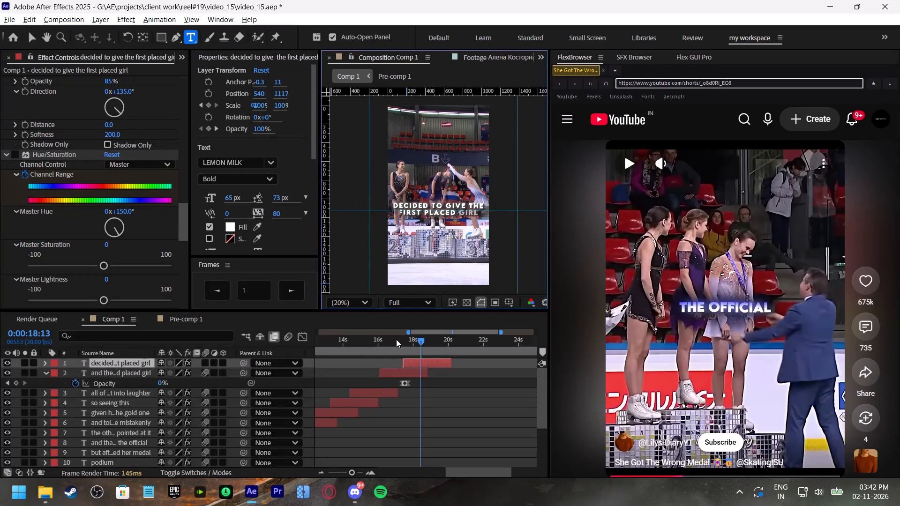
Preview the "decided to give the first placed girl" caption and move its Opacity fade-out keyframes slightly later to around 0:19:00.
left_click(395, 339)
key("space")
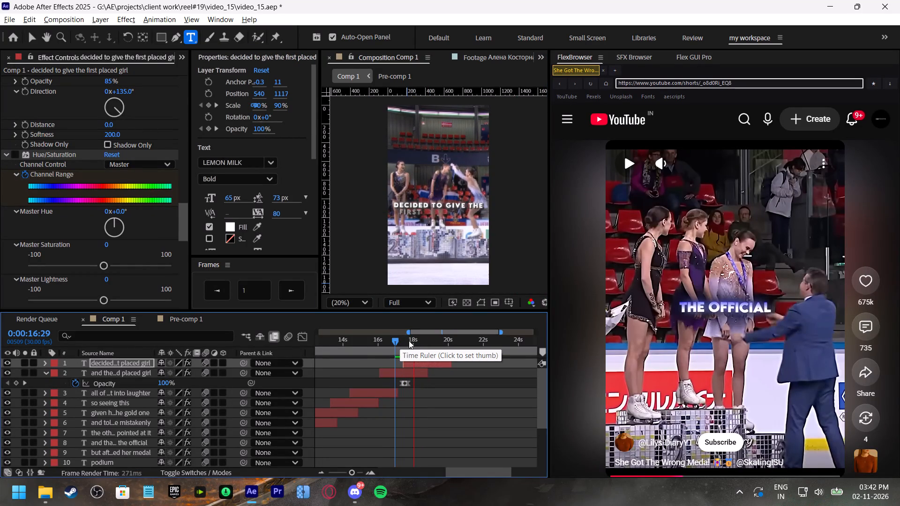
left_click(428, 340)
key("space")
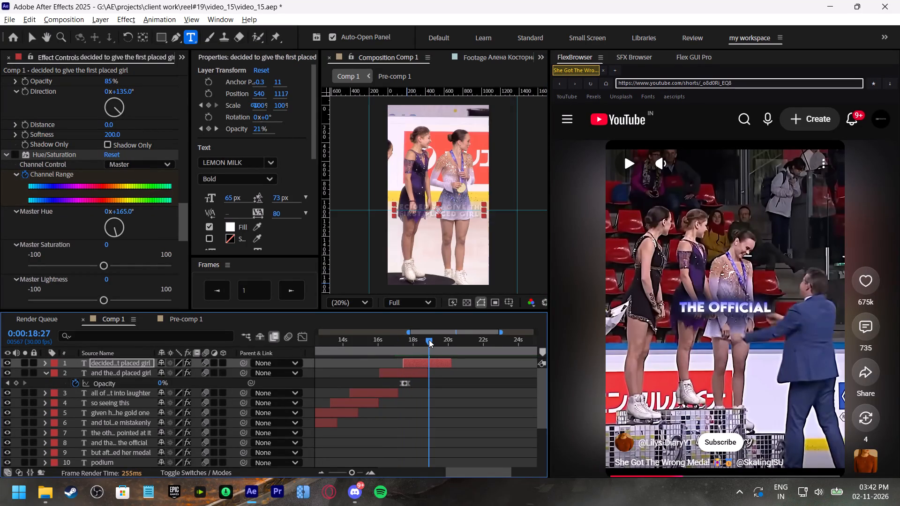
left_click(429, 340)
left_click(433, 364)
key("u")
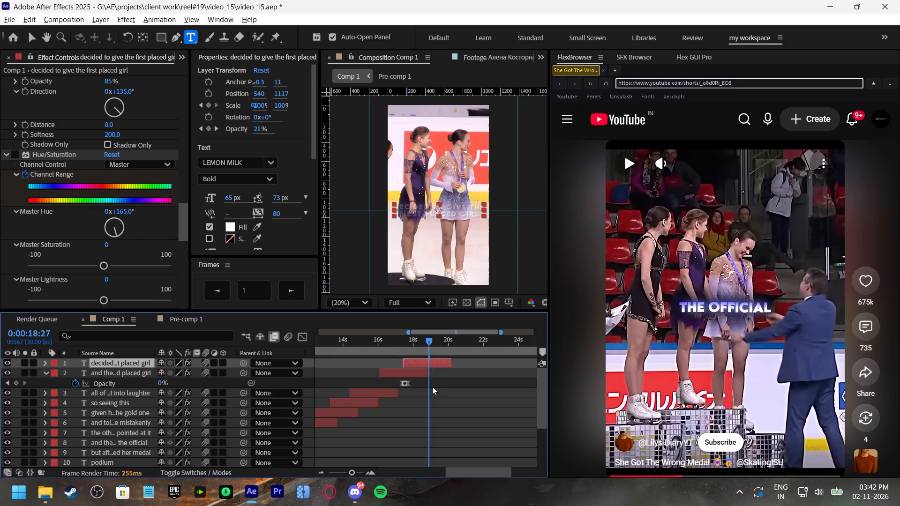
key("u")
key("t")
left_click_drag(440, 371, 420, 371)
left_click_drag(411, 368, 438, 372)
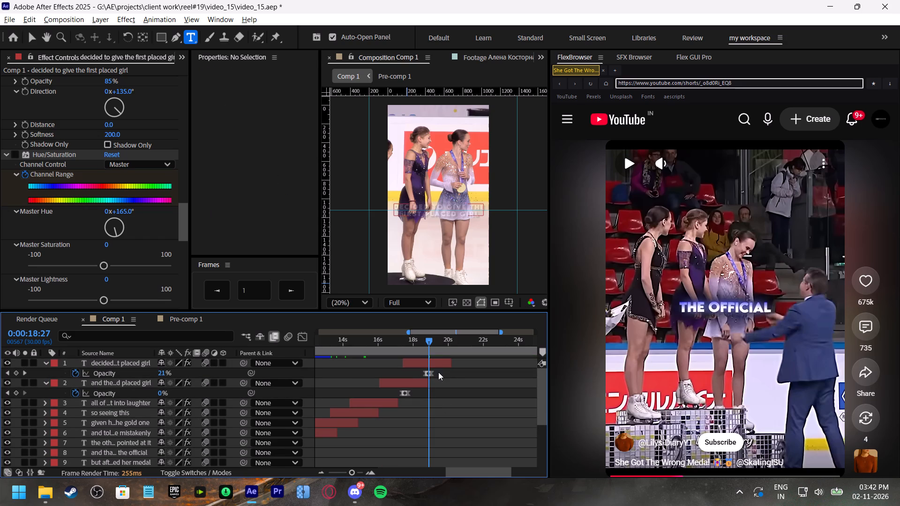
left_click_drag(438, 372, 440, 372)
left_click(429, 374)
Preview the retimed fade-out, park the playhead at 0:19:03, and save the project.
left_click(421, 337)
key("space")
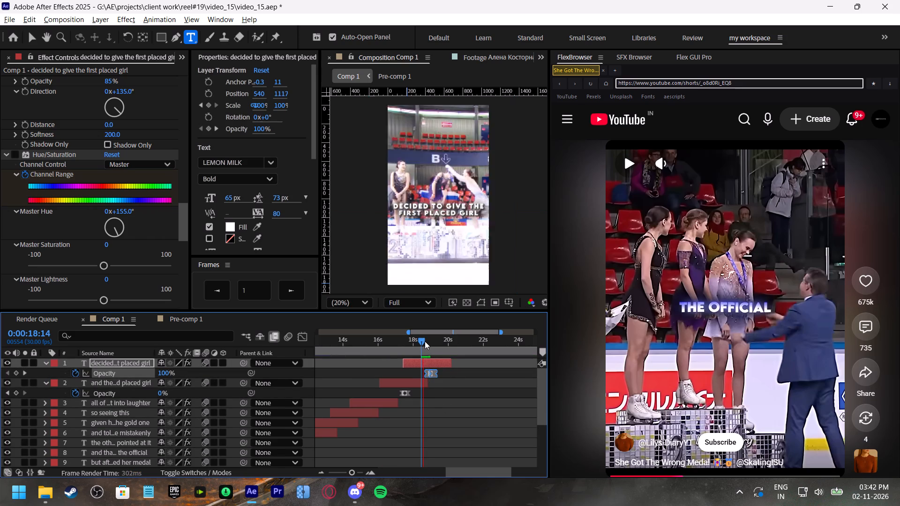
left_click_drag(427, 342, 432, 344)
key("space")
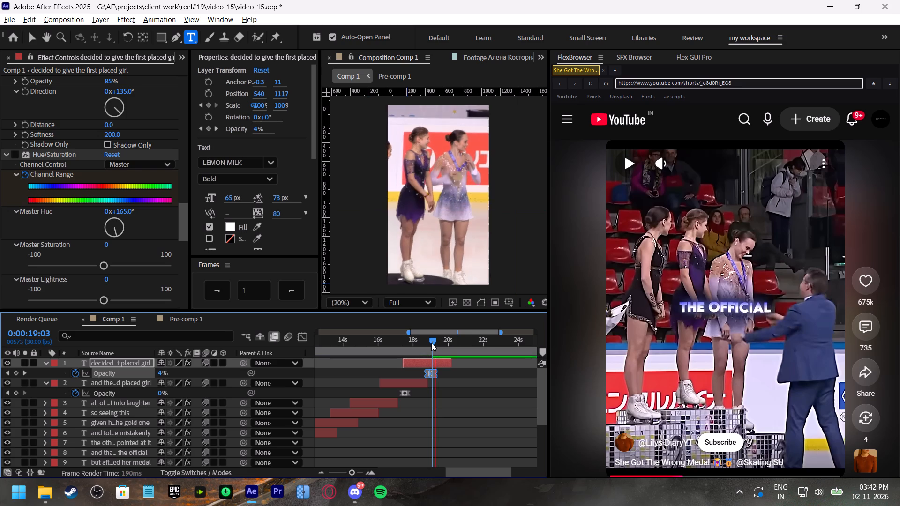
left_click(431, 343)
key("ctrl+s")
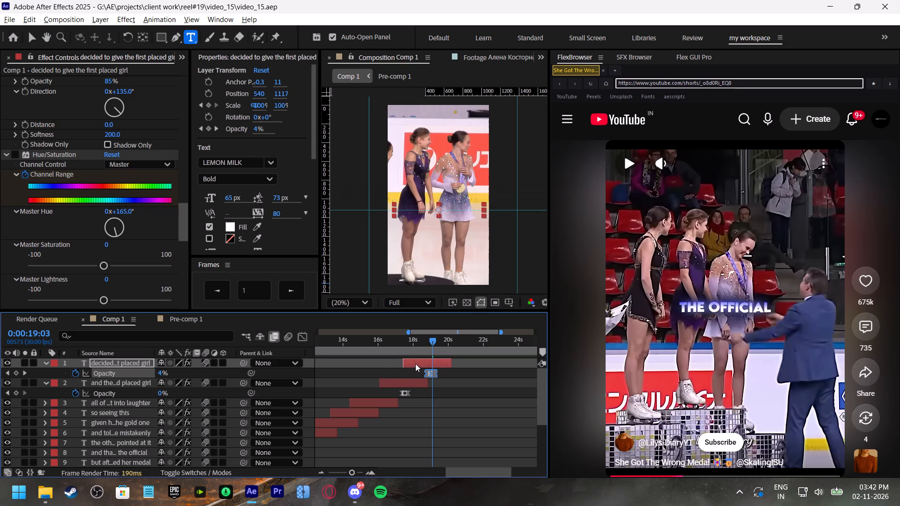
Duplicate the "decided to give the first placed girl" layer and start the copy at 0:19:03.
key("ctrl+d")
left_click_drag(415, 363, 442, 365)
key("space")
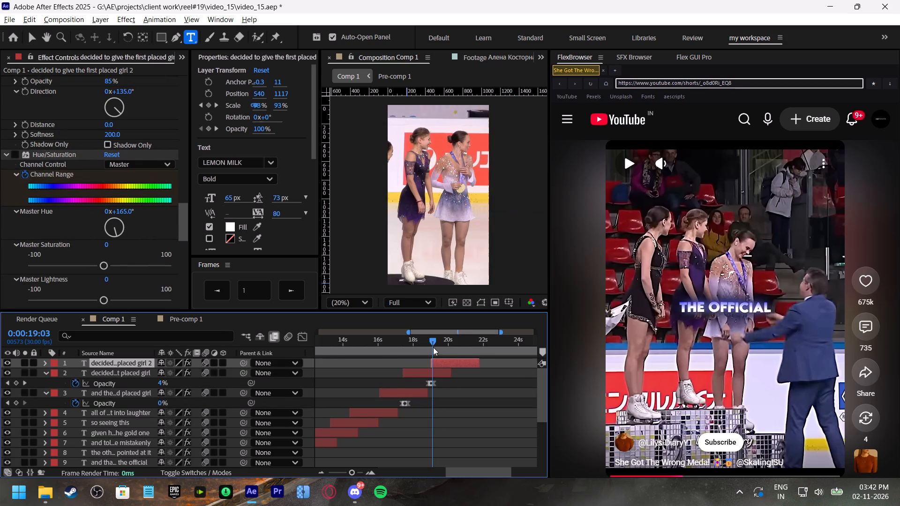
Preview the duplicated caption from 0:19:03 and replace its text with "a mini".
left_click(433, 346)
key("space")
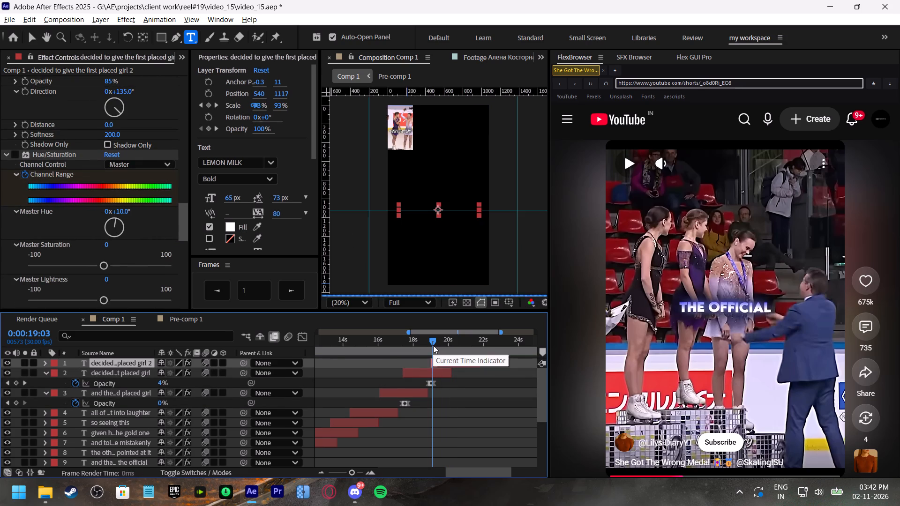
left_click(450, 346)
double_click(455, 363)
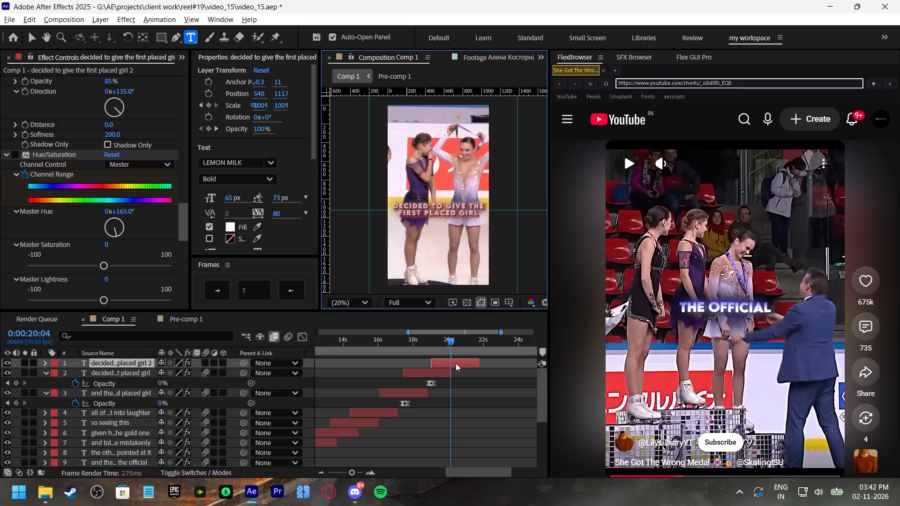
type("a mini")
key("space")
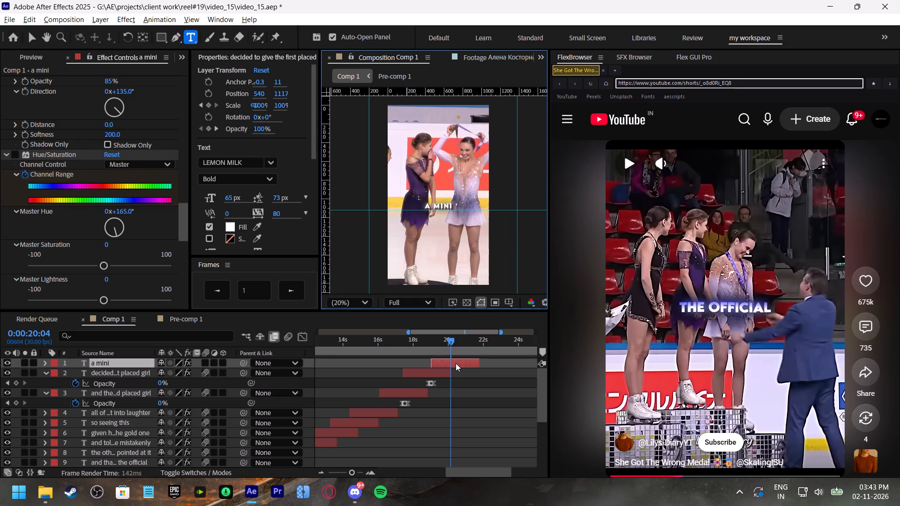
Check the wording in the reference Short and complete the new caption's text as "a mini ceremony".
left_click(701, 356)
left_click(748, 466)
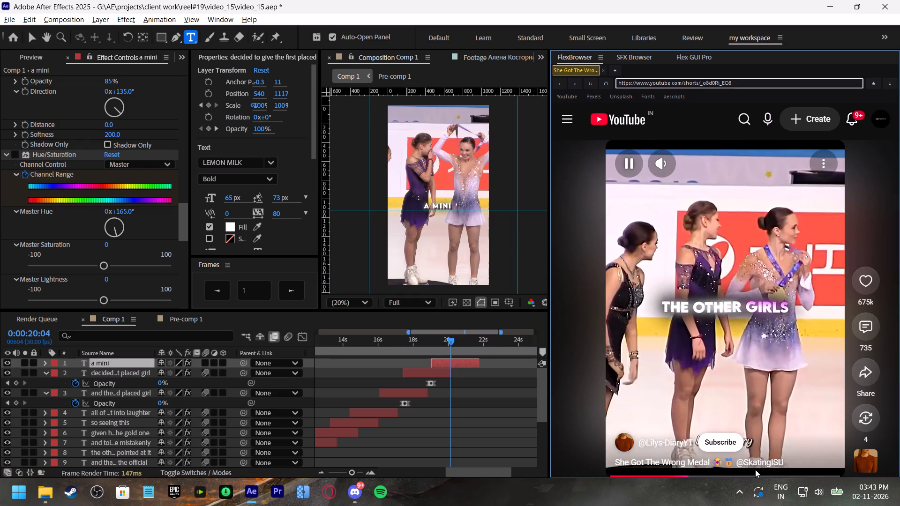
left_click(839, 206)
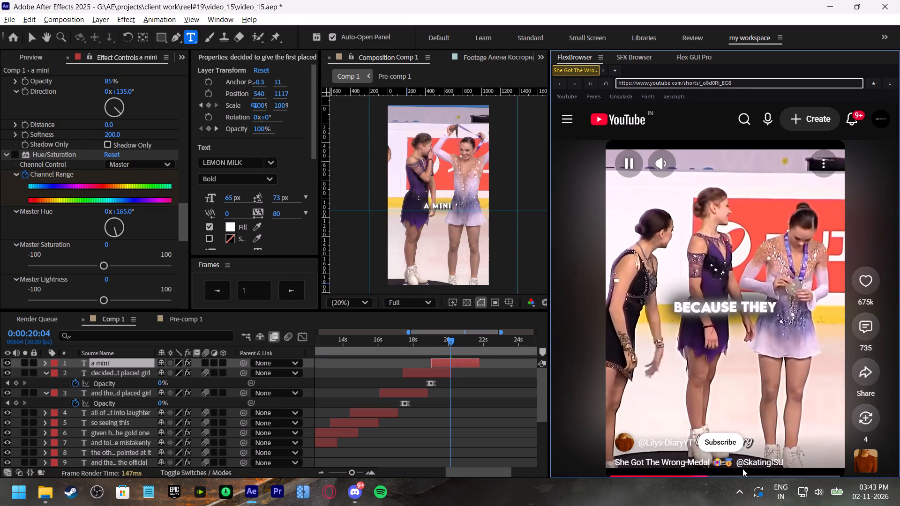
left_click(762, 474)
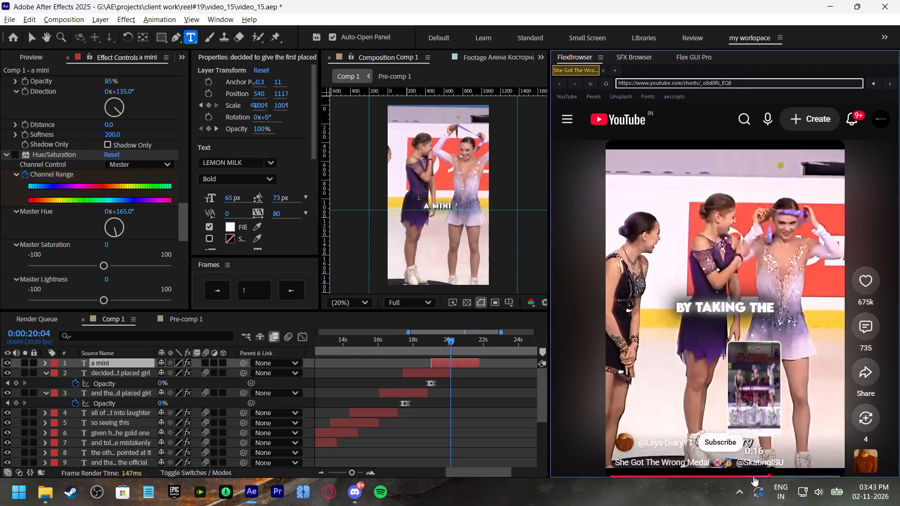
left_click(752, 476)
left_click(757, 363)
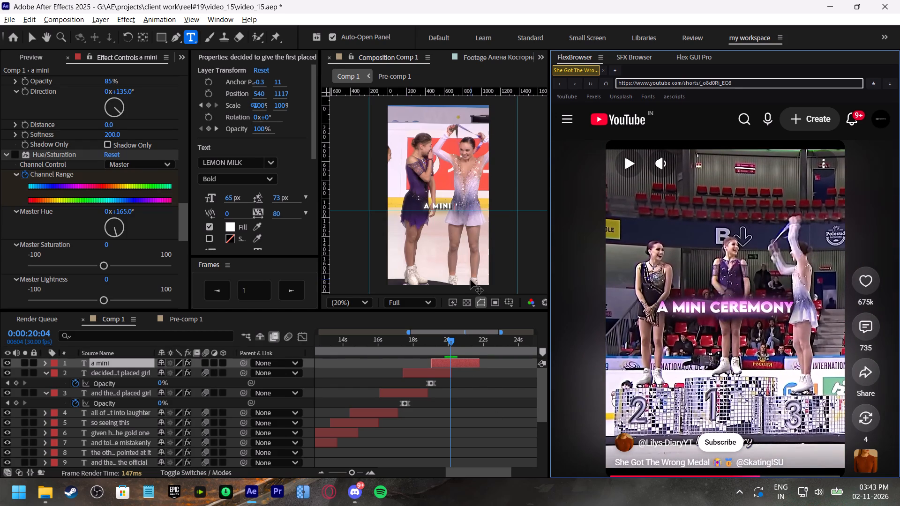
key("c")
left_click(467, 372)
double_click(462, 365)
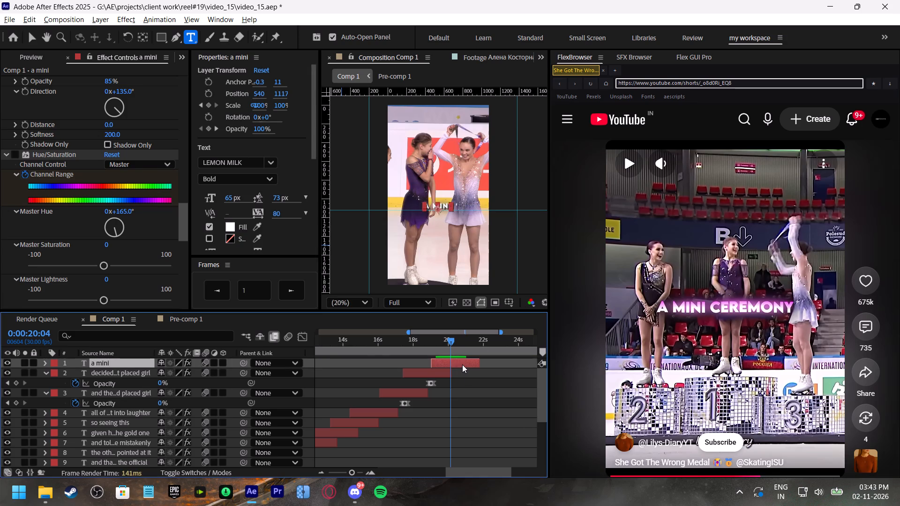
key("Right")
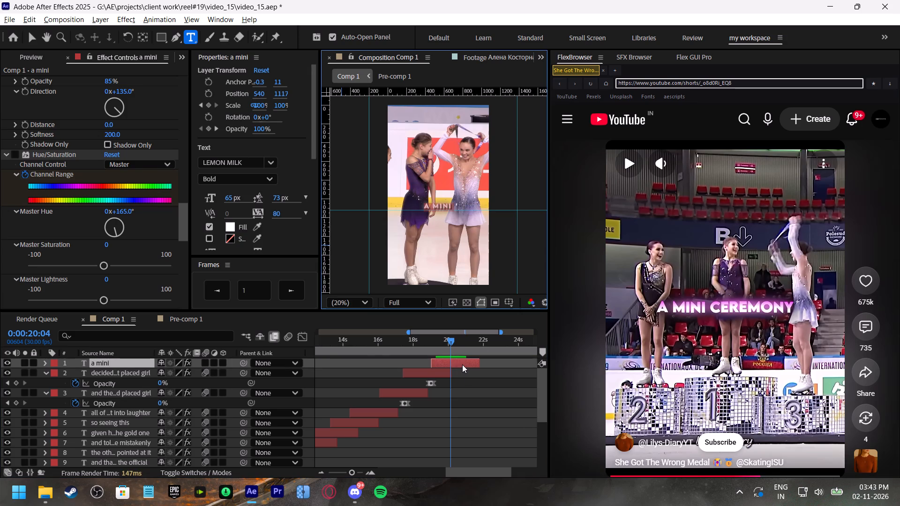
type("ceremony")
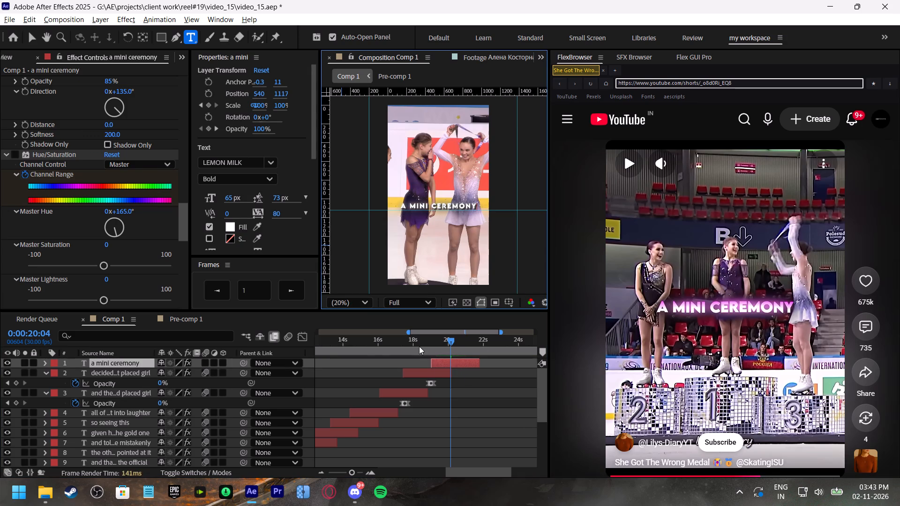
Preview the "a mini ceremony" caption and shorten its text reveal by moving the last Range Selector Start keyframe to about 0:19:21.
left_click(419, 346)
key("space")
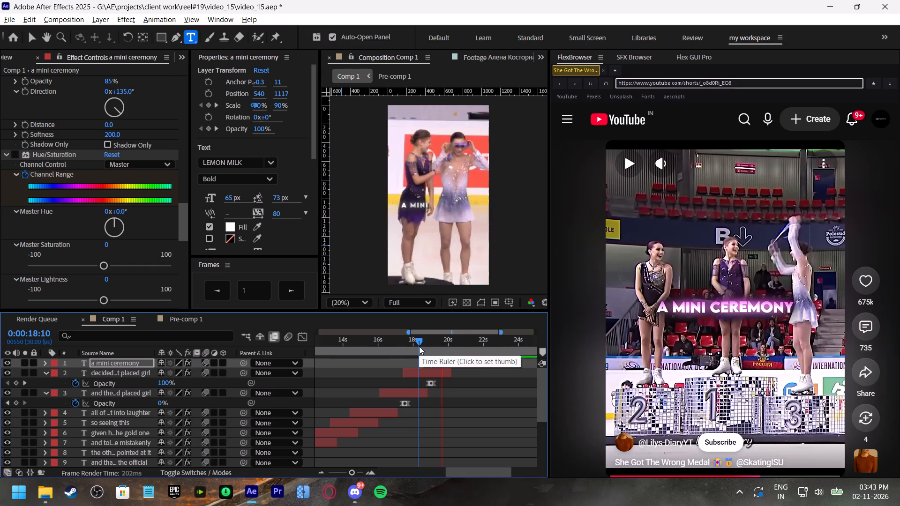
left_click(419, 346)
left_click(442, 364)
key("t")
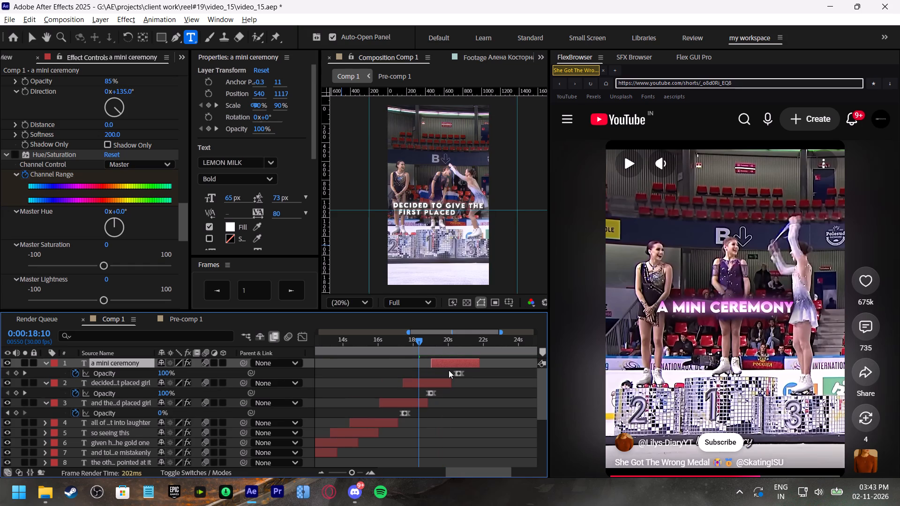
type("tu")
left_click_drag(450, 383, 443, 381)
key("space")
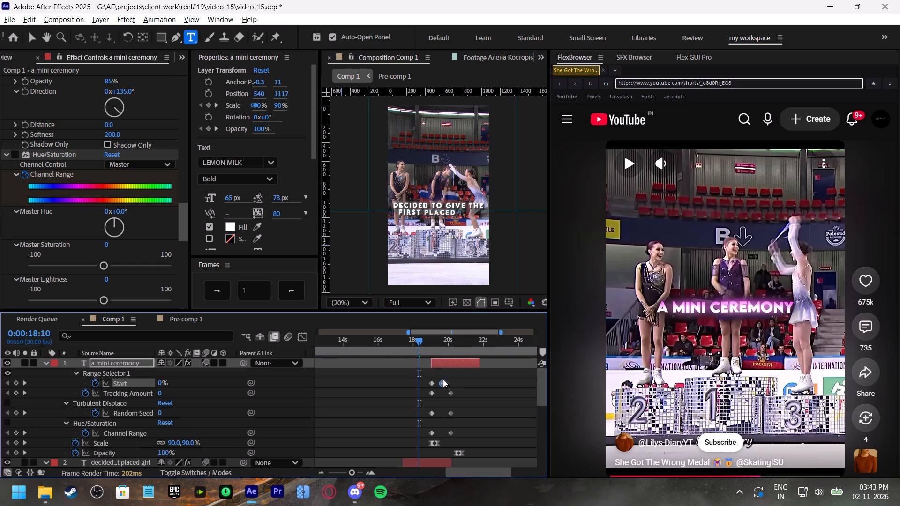
left_click_drag(425, 341, 421, 341)
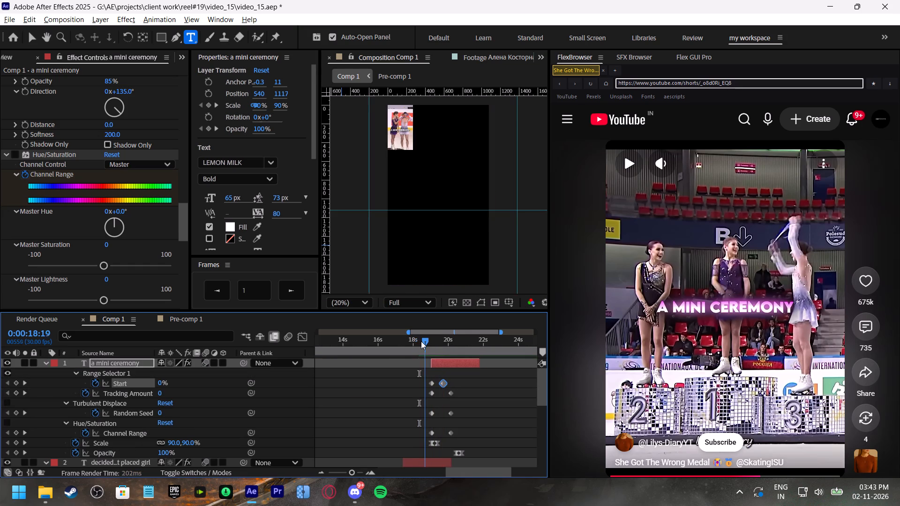
left_click_drag(421, 341, 418, 341)
key("space")
Shift the "a mini ceremony" layer earlier, starting around 0:18:23, and preview it.
left_click(423, 342)
left_click(441, 360)
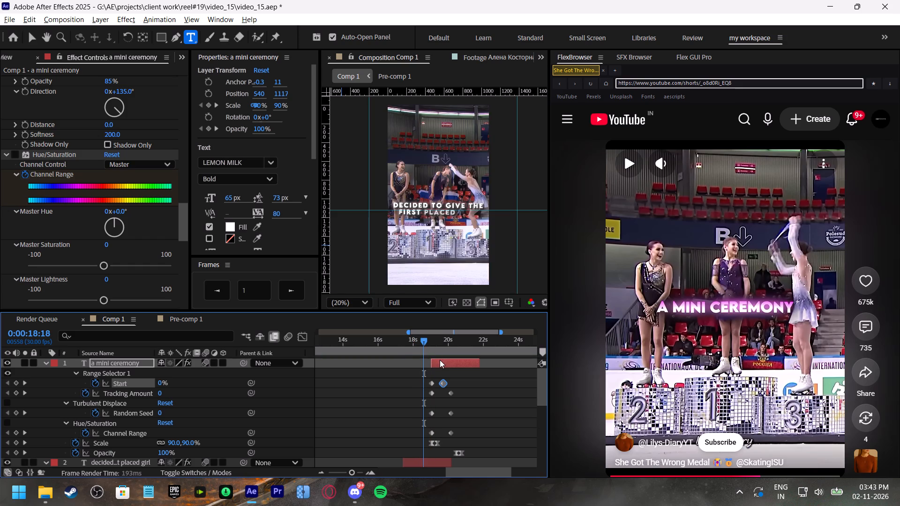
left_click(414, 344)
key("space")
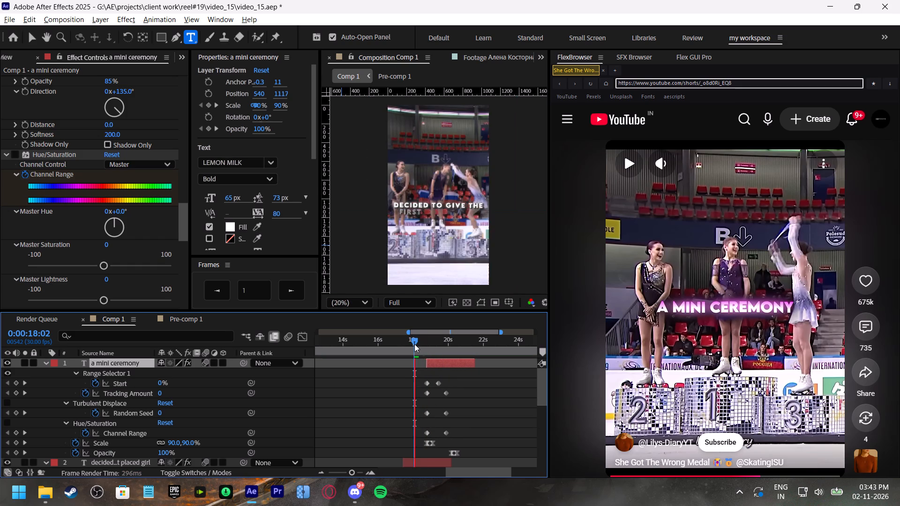
left_click(414, 344)
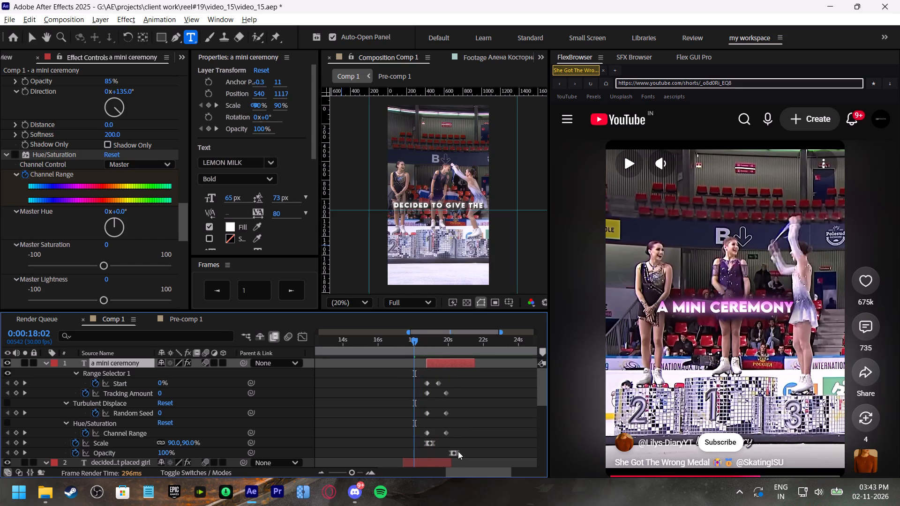
Move the Opacity fade-out keyframes of "decided to give the first placed girl" earlier to around 0:18:22 and preview the transition.
left_click(431, 461)
key("t")
scroll(467, 418, "down", 1)
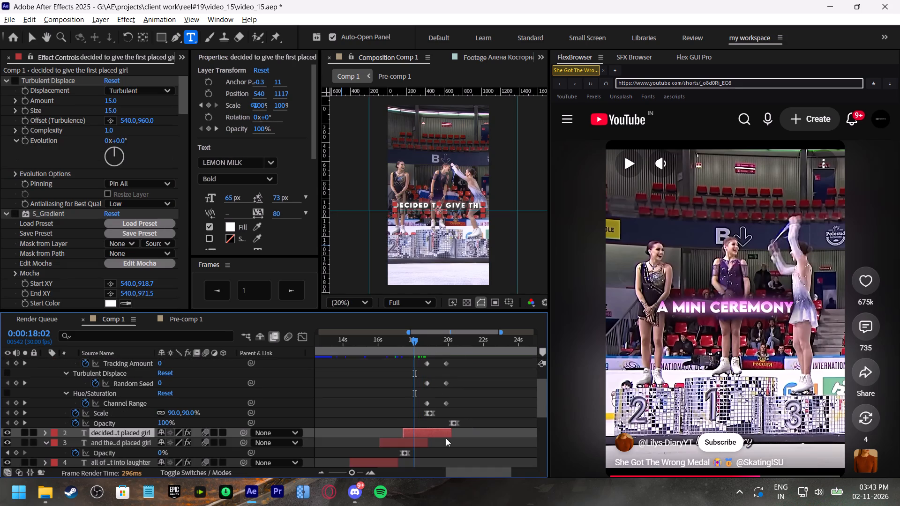
key("t")
left_click_drag(441, 445, 422, 441)
left_click_drag(432, 443, 428, 443)
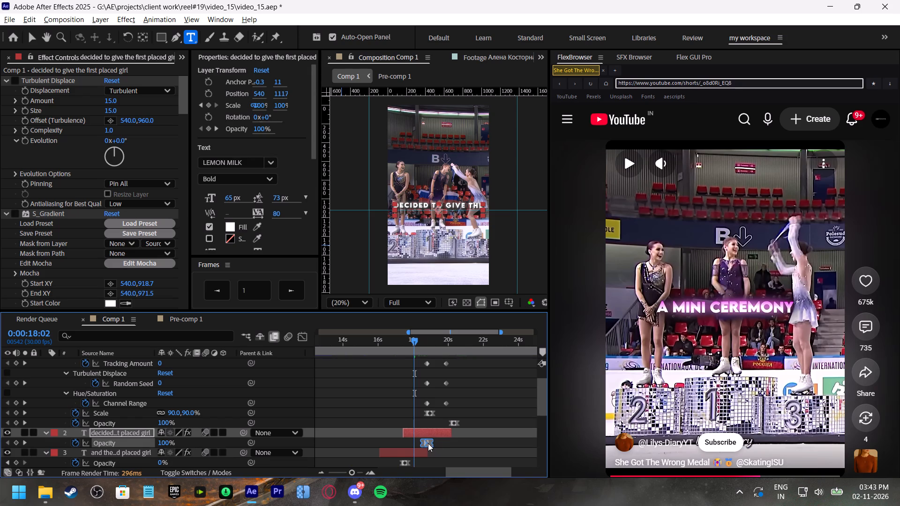
left_click_drag(428, 443, 427, 443)
left_click(407, 338)
key("space")
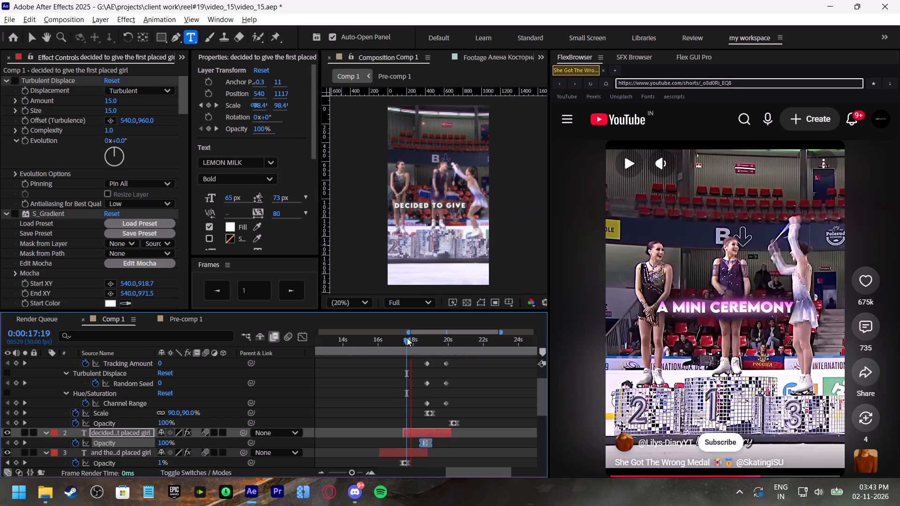
left_click(407, 338)
key("space")
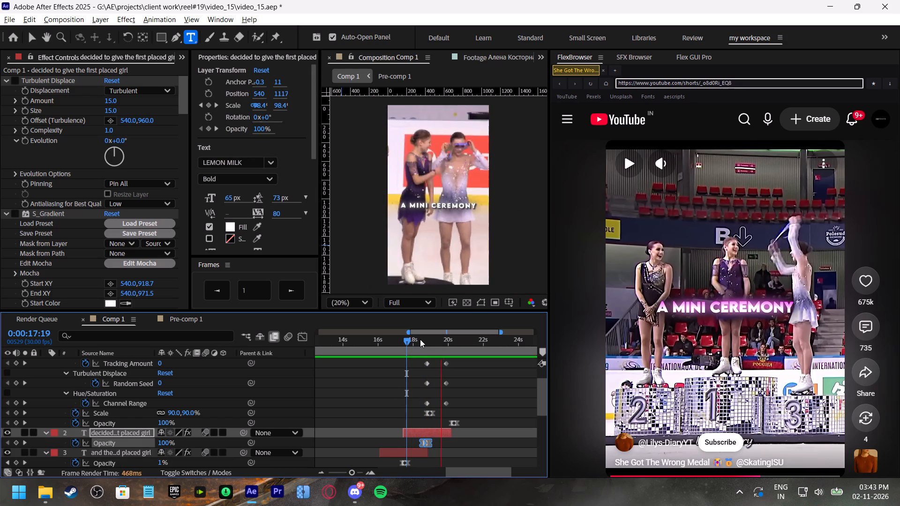
left_click_drag(420, 339, 429, 342)
key("space")
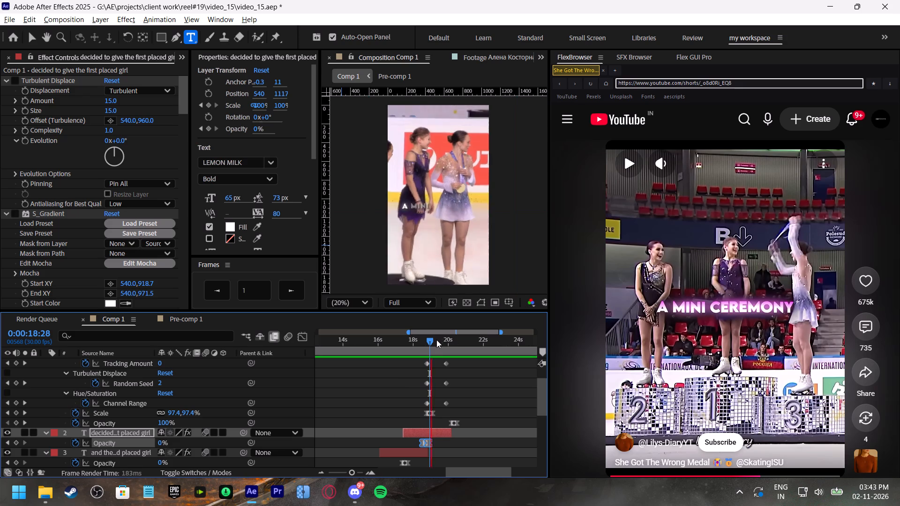
Move the "a mini ceremony" caption's Opacity fade-out keyframes earlier to around 0:20:00, preview it, and save the project.
left_click(443, 340)
left_click_drag(467, 425, 440, 423)
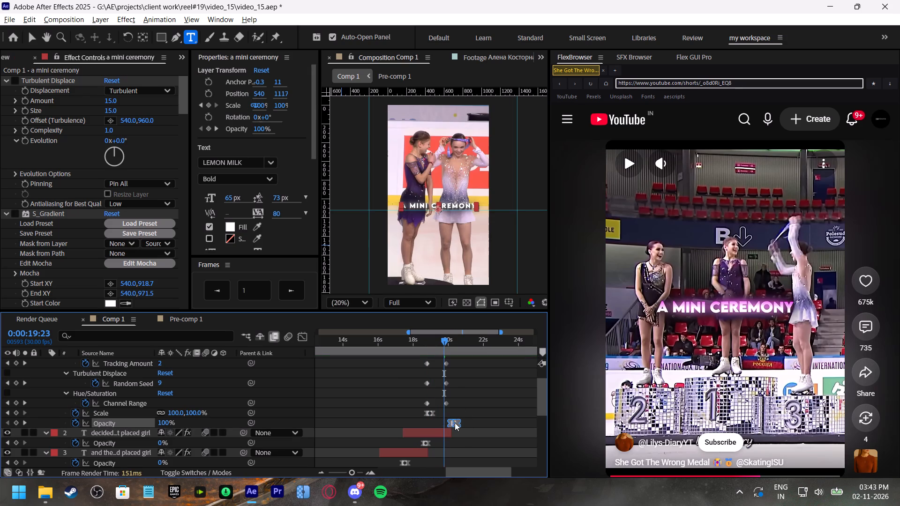
left_click_drag(455, 423, 449, 424)
key("space")
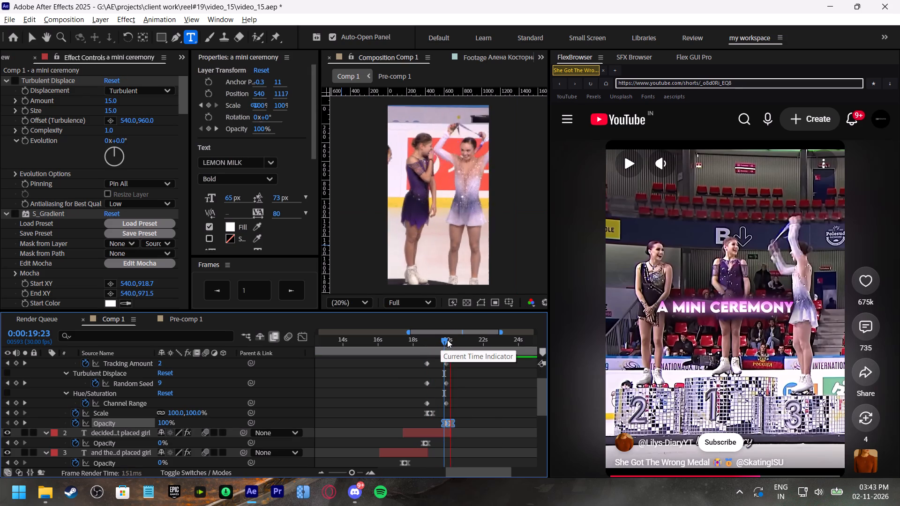
left_click_drag(447, 340, 452, 345)
scroll(473, 398, "up", 1)
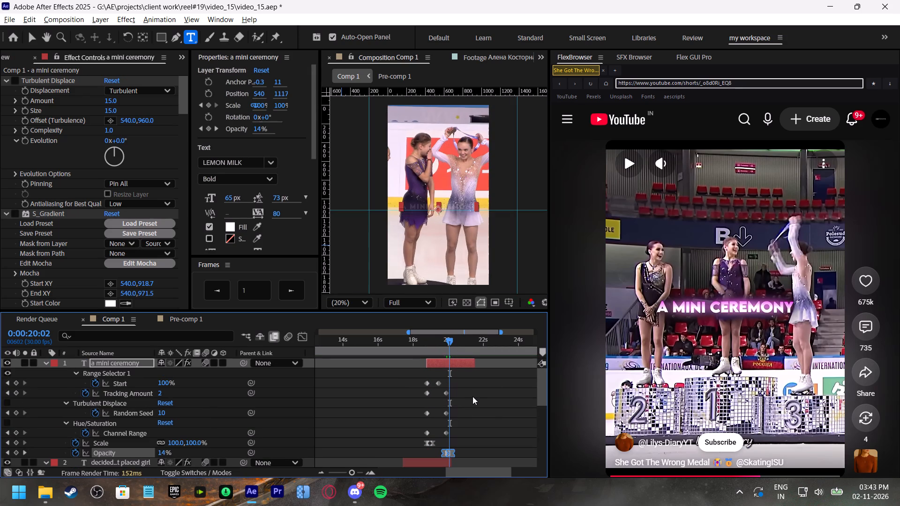
key("ctrl+s")
Duplicate the "a mini ceremony" layer, start the copy at about 0:20:02, and preview its timing.
key("ctrl+d")
left_click_drag(435, 363, 460, 367)
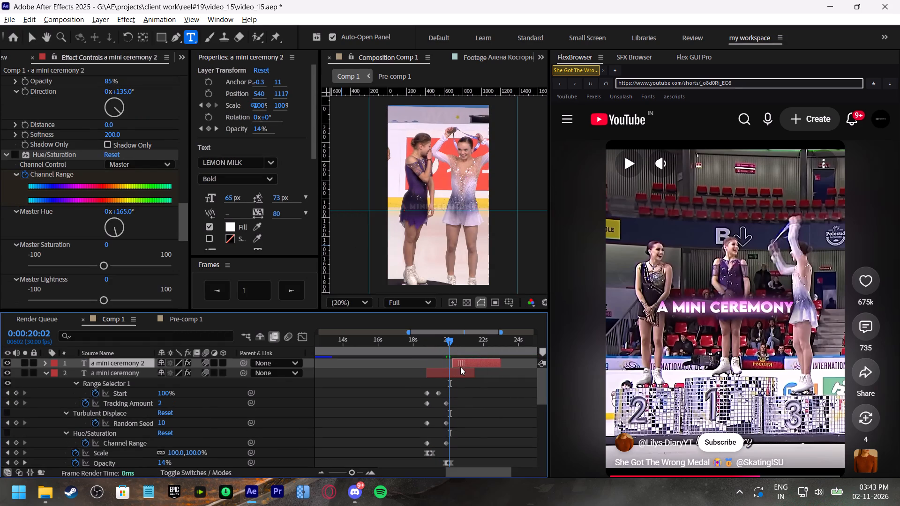
left_click_drag(460, 367, 458, 368)
key("space")
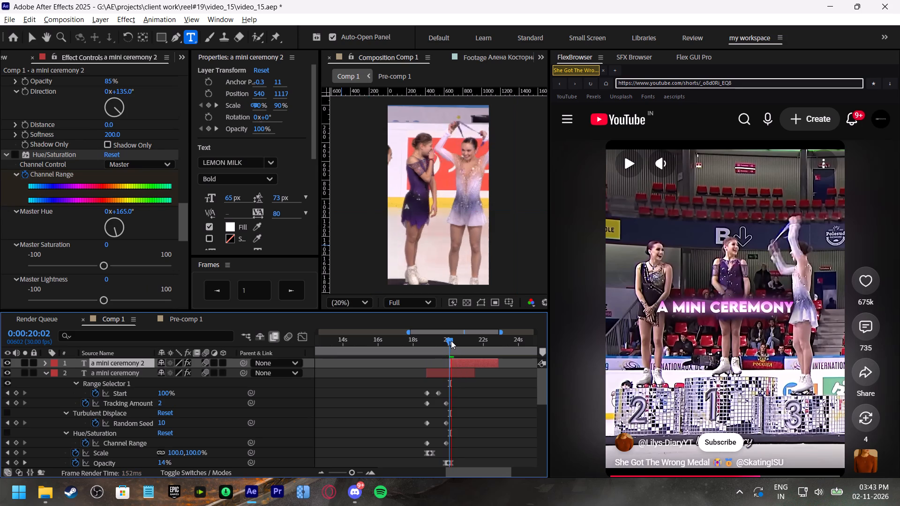
left_click(450, 341)
Replace the duplicated caption's text with "by removing the" over "gold medal".
double_click(466, 365)
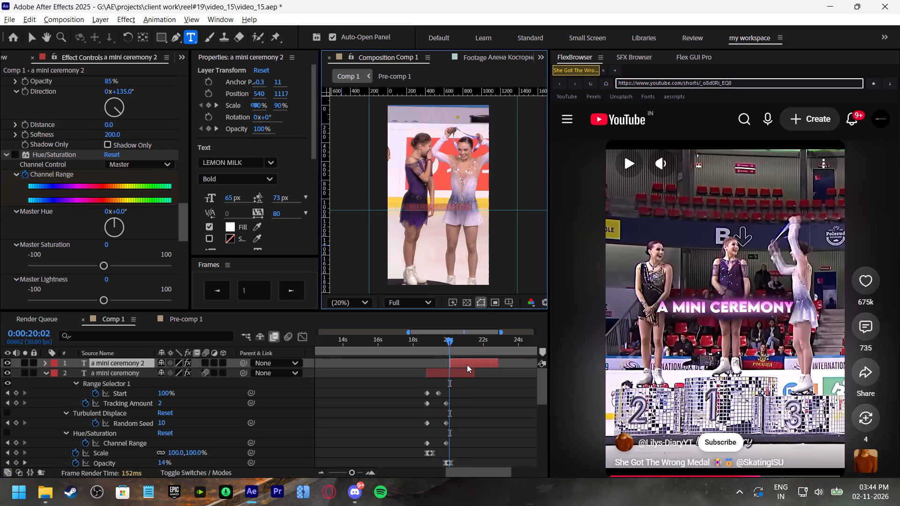
type("by removing the")
key("Return")
type("gold medal")
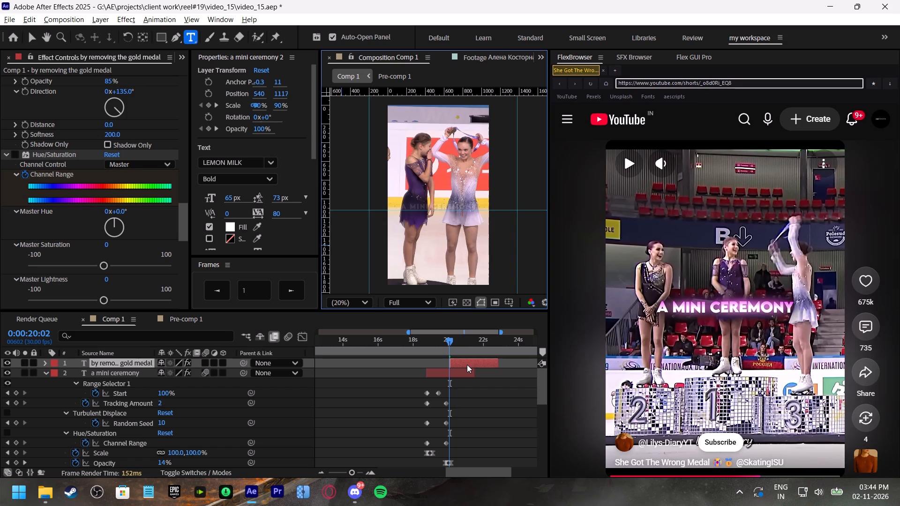
Collapse the expanded properties of the earlier caption layers and save the project.
left_click(43, 375)
left_click(47, 383)
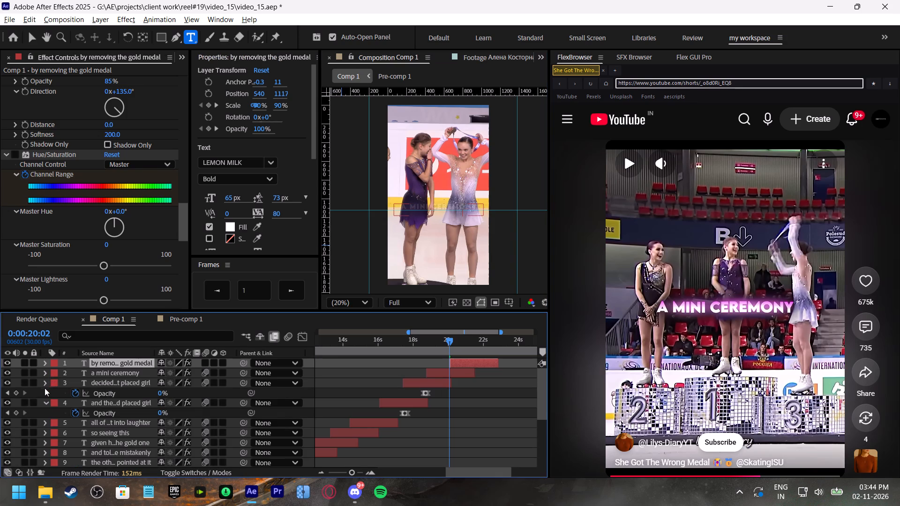
left_click(43, 389)
key("ctrl+s")
Preview the "by removing the gold medal" caption and lengthen its text reveal by moving the last Start keyframe to about 0:21:06.
key("space")
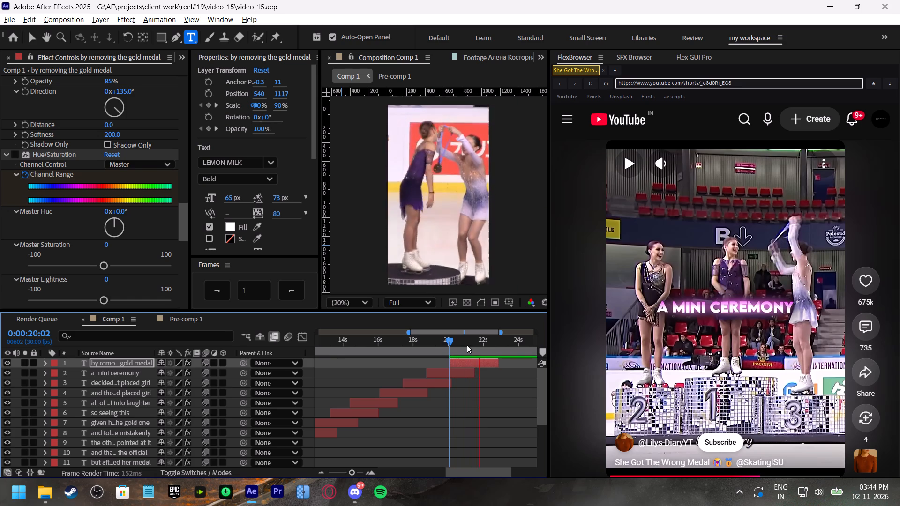
left_click_drag(468, 342, 452, 343)
key("space")
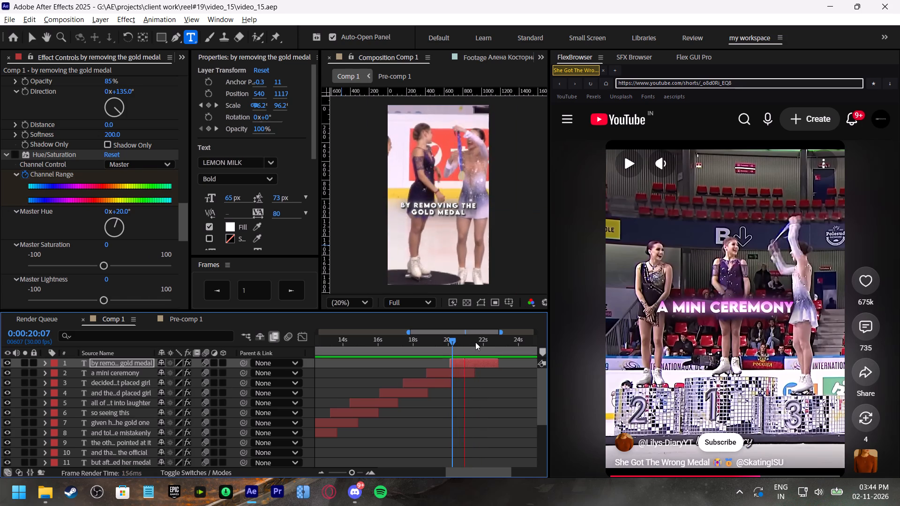
left_click(475, 342)
left_click(482, 363)
key("u")
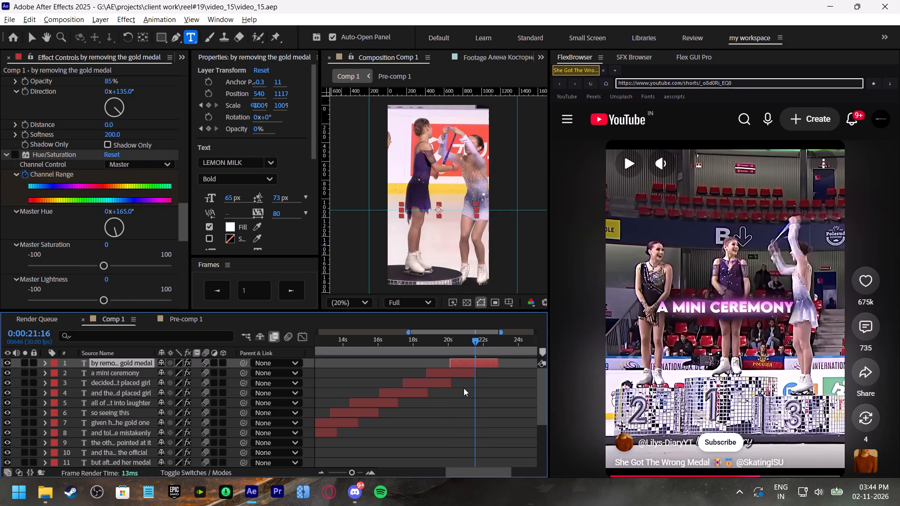
left_click(465, 383)
left_click_drag(462, 383, 469, 383)
left_click(445, 336)
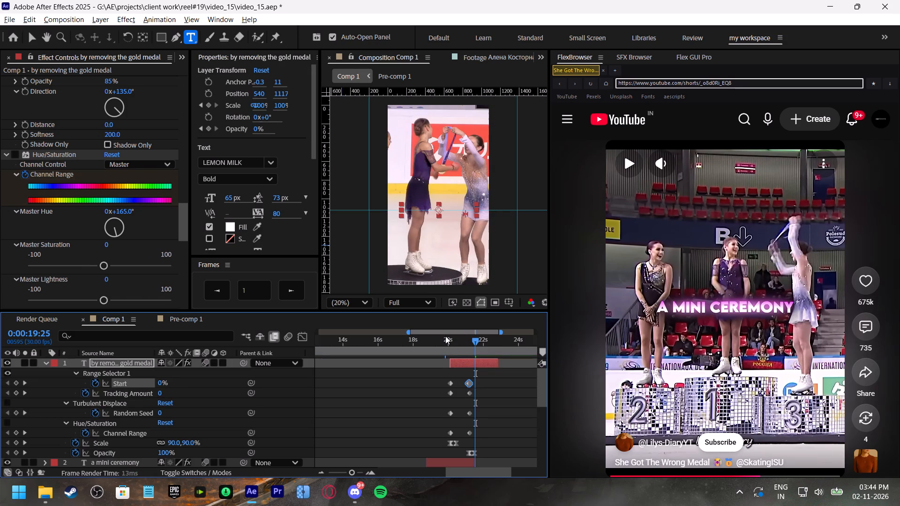
Preview the "by removing the gold medal" caption and nudge its last Start keyframe slightly earlier.
key("space")
left_click(444, 343)
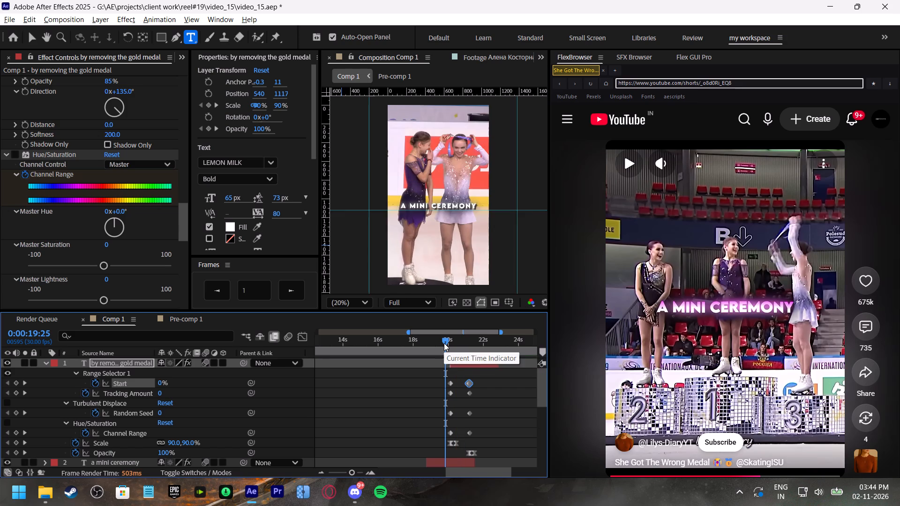
key("space")
left_click(456, 340)
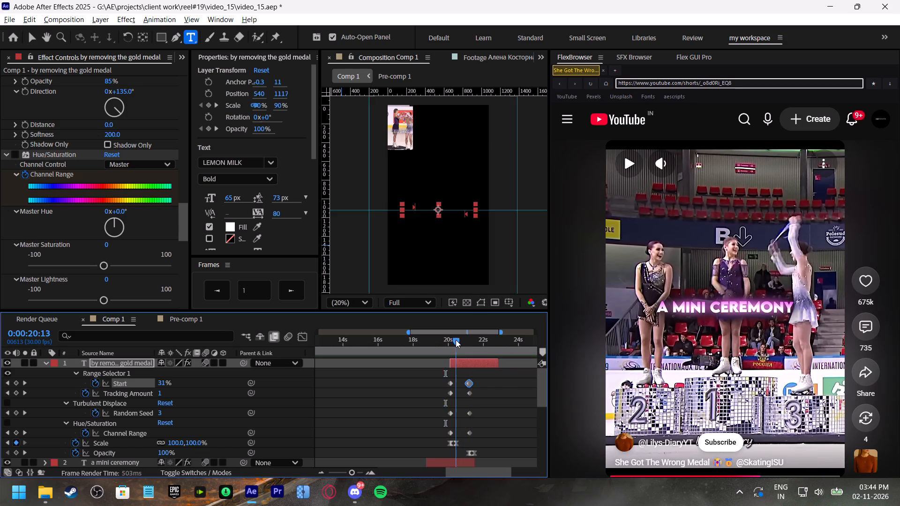
left_click(468, 381)
key("space")
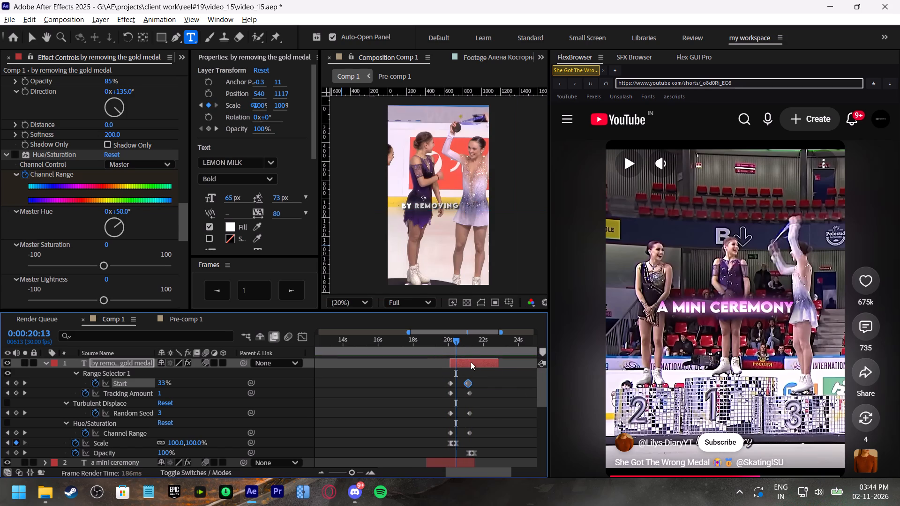
left_click_drag(478, 342, 474, 341)
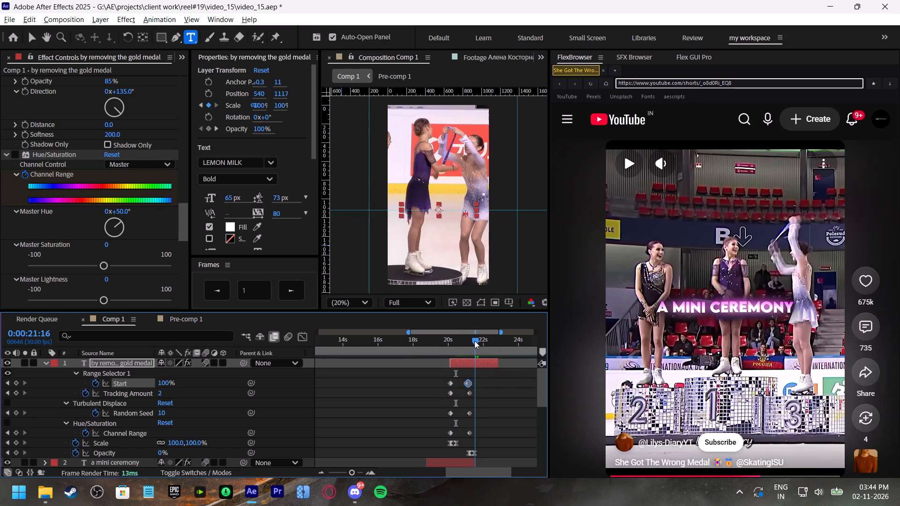
left_click_drag(474, 341, 472, 341)
key("space")
Shift the caption's fade-out Opacity keyframes slightly later so the fade begins at about 0:21:11, and save the project.
left_click(472, 341)
left_click_drag(480, 441, 470, 451)
left_click_drag(463, 449, 479, 451)
left_click(472, 452)
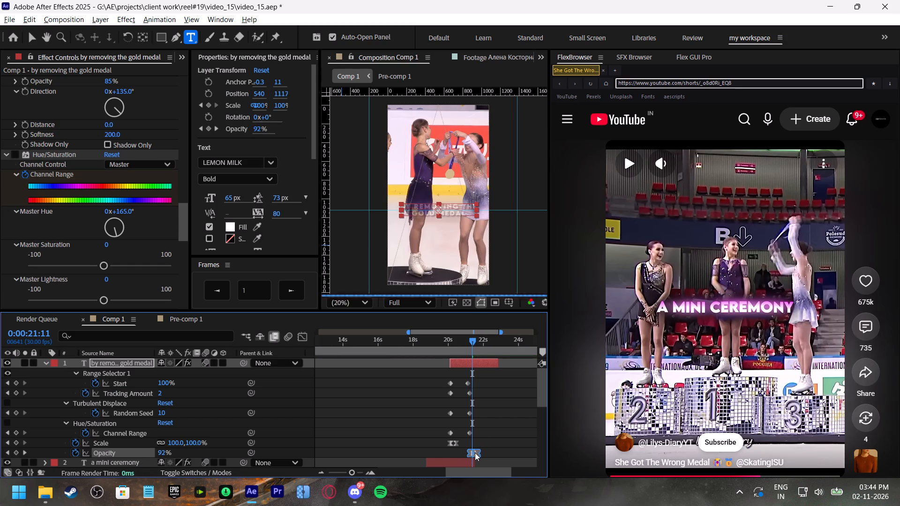
left_click(481, 364)
key("ctrl+s")
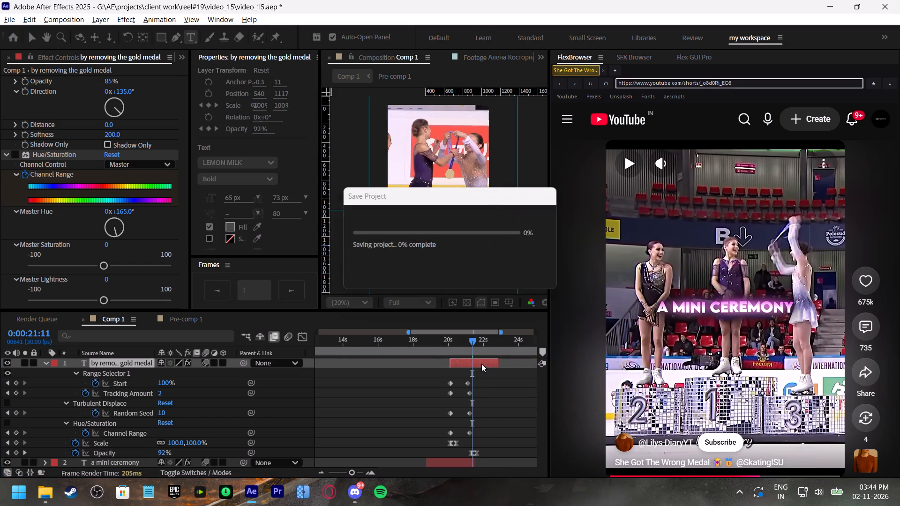
Duplicate the "by removing the gold medal" layer, start the copy at about 0:21:11, and preview its timing.
key("ctrl+d")
left_click_drag(467, 363, 488, 363)
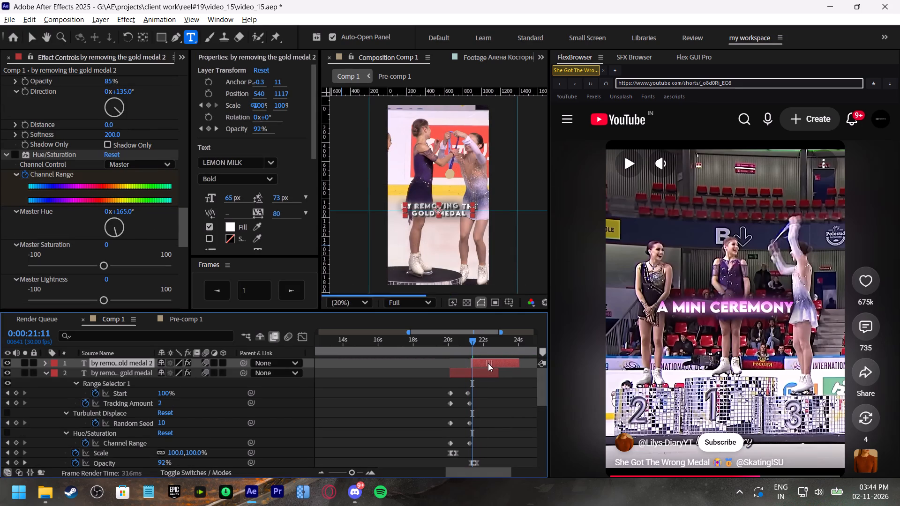
left_click_drag(488, 363, 488, 363)
double_click(488, 363)
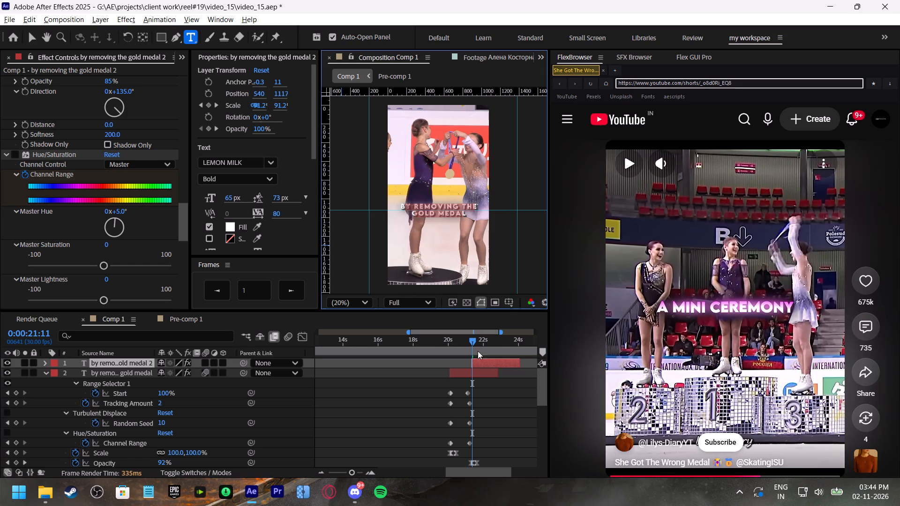
left_click(473, 342)
key("space")
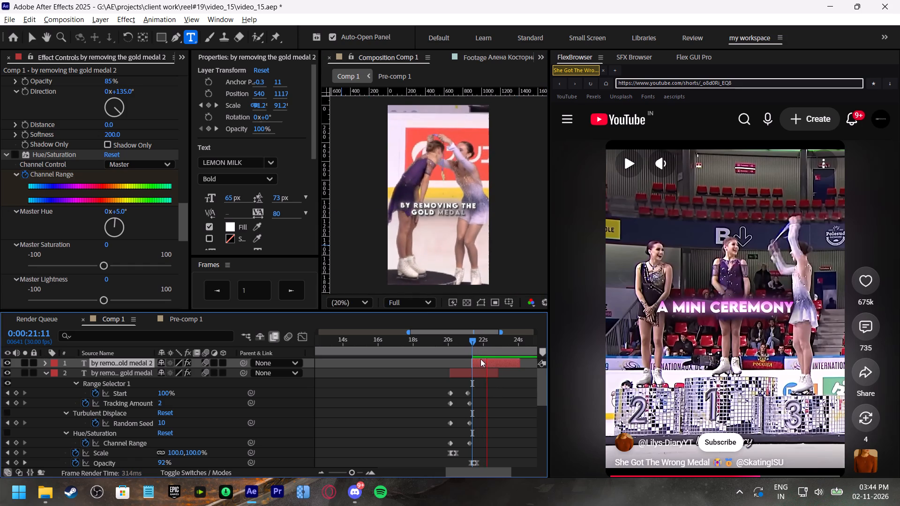
left_click(472, 340)
scroll(487, 385, "down", 3, "shift")
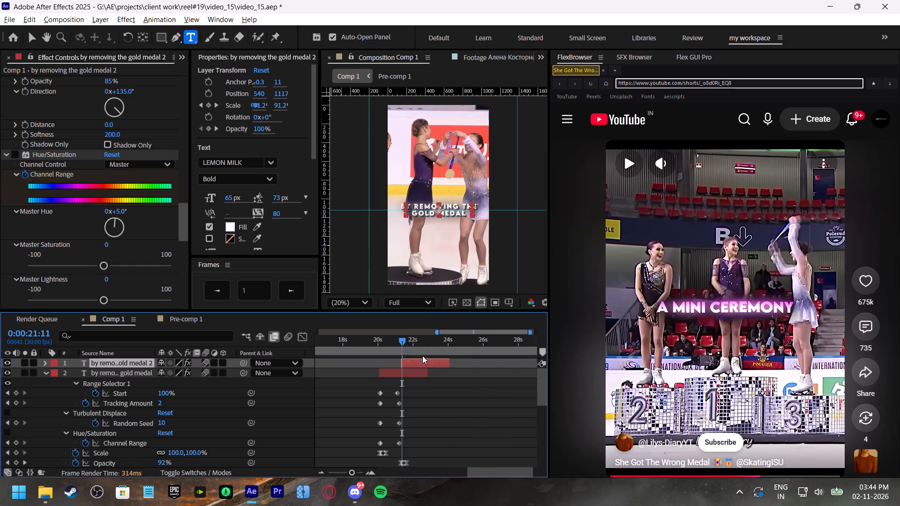
key("space")
left_click(403, 342)
Check the reference Short's wording and replace the duplicated caption's text with "kneeling down" over "as she".
left_click(701, 342)
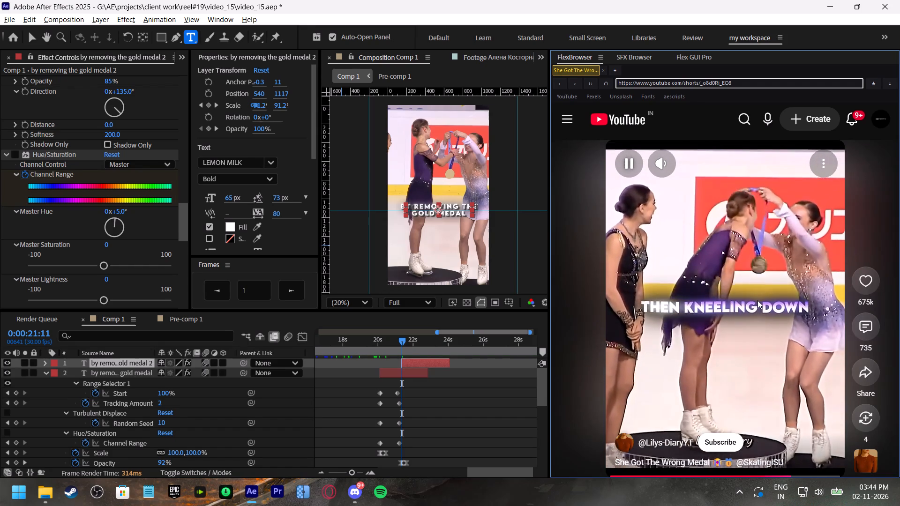
left_click(757, 300)
left_click(401, 346)
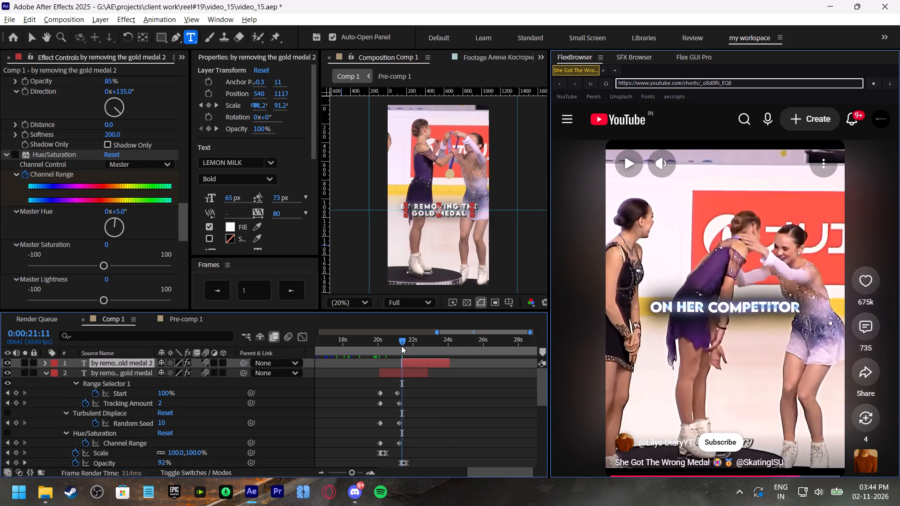
key("space")
left_click(405, 343)
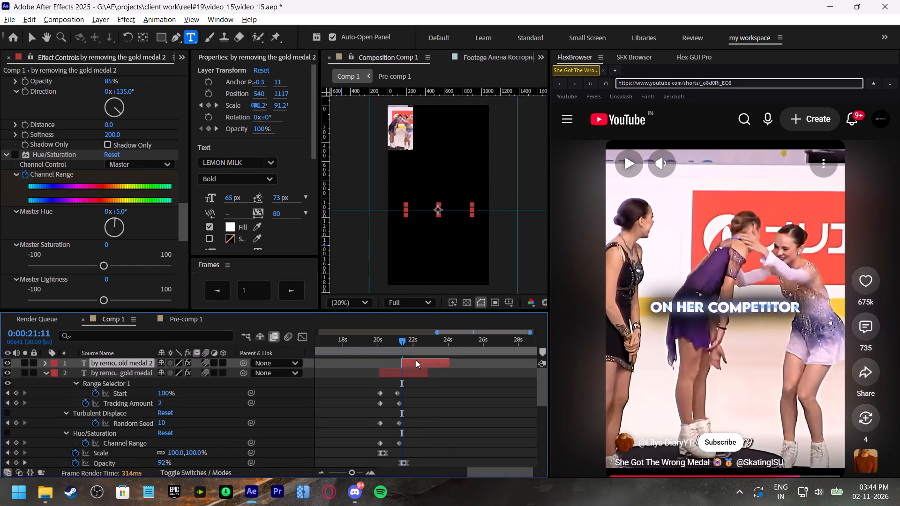
double_click(417, 363)
type("kneeling dow")
key("n")
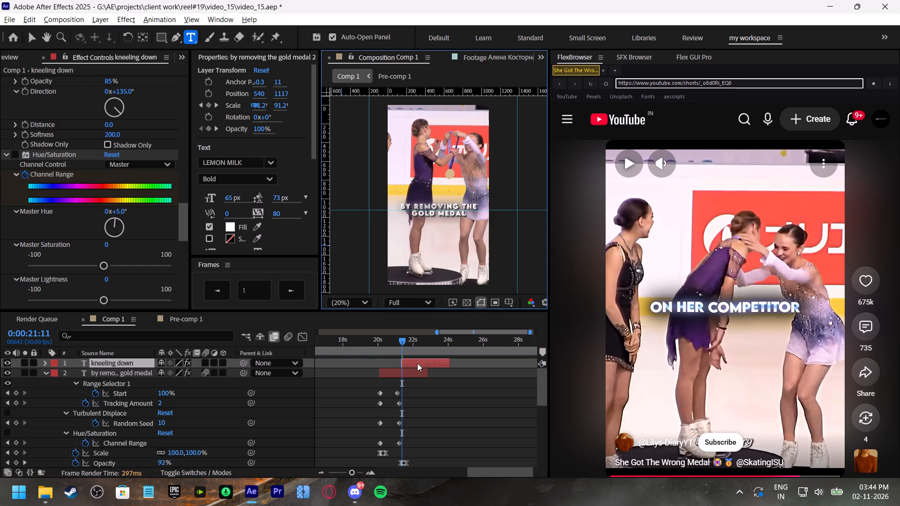
key("Return")
type("as she")
Preview the new caption against the voice-over and append "placed her" to its second line.
left_click(381, 345)
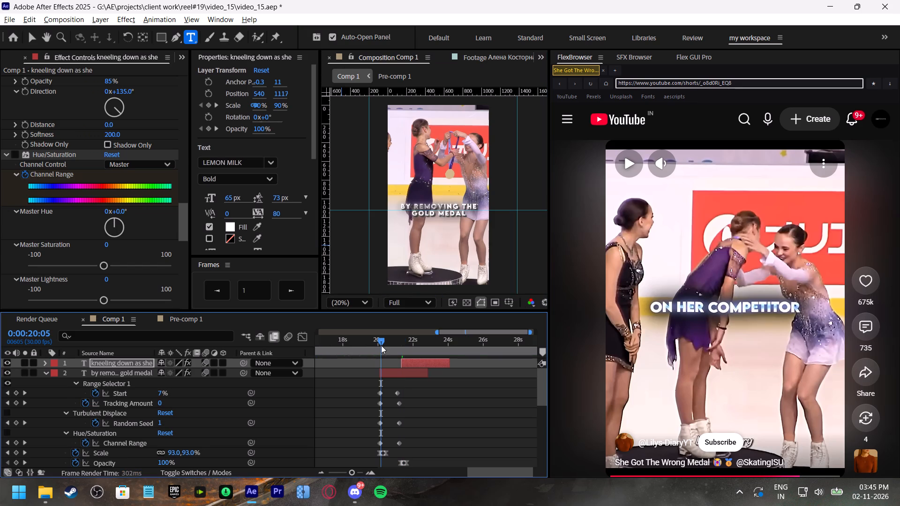
key("space")
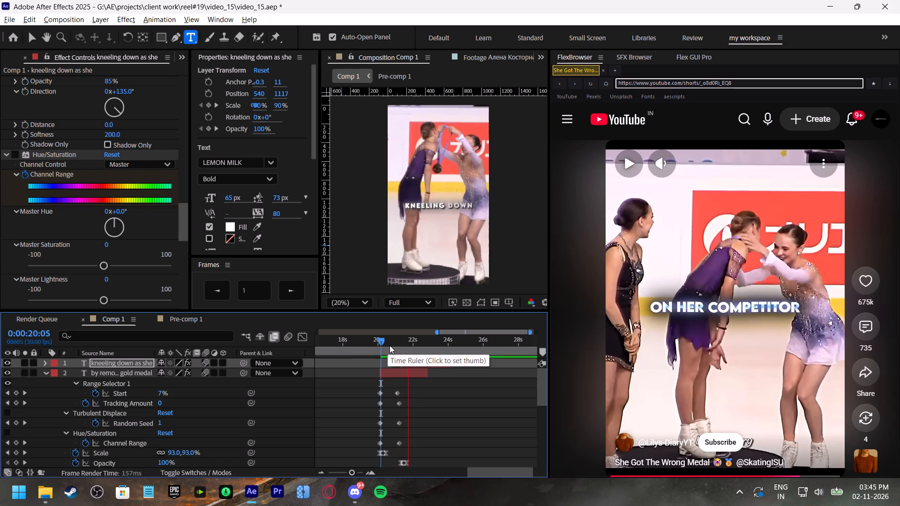
left_click(403, 346)
left_click(419, 344)
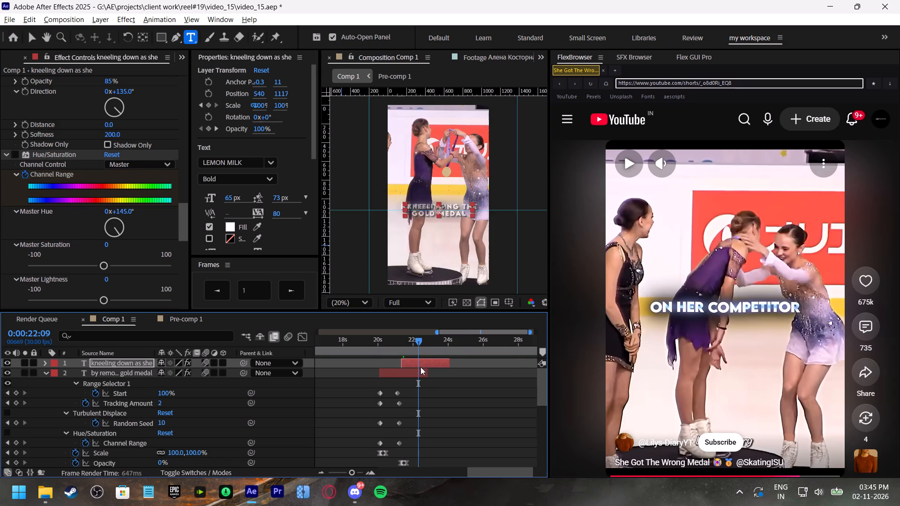
double_click(420, 363)
key("Right")
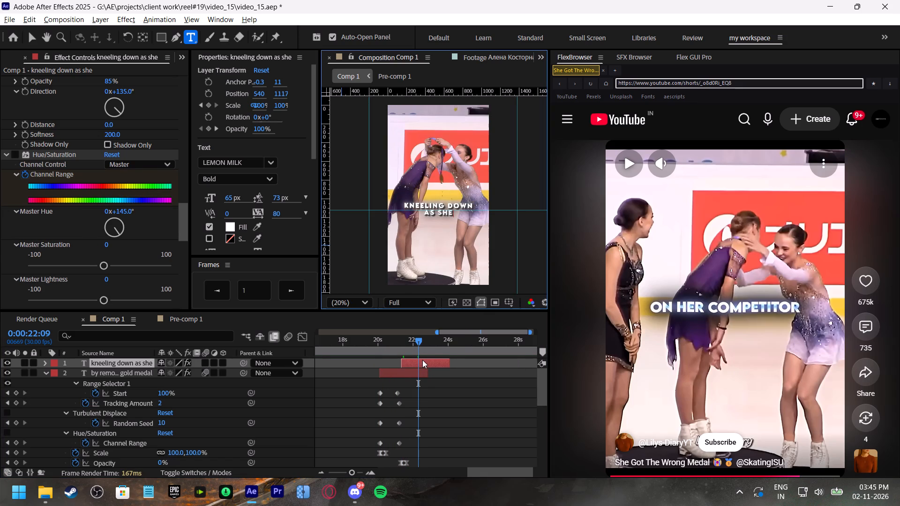
key("space")
type("placed")
key("space")
type("her")
Replay the "kneeling down as she placed her" section and compare its wording with the reference Short.
left_click(399, 335)
key("space")
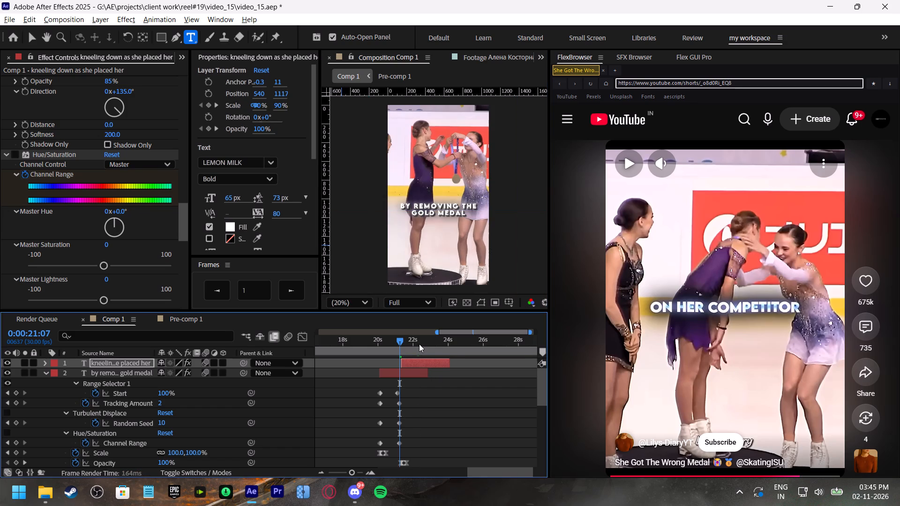
left_click(422, 343)
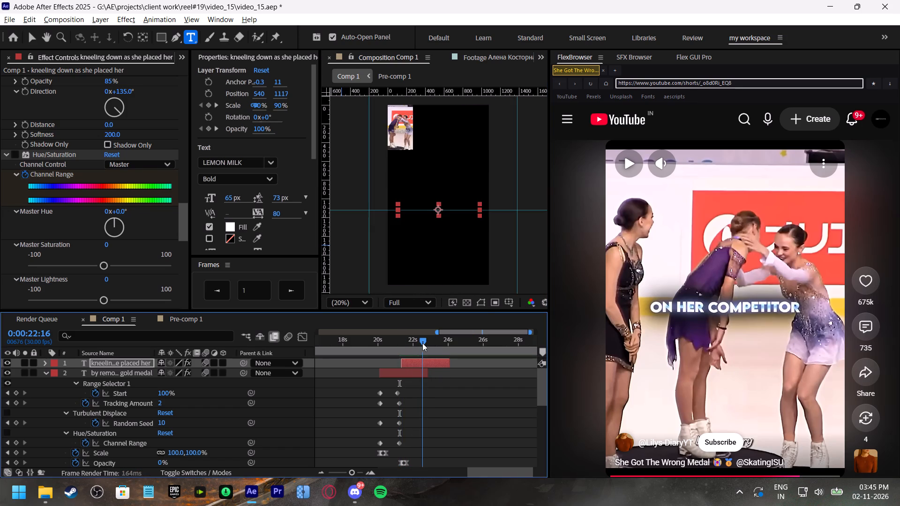
key("space")
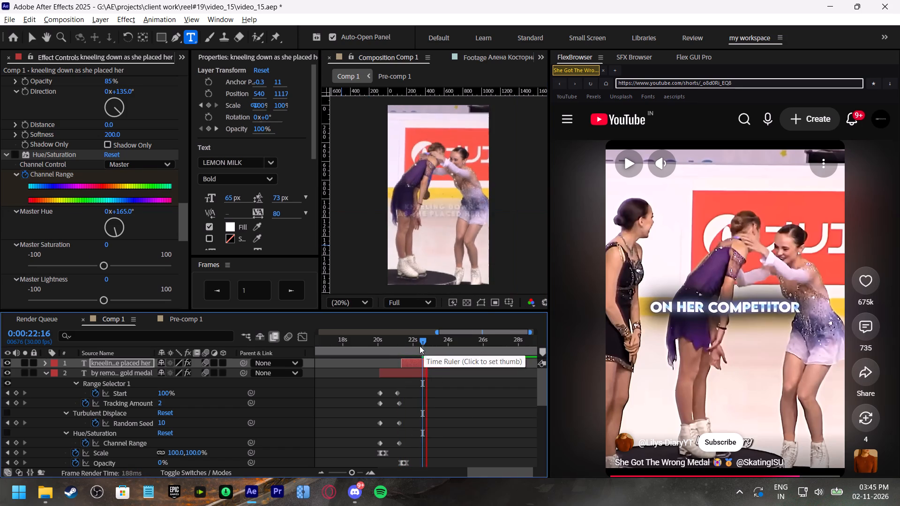
left_click(415, 343)
key("space")
left_click_drag(415, 345, 408, 345)
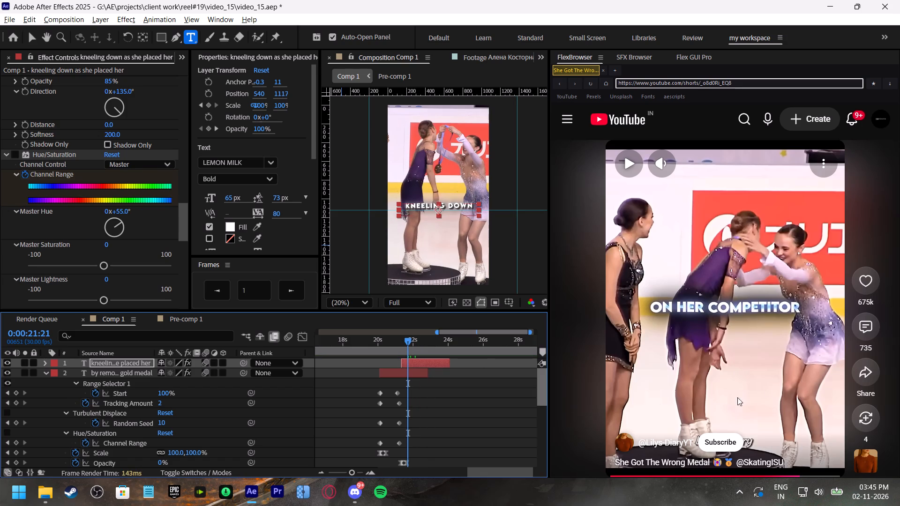
left_click(765, 382)
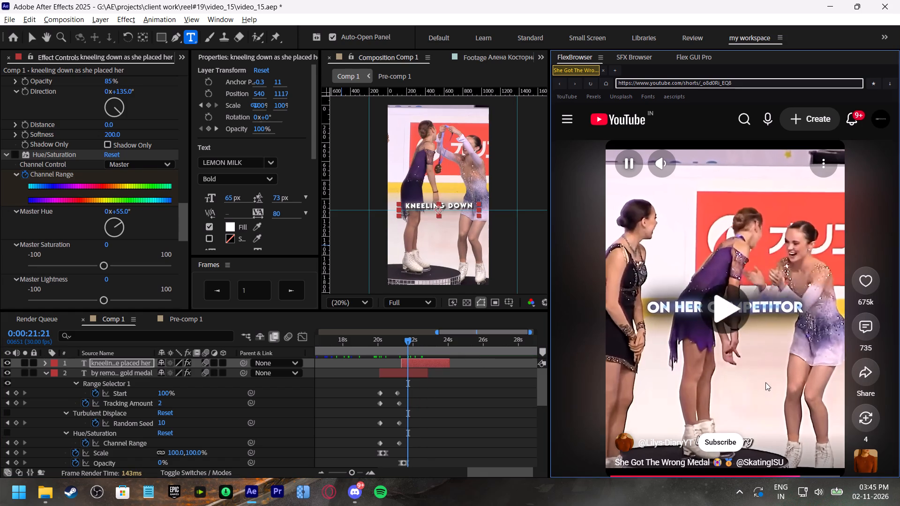
left_click(780, 469)
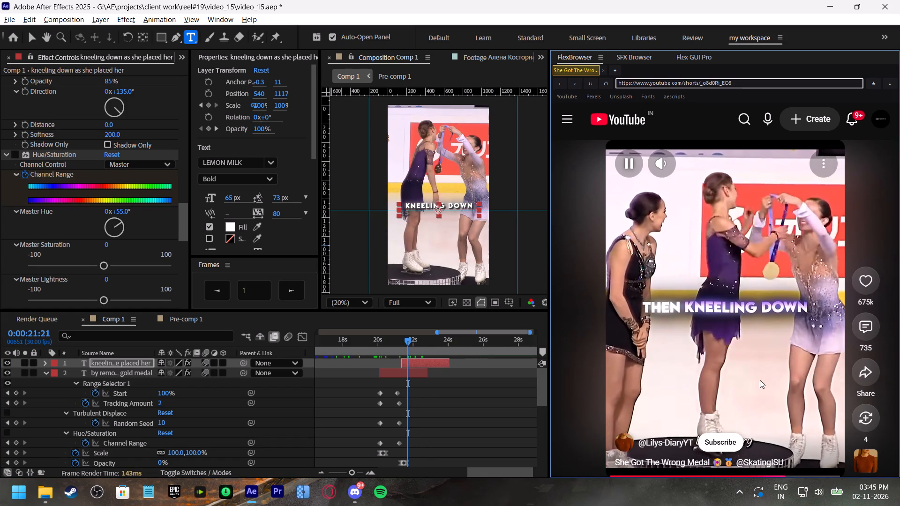
left_click(761, 357)
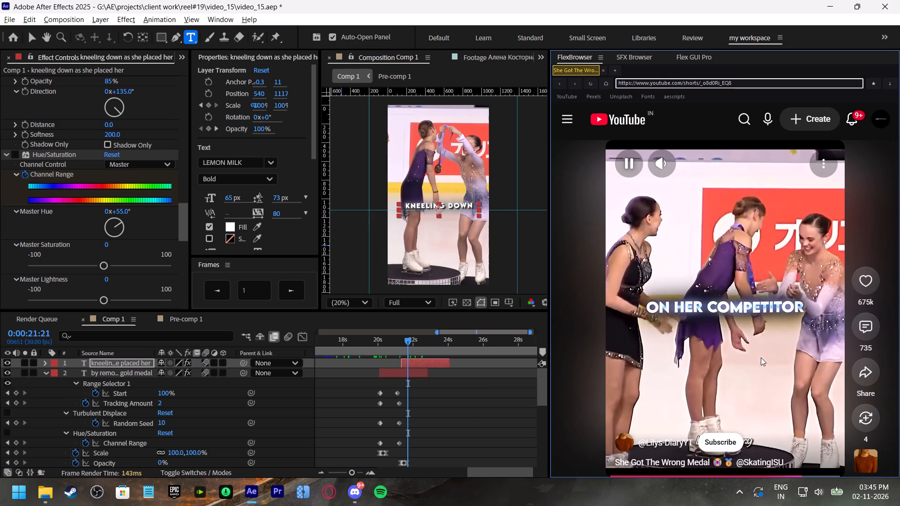
left_click(408, 344)
key("space")
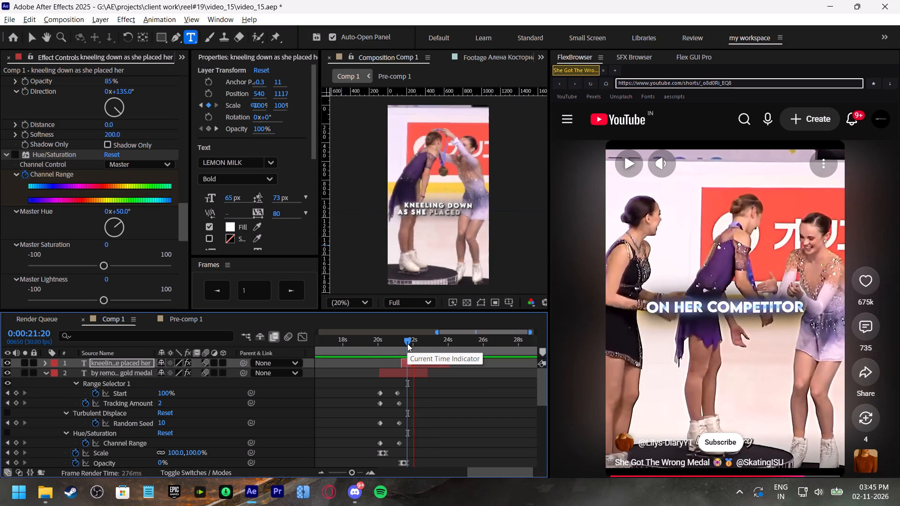
left_click(407, 343)
key("space")
left_click_drag(412, 344, 415, 345)
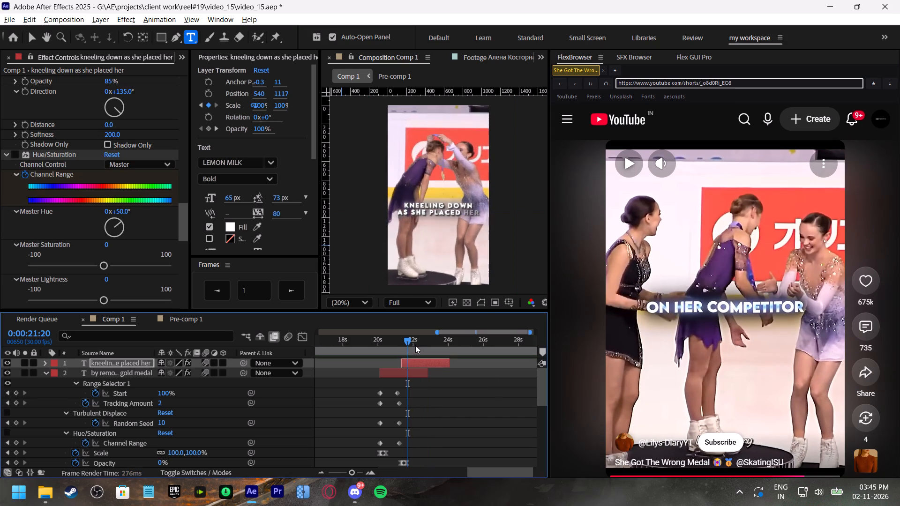
left_click_drag(415, 345, 417, 345)
Replace "her" with "it" so the caption's second line reads "as she placed it".
double_click(420, 363)
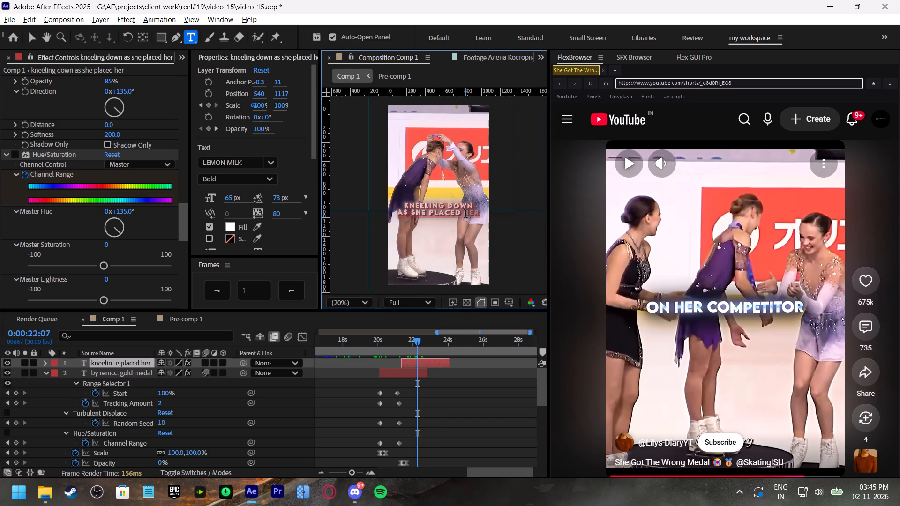
left_click(465, 214)
type("it")
key("space")
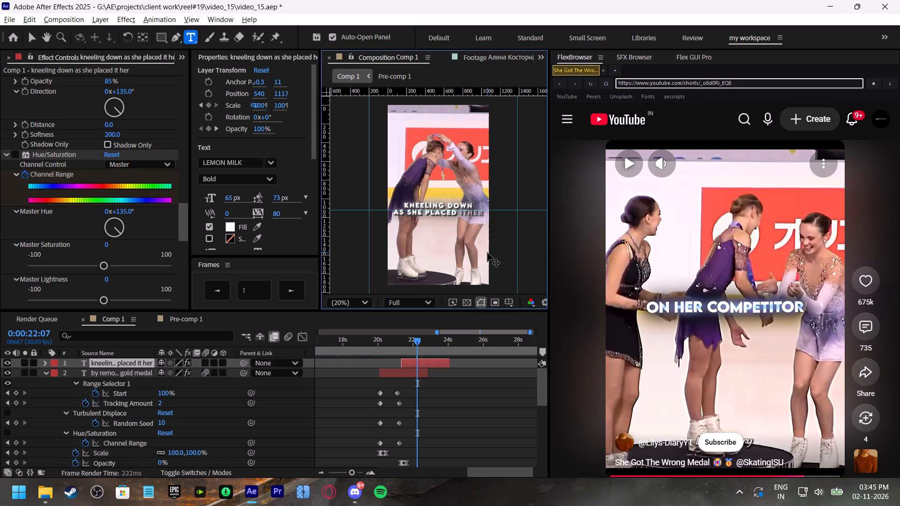
left_click_drag(471, 214, 494, 214)
key("BackSpace")
key("BackSpace")
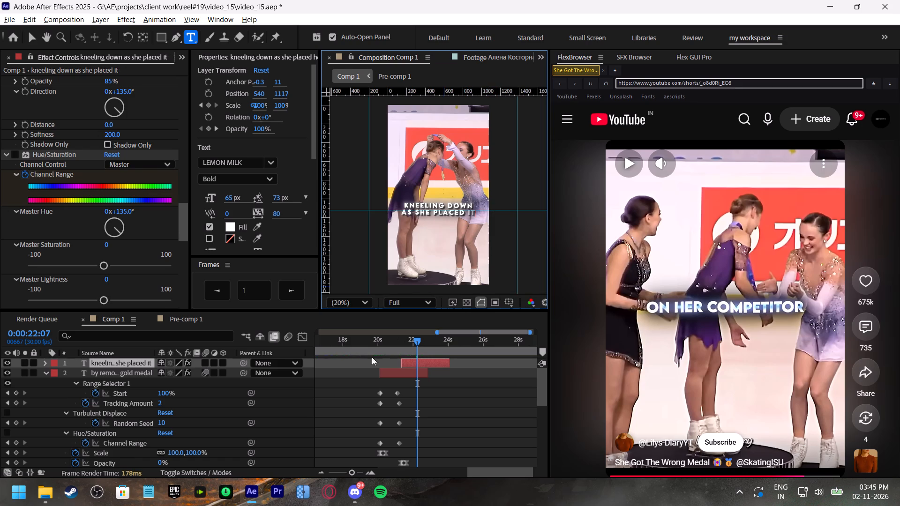
Preview both captions and trim the end of the "by removing the gold medal" layer to about where the "kneeling down" caption starts.
left_click(381, 345)
key("space")
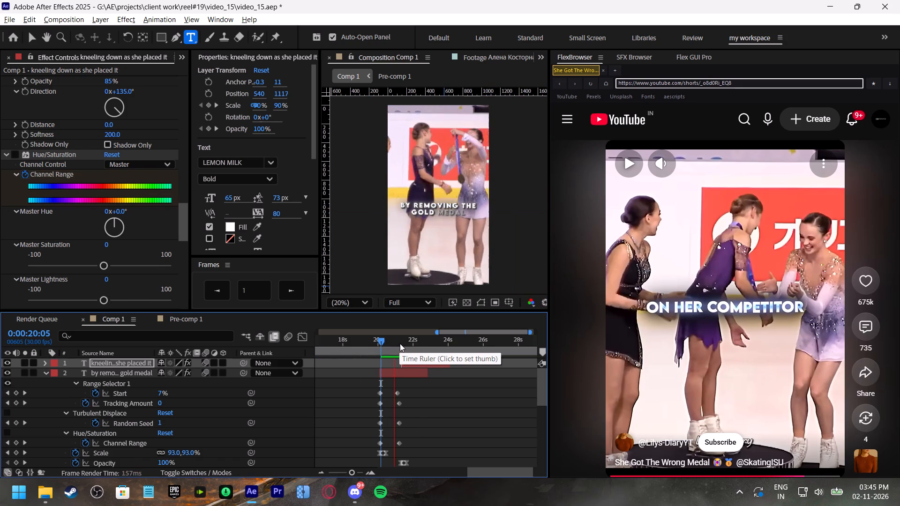
left_click(411, 344)
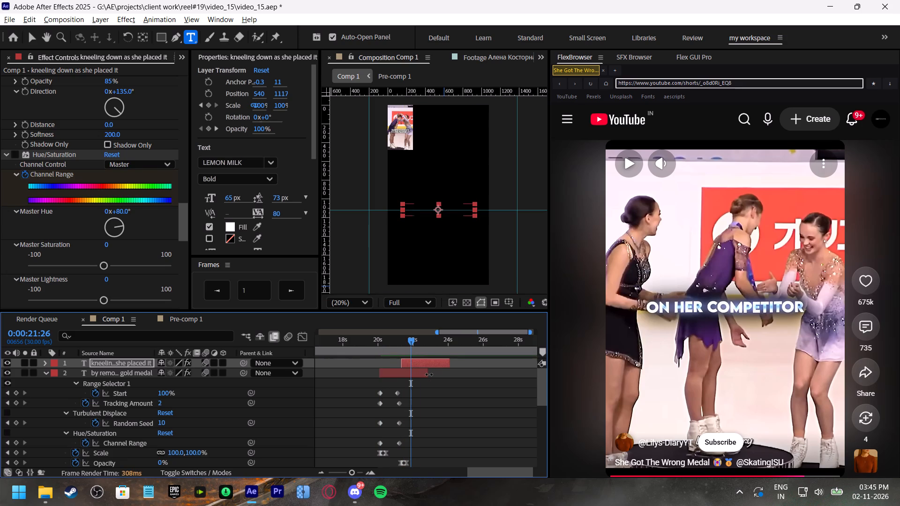
left_click_drag(428, 374, 404, 381)
left_click(387, 343)
key("space")
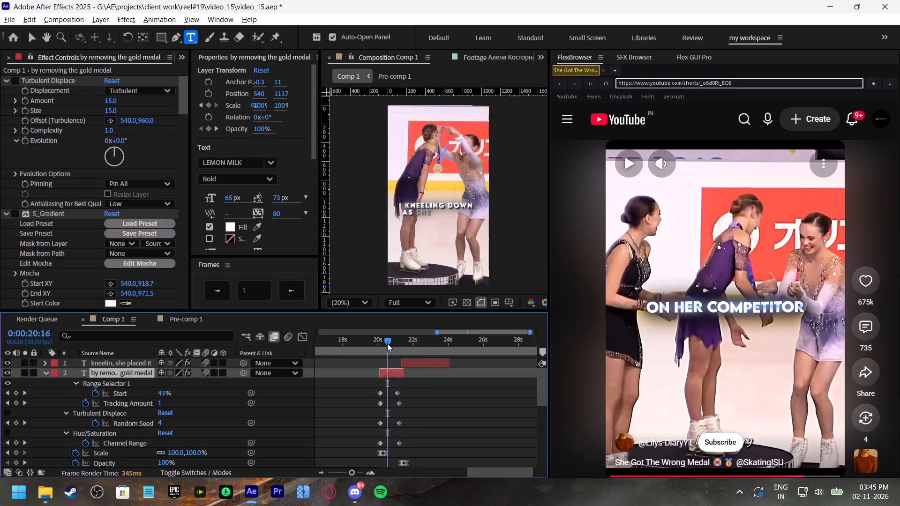
left_click(399, 337)
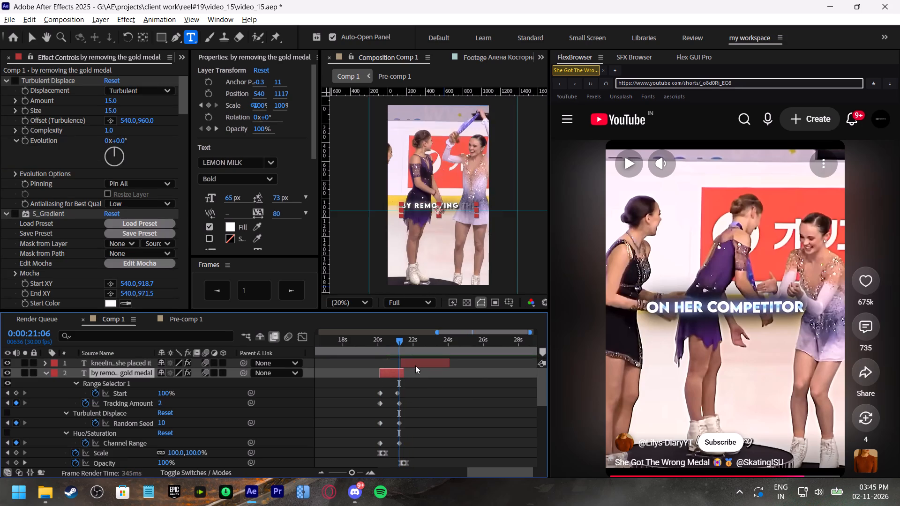
left_click(405, 373)
left_click(393, 337)
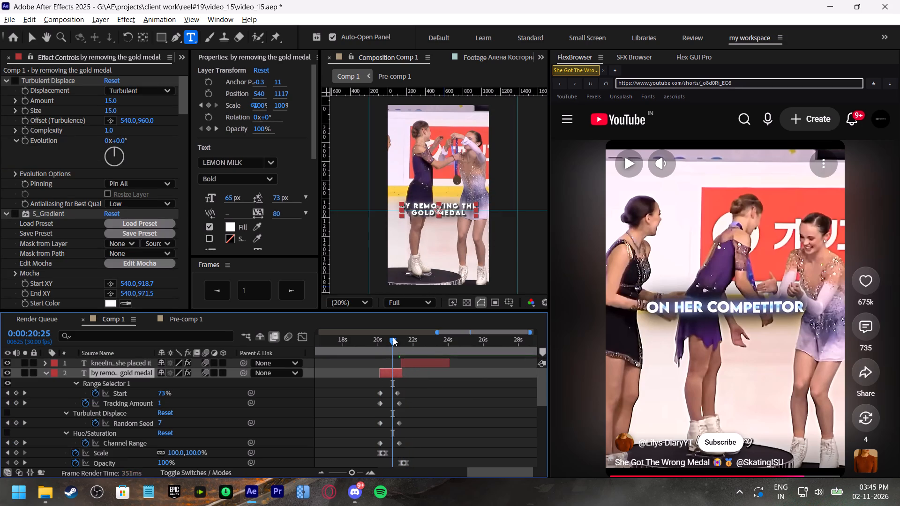
Duplicate the "kneeling down as she placed it" caption, start the copy at about 0:00:22:17, retype it as "on her compititor" and save.
key("space")
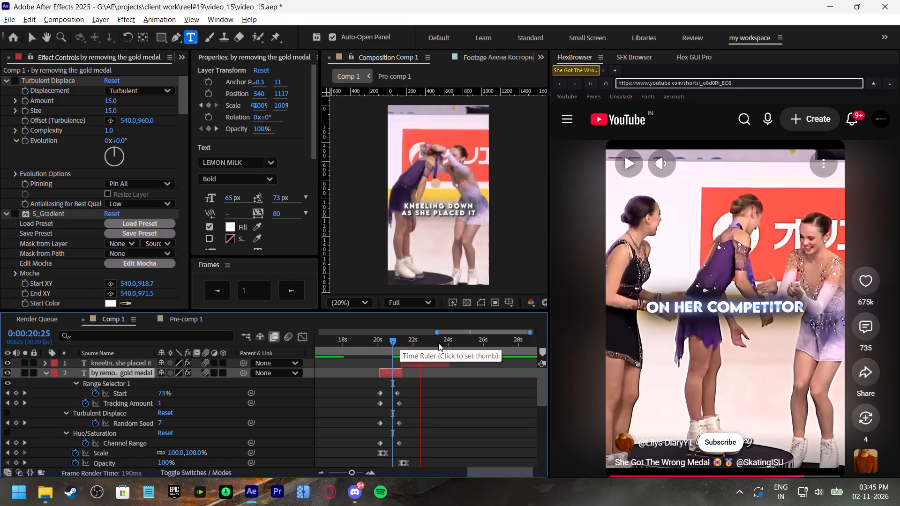
left_click(438, 343)
left_click(426, 342)
key("space")
left_click(426, 342)
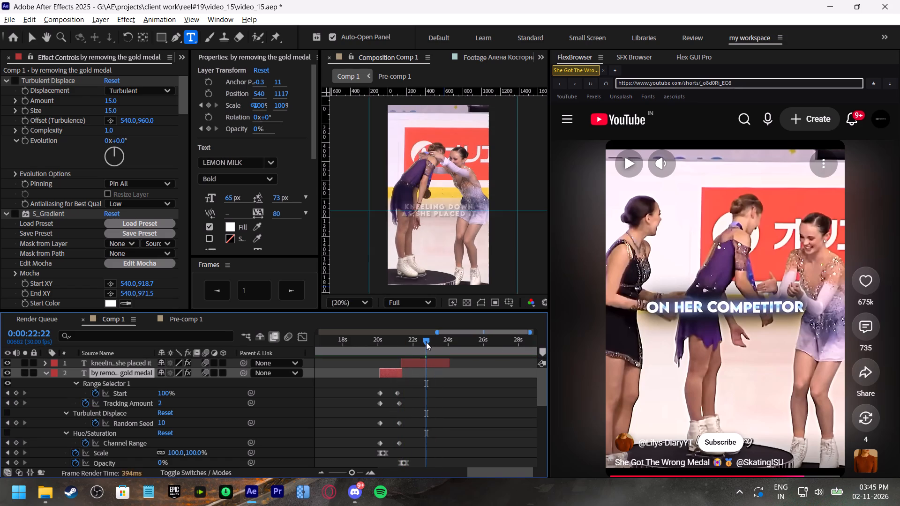
key("space")
left_click(423, 341)
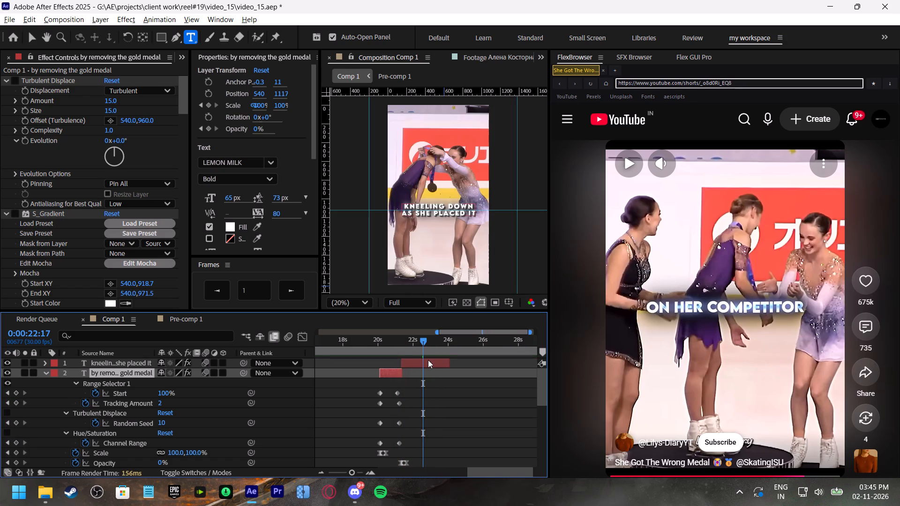
left_click(428, 360)
key("ctrl+d")
left_click_drag(426, 363, 446, 368)
double_click(444, 365)
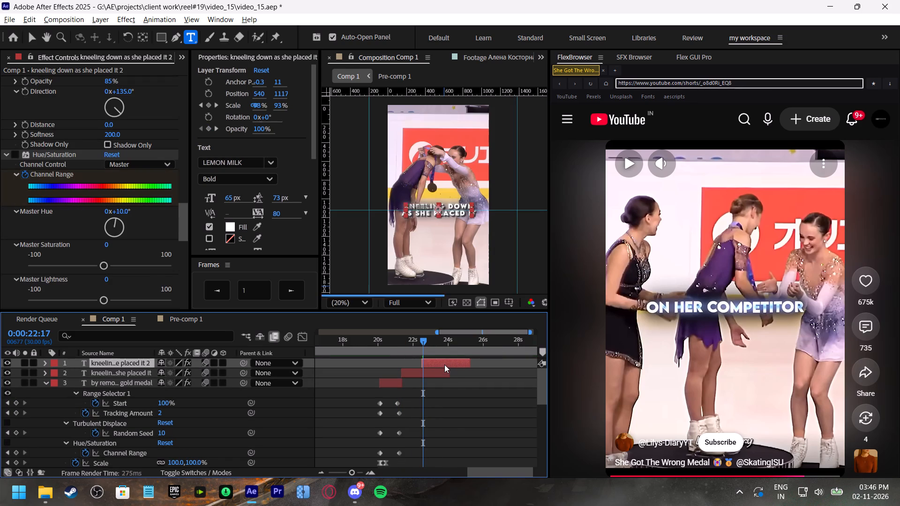
type("on her compititor")
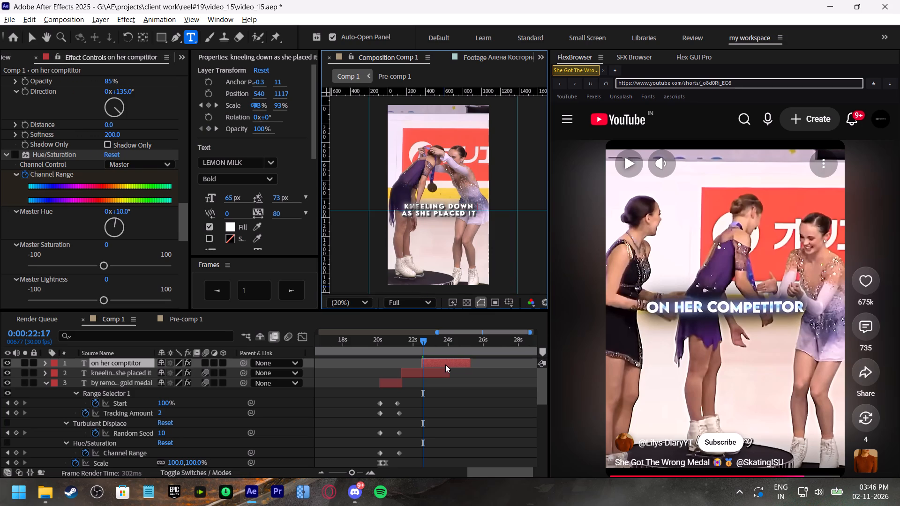
left_click(415, 341)
key("ctrl+s")
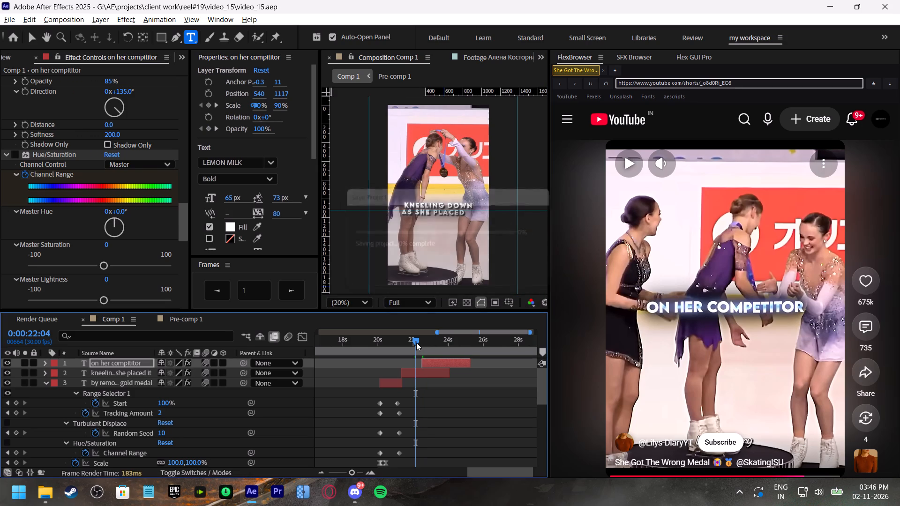
Preview the "on her compititor" caption and move its ending Range Selector Start keyframe earlier, to about 0:00:23:04.
key("space")
left_click(419, 346)
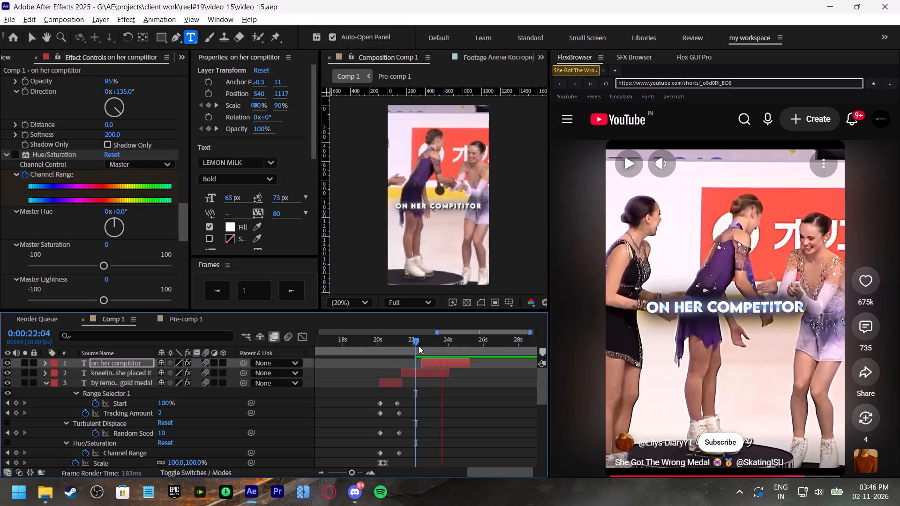
left_click(440, 362)
key("u")
left_click_drag(440, 385, 439, 385)
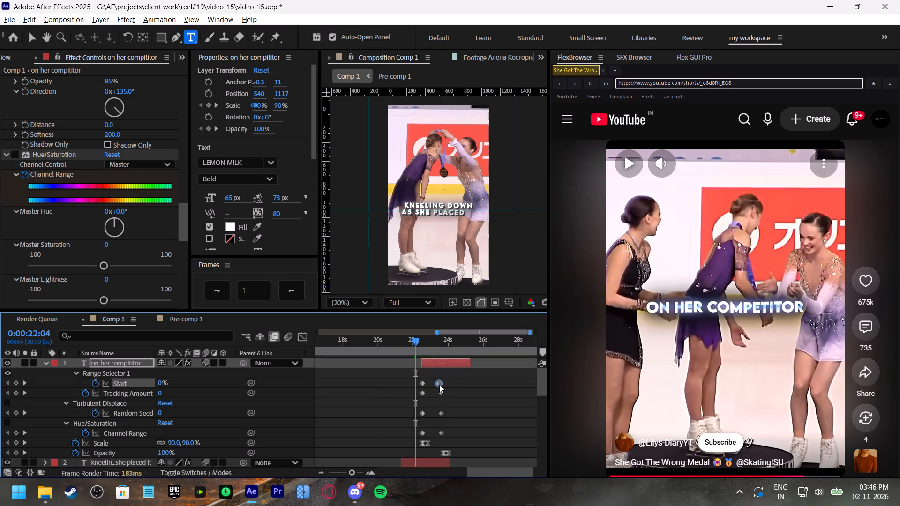
left_click_drag(439, 385, 434, 384)
key("space")
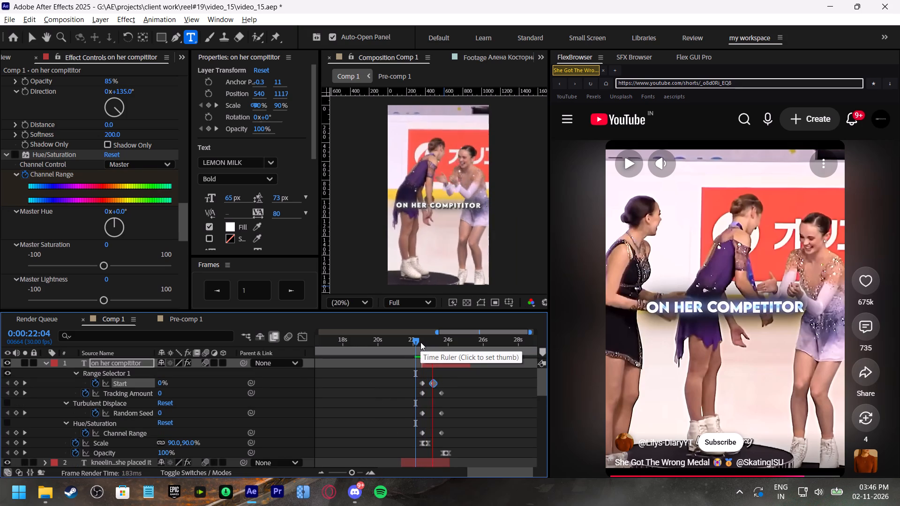
left_click(414, 343)
key("space")
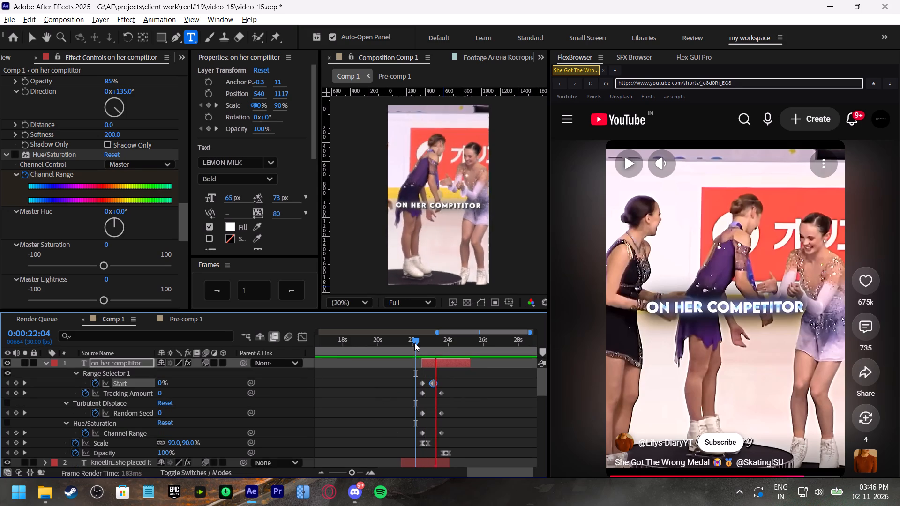
left_click(414, 343)
key("space")
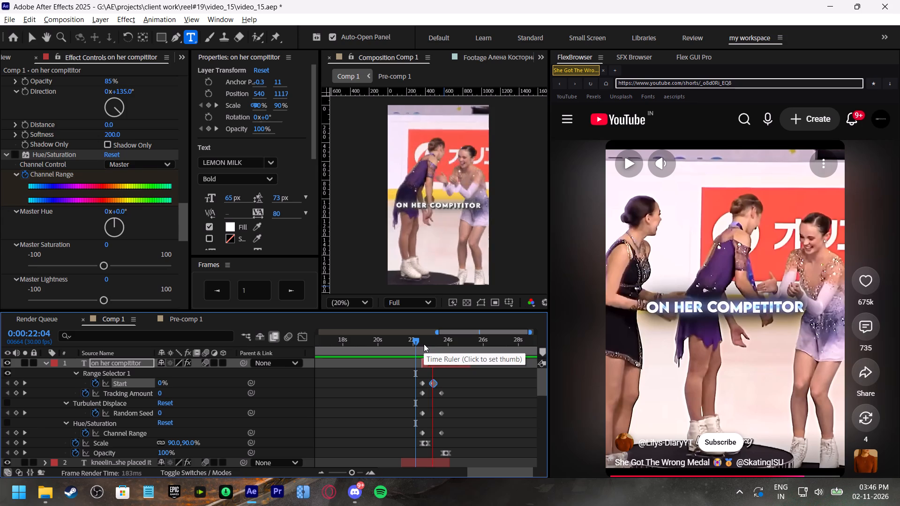
Shift the "kneeling down" caption's Opacity fade-out keyframes slightly earlier, around the start of "on her compititor", and preview the transition.
left_click(424, 344)
left_click(439, 461)
scroll(467, 412, "down", 1)
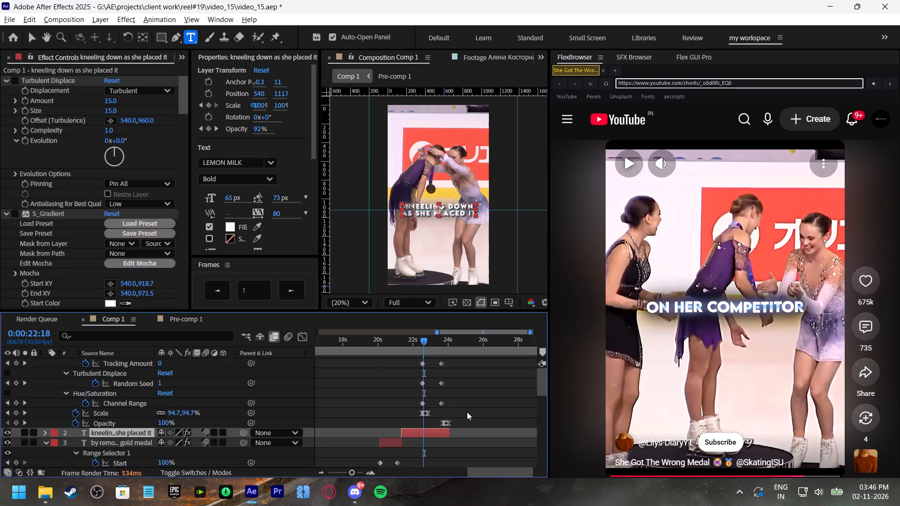
key("t")
left_click_drag(435, 444, 413, 440)
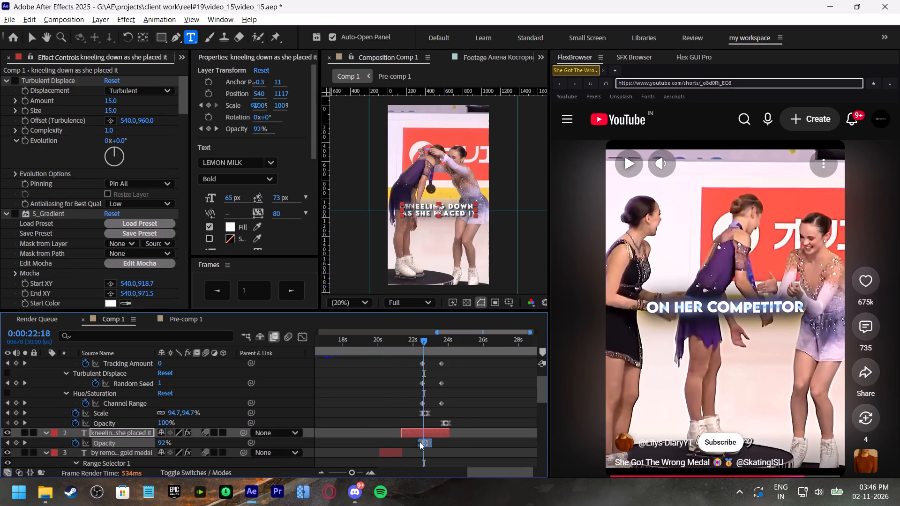
left_click(420, 442)
left_click(414, 337)
key("space")
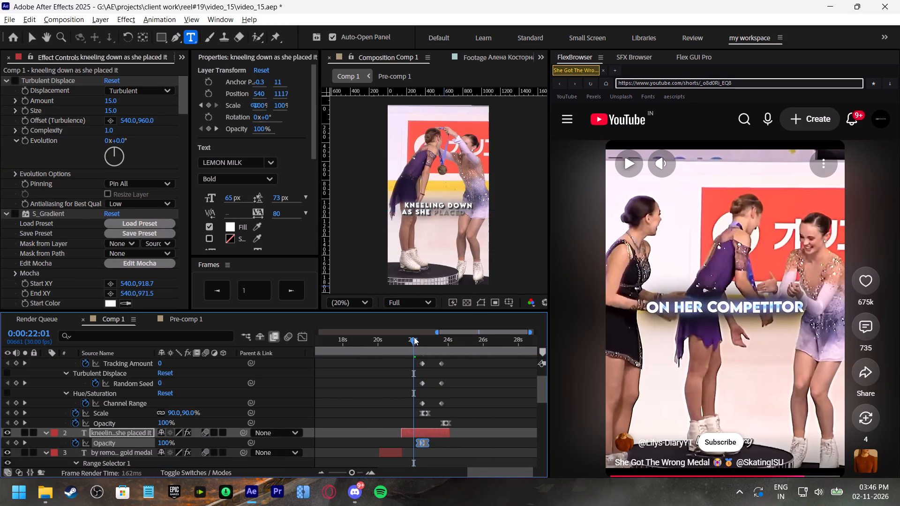
left_click(414, 337)
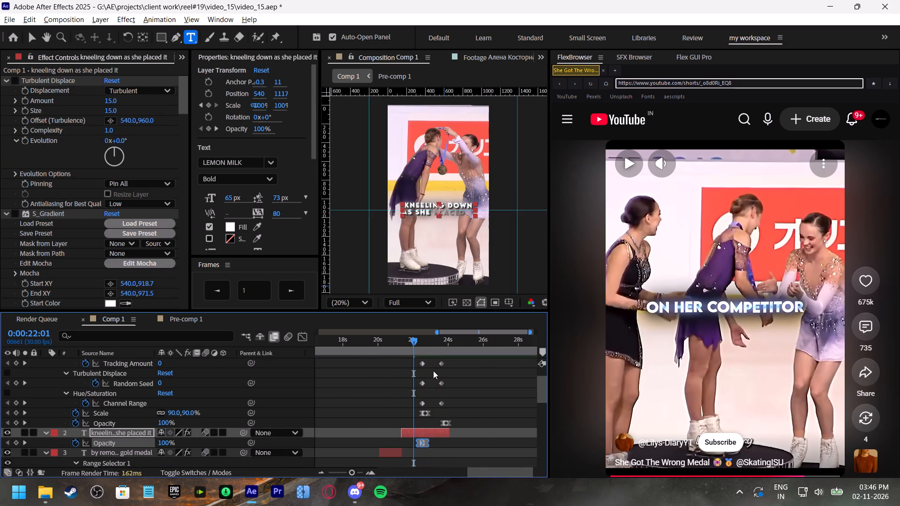
key("space")
scroll(451, 394, "down", 1)
scroll(451, 394, "up", 1)
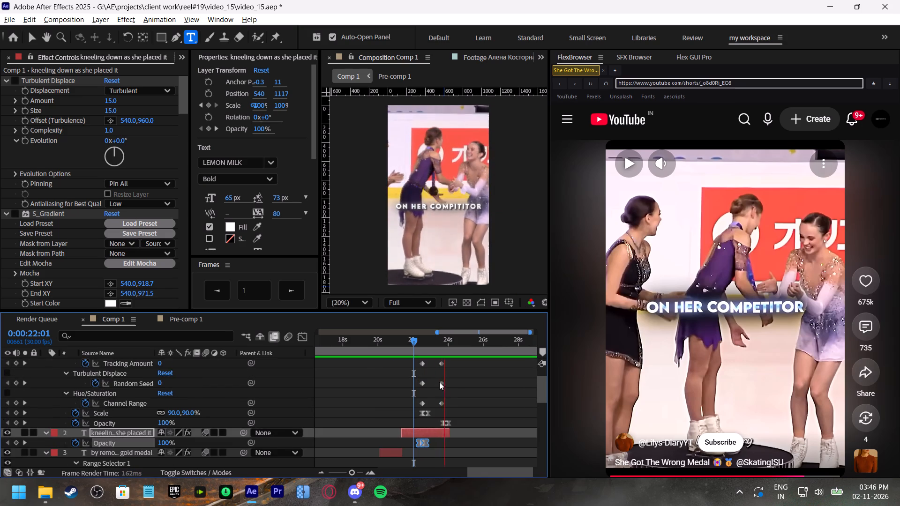
scroll(440, 382, "up", 3)
left_click(412, 341)
key("space")
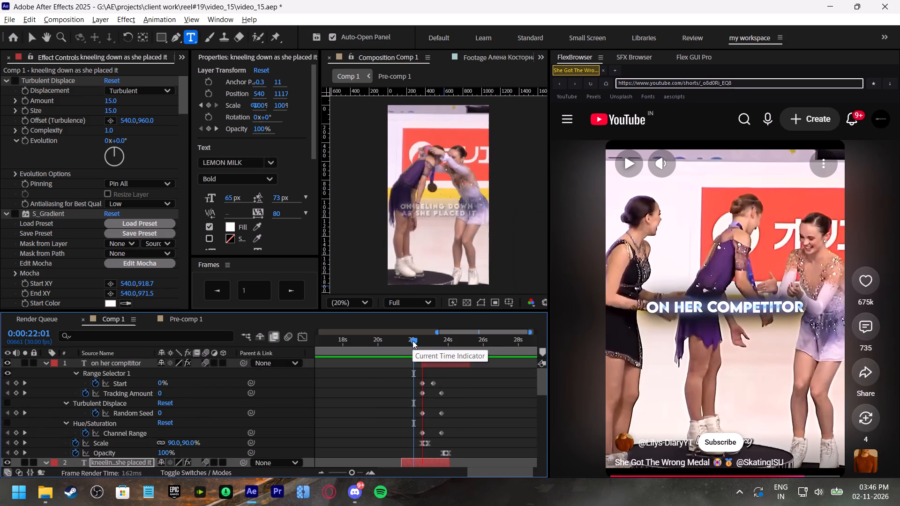
Shift the Opacity fade-out keyframes of "on her compititor" earlier so the fade ends at about 0:00:23:24, and preview it.
left_click_drag(421, 341, 428, 343)
key("space")
left_click_drag(435, 343, 444, 350)
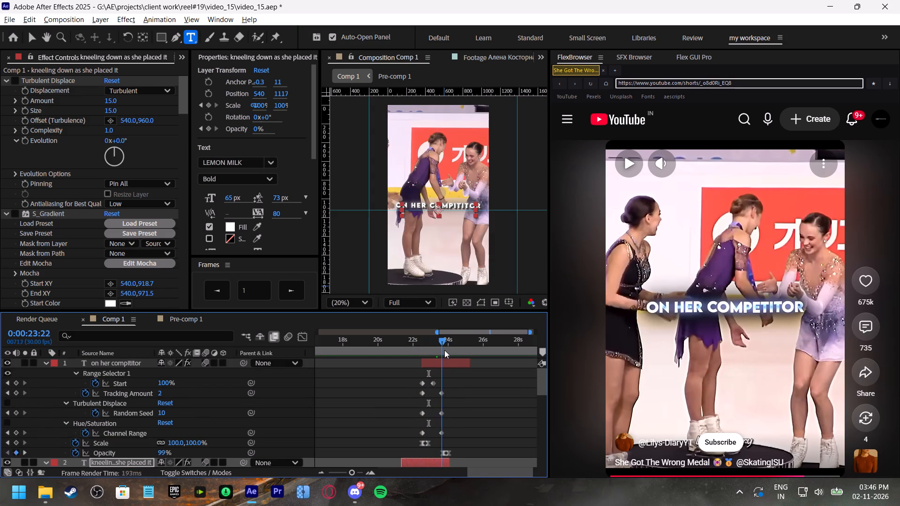
left_click_drag(444, 350, 445, 350)
left_click_drag(453, 451, 427, 454)
left_click_drag(442, 455, 438, 454)
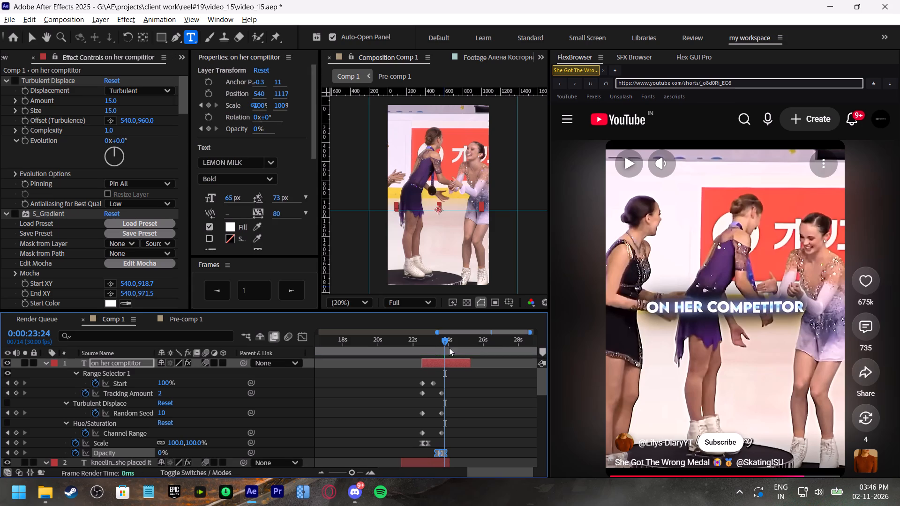
left_click(442, 344)
key("space")
left_click(439, 343)
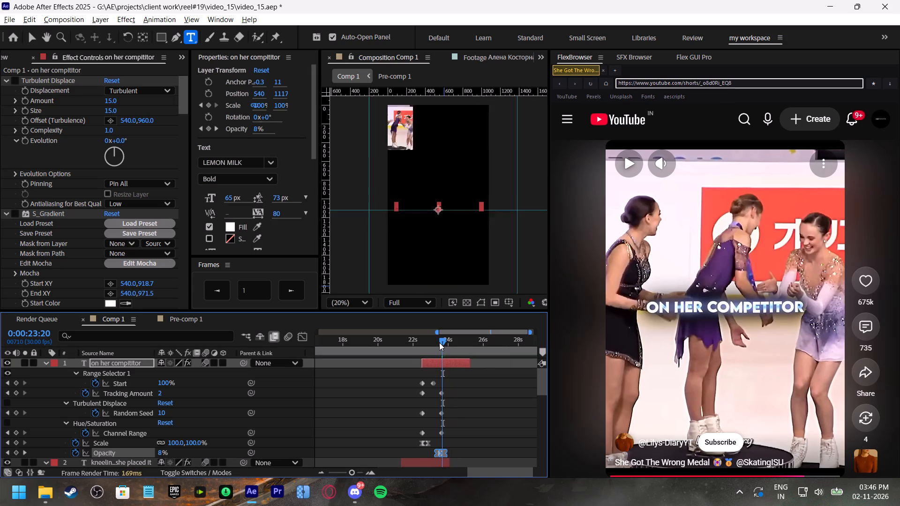
Save the project and collapse the expanded properties of the three newest caption layers.
key("ctrl+s")
left_click(47, 362)
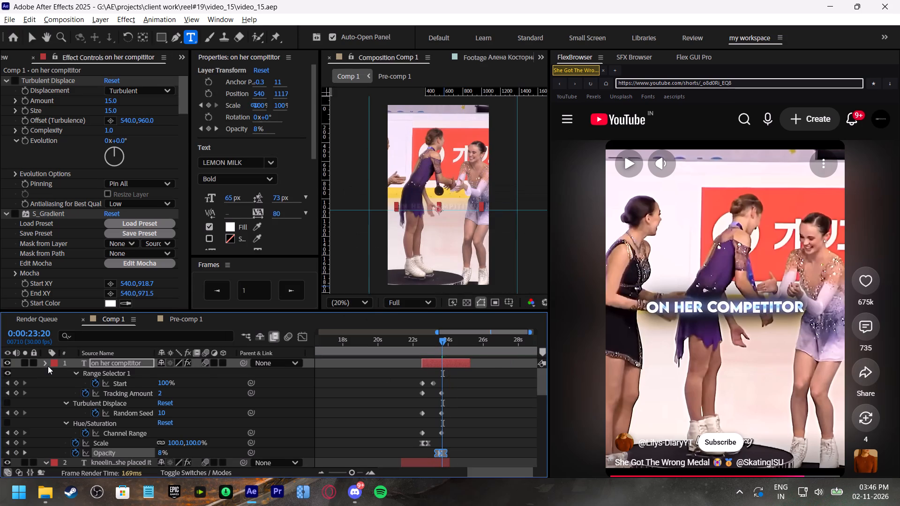
left_click(46, 372)
left_click(46, 380)
Replay the voice-over following "on her compititor" and play the reference Short to check the next caption's wording.
key("space")
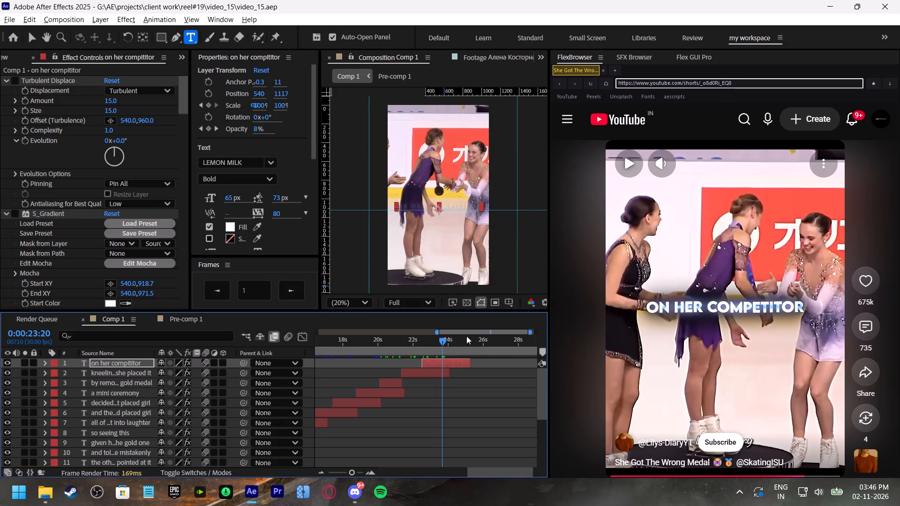
scroll(459, 388, "up", 3, "shift")
scroll(459, 388, "down", 5, "shift")
scroll(455, 379, "up", 2)
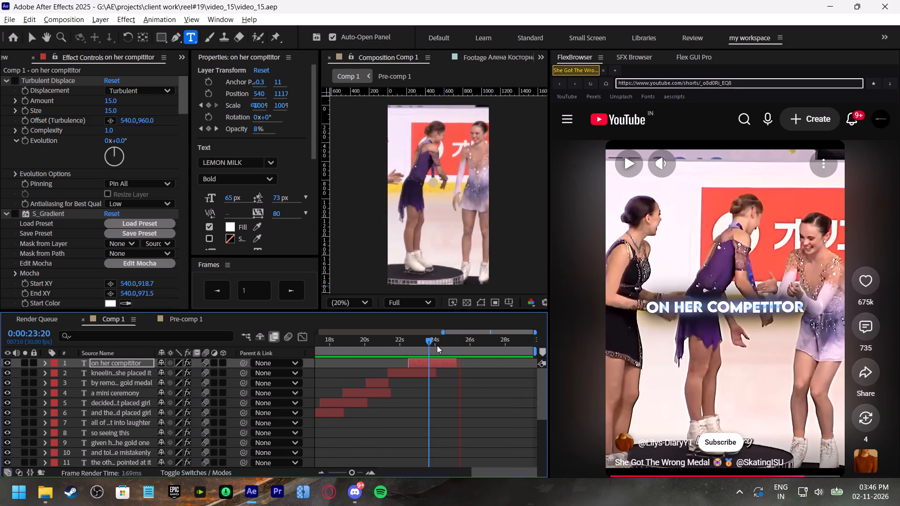
left_click(428, 339)
key("space")
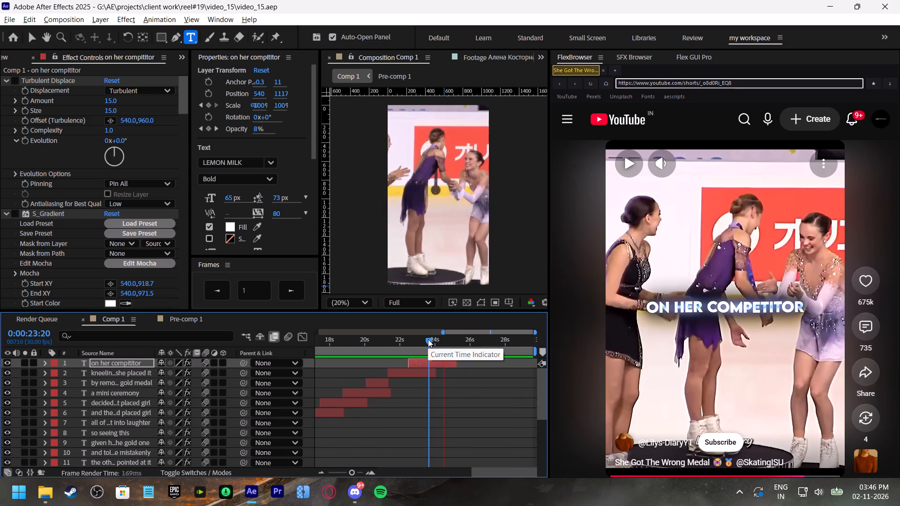
left_click(428, 339)
left_click(735, 344)
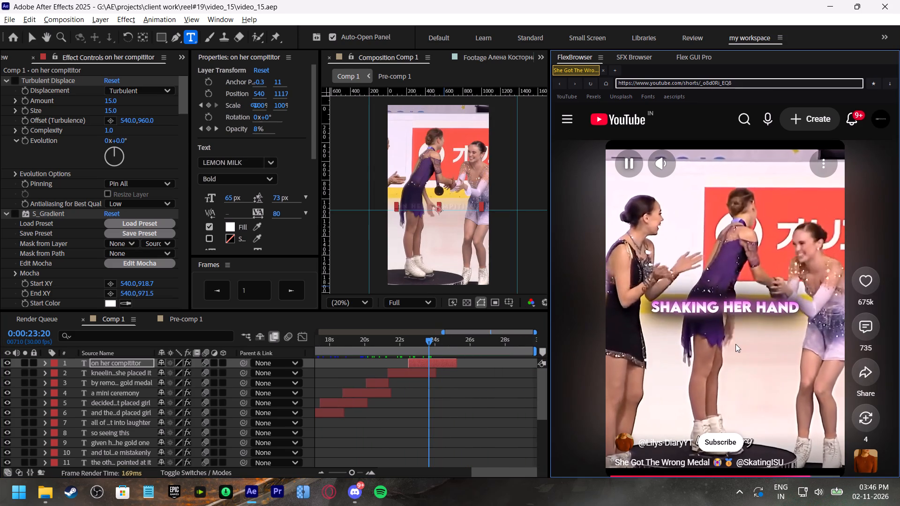
left_click(735, 344)
Duplicate the "on her compititor" caption, start the copy at about 0:00:23:20 and retype it on two lines as "and then shaking" / "her hand".
left_click(434, 365)
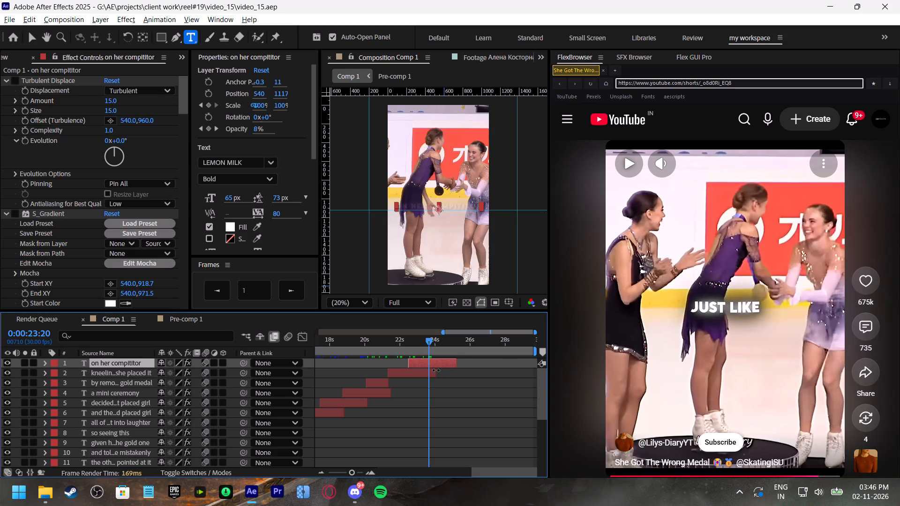
key("ctrl+d")
scroll(455, 394, "up", 2)
left_click_drag(426, 363, 445, 368)
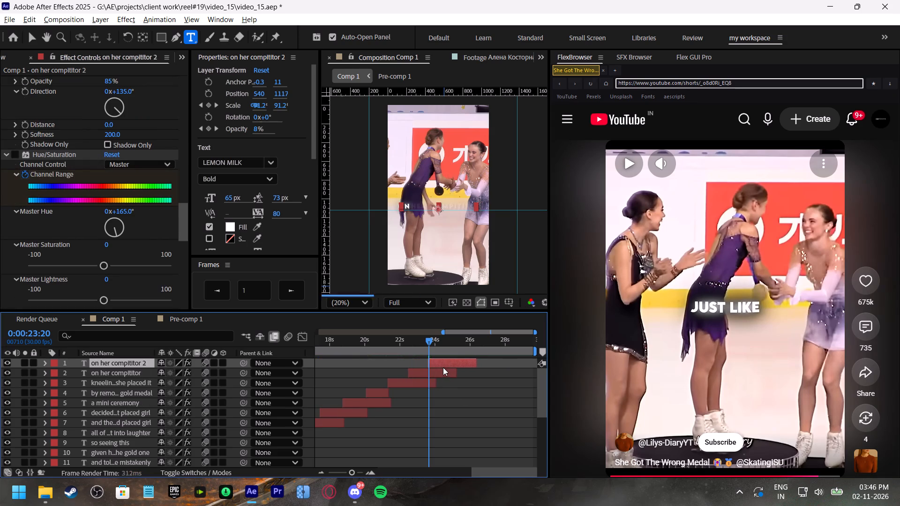
key("space")
left_click(429, 342)
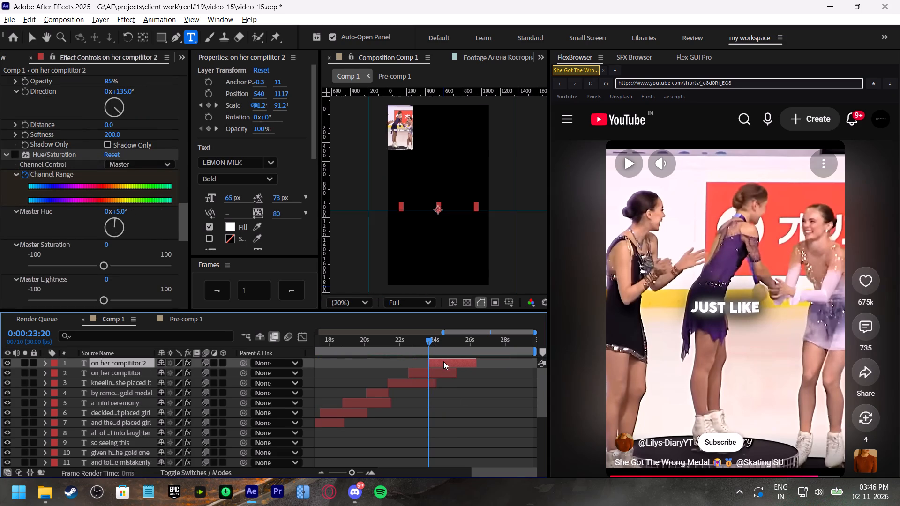
double_click(443, 361)
type("and then shaking")
key("space")
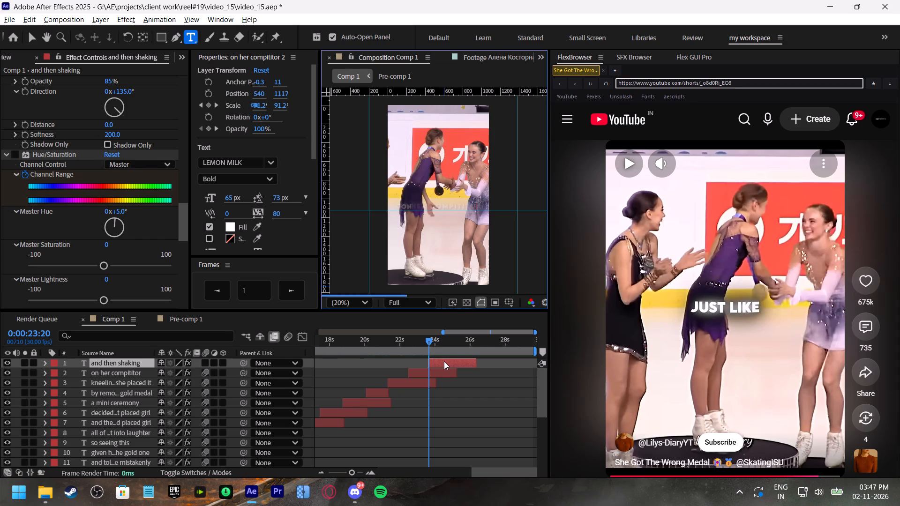
key("Return")
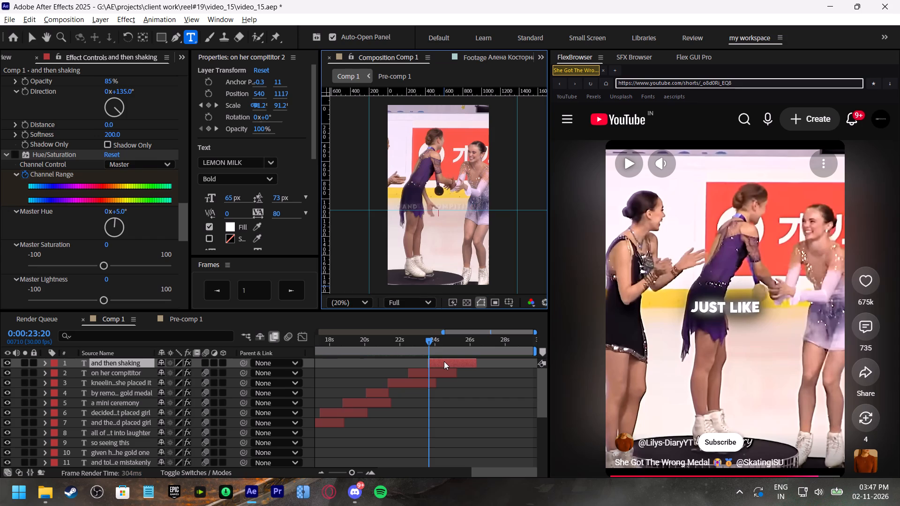
type("her hand")
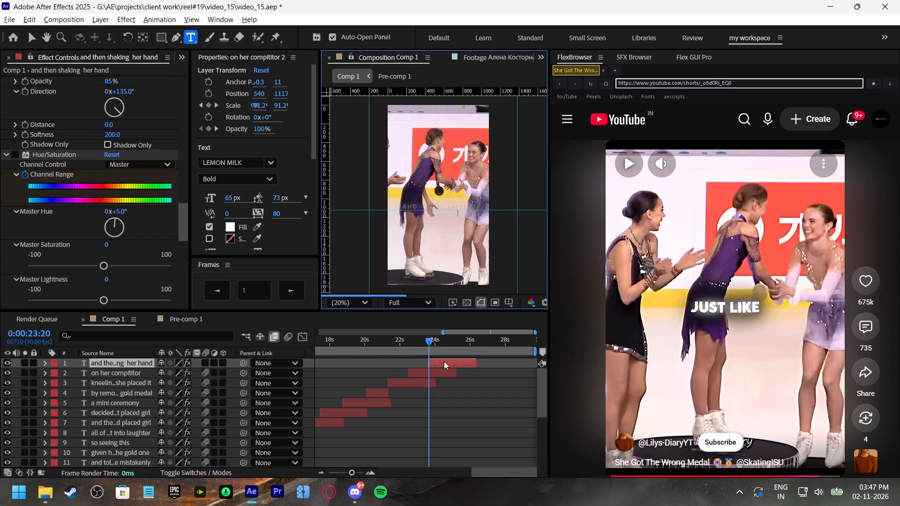
Duplicate the "and then shaking her hand" caption, start the copy at about 0:00:24:20 and trim the original to end there.
left_click(419, 342)
key("space")
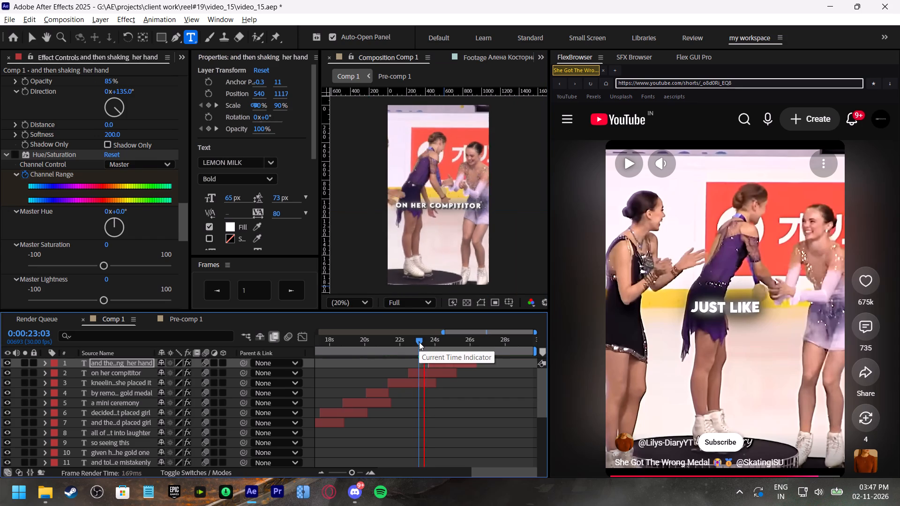
left_click(419, 342)
key("space")
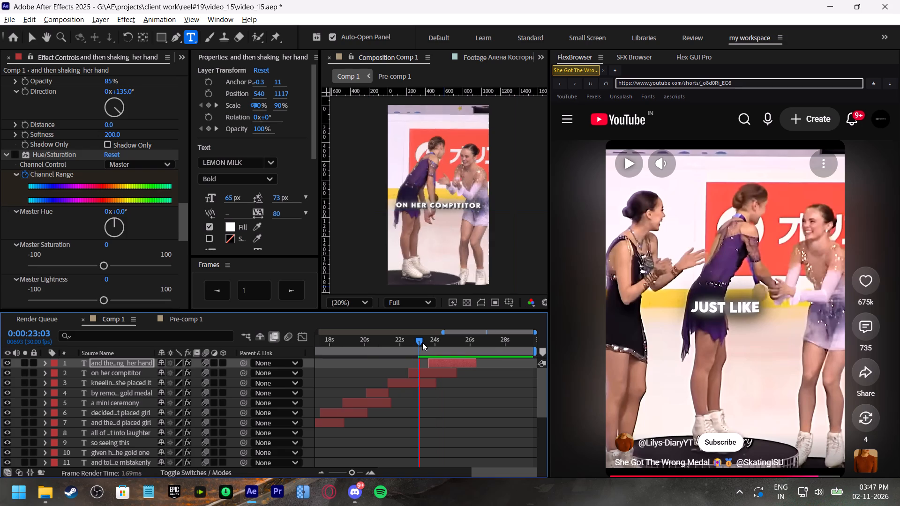
left_click(448, 342)
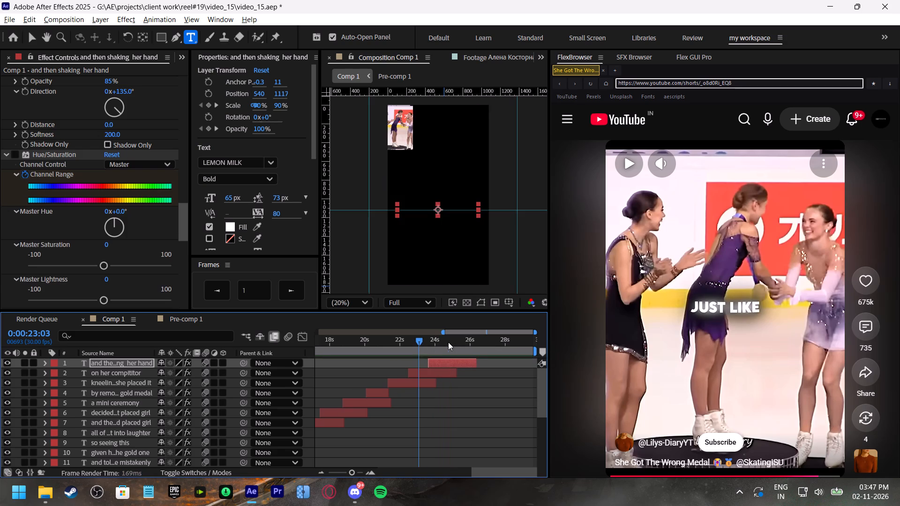
key("space")
left_click(448, 342)
key("ctrl+d")
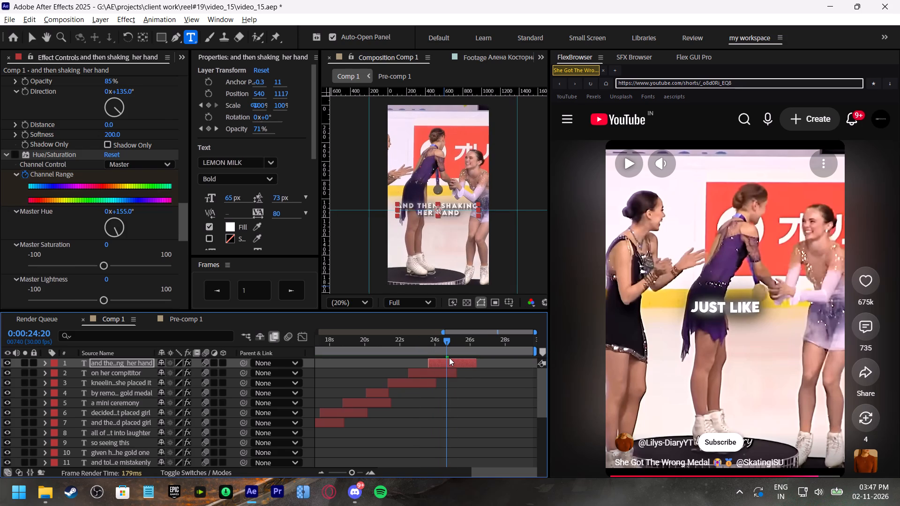
left_click_drag(447, 365, 465, 369)
left_click_drag(476, 375, 448, 376)
key("space")
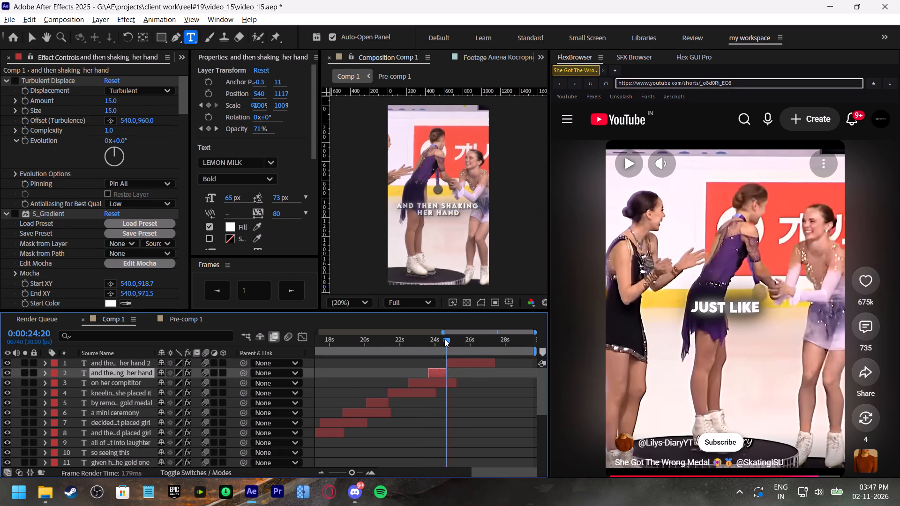
left_click(444, 339)
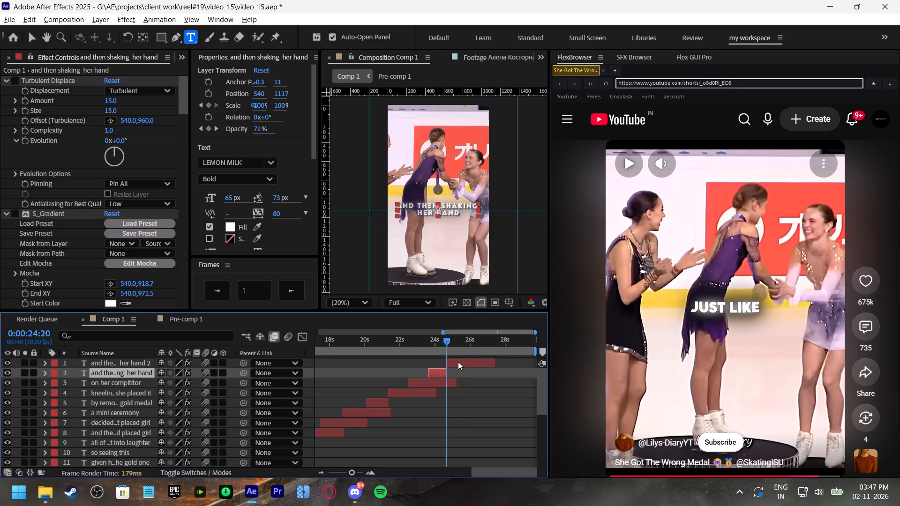
Retype the duplicated caption as "just like the", check the following words in the reference Short and reopen the text to continue it.
double_click(458, 362)
type("just like the")
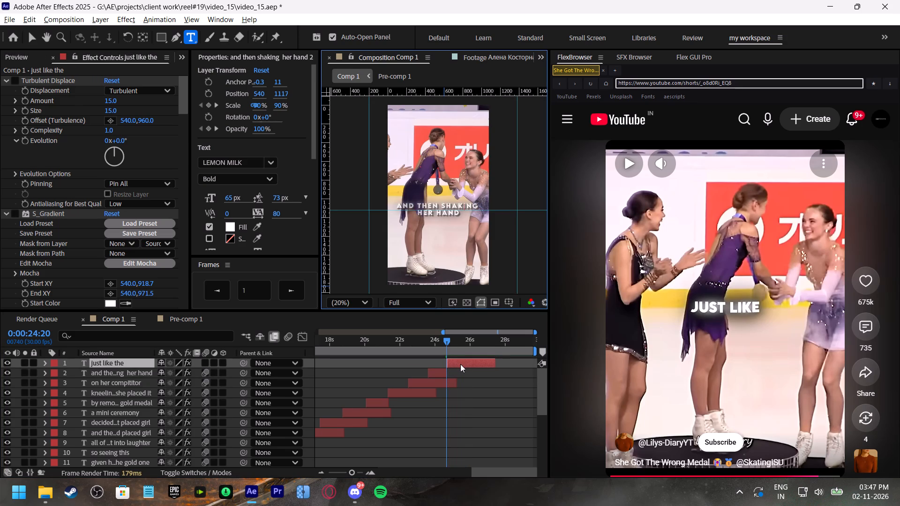
left_click(757, 250)
left_click(755, 308)
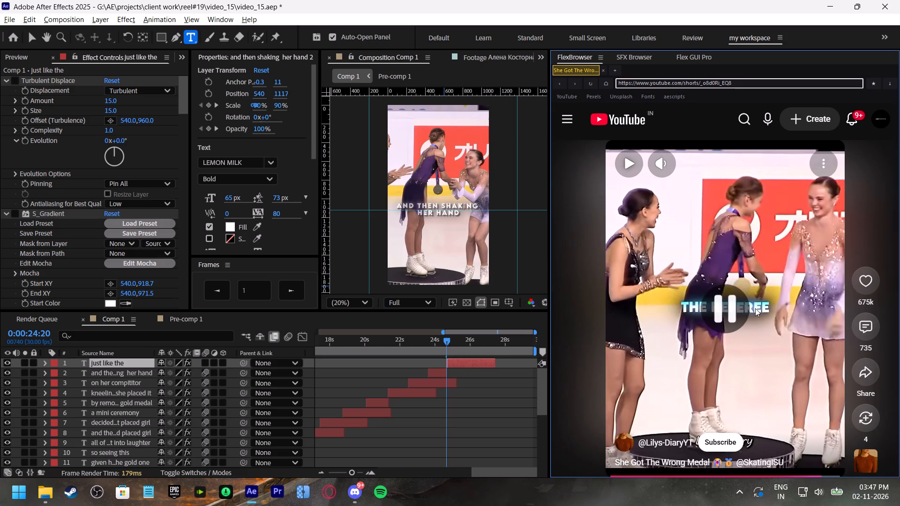
double_click(465, 363)
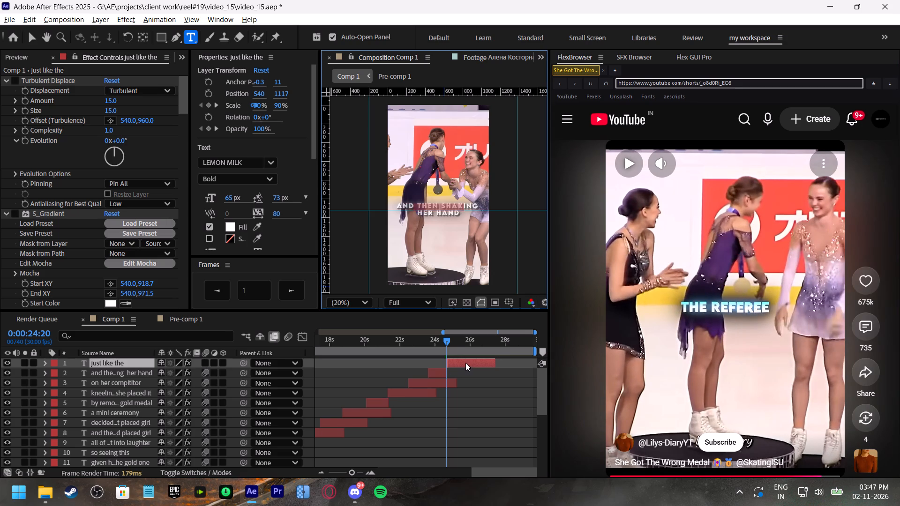
key("Right")
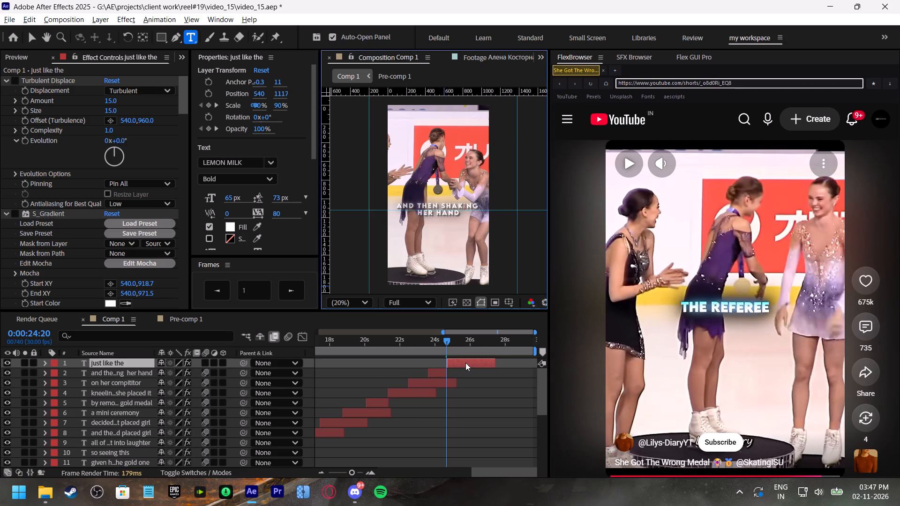
Add a second line reading "refferee" to the "just like the" caption.
key("Return")
type("re")
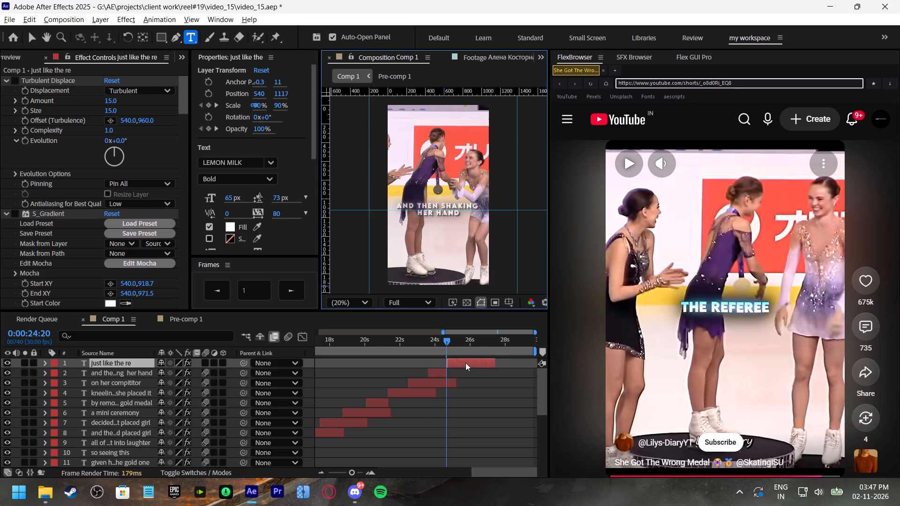
type("fferee")
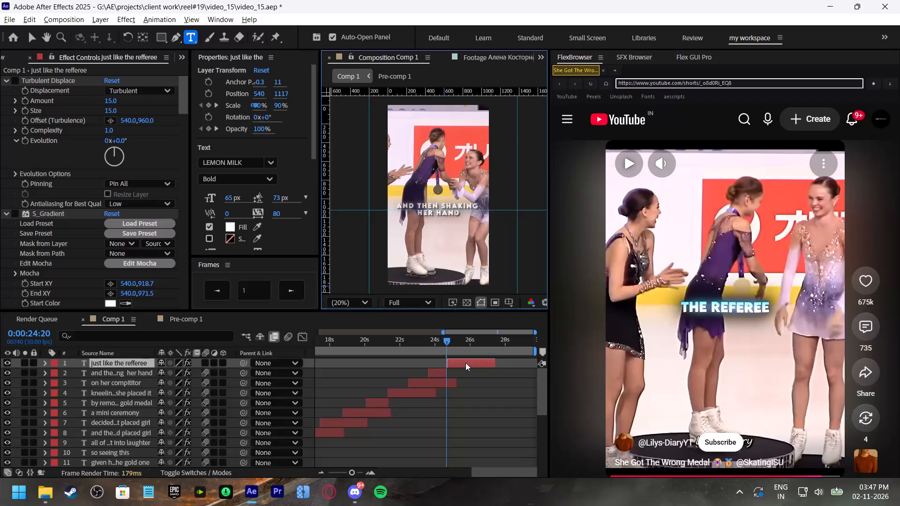
Duplicate the "just like the refferee" caption with the copy starting at 0:00:25:17, and trim the original to end there.
left_click(438, 343)
key("space")
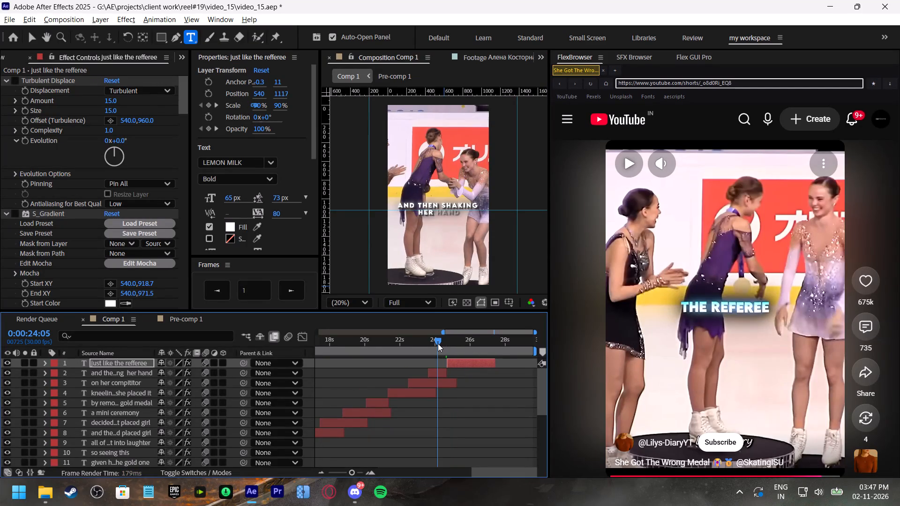
left_click_drag(465, 340, 462, 339)
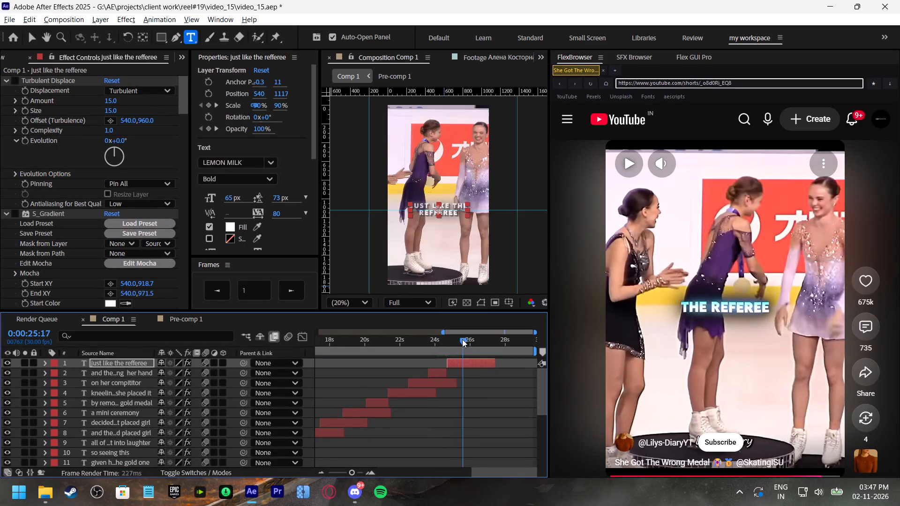
left_click_drag(462, 339, 461, 339)
key("space")
left_click(461, 339)
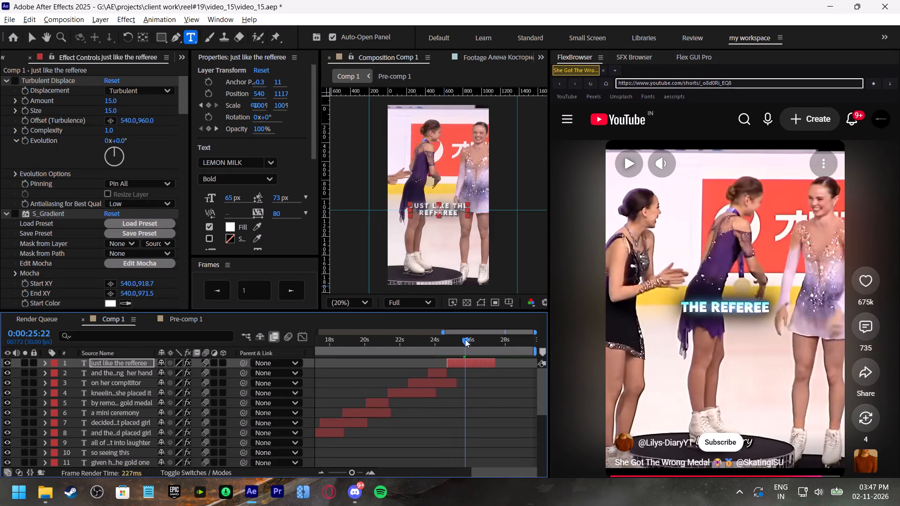
key("space")
left_click(465, 339)
key("space")
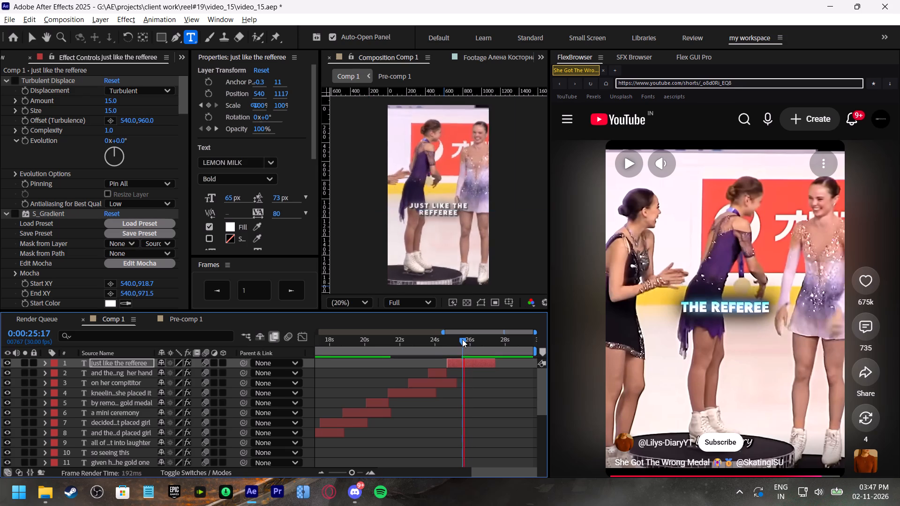
left_click(462, 339)
key("ctrl+d")
left_click_drag(466, 365, 480, 367)
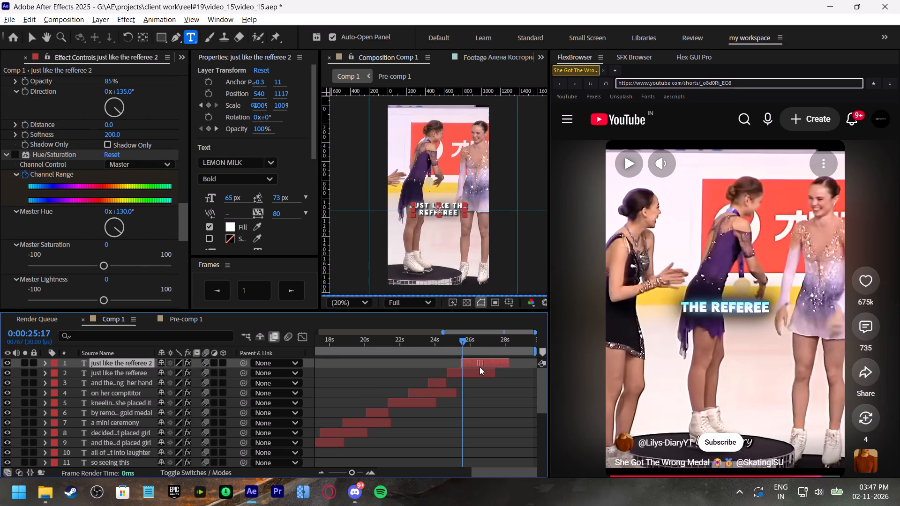
left_click_drag(480, 367, 481, 368)
left_click_drag(495, 375, 464, 378)
Replace the duplicated caption's text with "would have" and "done" on two lines, and save the project.
double_click(476, 364)
type("would have")
key("space")
key("Return")
type("done")
key("ctrl+s")
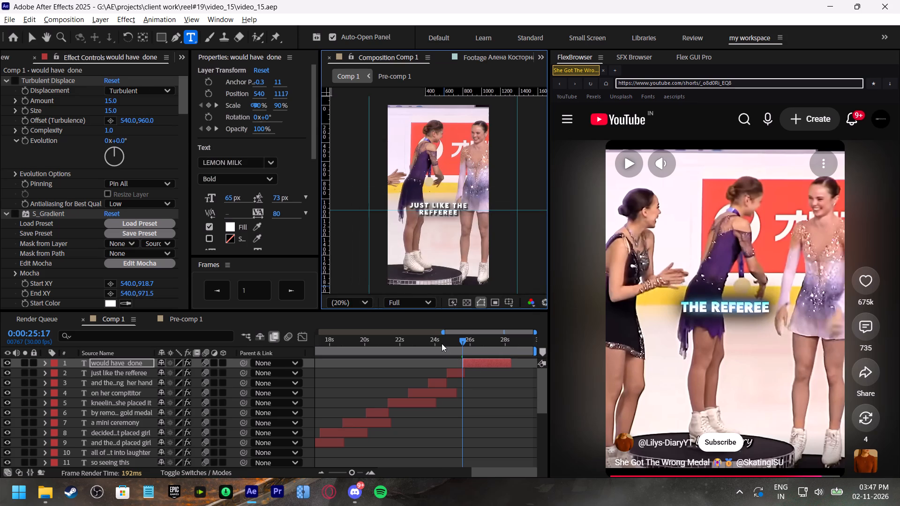
Trim the "just like the refferee" caption's end a few frames earlier, shift "would have done" to start there, and preview the transition.
left_click(442, 343)
key("space")
left_click(442, 343)
key("space")
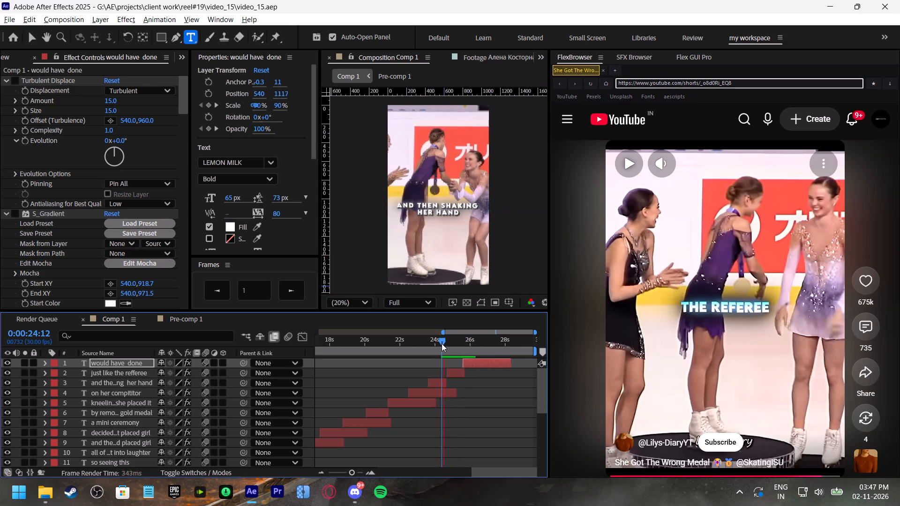
left_click(451, 342)
key("space")
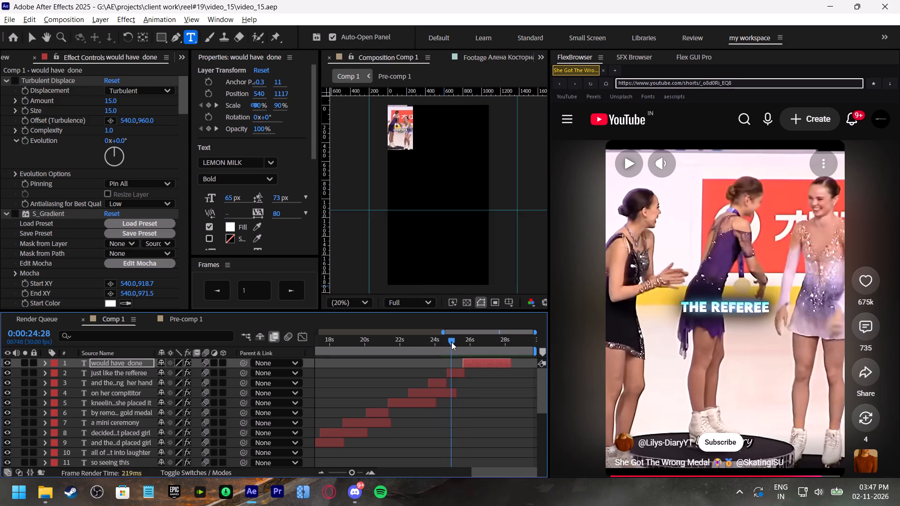
left_click(457, 341)
left_click_drag(466, 370, 463, 370)
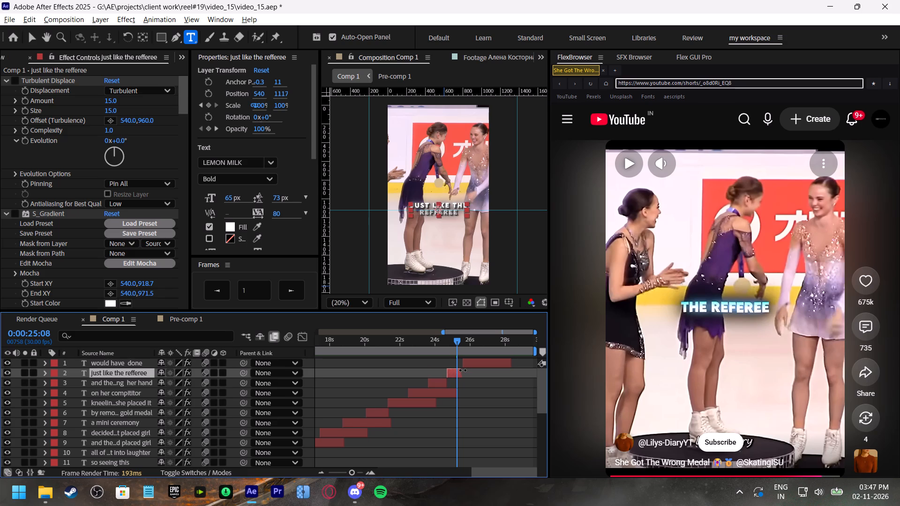
left_click_drag(463, 370, 462, 370)
left_click(473, 363)
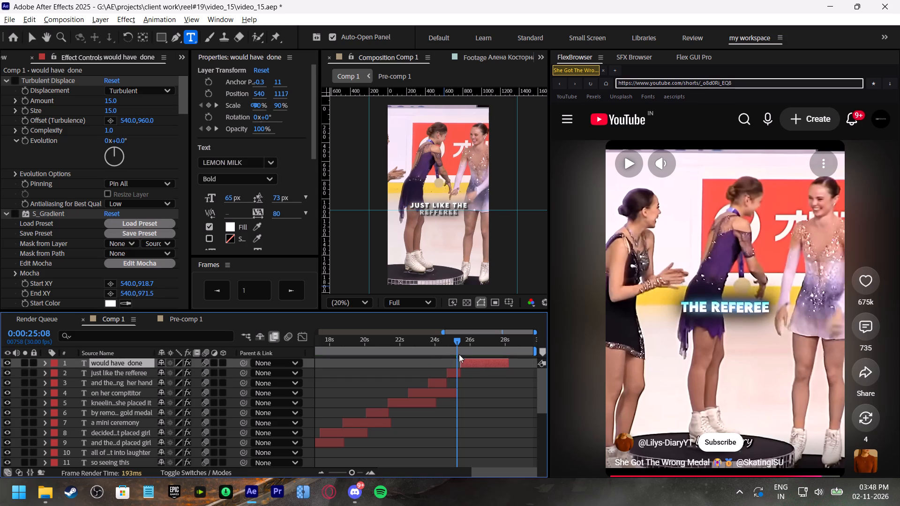
left_click(446, 345)
key("space")
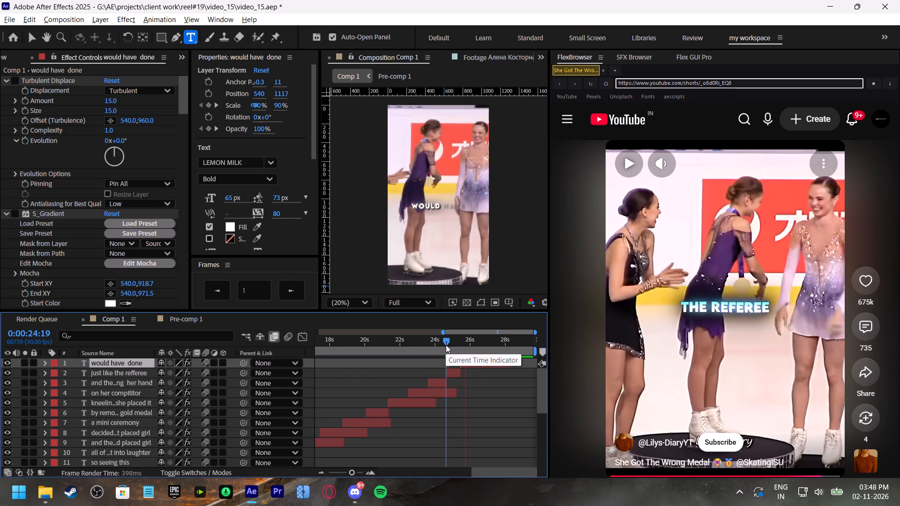
left_click(446, 345)
Place the second Range Selector Start keyframe of the "would have done" caption at about 26 seconds, preview it, and save the project.
left_click(473, 358)
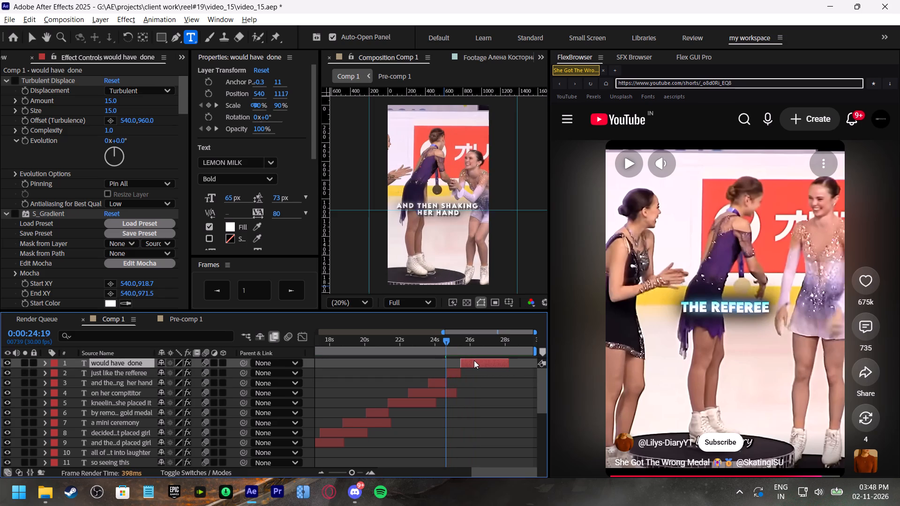
key("u")
left_click(472, 381)
key("space")
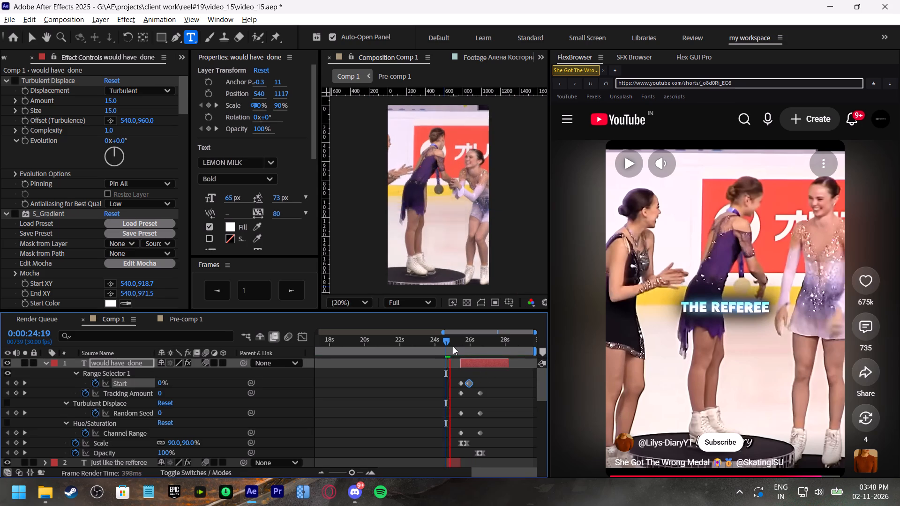
left_click(450, 342)
key("space")
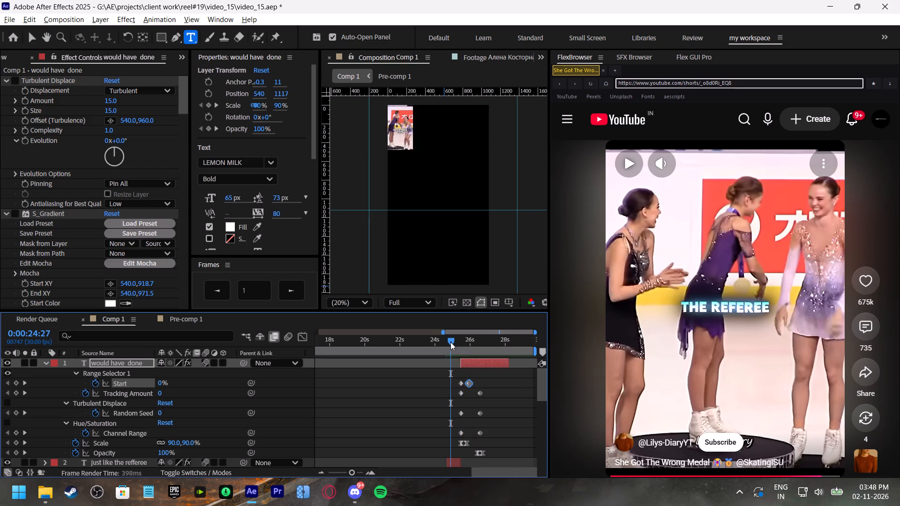
left_click(450, 342)
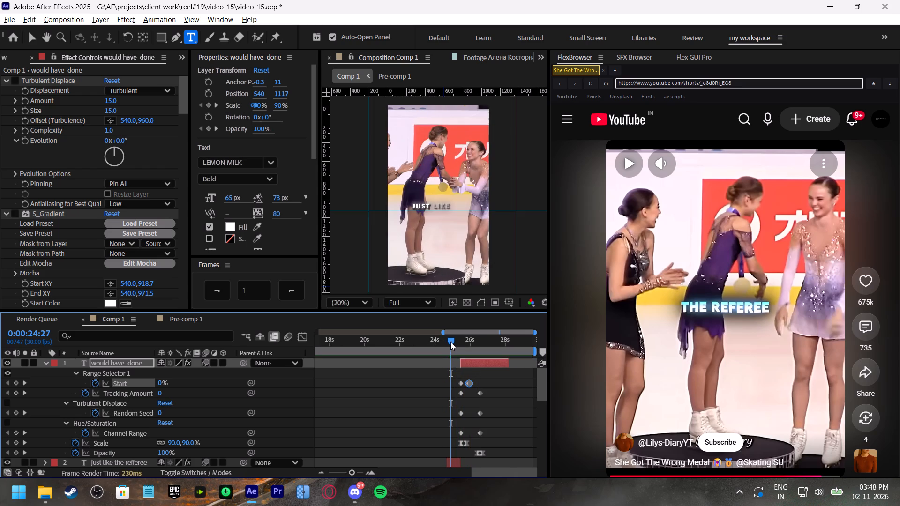
key("space")
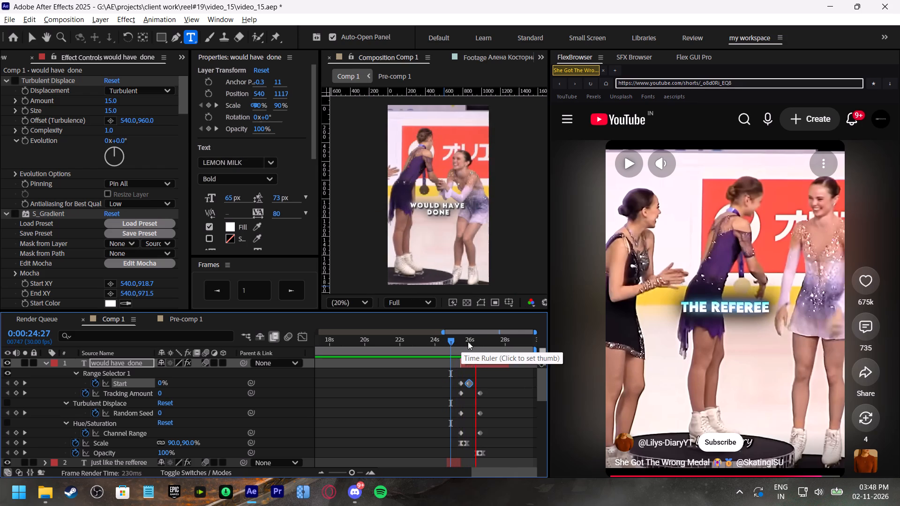
left_click(472, 340)
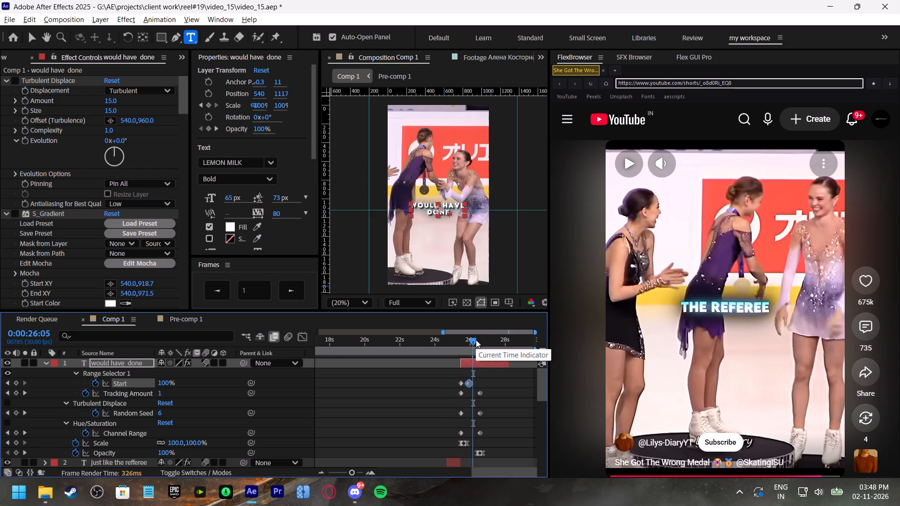
key("ctrl+s")
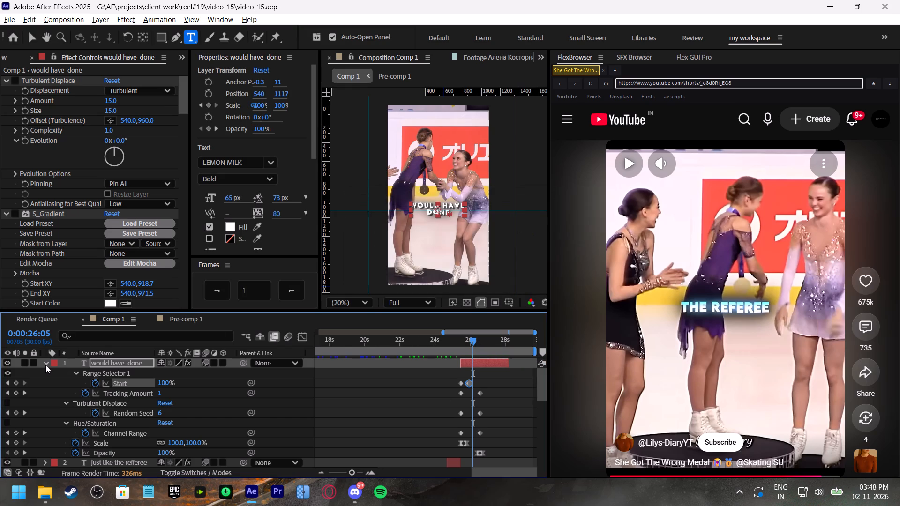
left_click(45, 365)
In Pre-comp 1, shift the layer 8 medal mix-up clip slightly later so it starts at 0:00:26:04.
scroll(439, 419, "down", 3)
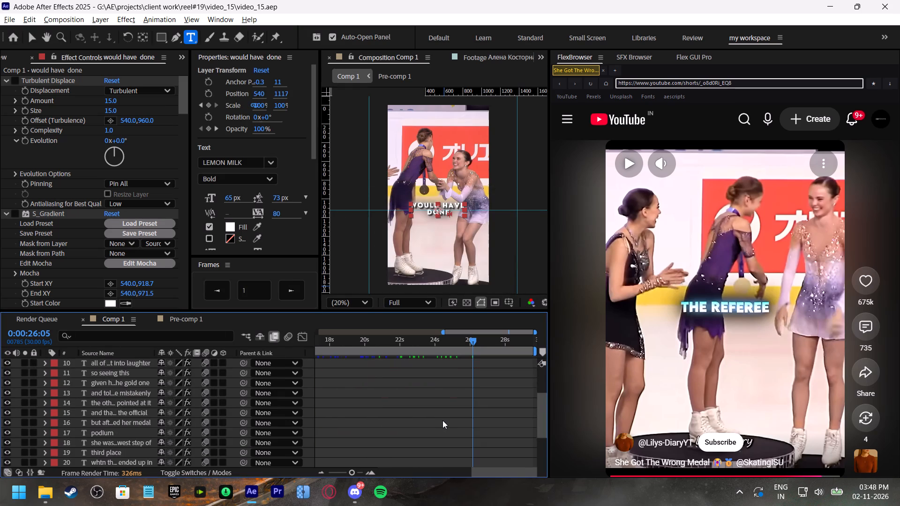
scroll(444, 422, "down", 7)
double_click(471, 460)
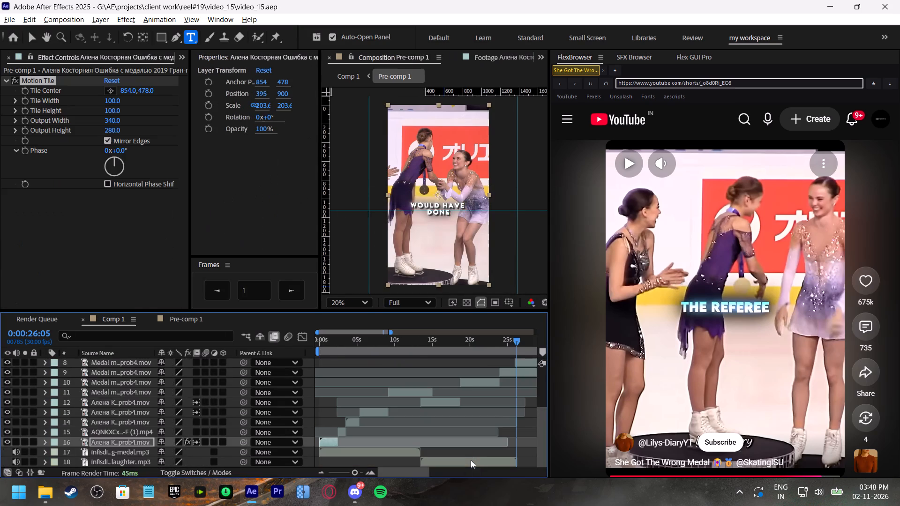
scroll(498, 419, "down", 1, "shift")
scroll(498, 419, "up", 1, "shift")
scroll(498, 419, "down", 1)
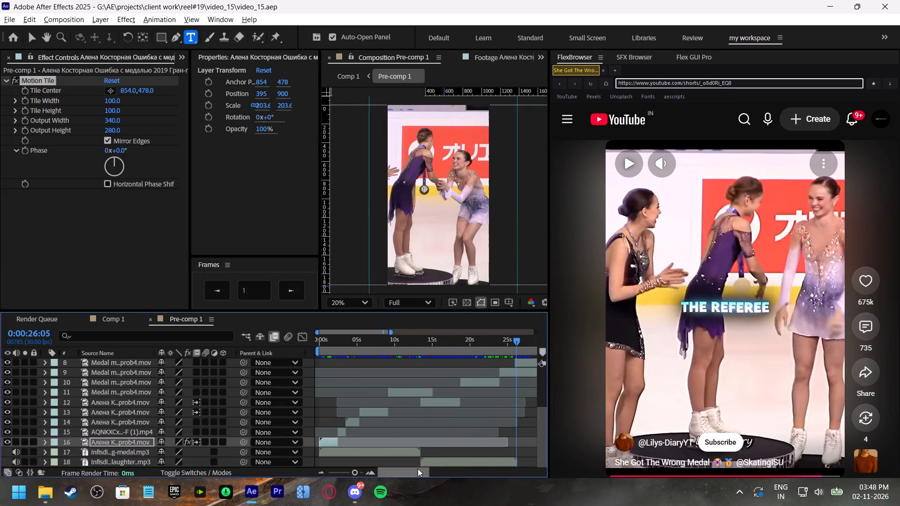
left_click_drag(391, 474, 410, 473)
left_click_drag(353, 471, 361, 472)
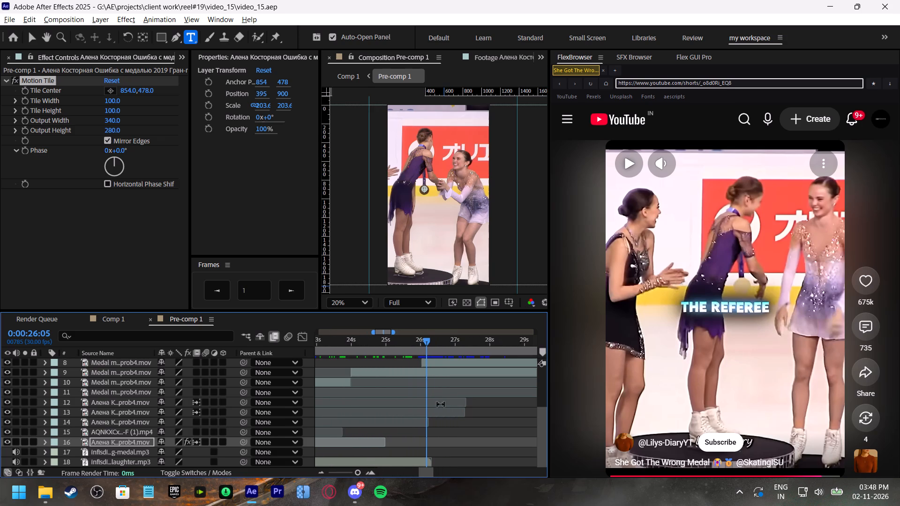
left_click_drag(440, 362, 445, 362)
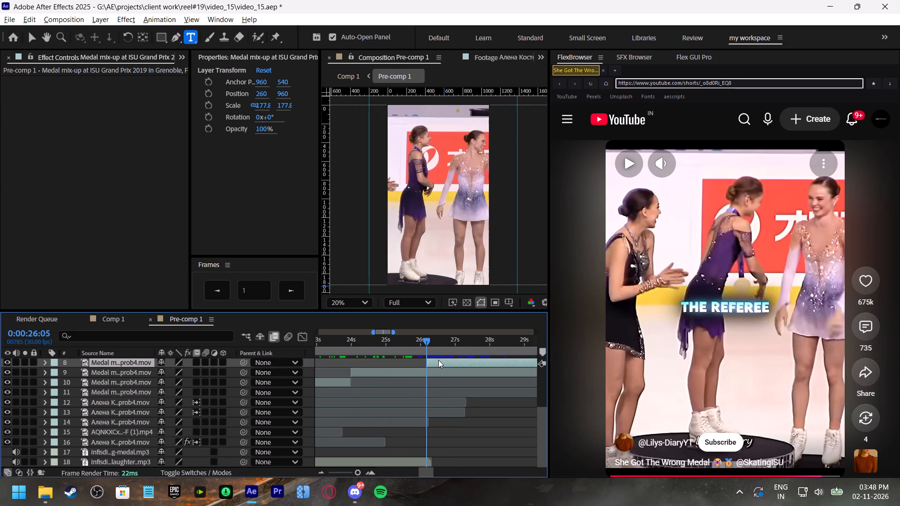
left_click(438, 360)
Play back the footage leading into the retimed layer 8 clip and save the project.
left_click(405, 340)
key("space")
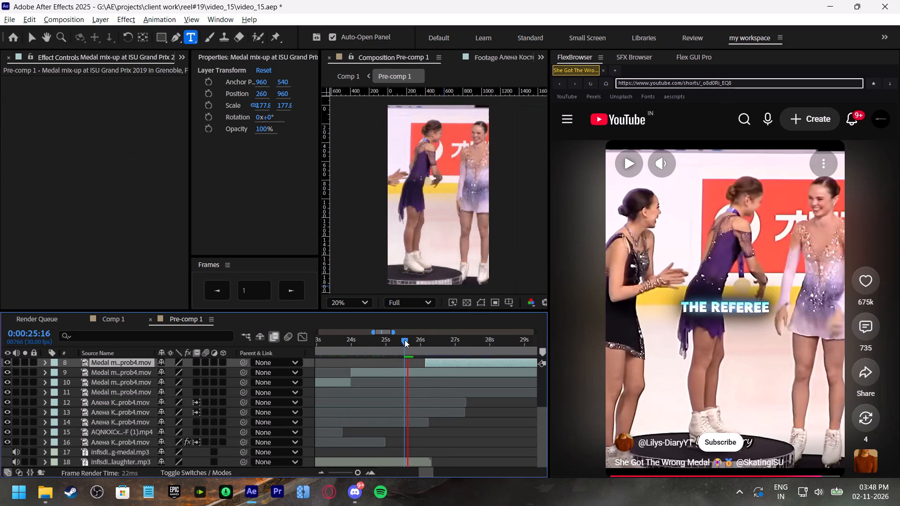
left_click(378, 340)
key("space")
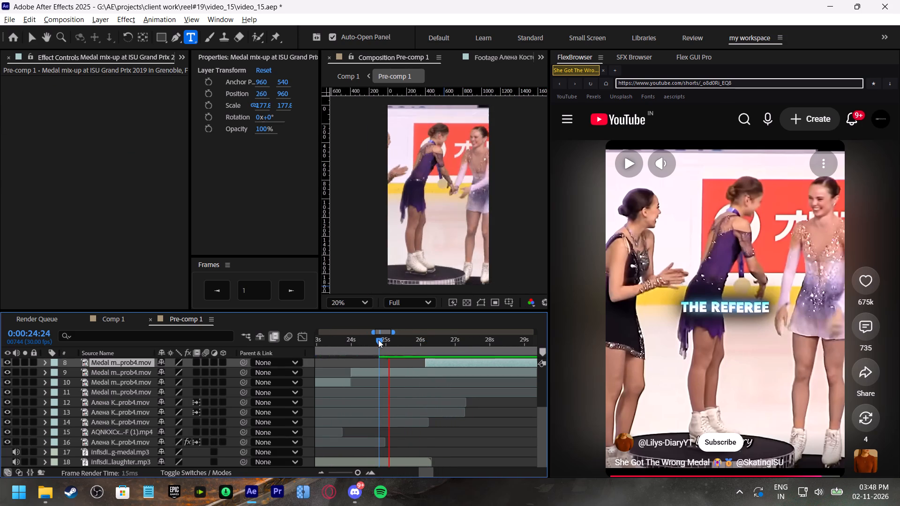
left_click(378, 340)
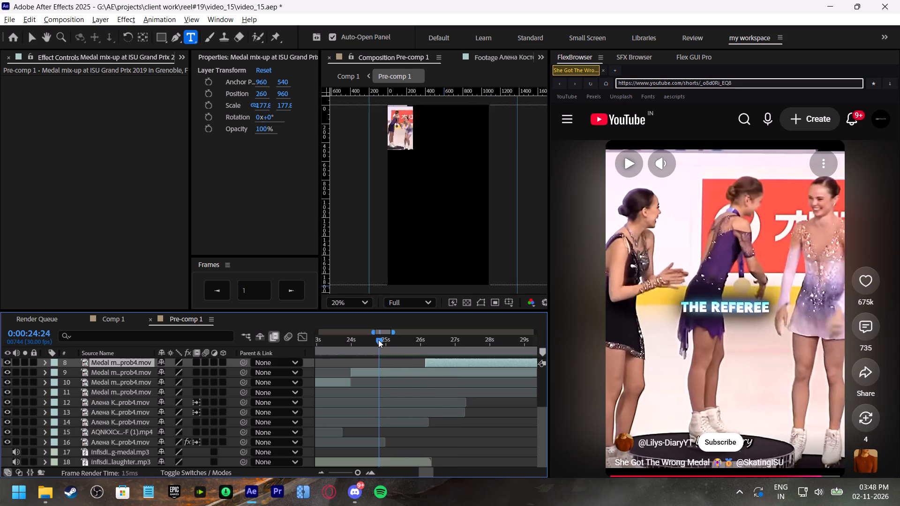
key("ctrl+s")
Play the reference short past its "would have done" caption and pause it.
left_click(747, 356)
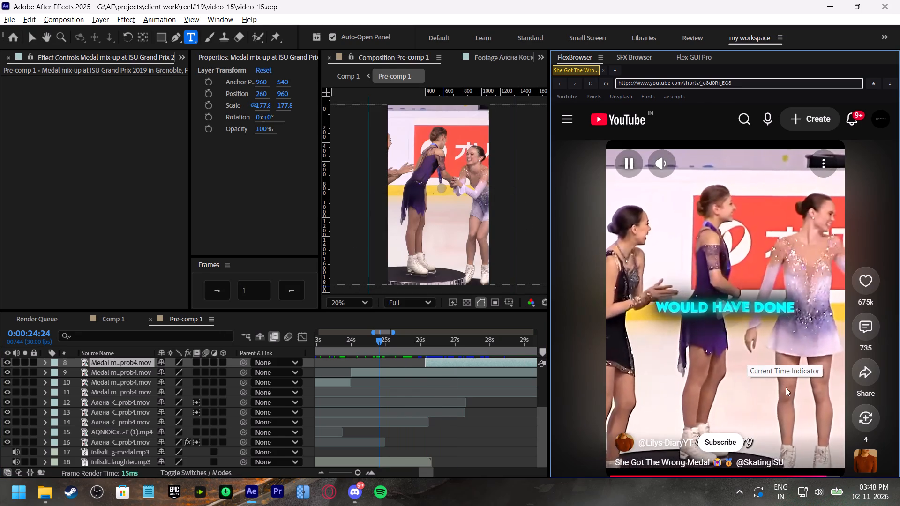
left_click(751, 340)
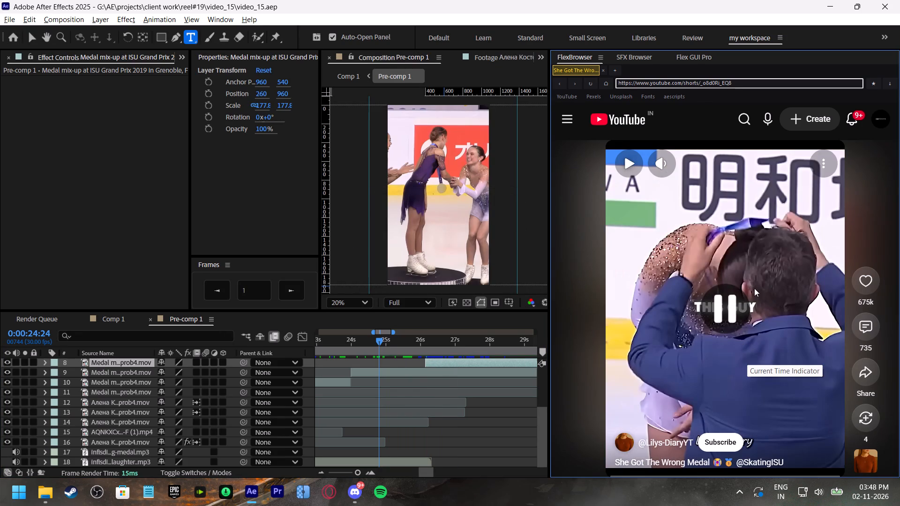
Review the cut to the layer 8 clip by playing from 0:00:25:20, return to 0:00:26:04, and save the project.
scroll(434, 386, "up", 2)
left_click_drag(420, 348, 425, 350)
scroll(263, 419, "up", 3)
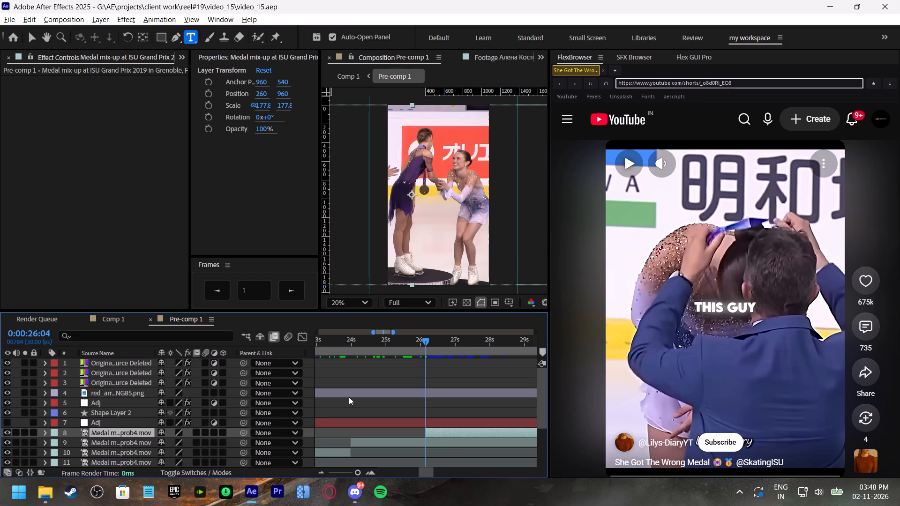
key("space")
left_click_drag(415, 340, 409, 339)
key("space")
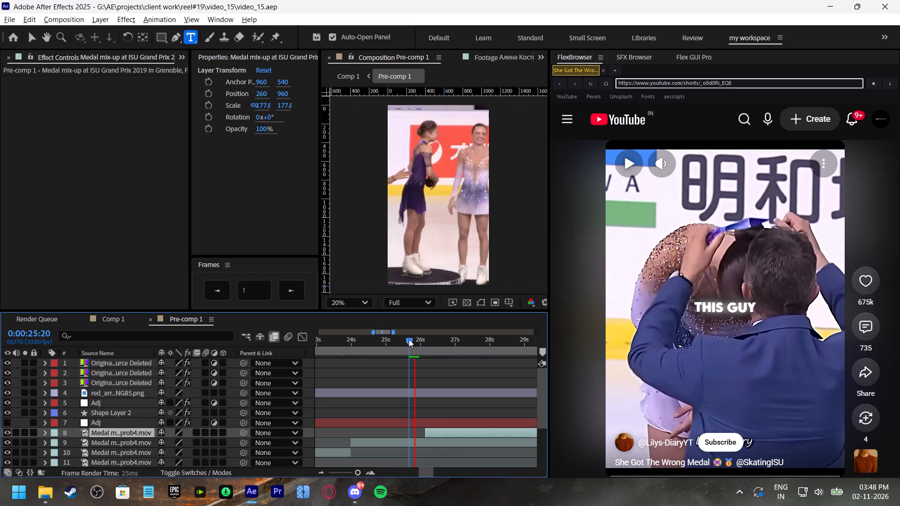
left_click_drag(409, 339, 427, 350)
key("ctrl+s")
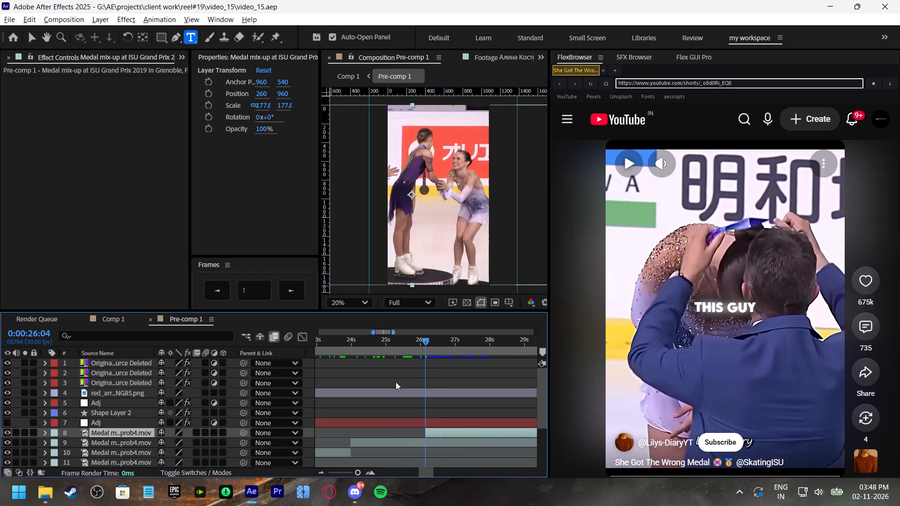
Return to Comp 1 and move the current time to 0:00:00:00.
left_click(116, 317)
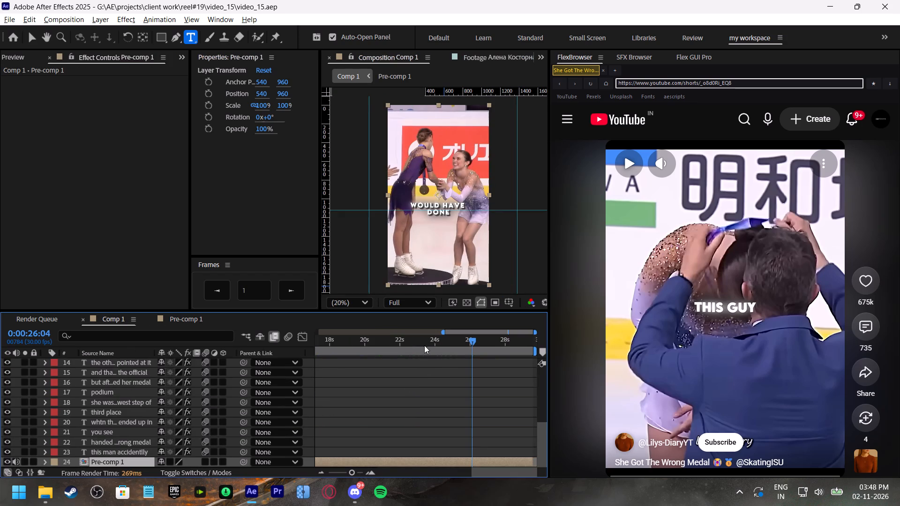
left_click_drag(421, 343, 147, 375)
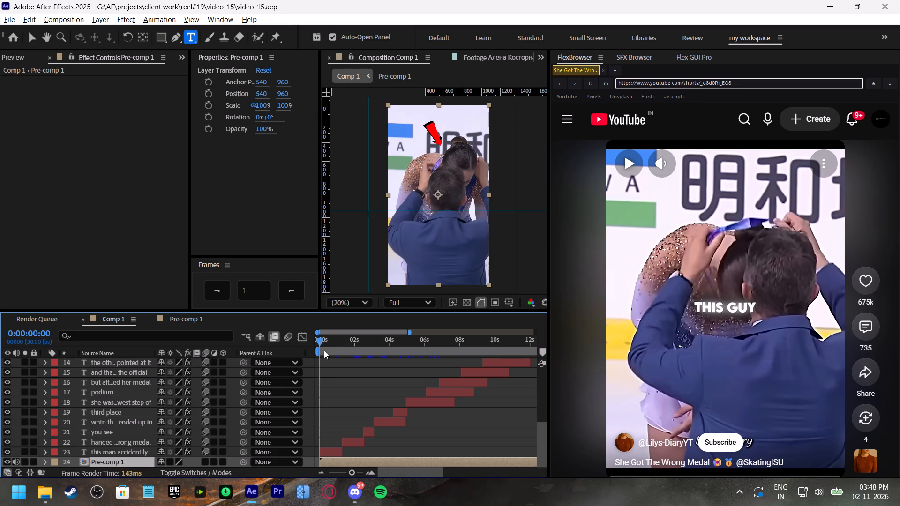
Check the spelling of "accidently" with a web search in a new browser tab and correct the opening caption to "this man accidentally".
left_click_drag(322, 340, 331, 348)
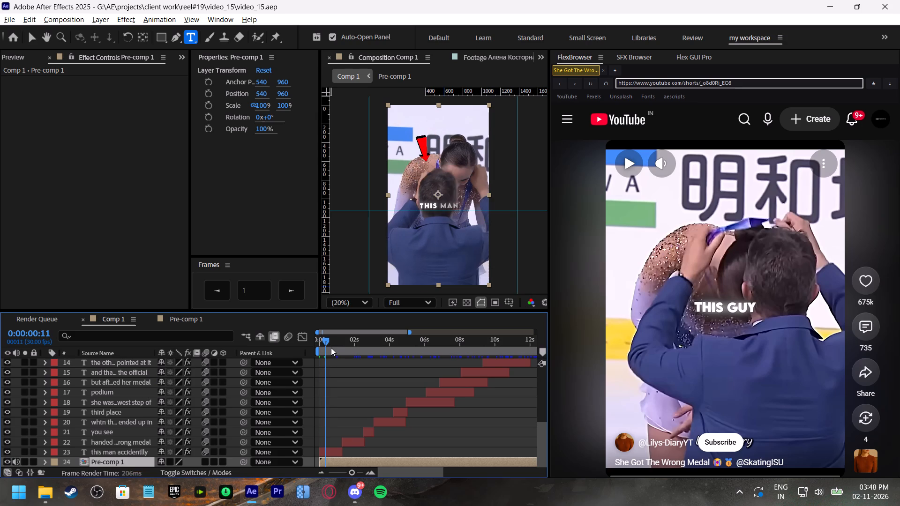
left_click_drag(331, 348, 333, 348)
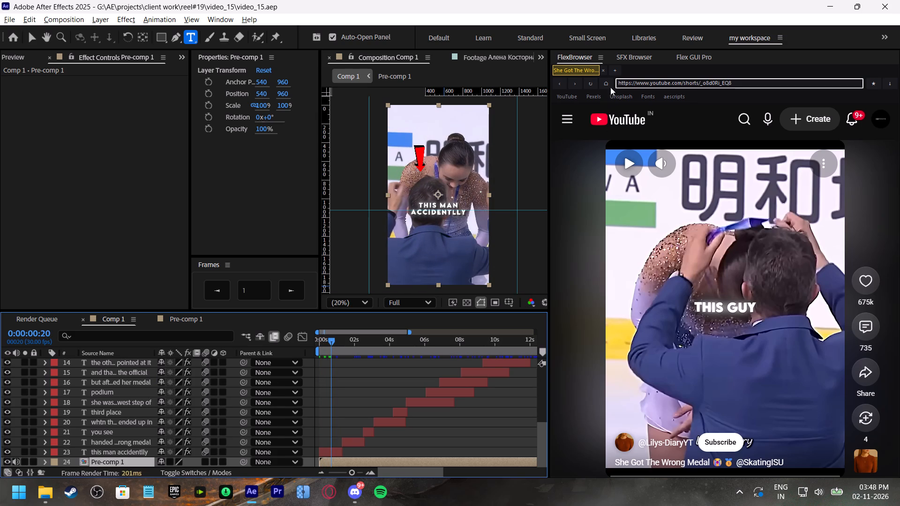
left_click(614, 71)
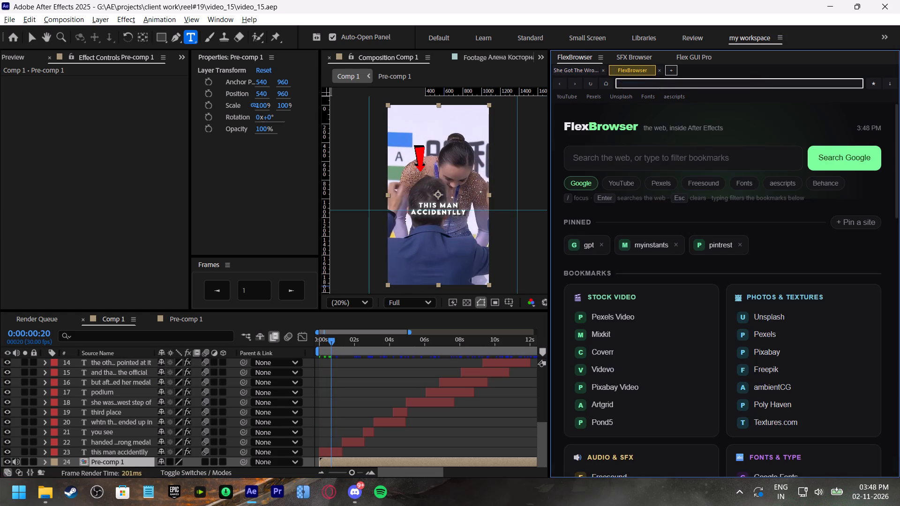
type("accti")
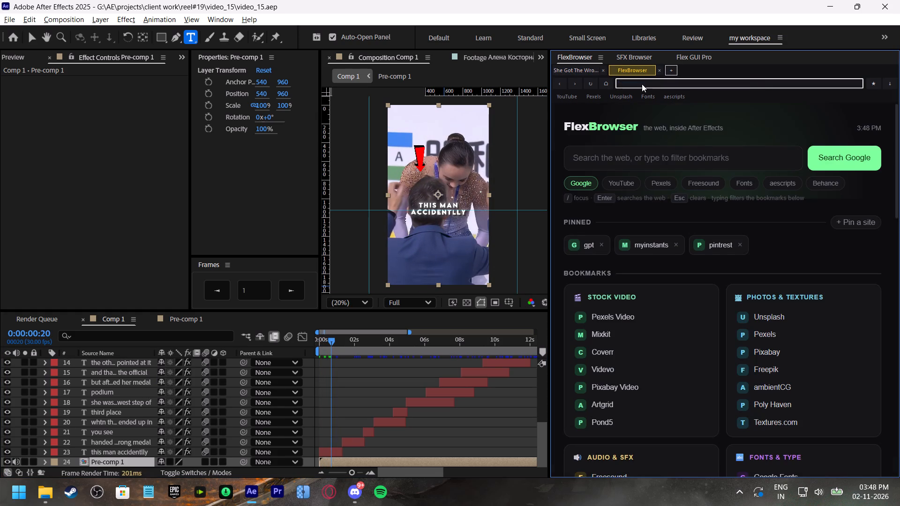
left_click(635, 82)
type("accidently")
key("Return")
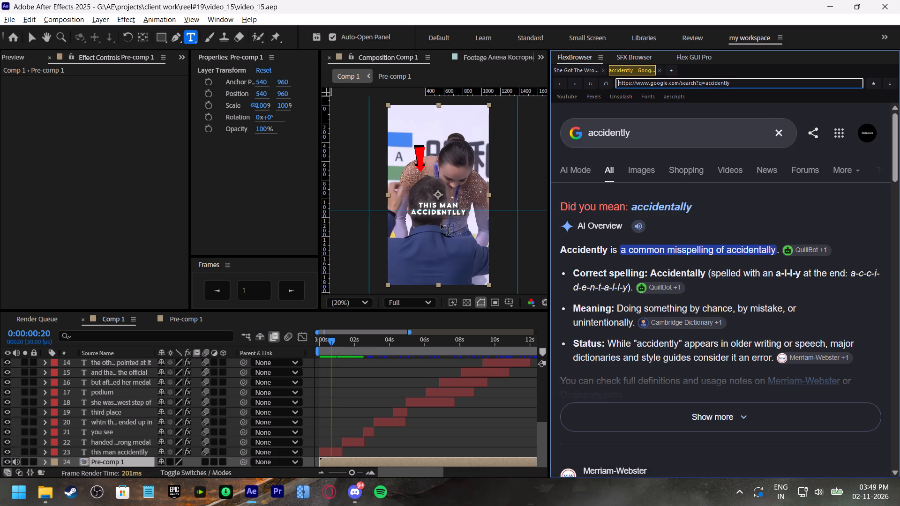
left_click(452, 214)
key("a")
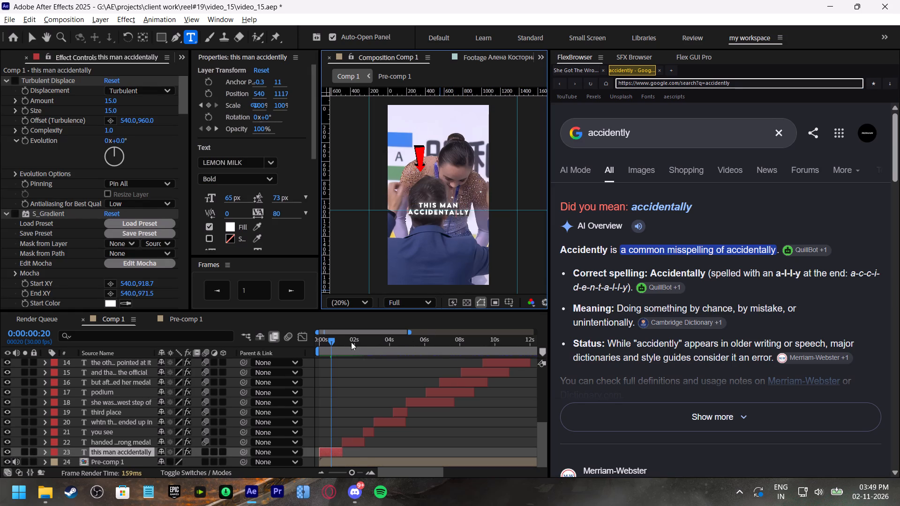
Proofread the captions up to 0:00:03:27 and correct "whtn" in the layer 20 caption to "when this girl ended up in".
left_click_drag(337, 342, 352, 351)
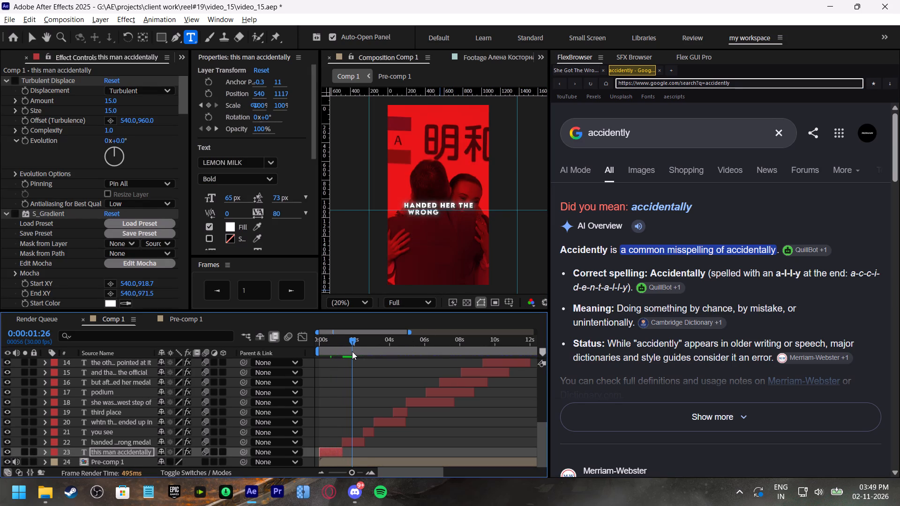
left_click_drag(352, 351, 354, 353)
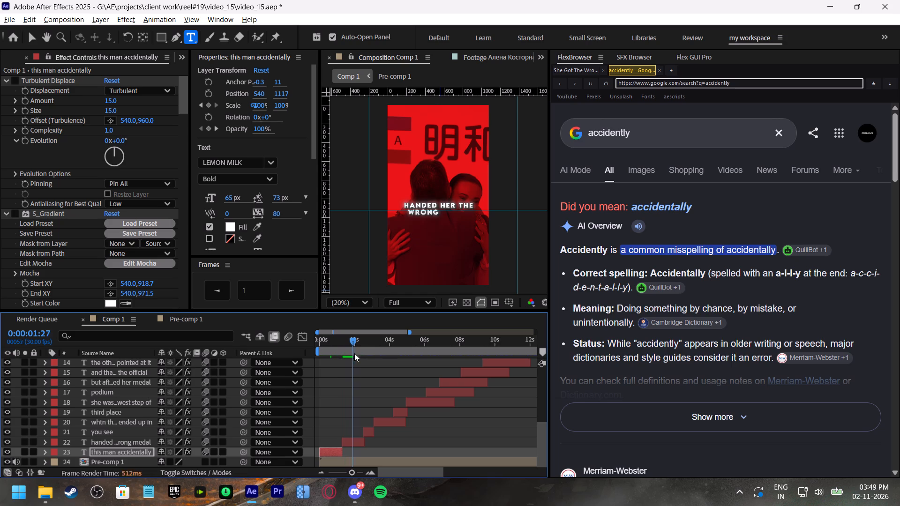
left_click_drag(354, 353, 368, 358)
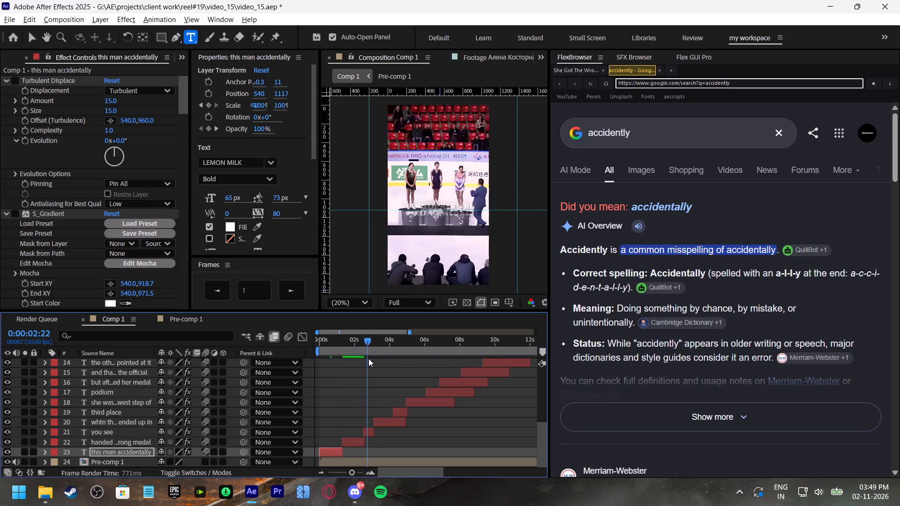
left_click_drag(368, 358, 388, 361)
left_click(385, 420)
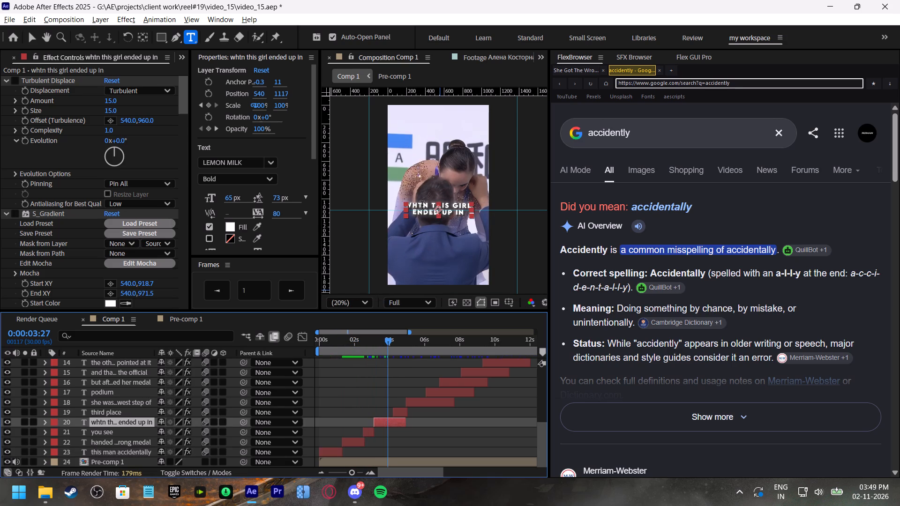
left_click(422, 205)
key("BackSpace")
key("e")
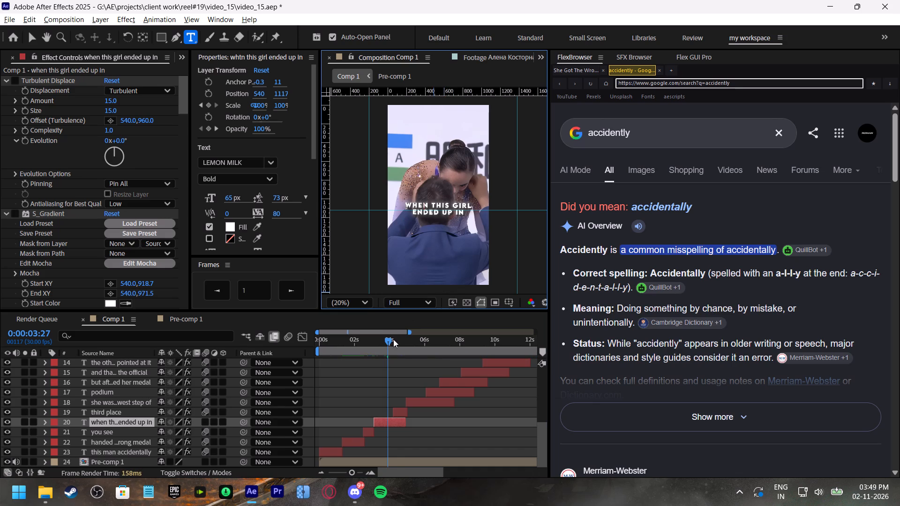
Proofread the captions up to 0:00:07:23 and search the web for the spelling of "recieved".
left_click_drag(394, 339, 402, 343)
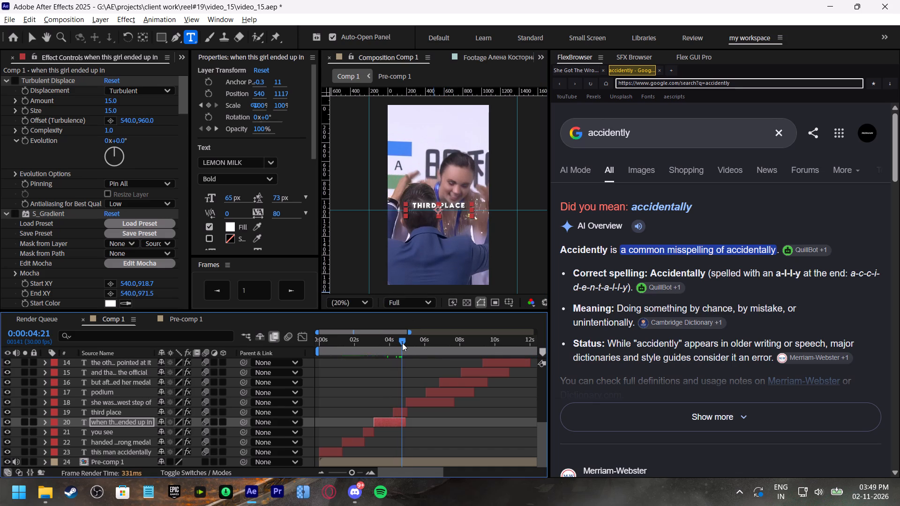
left_click_drag(402, 343, 420, 350)
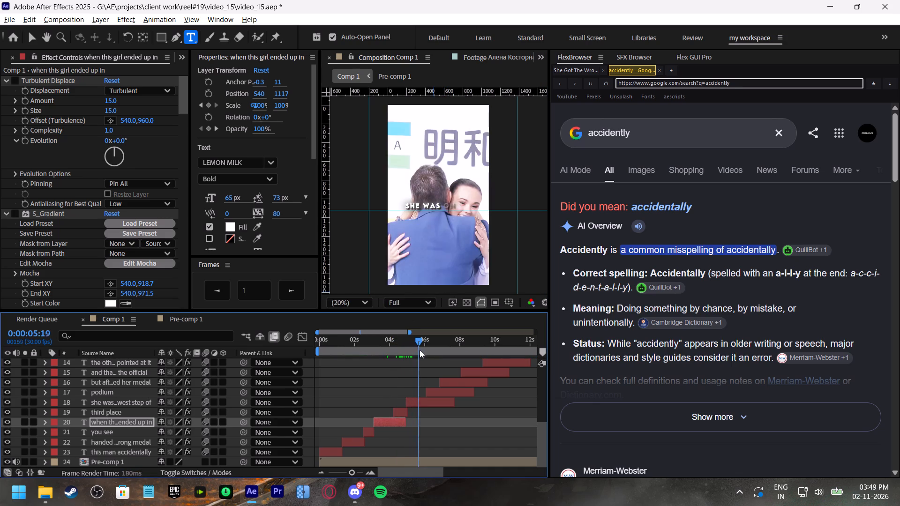
left_click_drag(420, 350, 427, 349)
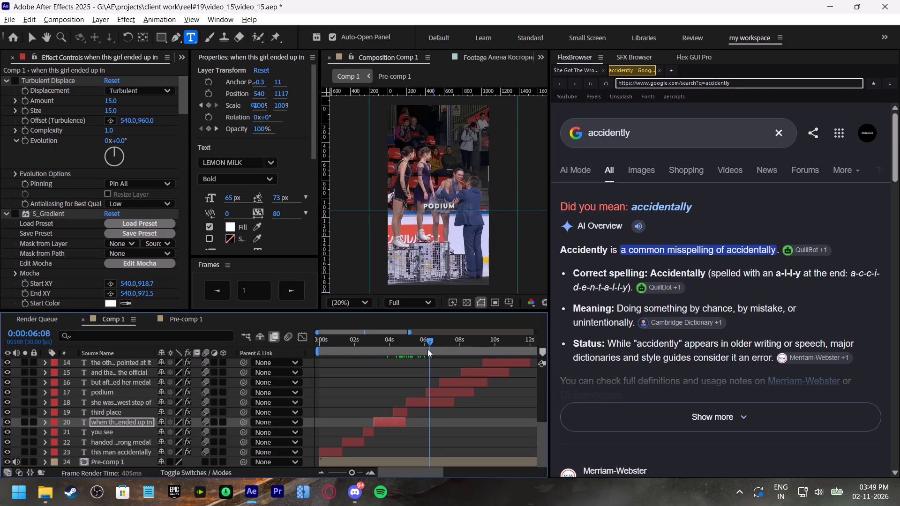
left_click_drag(427, 349, 437, 349)
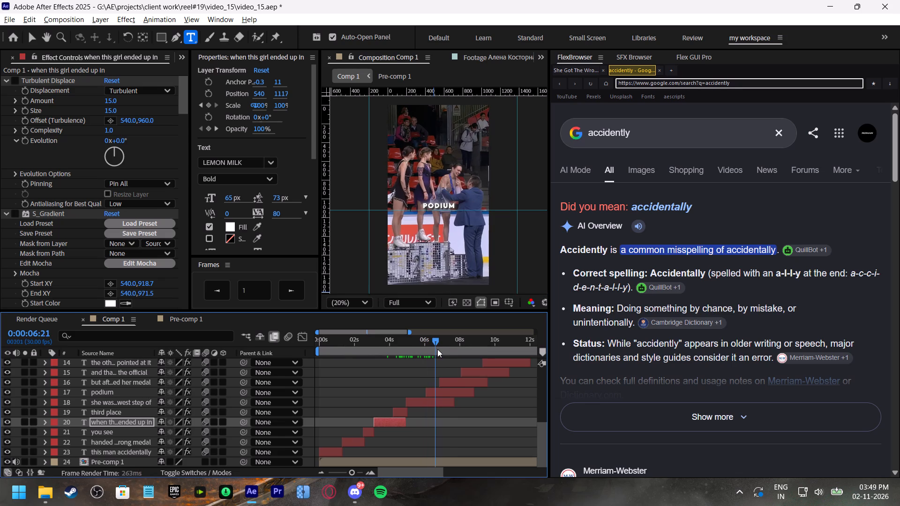
left_click_drag(437, 349, 452, 350)
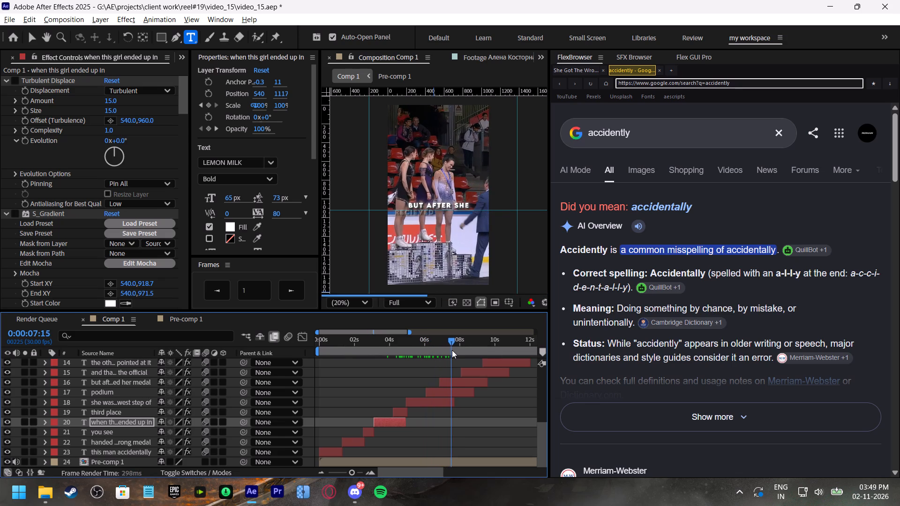
left_click_drag(452, 350, 456, 350)
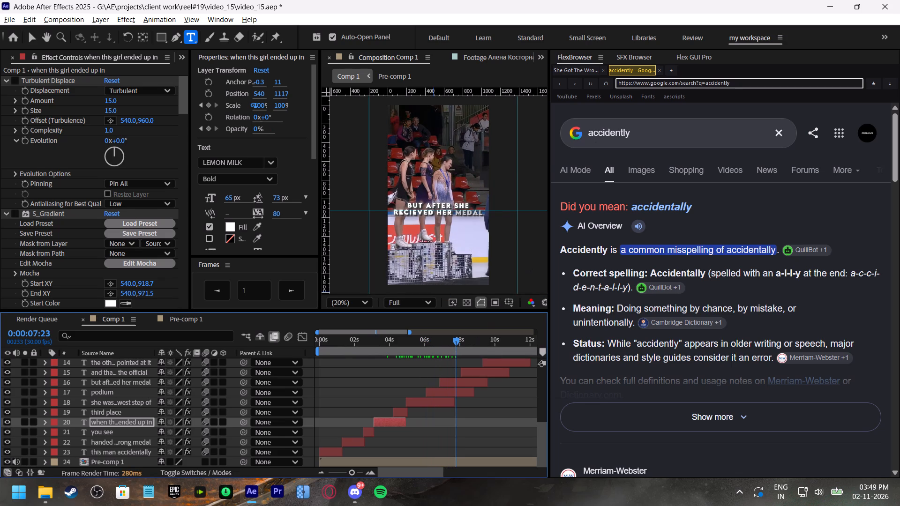
left_click(608, 142)
double_click(615, 139)
type("recieved")
key("Return")
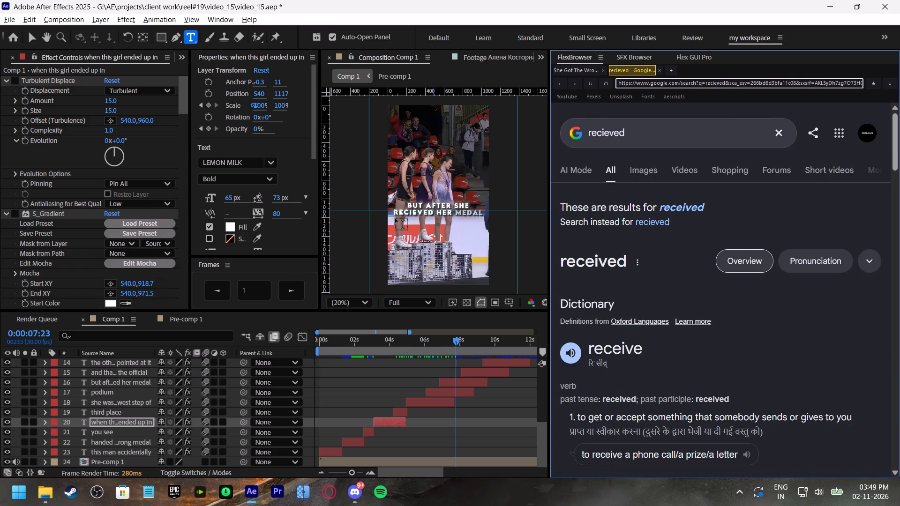
Correct the misspelled word in the layer 16 caption so it reads "but after she received her medal".
left_click_drag(413, 213, 409, 213)
key("BackSpace")
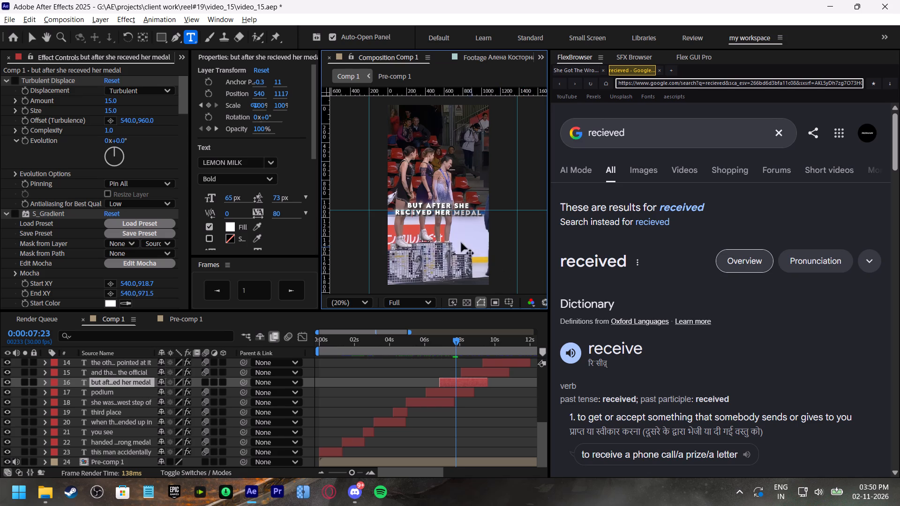
left_click(416, 213)
key("i")
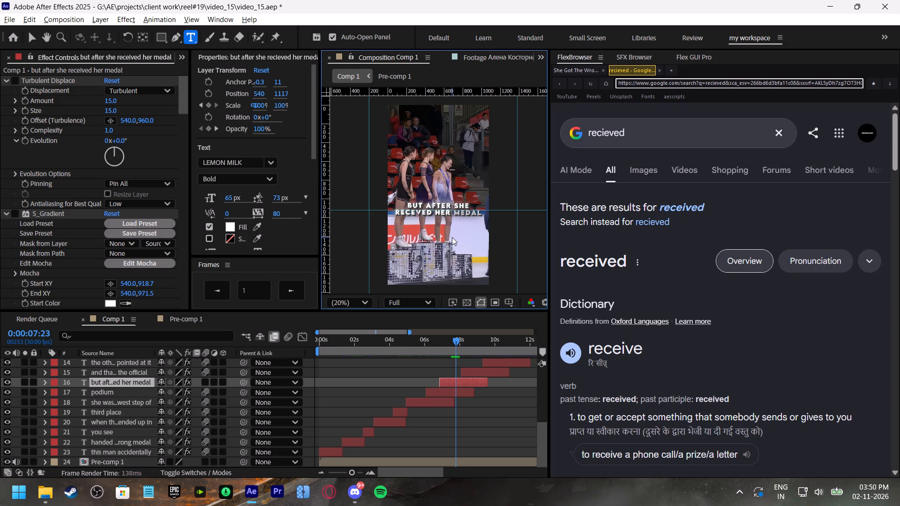
left_click(464, 392)
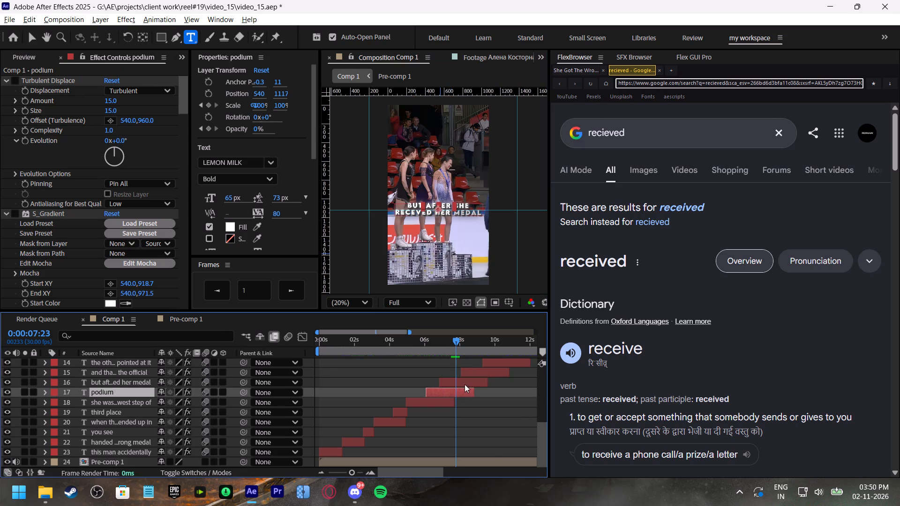
left_click(465, 383)
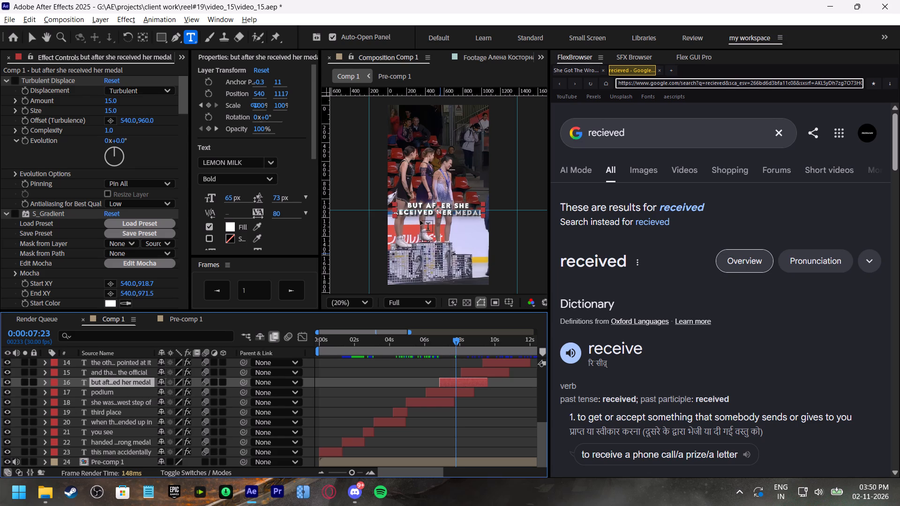
Move on to the "and thanked the official" caption at 0:00:08:24 and search the web for the spelling of "thanked".
left_click_drag(457, 335, 470, 342)
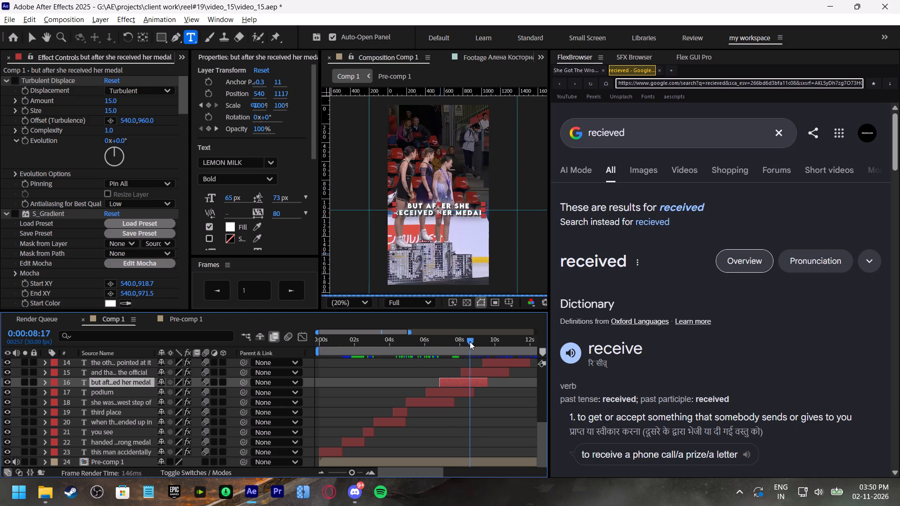
left_click_drag(470, 342, 474, 344)
double_click(608, 126)
type("thanked")
key("Return")
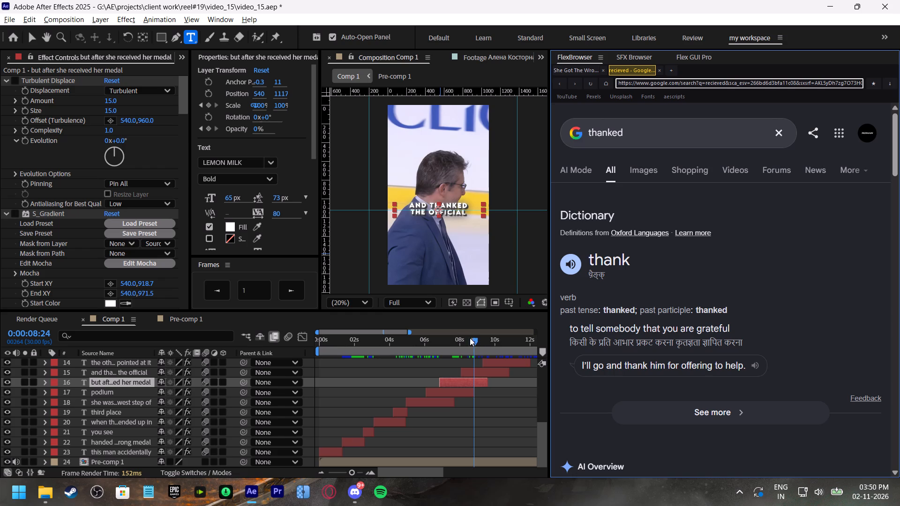
Proofread the captions around 0:00:10:09 to 0:00:12:09, return to 0:00:11:28, and search the web for the spelling of "mistakenly".
left_click_drag(472, 339, 499, 354)
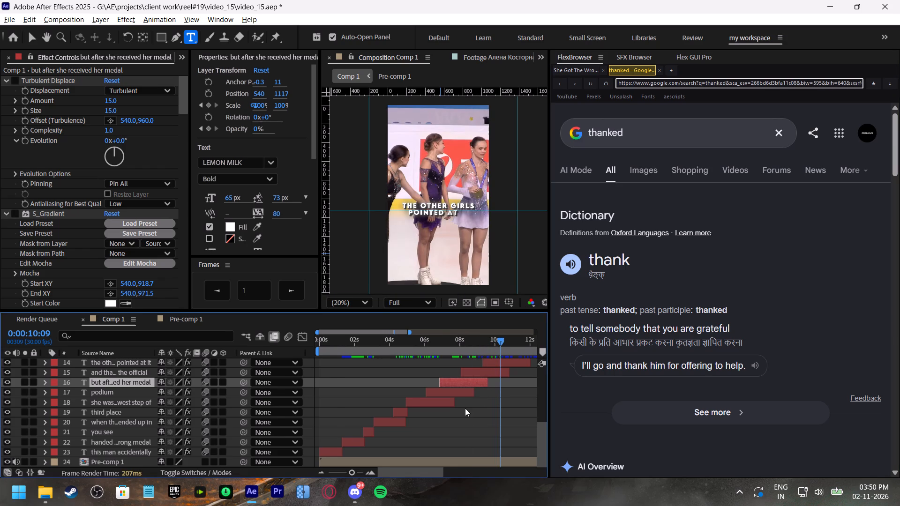
scroll(465, 408, "down", 1, "shift")
scroll(488, 386, "up", 2)
scroll(488, 386, "down", 3)
scroll(489, 382, "up", 1)
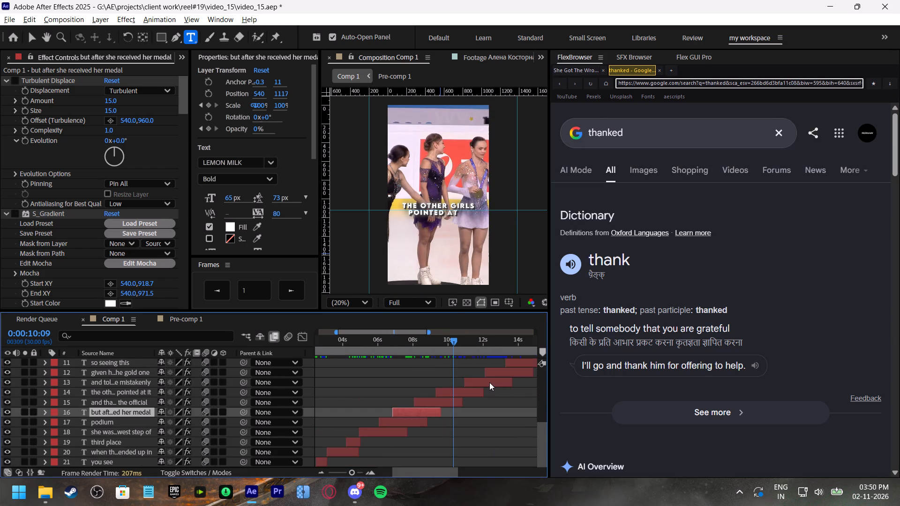
scroll(489, 382, "down", 2, "shift")
left_click_drag(417, 340, 427, 344)
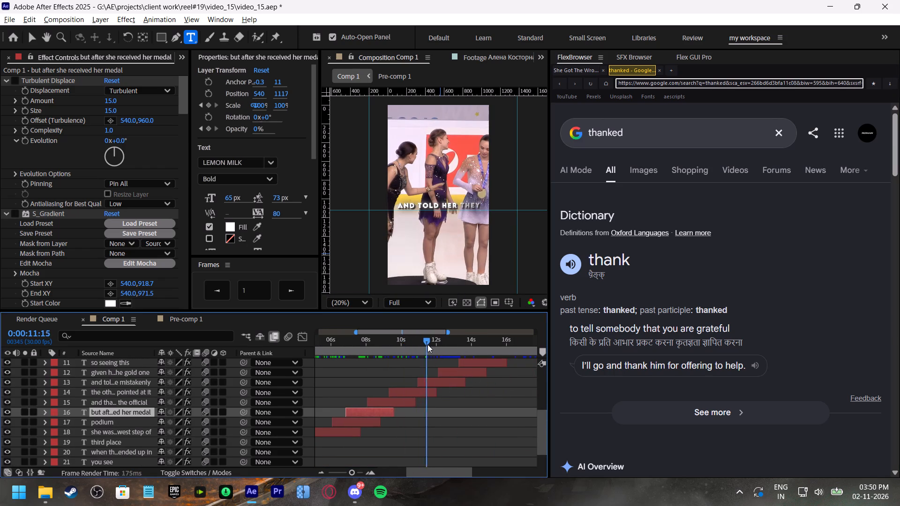
left_click_drag(427, 344, 412, 342)
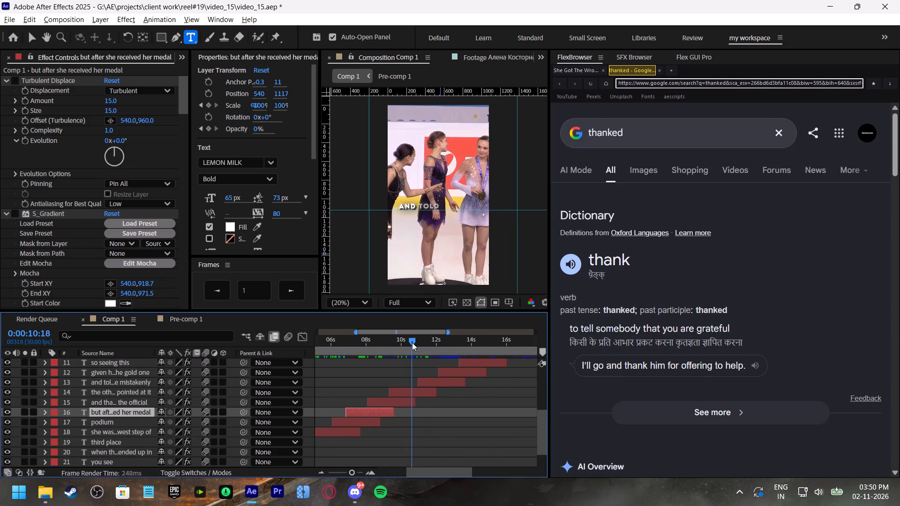
left_click_drag(412, 342, 441, 342)
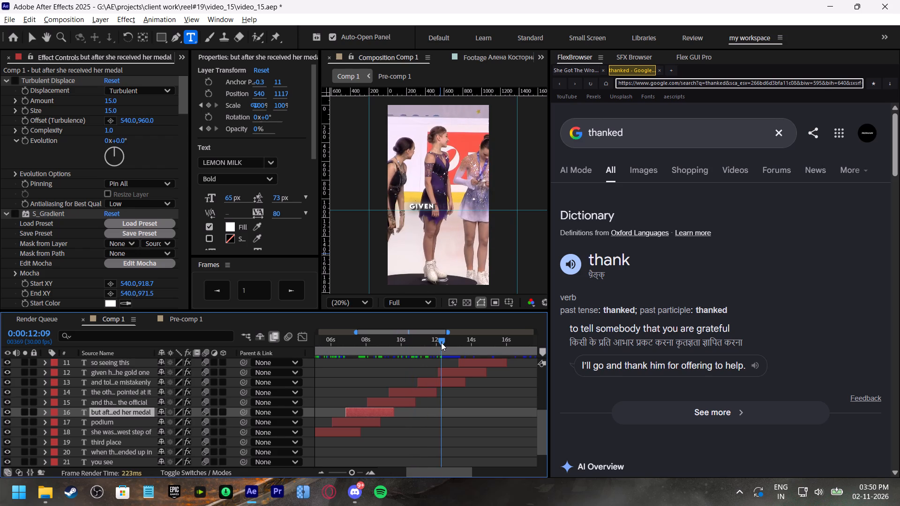
left_click_drag(441, 342, 435, 345)
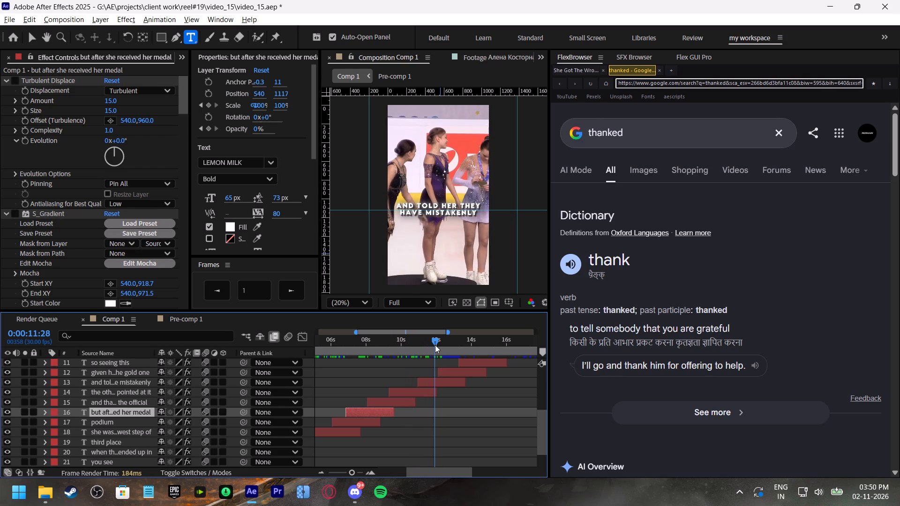
double_click(601, 133)
type("mistakenly")
key("Return")
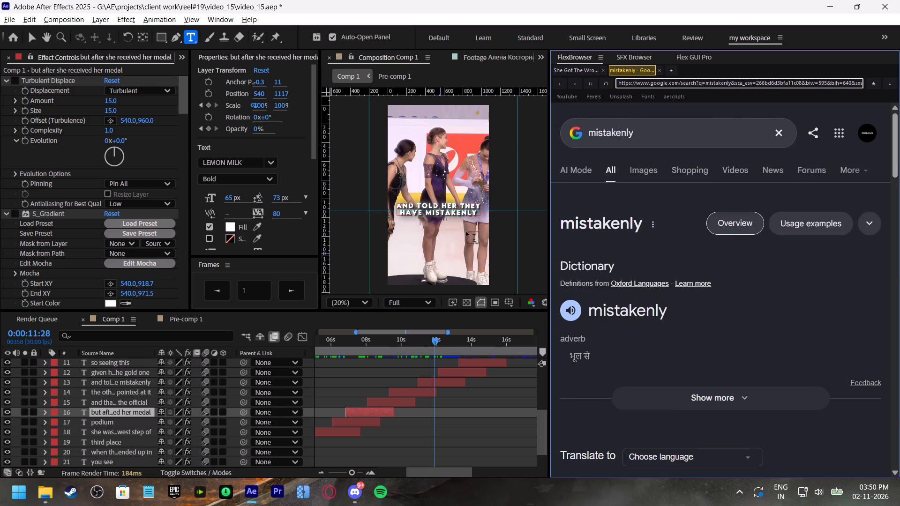
Proofread the captions from 0:00:12:17 to "all of them burst into laughter" at 0:00:15:24 and search the web for the spelling of "burst".
left_click_drag(441, 338, 446, 340)
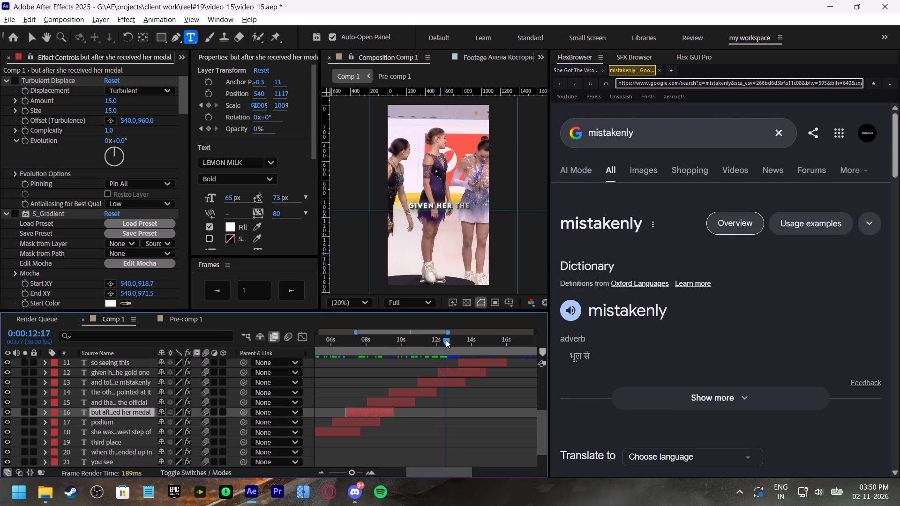
left_click_drag(446, 340, 471, 347)
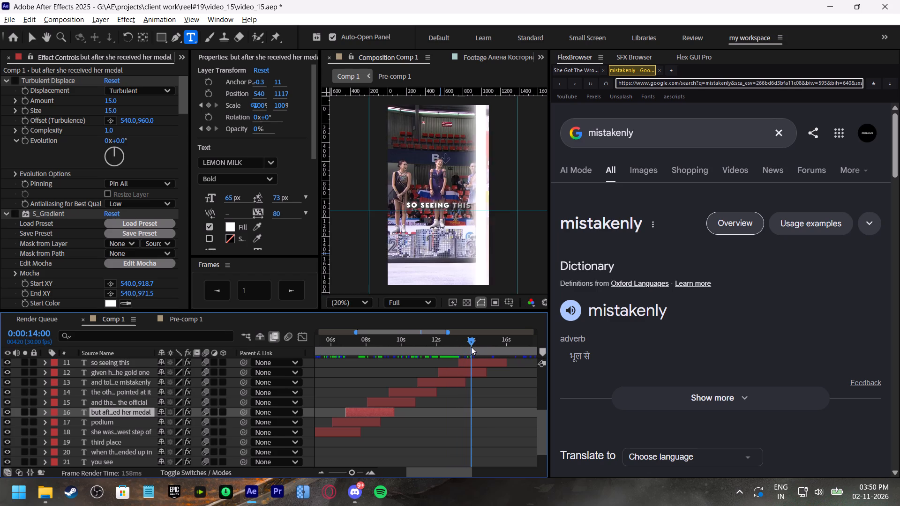
left_click_drag(471, 347, 503, 346)
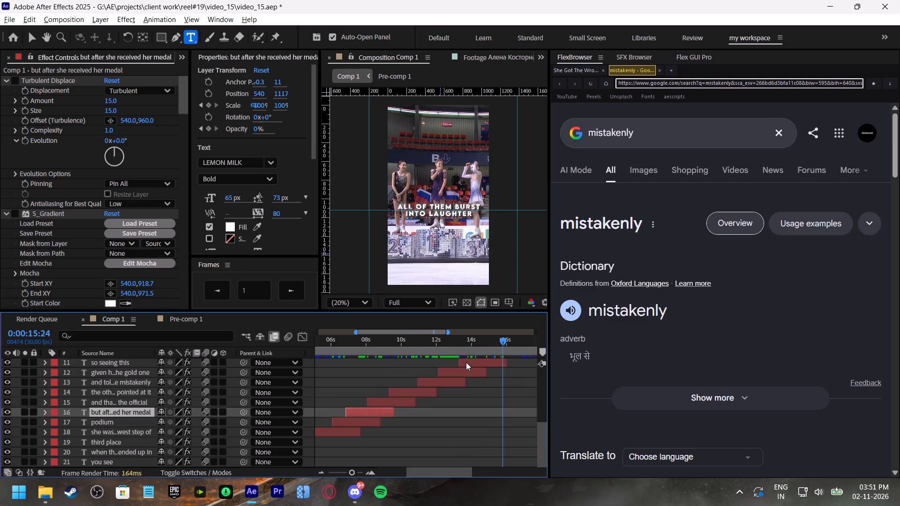
scroll(486, 360, "down", 3, "shift")
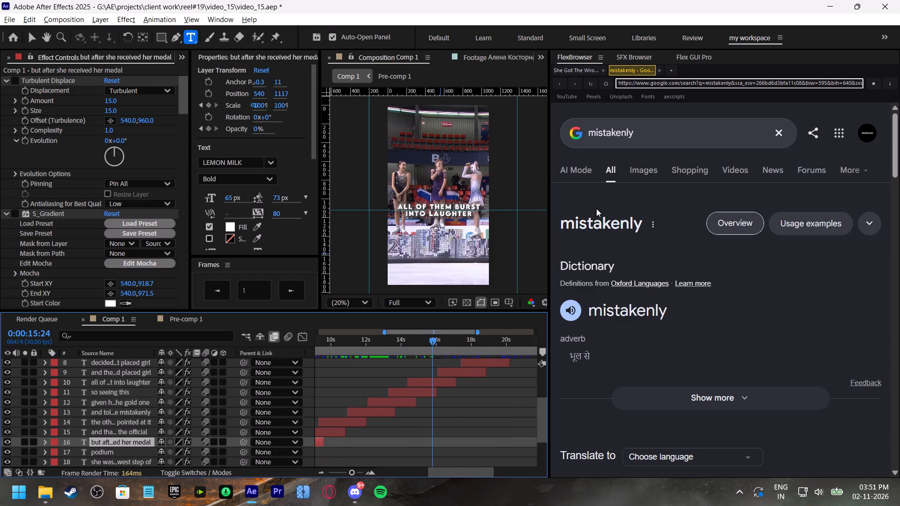
double_click(621, 133)
type("burst")
key("Return")
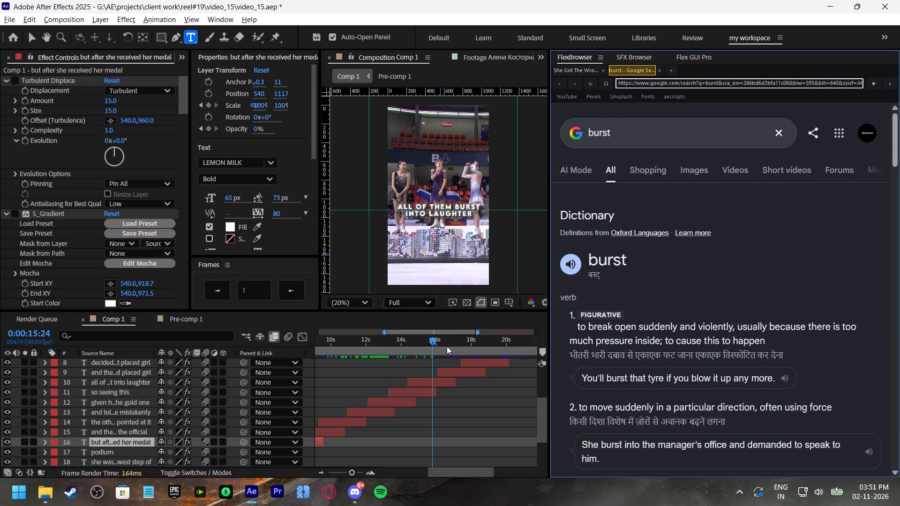
Proofread the captions up to "decided to give the first placed girl" at 0:00:18:14 and search the web for the spelling of "decided".
scroll(459, 374, "up", 1)
left_click_drag(443, 342, 448, 342)
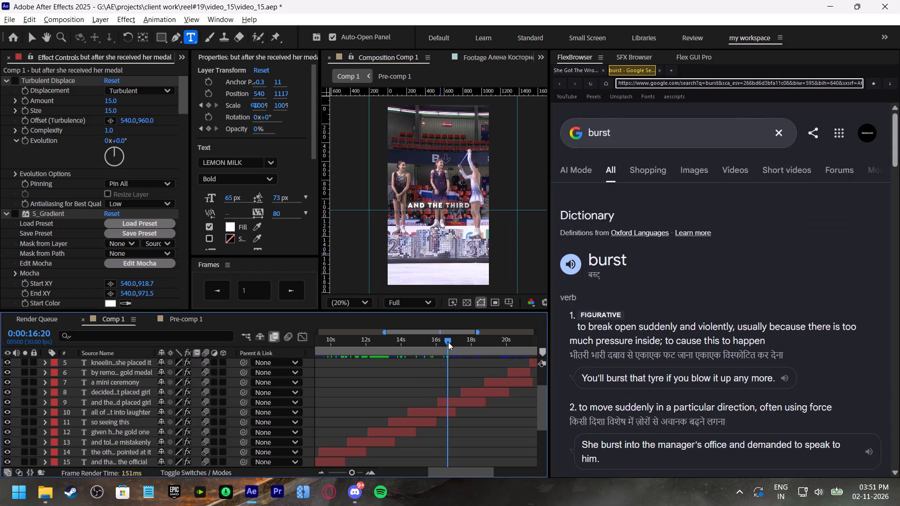
left_click_drag(448, 342, 479, 350)
double_click(600, 134)
type("decided")
key("Return")
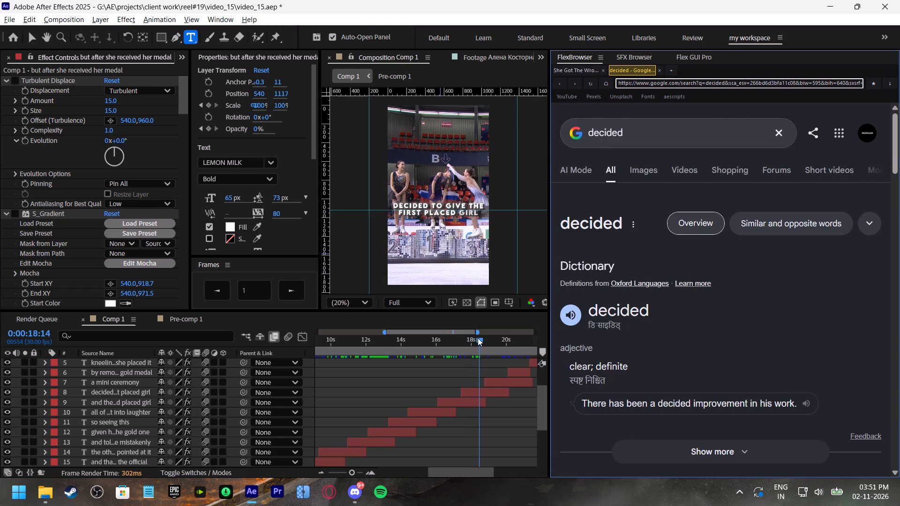
Proofread the captions from "a mini ceremony" to "kneeling down as she placed it" and search the web for the spelling of "kneeling".
left_click_drag(480, 339, 498, 344)
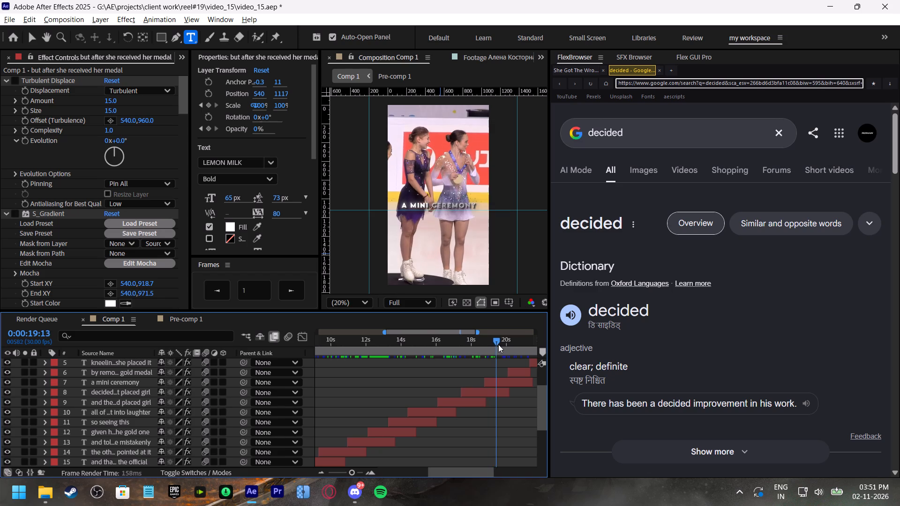
left_click_drag(498, 344, 521, 351)
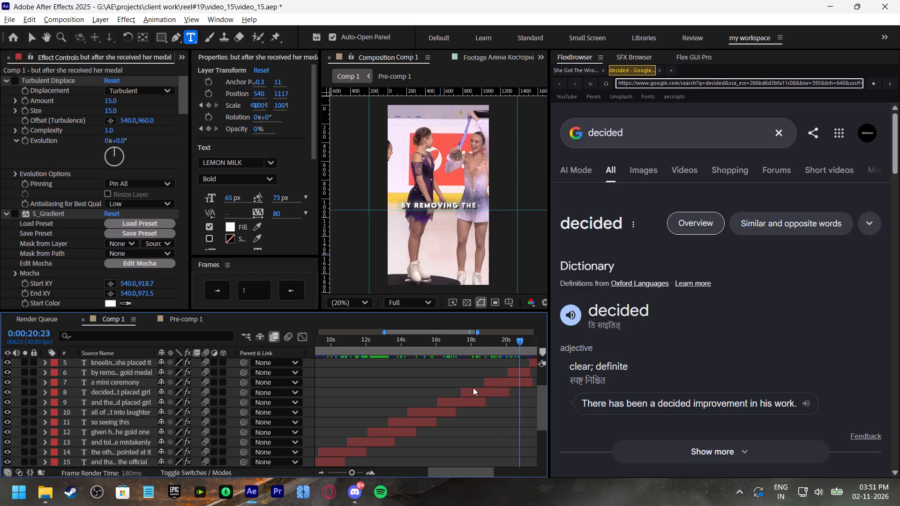
scroll(469, 387, "down", 6, "shift")
scroll(387, 374, "up", 3)
left_click_drag(384, 344, 402, 346)
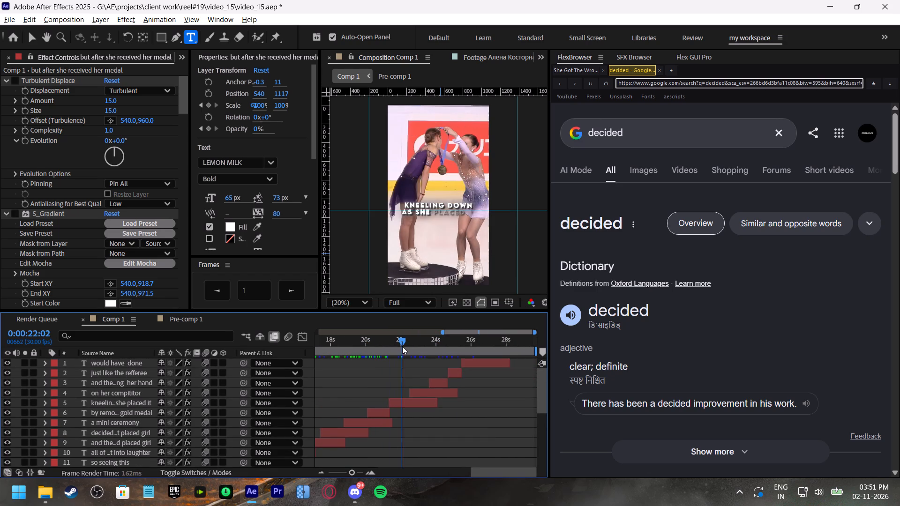
left_click_drag(402, 346, 412, 349)
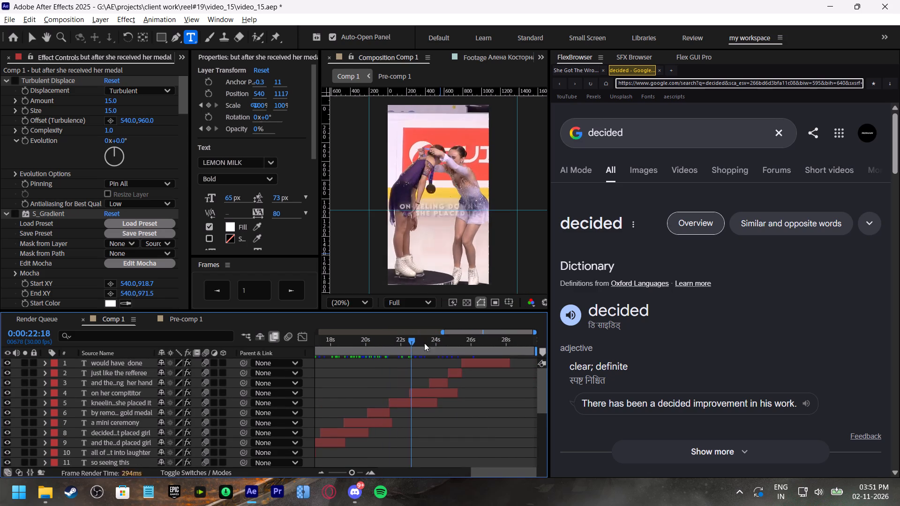
double_click(617, 134)
type("kneeling")
key("Return")
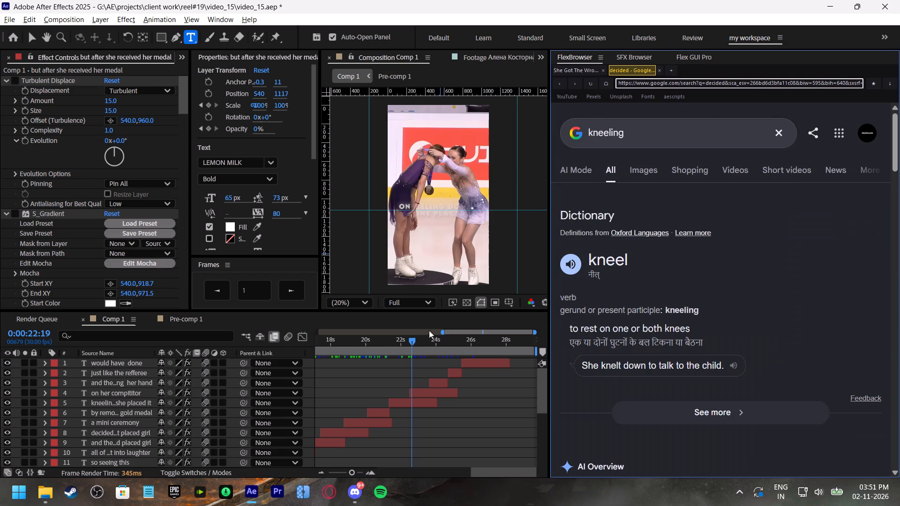
Move on to the "on her compititor" caption at 0:00:23:15 and search the web for the spelling of its last word.
left_click_drag(408, 343, 411, 346)
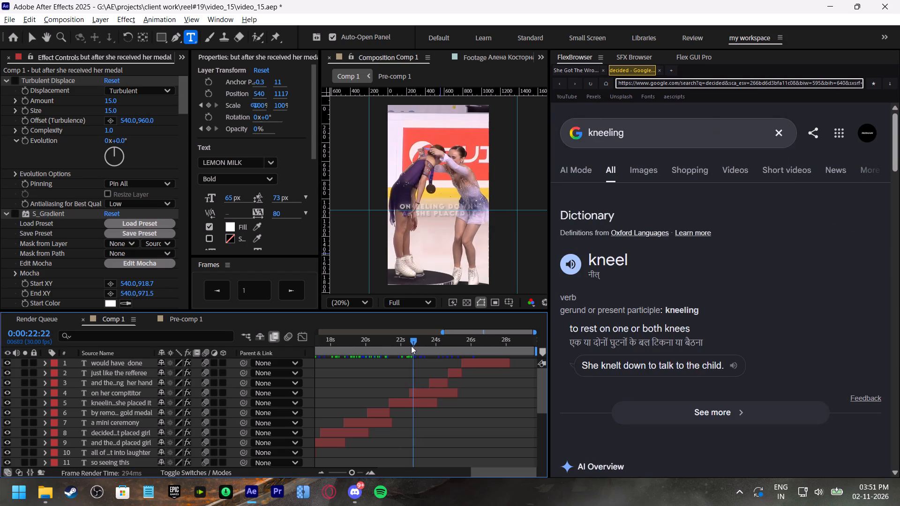
left_click_drag(411, 346, 424, 352)
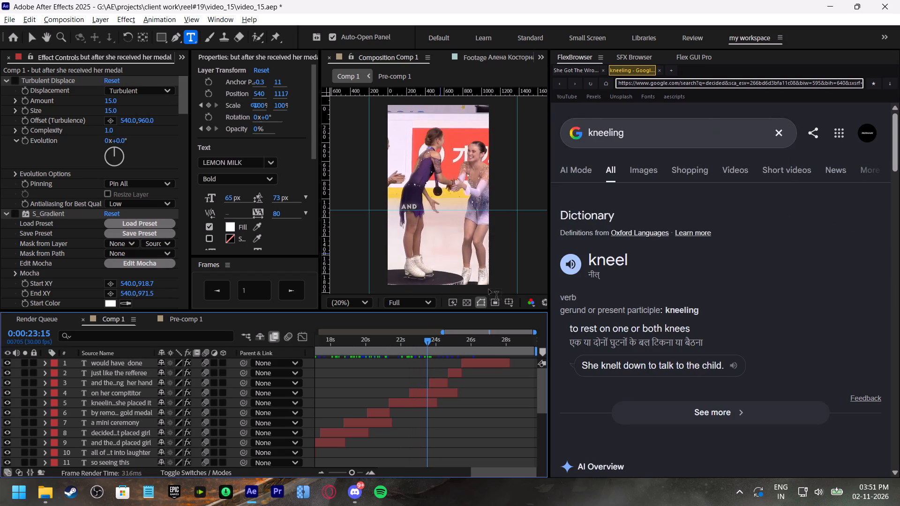
double_click(606, 134)
type("compititoe")
key("Return")
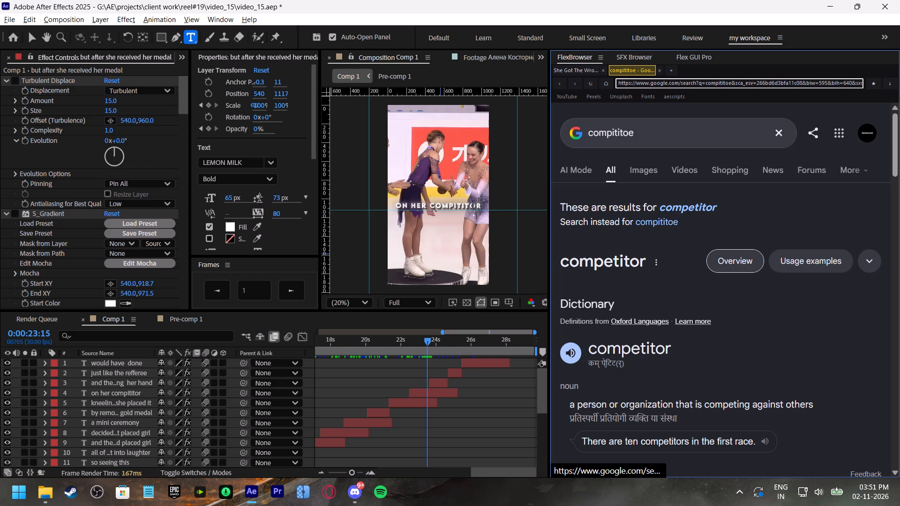
Correct the misspelled word in the layer 4 caption so it reads "on her competitor".
left_click(457, 208)
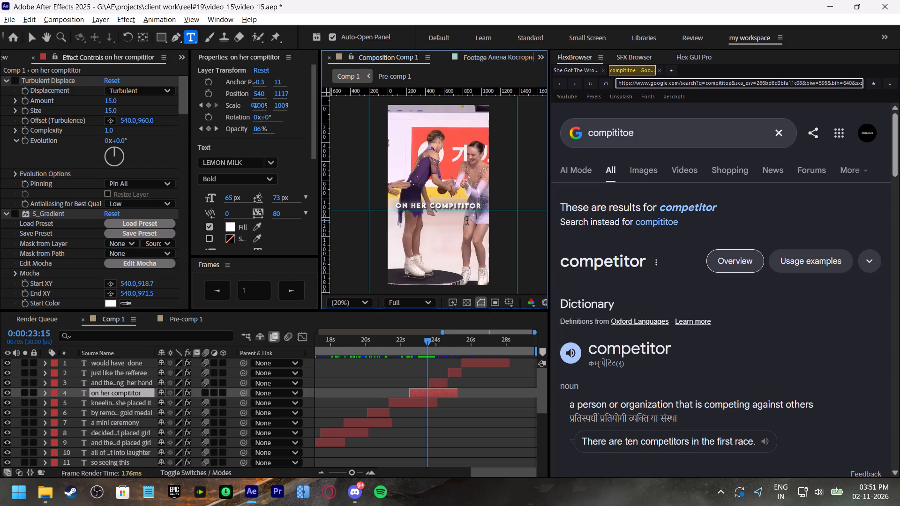
key("BackSpace")
key("e")
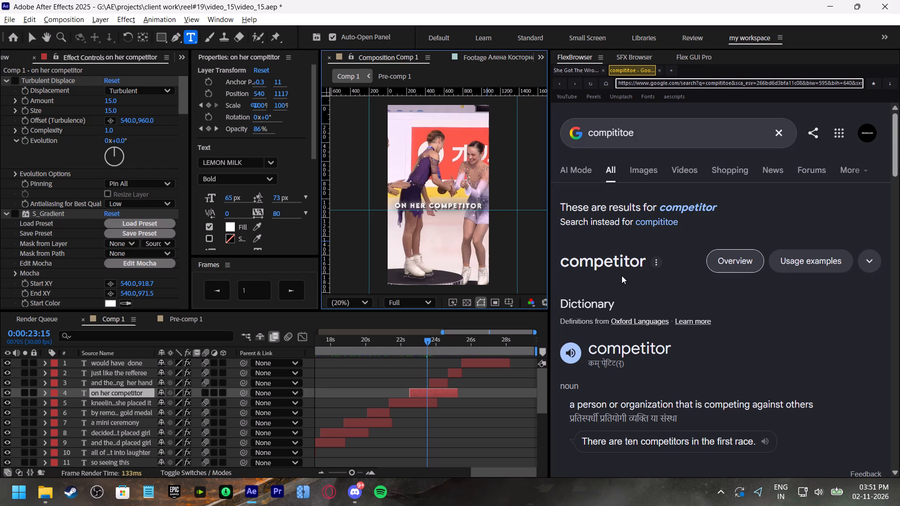
Proofread the remaining captions from 0:00:24:02 to 0:00:27:03 and save the project.
left_click_drag(437, 341, 438, 342)
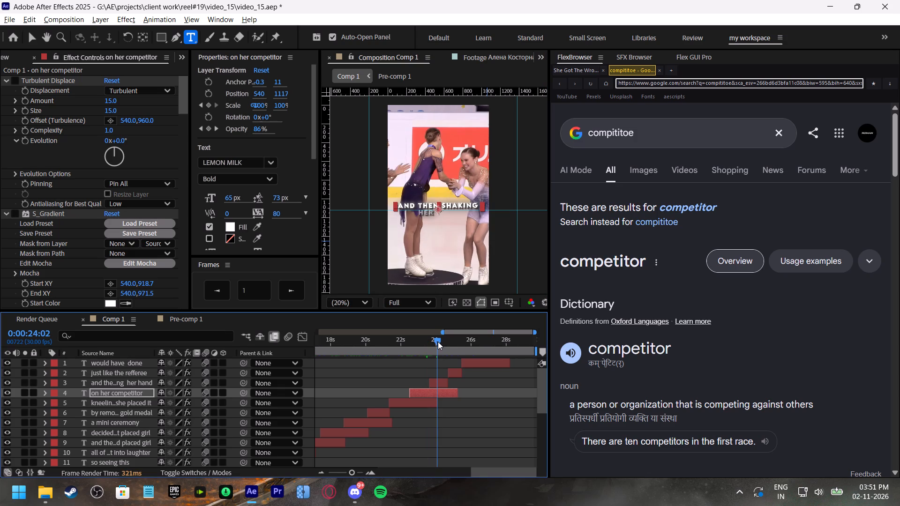
left_click_drag(438, 342, 459, 350)
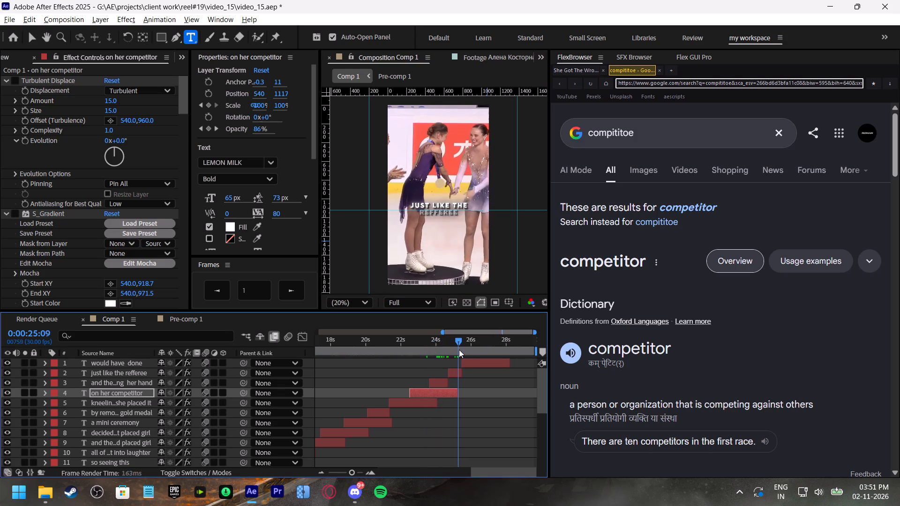
left_click_drag(459, 350, 472, 356)
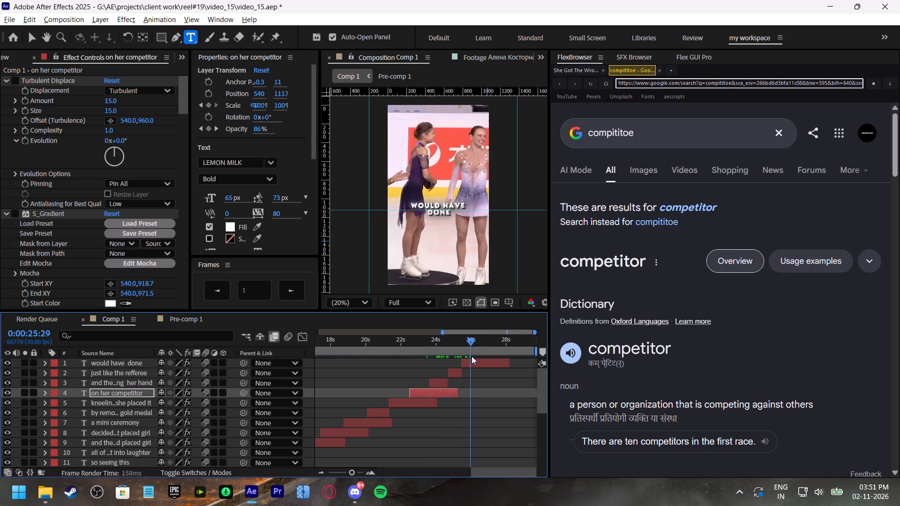
left_click_drag(472, 356, 489, 359)
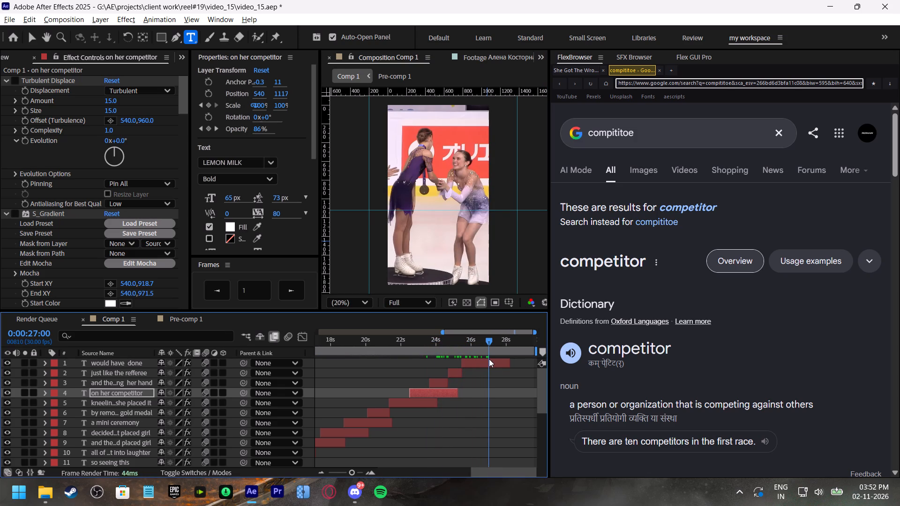
left_click_drag(489, 359, 490, 360)
key("ctrl+s")
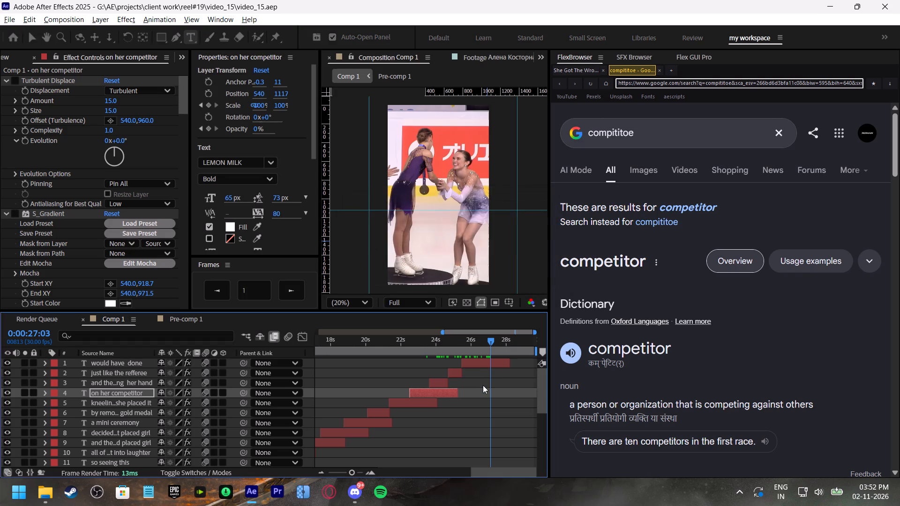
Return to the first caption at 0:00:01:01 and colour the word "accidentally" red in "this man accidentally".
scroll(483, 385, "up", 4)
left_click(336, 338)
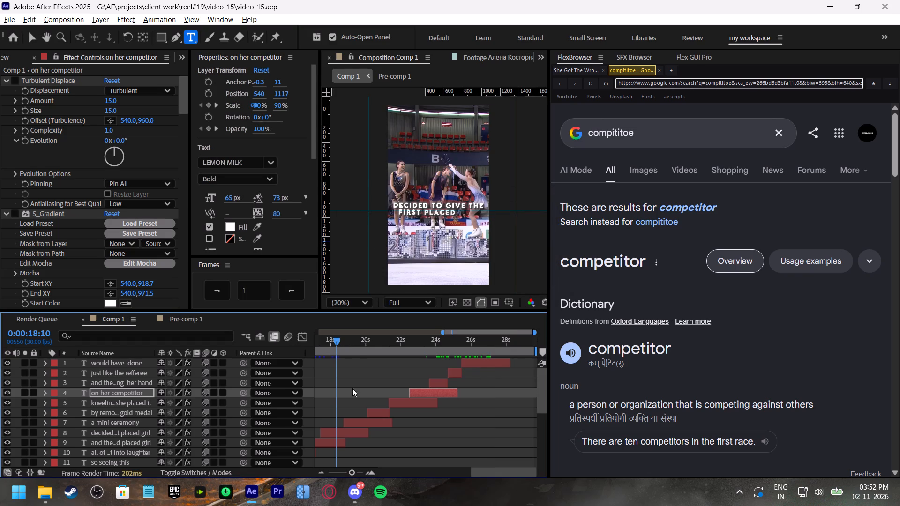
left_click_drag(334, 340, 266, 351)
scroll(374, 378, "down", 5)
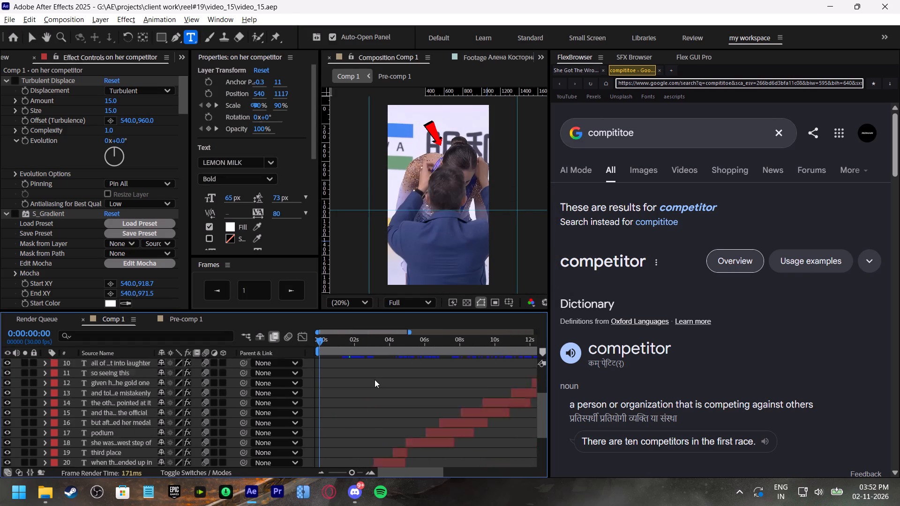
scroll(375, 379, "down", 2)
key("space")
left_click(326, 342)
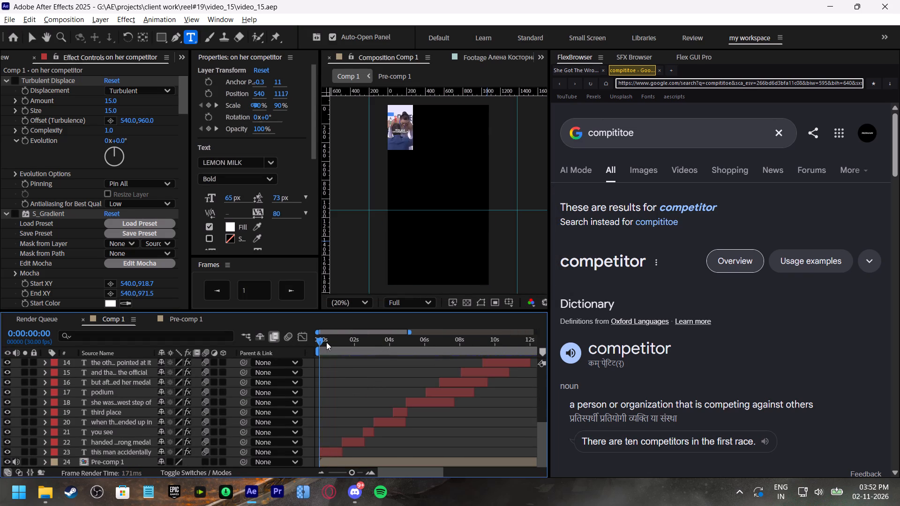
left_click(337, 341)
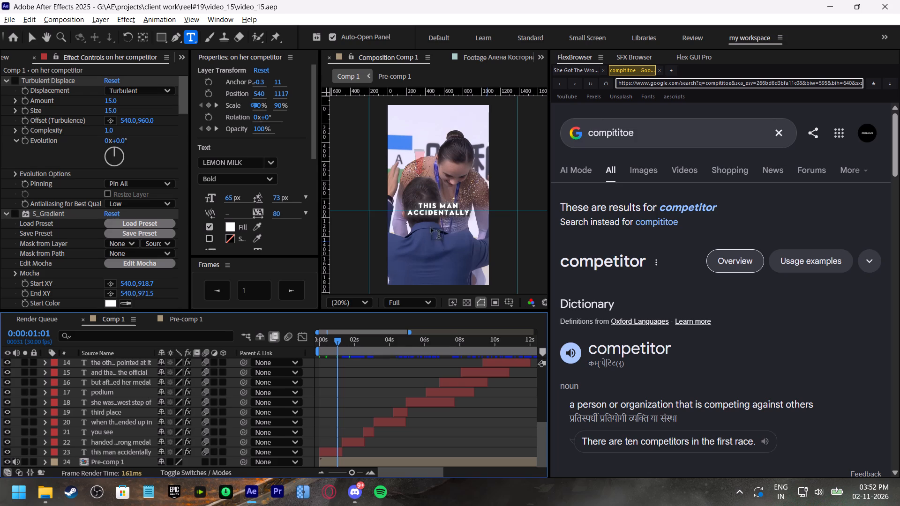
triple_click(435, 212)
left_click(229, 226)
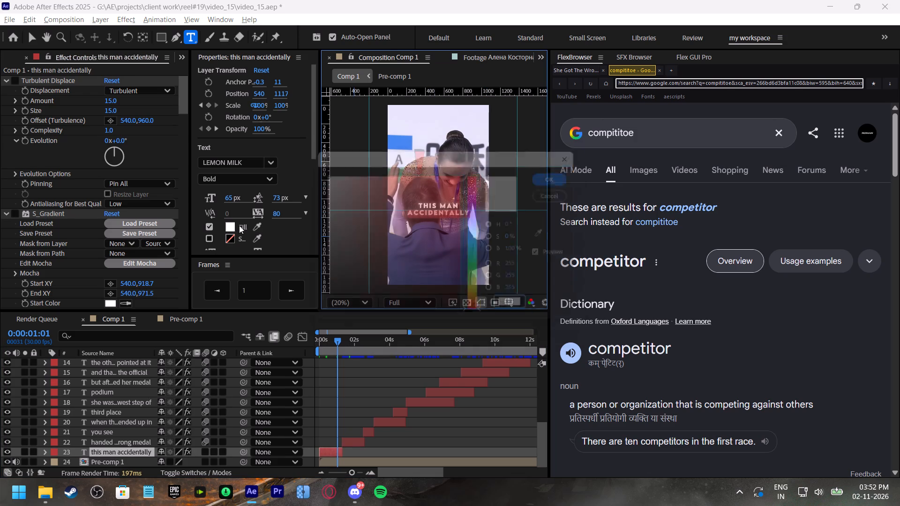
left_click_drag(387, 233, 606, 162)
left_click(581, 172)
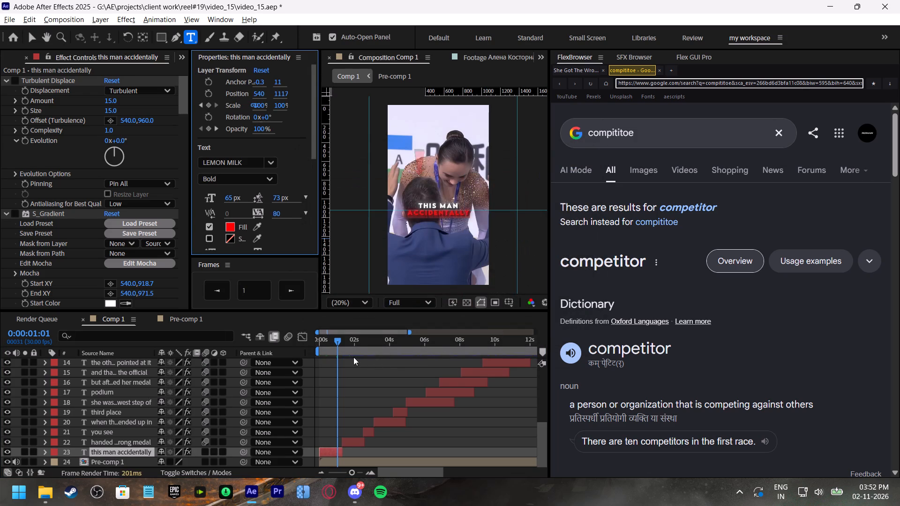
Colour the word "wrong" red in the "handed her the wrong medal" caption at 0:00:02:03.
left_click(359, 342)
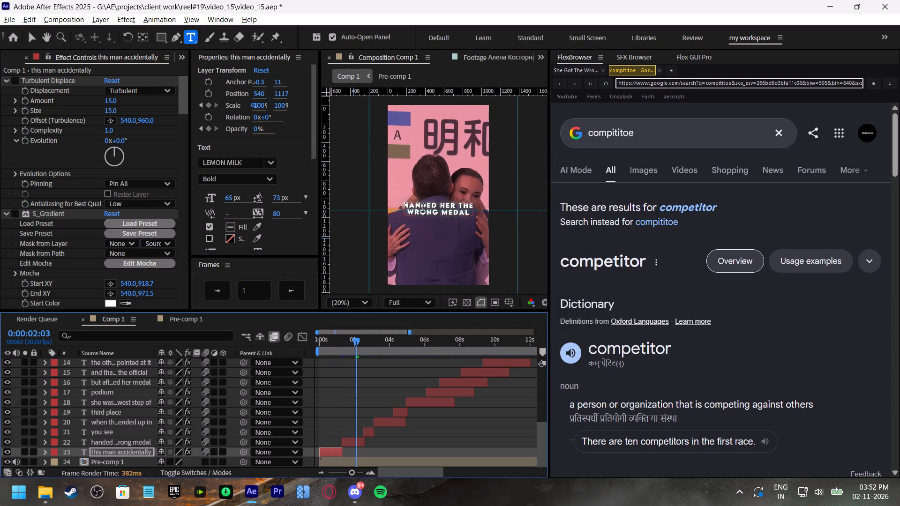
left_click_drag(410, 212, 437, 211)
left_click(232, 227)
left_click_drag(419, 213, 543, 153)
left_click(572, 177)
Set the fill of the "you see" caption text at 0:00:02:23 to bright blue.
left_click_drag(371, 342, 374, 350)
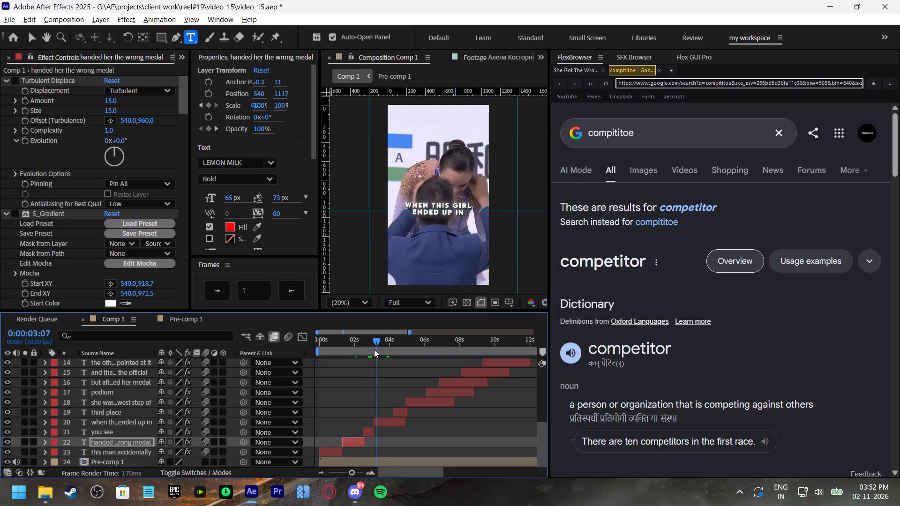
left_click_drag(374, 350, 368, 347)
triple_click(430, 204)
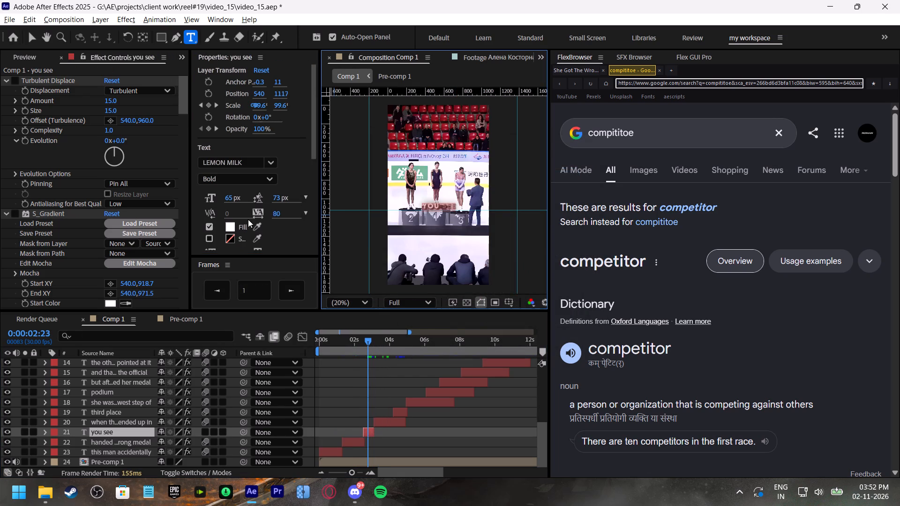
left_click(233, 226)
left_click_drag(423, 196, 571, 128)
left_click_drag(486, 241, 487, 228)
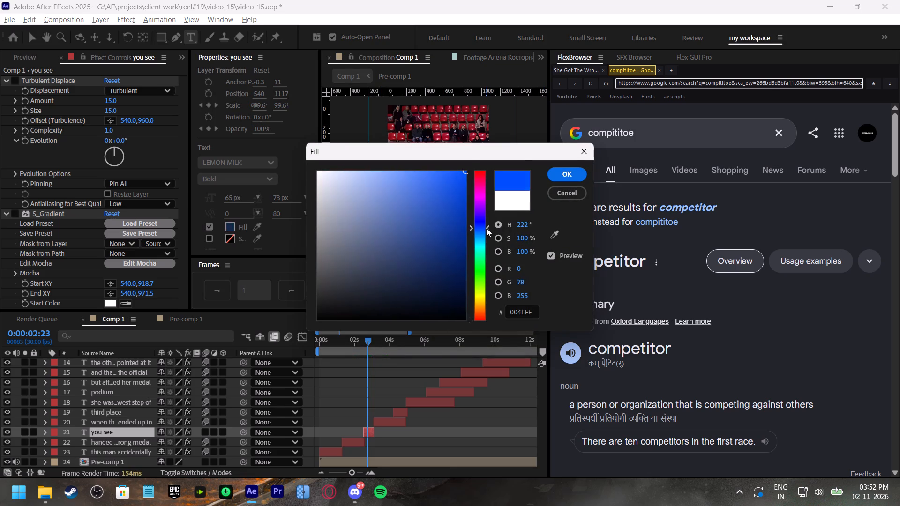
left_click_drag(487, 228, 488, 234)
left_click(568, 175)
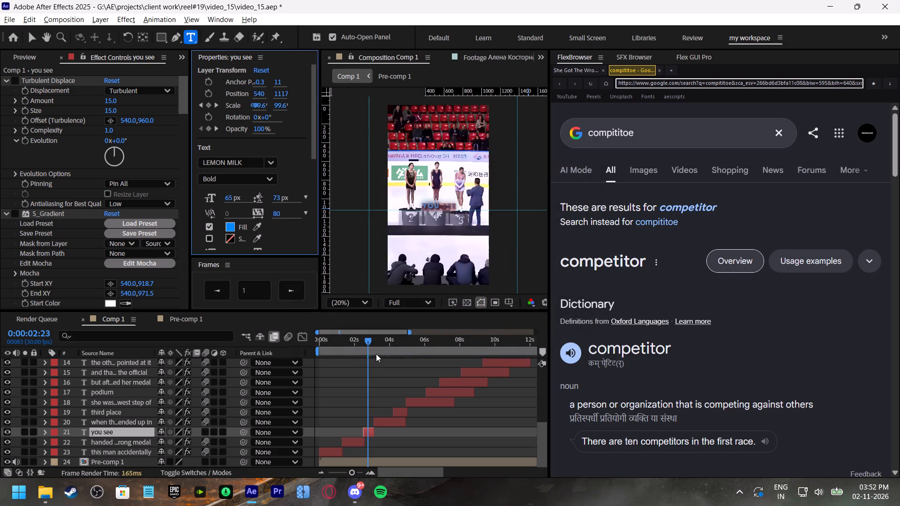
Colour the word "girl" magenta (FF00E4) in the "when this girl ended up in" caption at 0:00:04:05.
left_click_drag(385, 340, 393, 342)
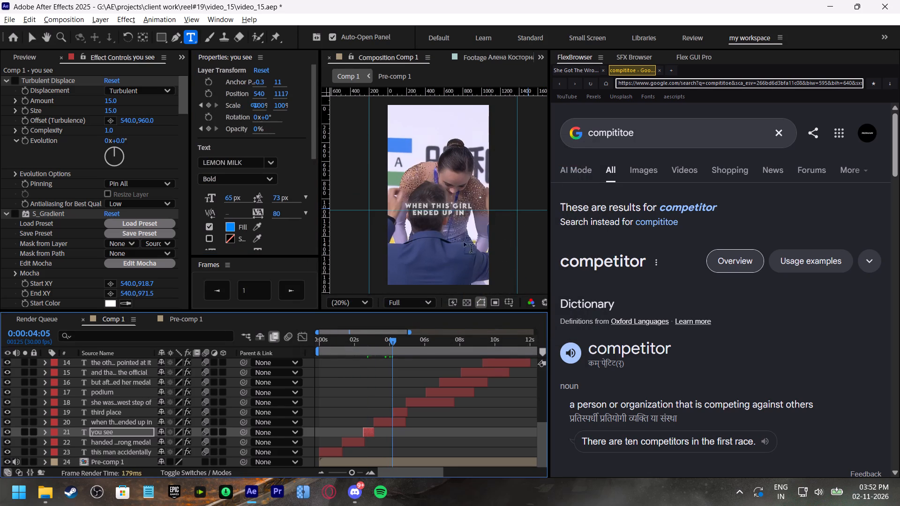
left_click_drag(454, 204, 472, 201)
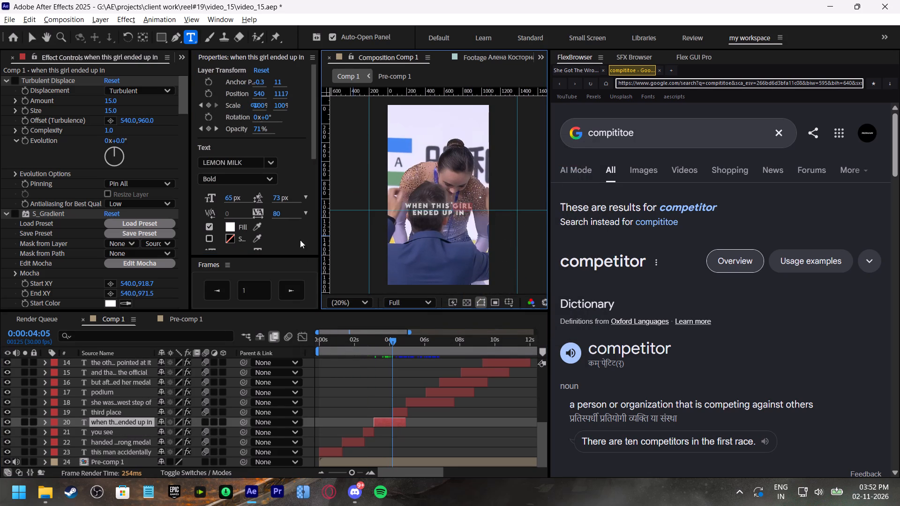
left_click(231, 228)
left_click_drag(349, 205, 518, 151)
left_click_drag(480, 198, 482, 193)
left_click(569, 166)
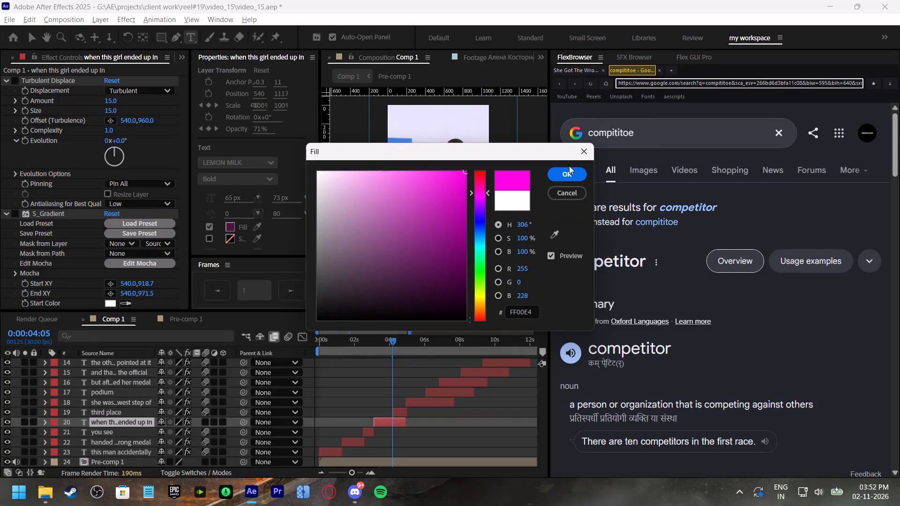
left_click(565, 173)
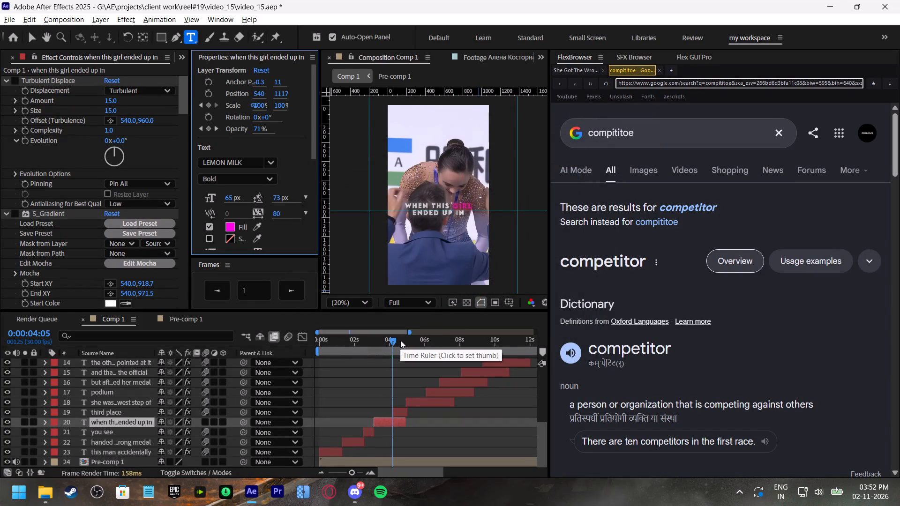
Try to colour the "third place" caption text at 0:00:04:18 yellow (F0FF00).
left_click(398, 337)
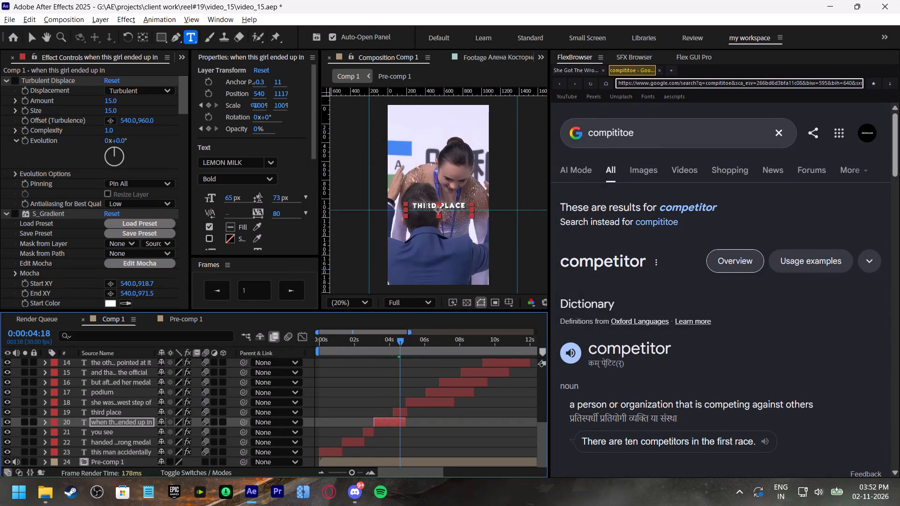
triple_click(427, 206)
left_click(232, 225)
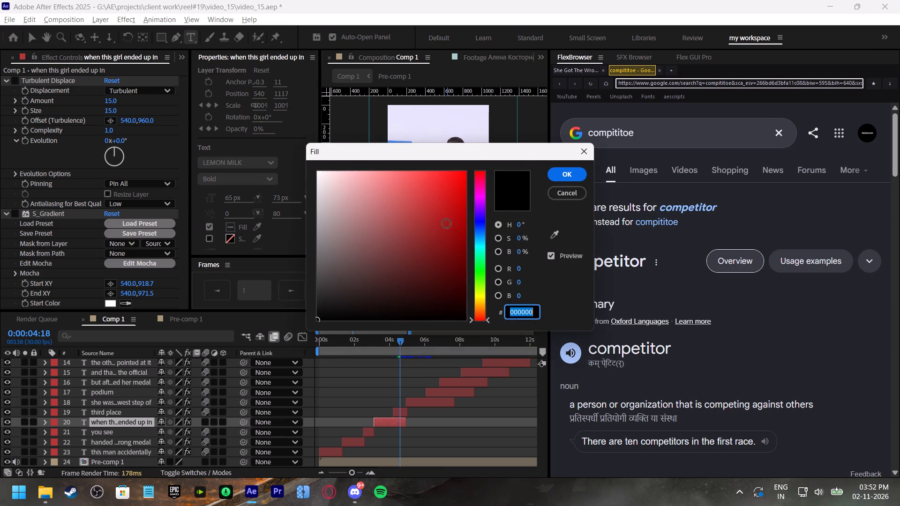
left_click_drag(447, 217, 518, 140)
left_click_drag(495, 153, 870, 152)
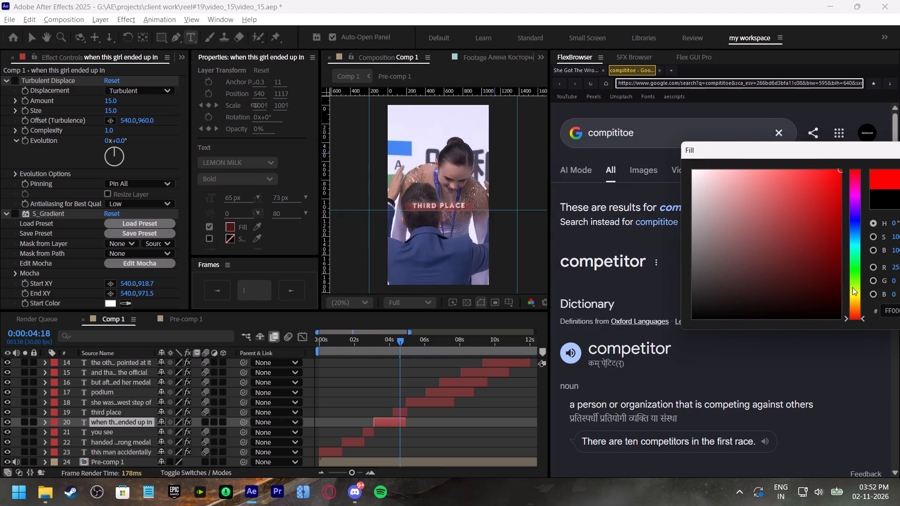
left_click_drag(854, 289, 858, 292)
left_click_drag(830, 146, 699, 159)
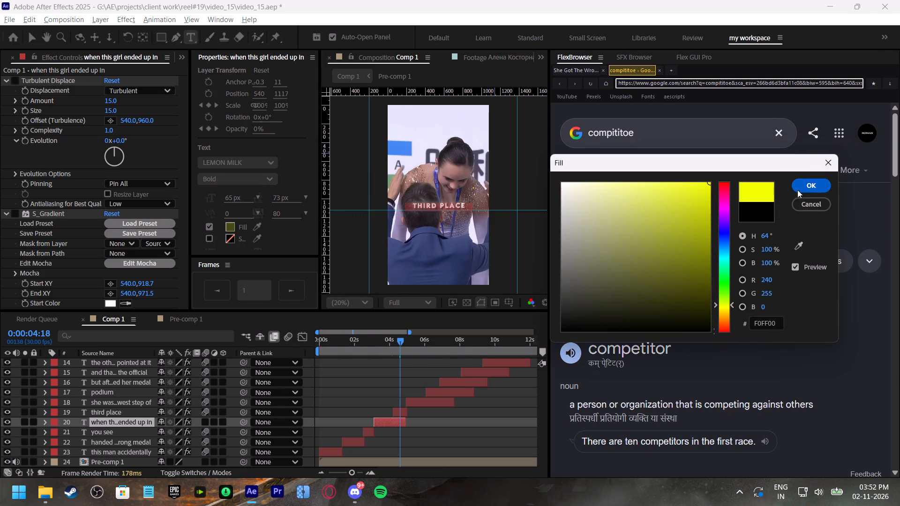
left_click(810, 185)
Select the "third place" caption layer at 0:00:04:14 and set its whole text fill to bright yellow.
left_click_drag(406, 342, 398, 345)
left_click(401, 413)
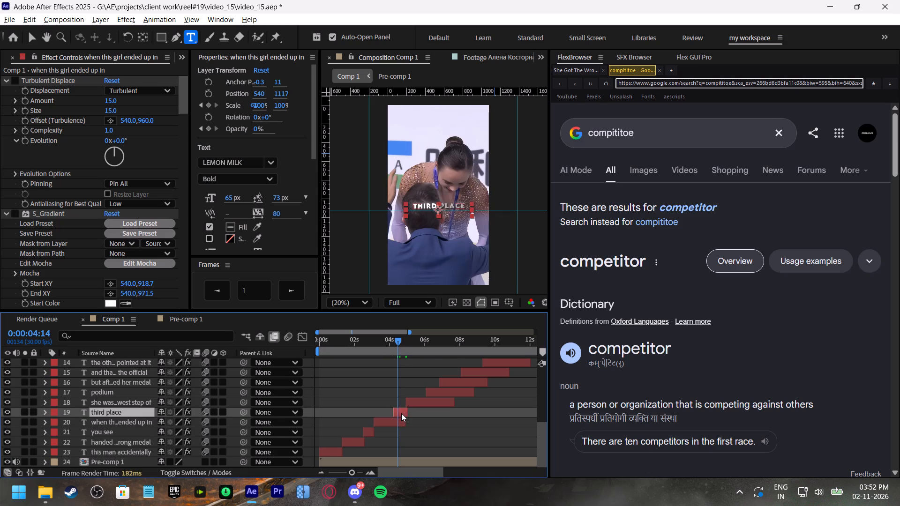
left_click(231, 225)
left_click_drag(474, 242, 493, 142)
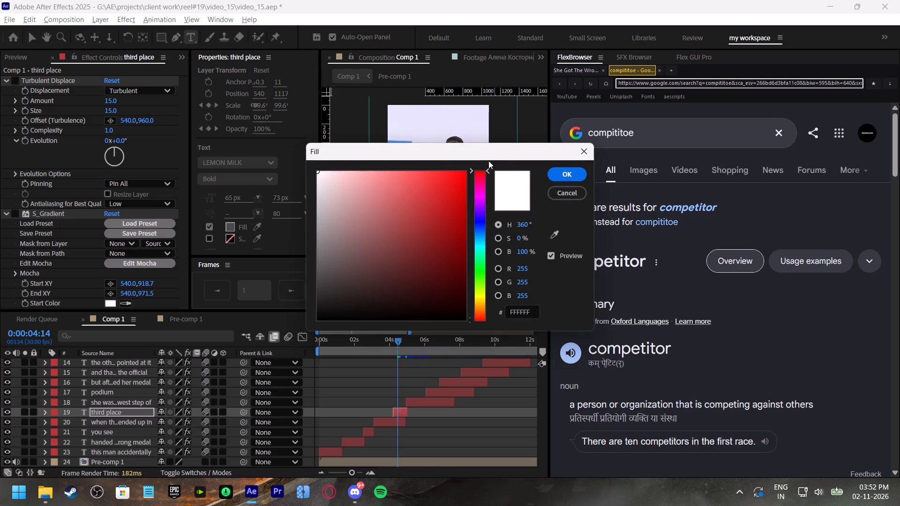
left_click_drag(446, 200, 519, 149)
left_click(481, 295)
left_click(556, 175)
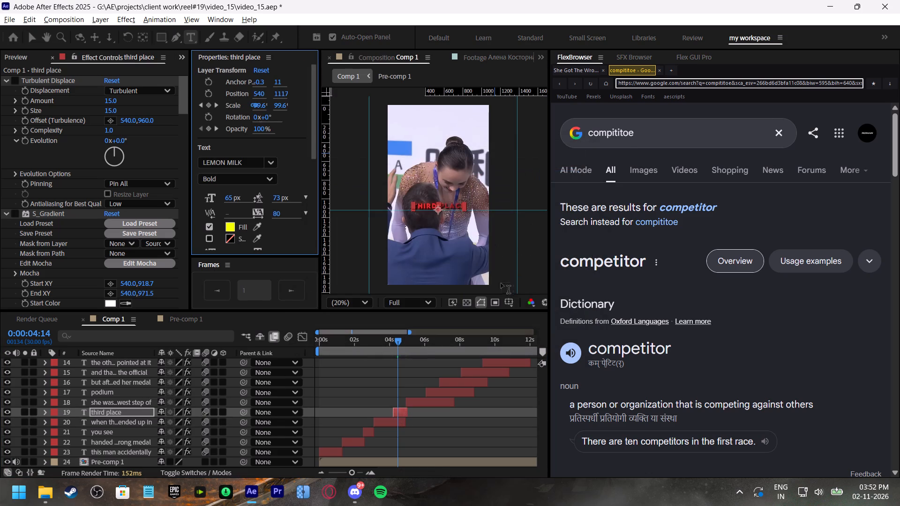
Colour the line "lowest step of" hot pink (FF007A) in the "she was on the lowest step of" caption at 0:00:06:02.
left_click_drag(410, 341, 415, 342)
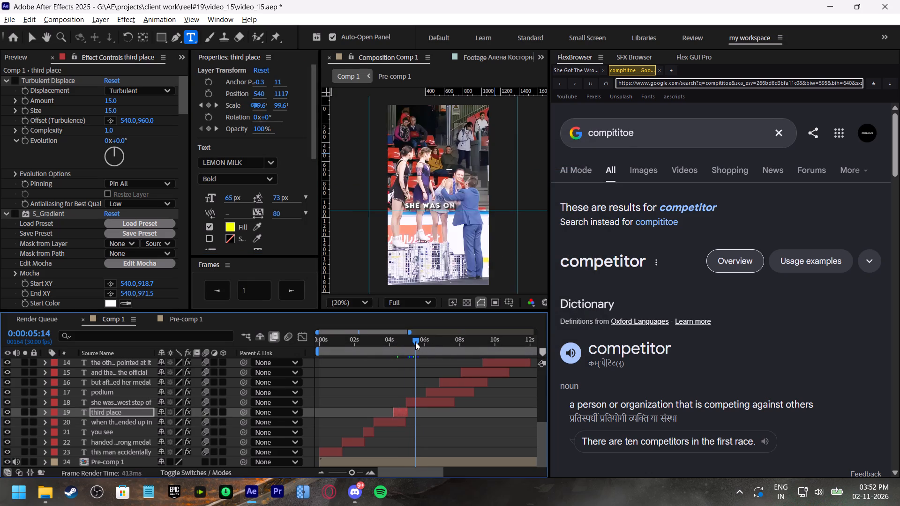
left_click_drag(415, 342, 424, 349)
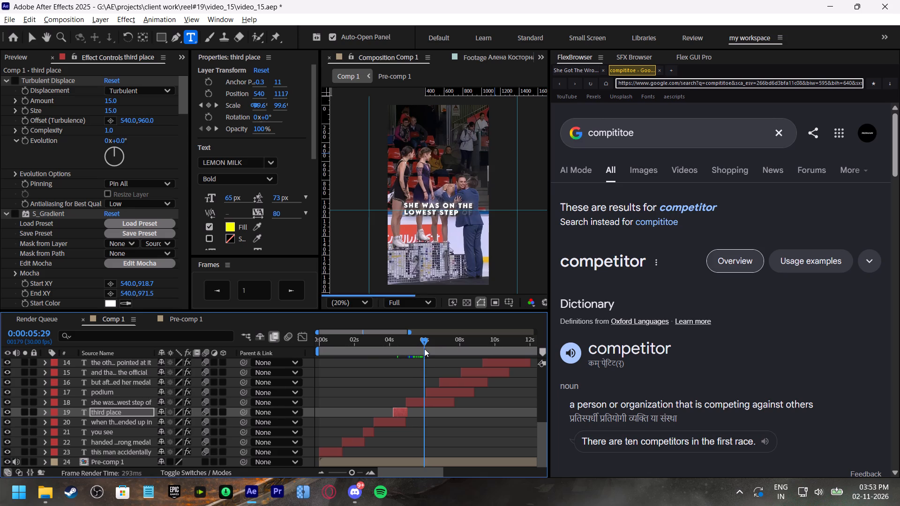
left_click_drag(424, 349, 426, 350)
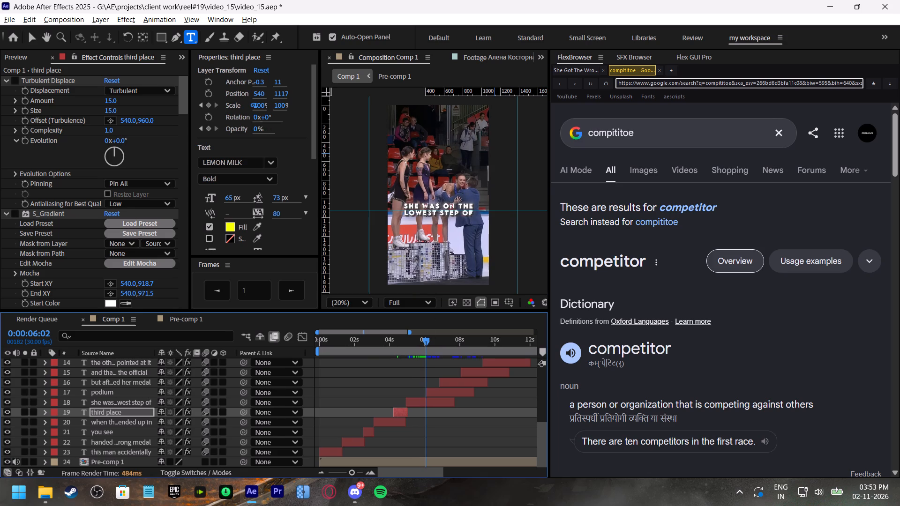
triple_click(427, 212)
left_click(225, 225)
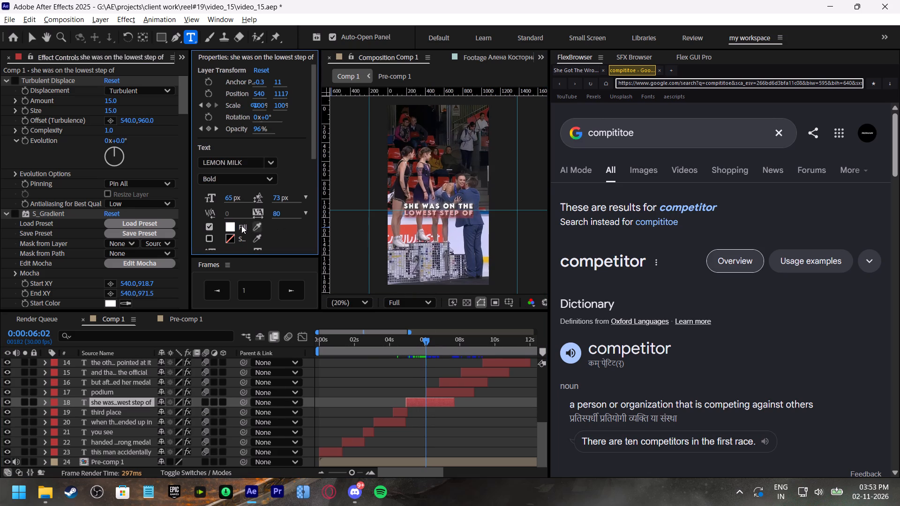
left_click(232, 223)
left_click_drag(456, 156, 705, 146)
left_click(730, 174)
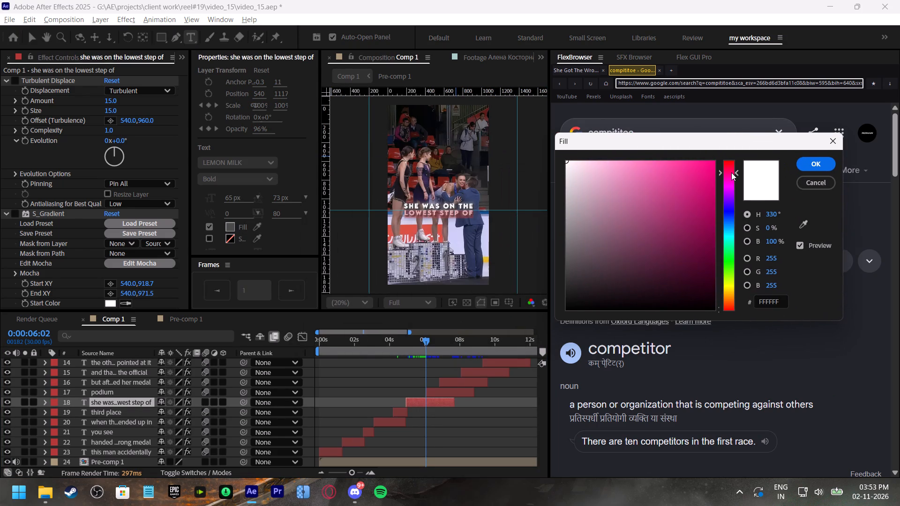
left_click_drag(683, 175, 775, 140)
left_click(812, 165)
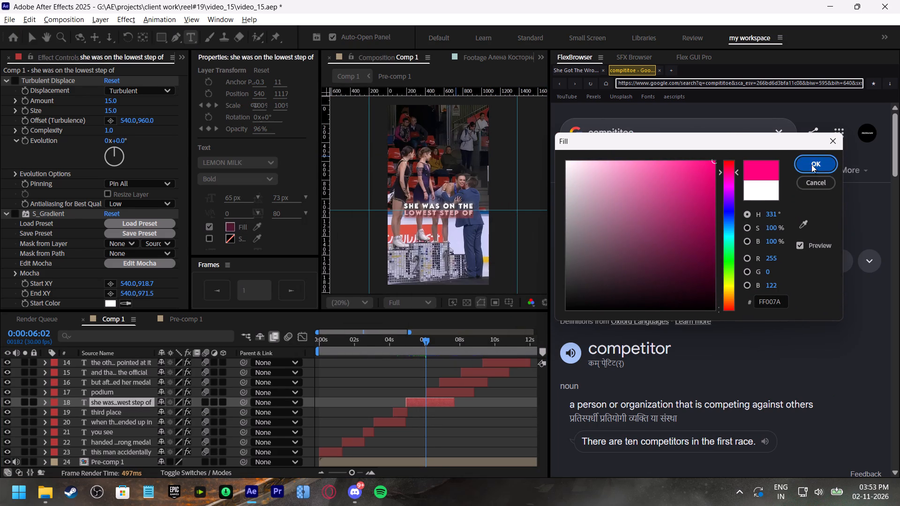
Colour the line "received her medal" green (0AFF00) in the "but after she received her medal" caption at 0:00:07:28.
left_click_drag(427, 342, 436, 343)
left_click(451, 342)
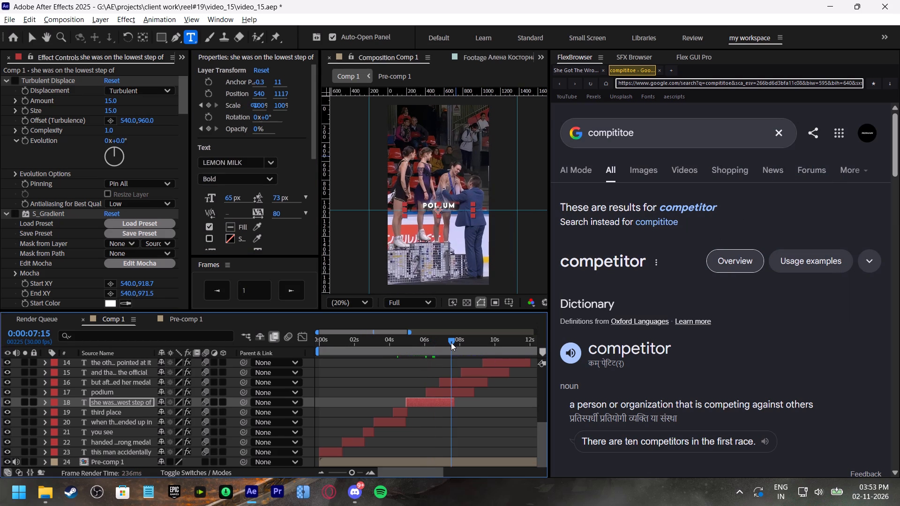
left_click(459, 345)
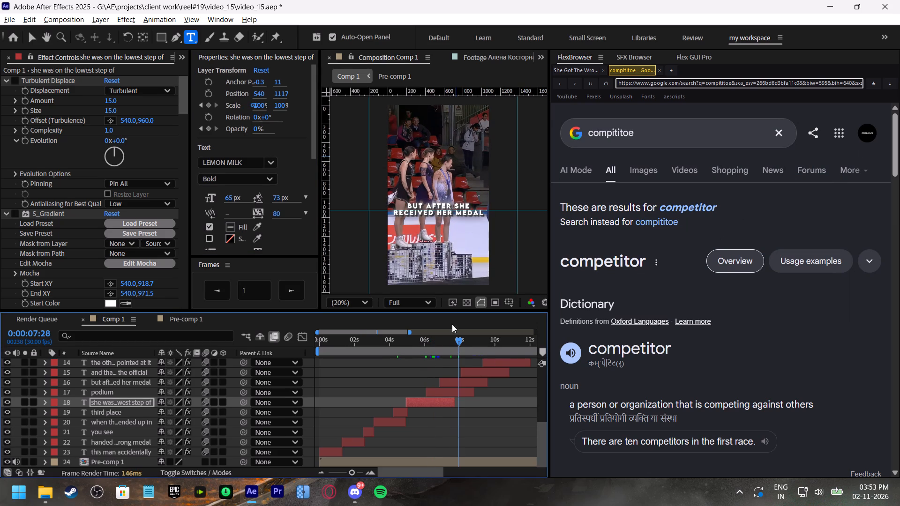
triple_click(466, 213)
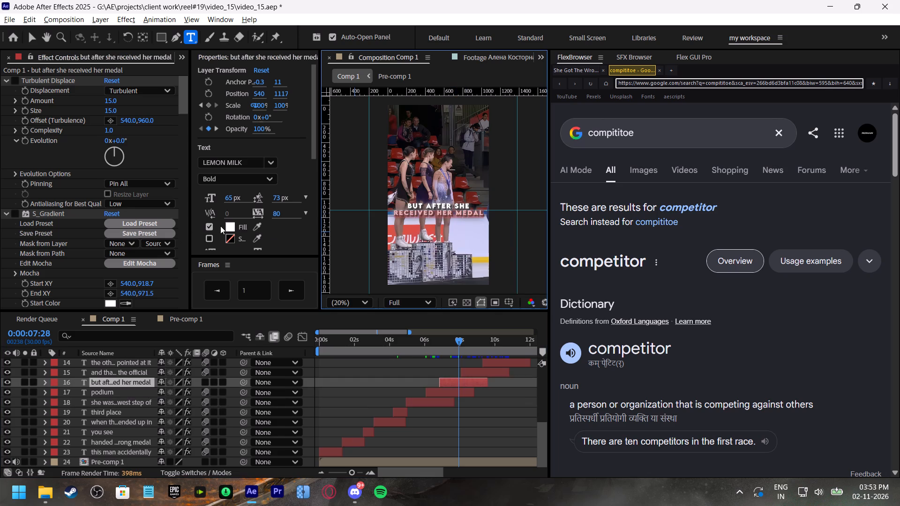
left_click(229, 226)
left_click_drag(450, 218, 516, 150)
left_click(481, 272)
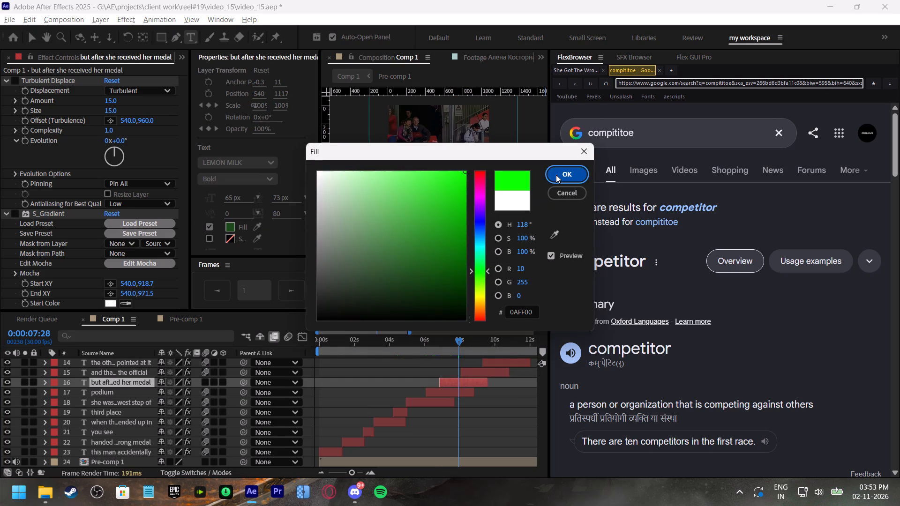
left_click(556, 175)
Colour the word "thanked" light green (52FF00) in the "and thanked the official" caption at 0:00:08:27.
left_click_drag(466, 341, 476, 344)
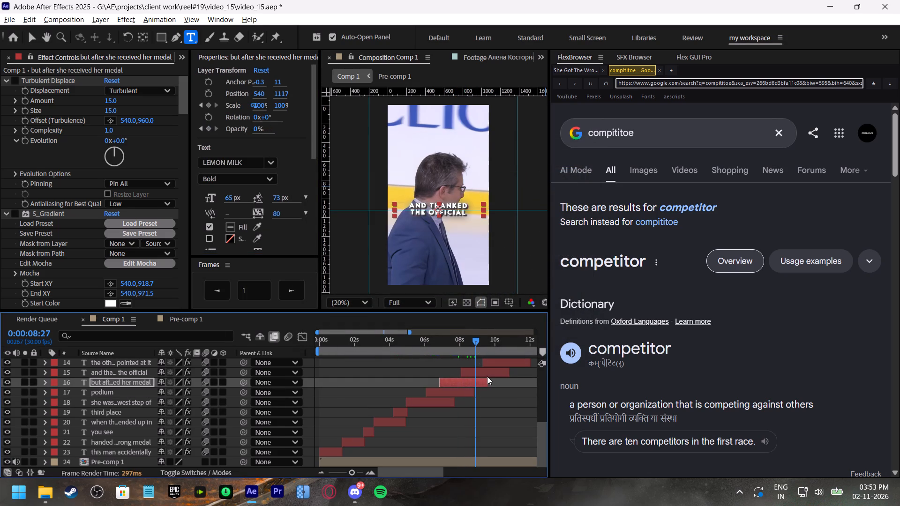
scroll(487, 377, "down", 2, "shift")
scroll(469, 368, "up", 1)
double_click(453, 205)
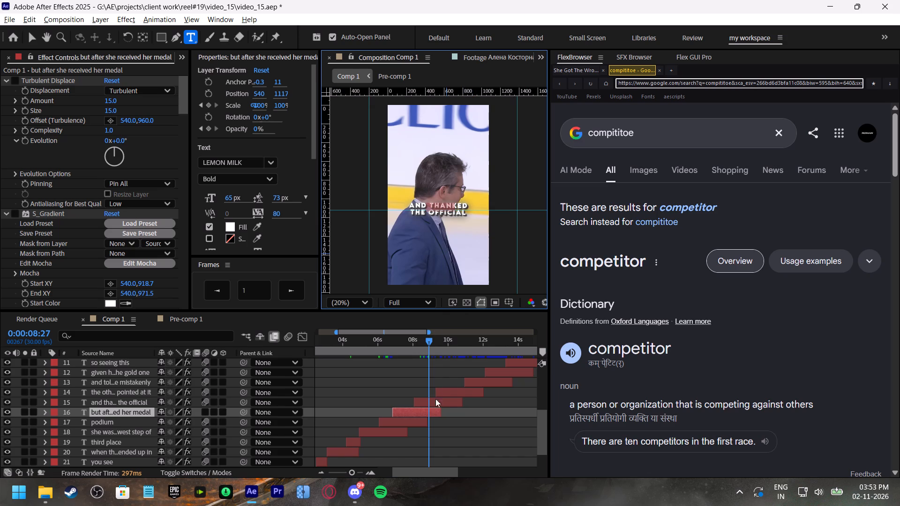
left_click(433, 404)
double_click(454, 204)
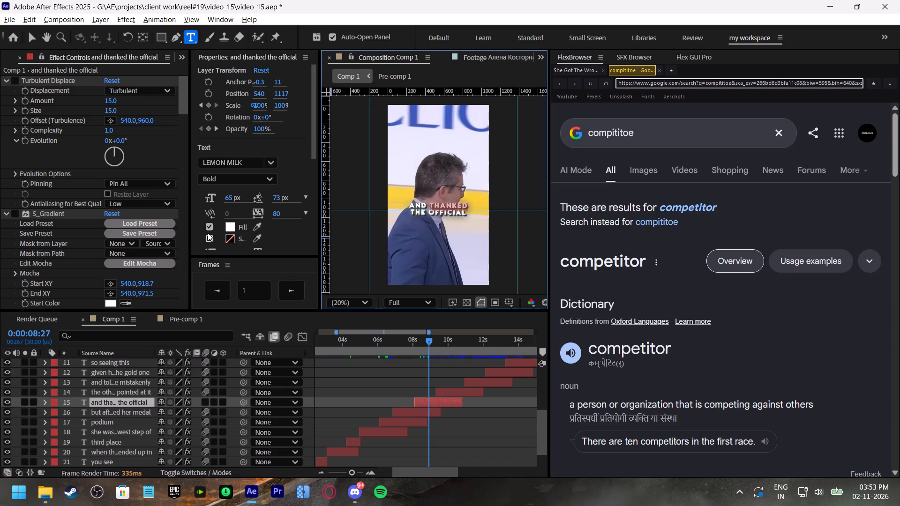
left_click(230, 225)
left_click_drag(425, 251, 522, 158)
left_click(481, 278)
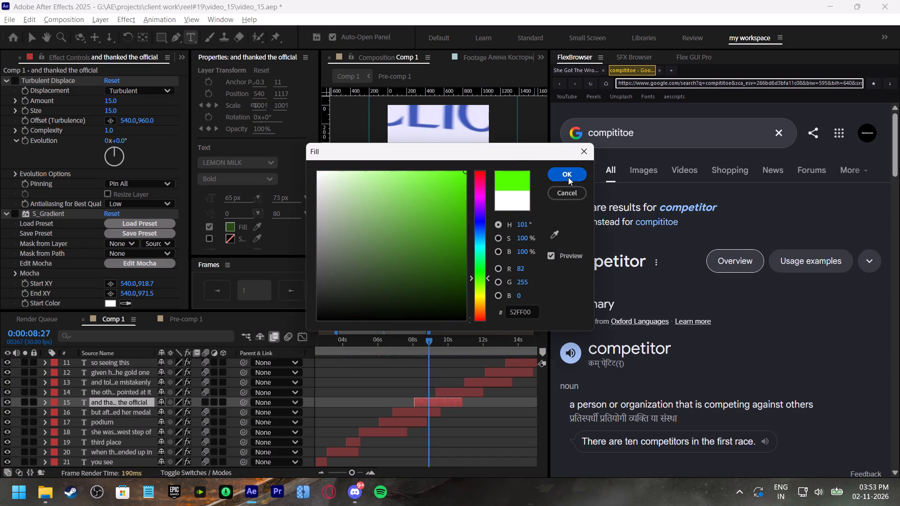
left_click(568, 176)
Colour the line "pointed at it" yellow (E6FF00) in the "the other girls pointed at it" caption at 0:00:10:18.
scroll(452, 401, "up", 1)
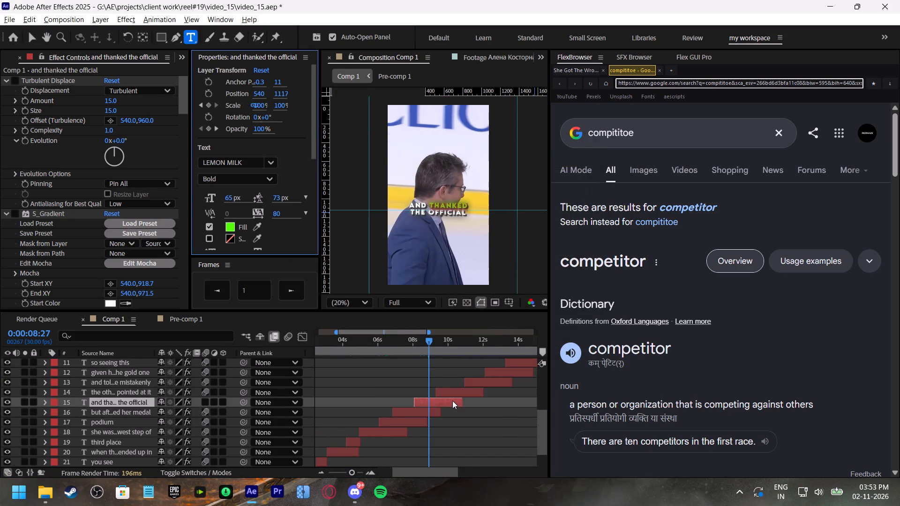
scroll(452, 401, "down", 2, "shift")
left_click(418, 388)
left_click(406, 338)
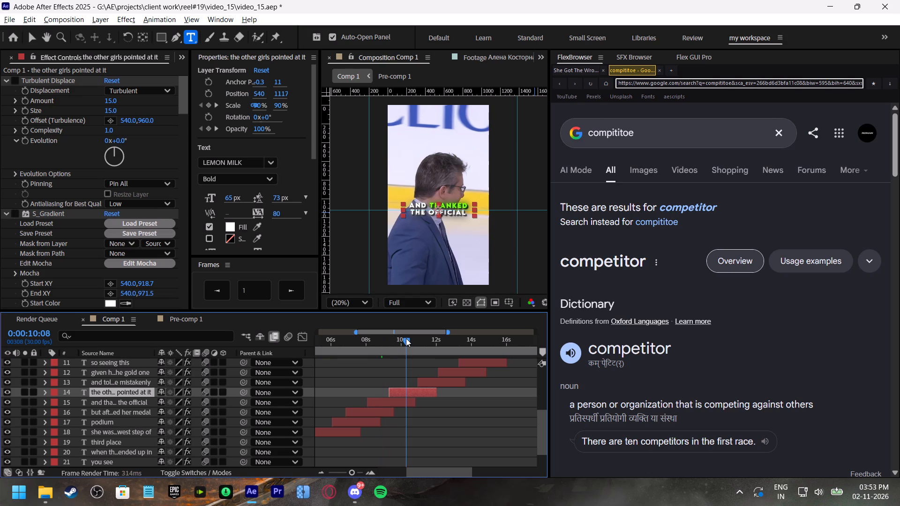
left_click_drag(406, 338, 412, 342)
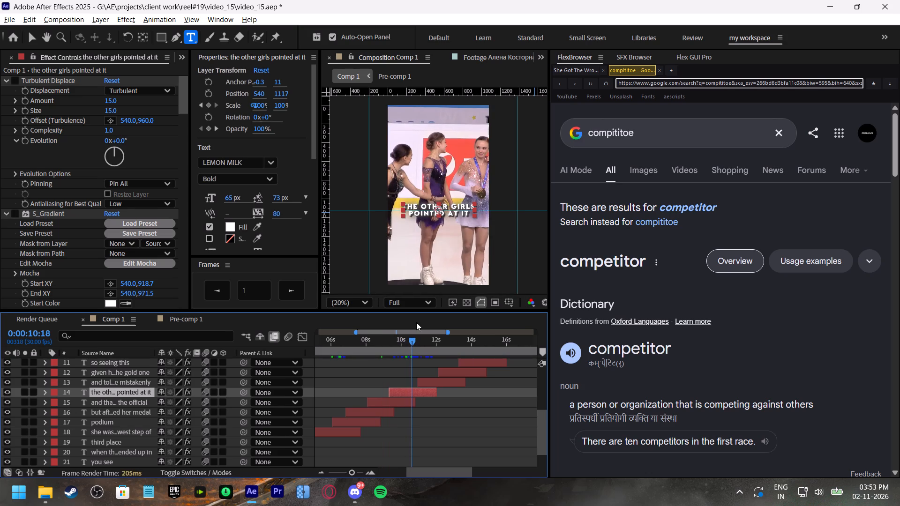
triple_click(425, 214)
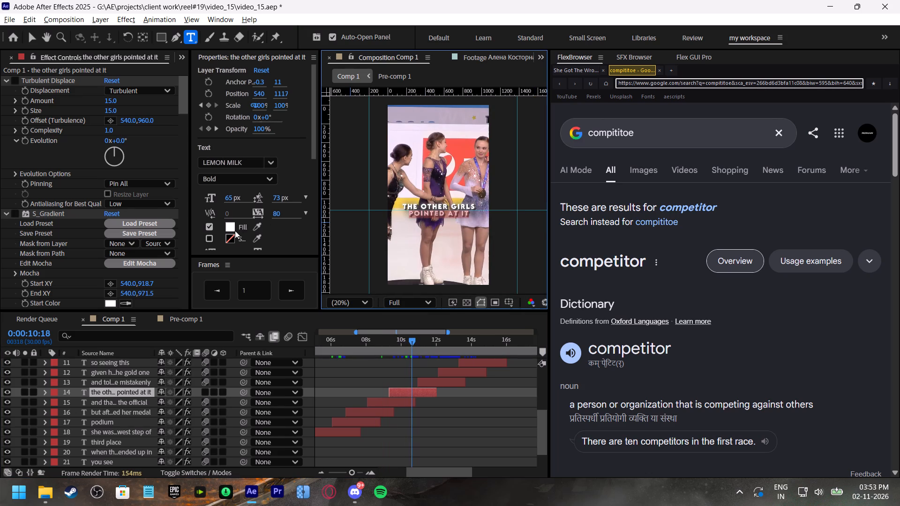
left_click(232, 228)
left_click_drag(375, 228, 486, 161)
left_click(483, 290)
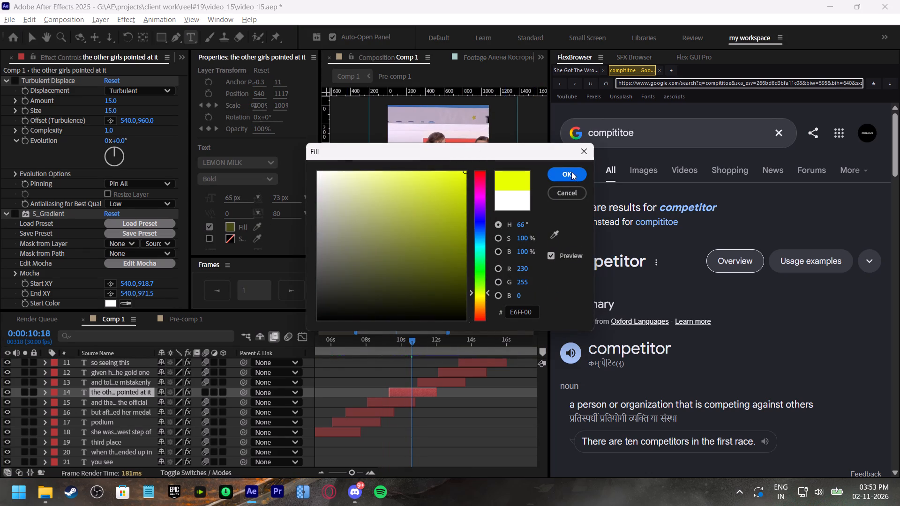
left_click(572, 170)
Colour the word "mistakenly" red (FF0000) in the "and told her they have mistakenly" caption at 0:00:11:24.
left_click_drag(420, 345, 427, 343)
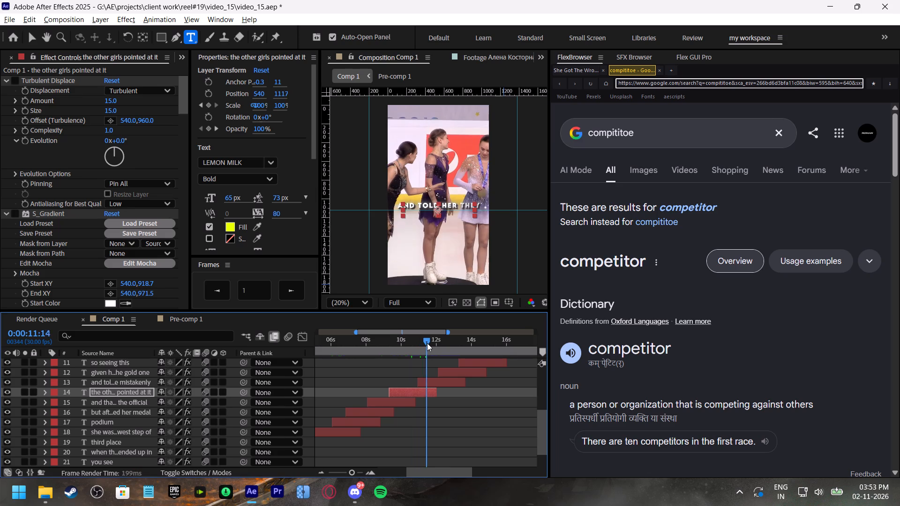
left_click_drag(427, 343, 432, 345)
double_click(461, 213)
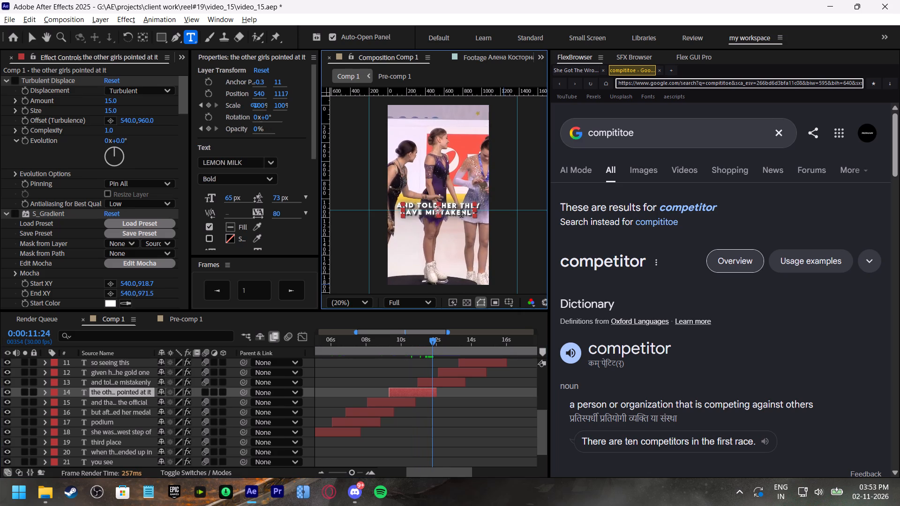
double_click(439, 213)
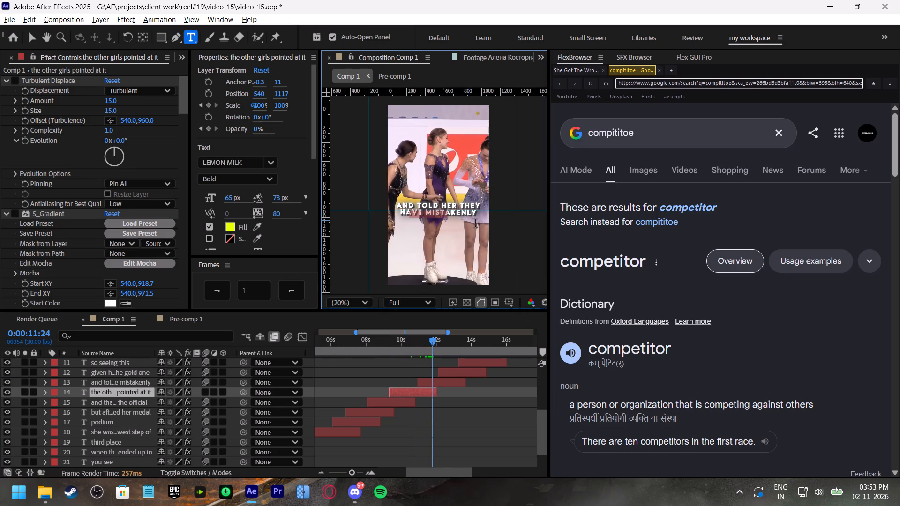
left_click(428, 384)
double_click(453, 215)
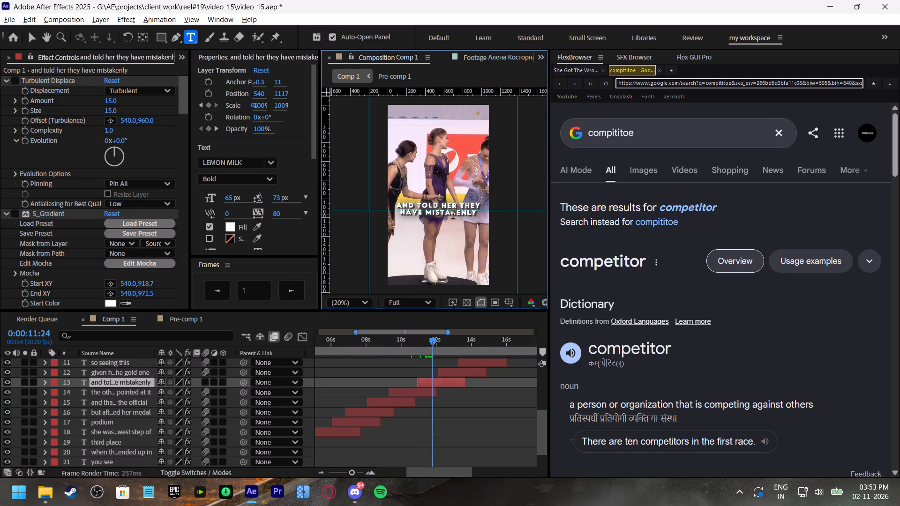
left_click(223, 228)
left_click(225, 227)
left_click(229, 225)
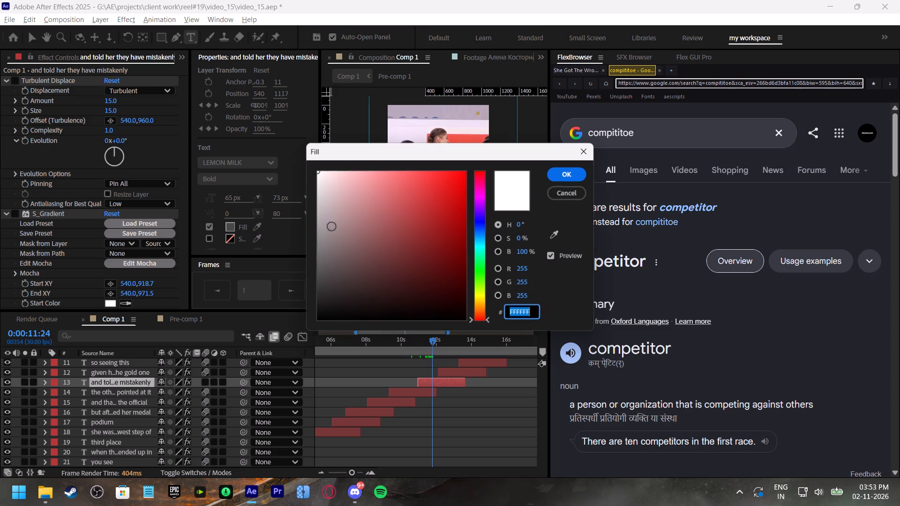
left_click_drag(377, 221, 521, 124)
left_click_drag(496, 215, 505, 155)
left_click_drag(477, 188, 521, 134)
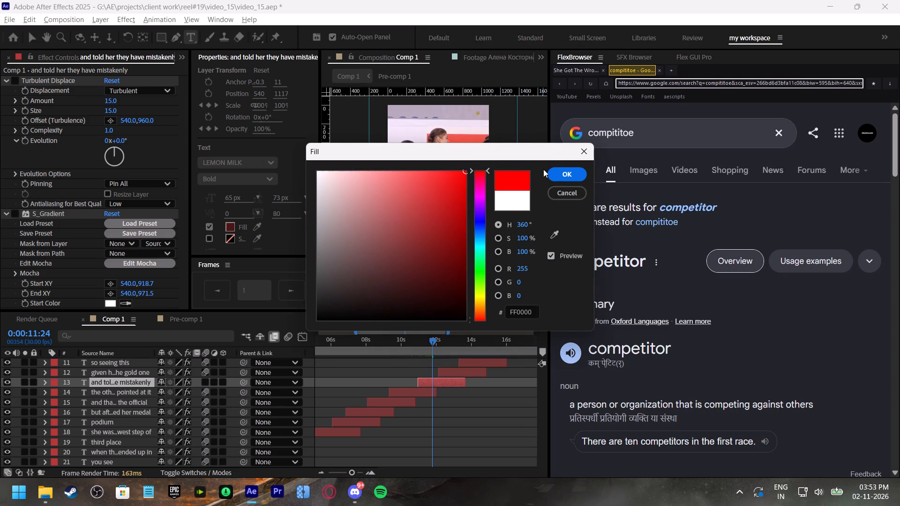
left_click(561, 166)
left_click(565, 181)
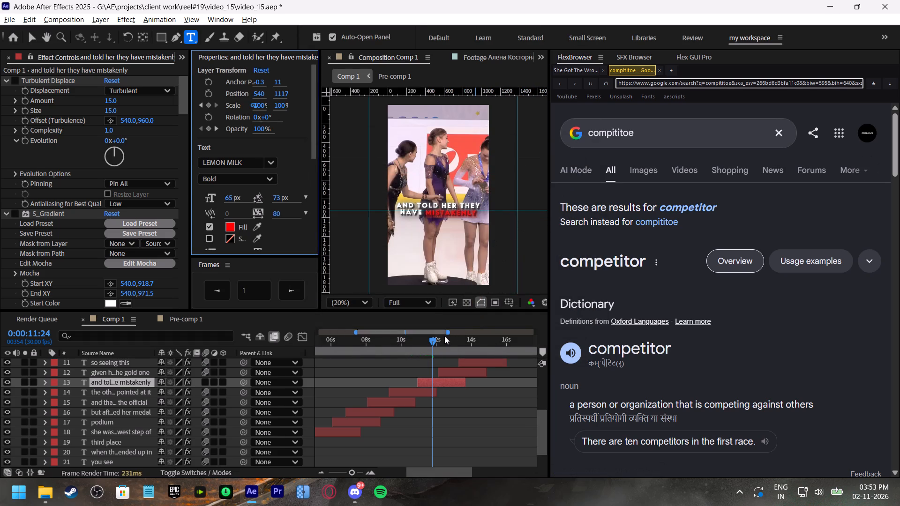
Recolour the whole line "have mistakenly" dark red in the "and told her they have mistakenly" caption, with the playhead at 0:00:12:29.
left_click_drag(443, 339, 453, 342)
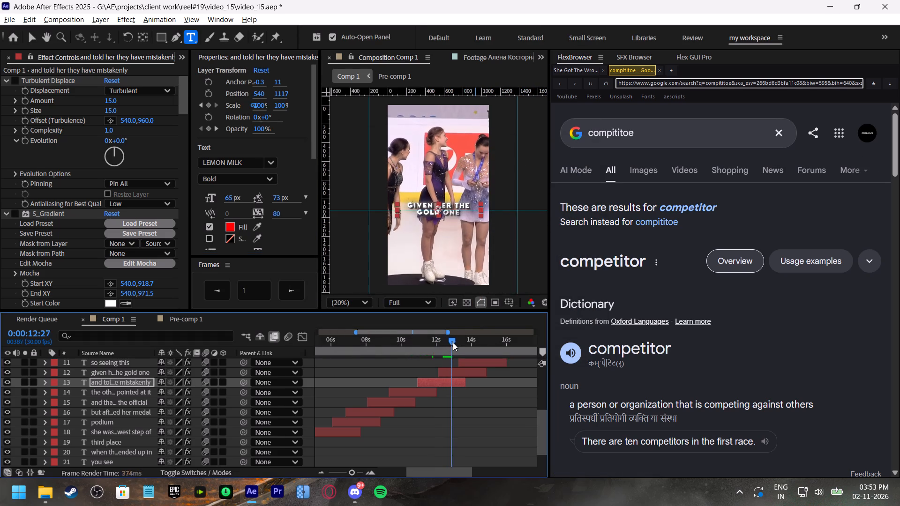
left_click_drag(453, 342, 453, 343)
triple_click(422, 214)
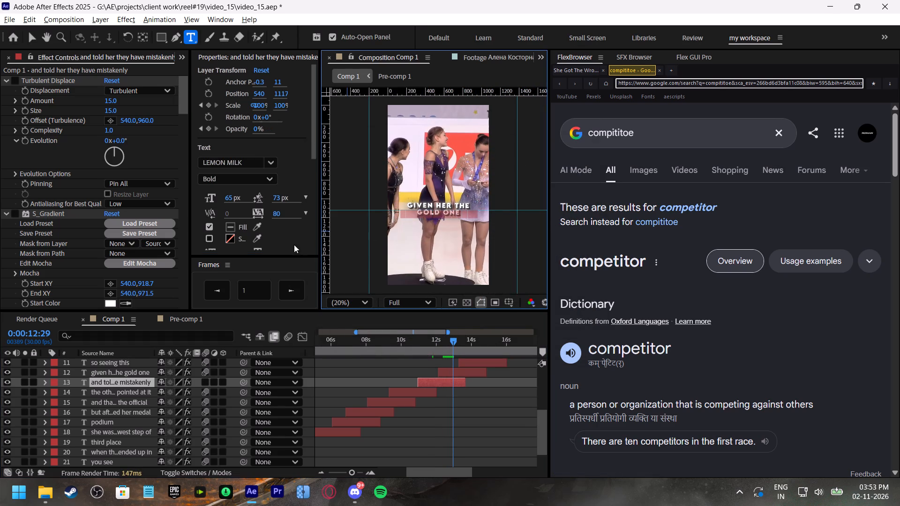
left_click(234, 224)
left_click_drag(382, 217, 500, 148)
left_click_drag(455, 156, 705, 164)
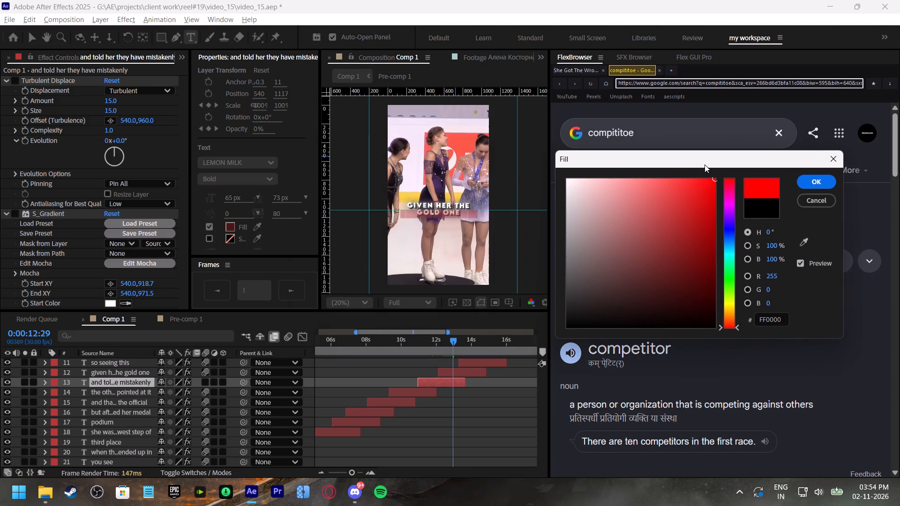
left_click(705, 230)
left_click(822, 178)
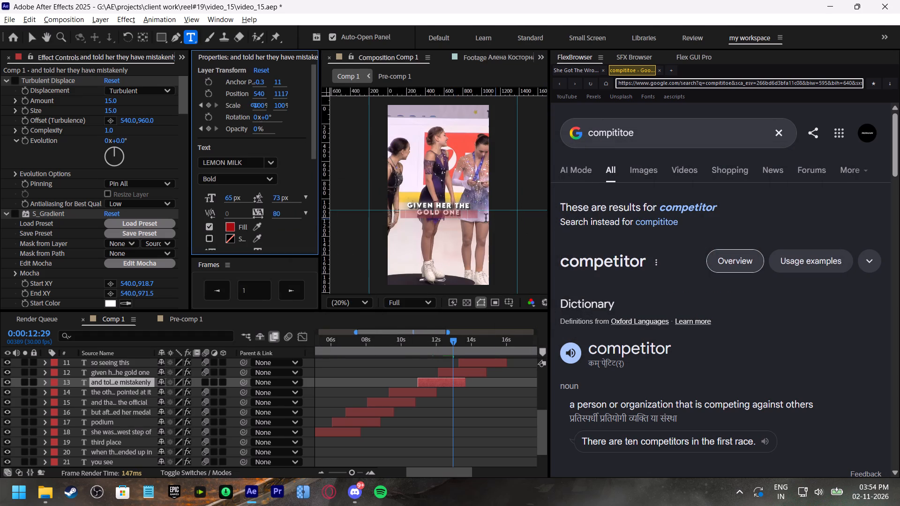
double_click(452, 214)
left_click(462, 214)
left_click(460, 213)
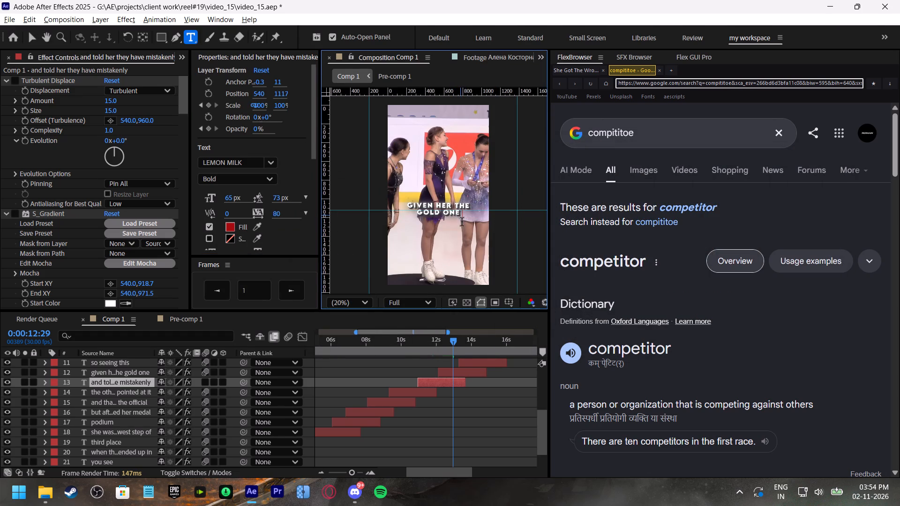
left_click_drag(436, 338, 429, 340)
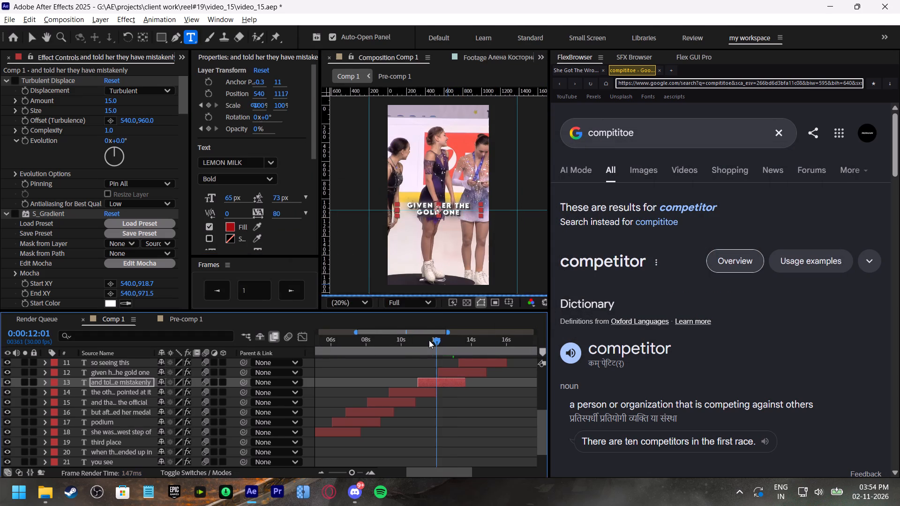
left_click_drag(429, 340, 435, 348)
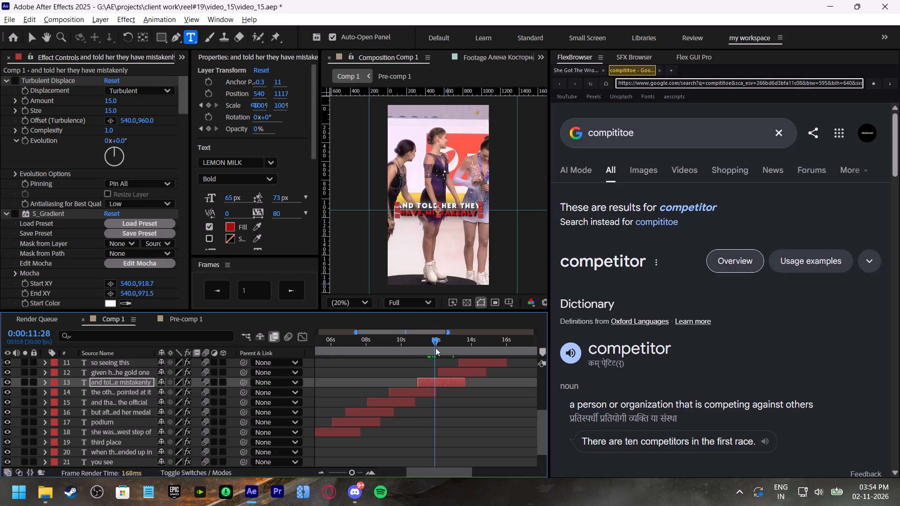
Colour the line "gold one" golden orange in the "given her the gold one" caption at 0:00:12:28.
left_click_drag(435, 348, 452, 359)
left_click(453, 370)
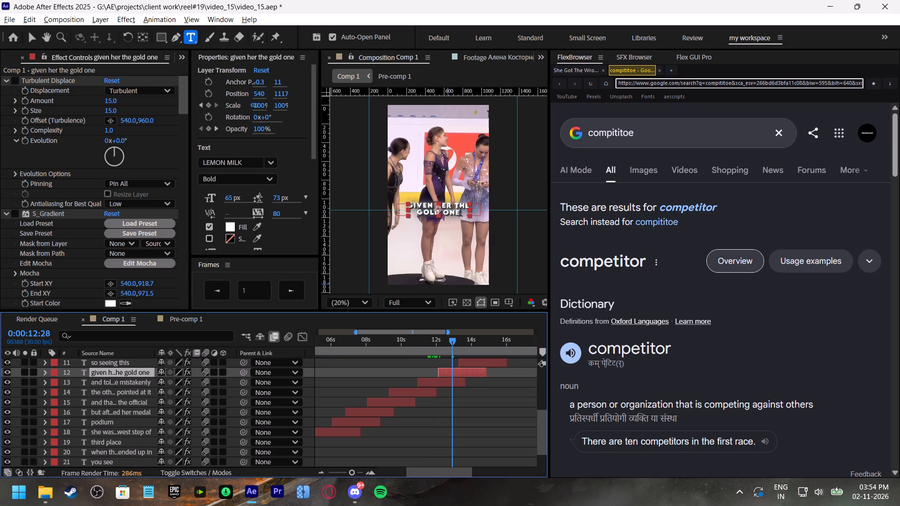
left_click_drag(458, 212, 416, 216)
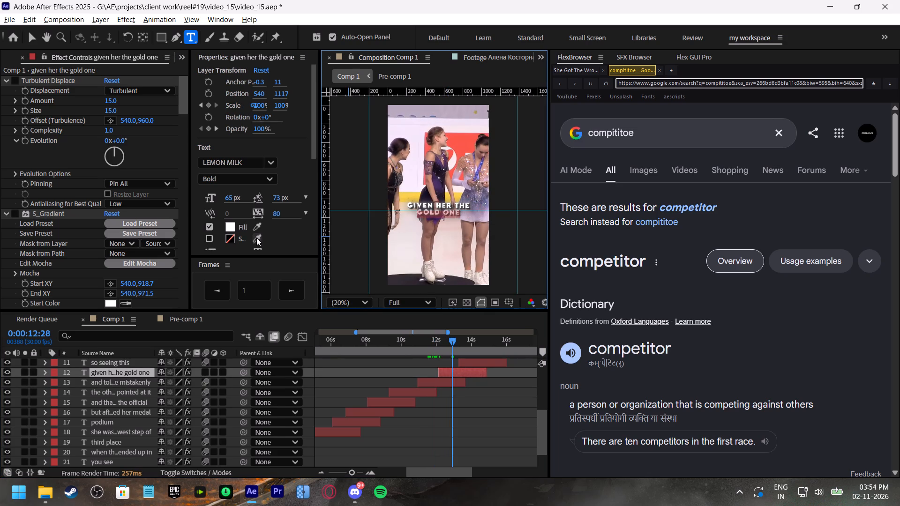
left_click(231, 227)
left_click_drag(452, 161, 610, 148)
left_click_drag(464, 155, 485, 154)
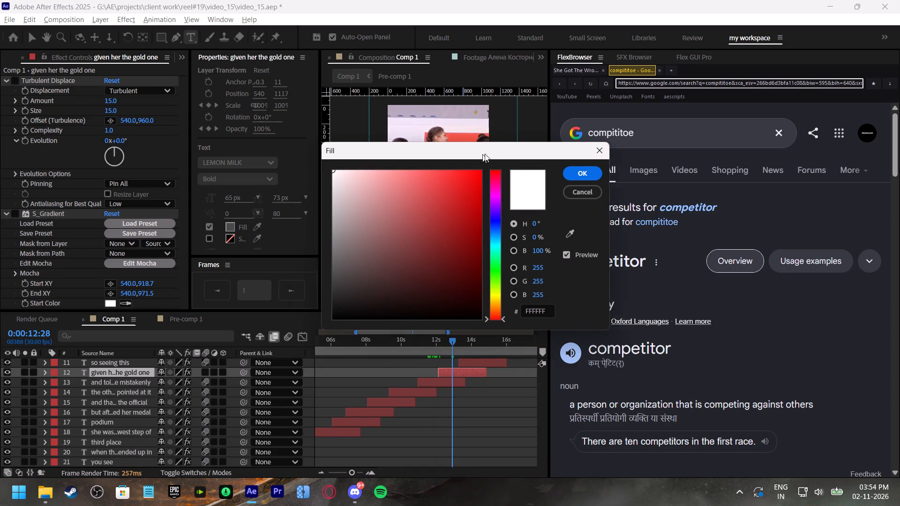
left_click_drag(485, 154, 730, 141)
left_click_drag(707, 177, 773, 135)
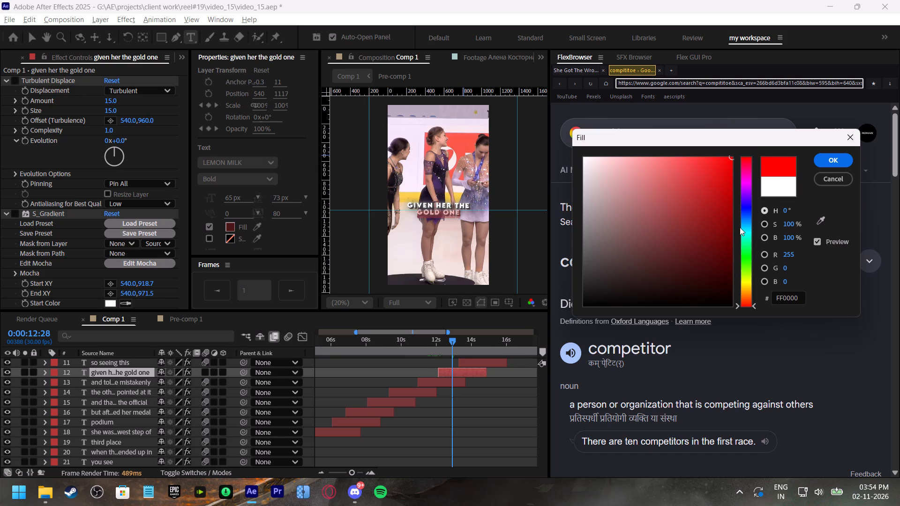
left_click_drag(749, 267, 753, 289)
left_click(825, 165)
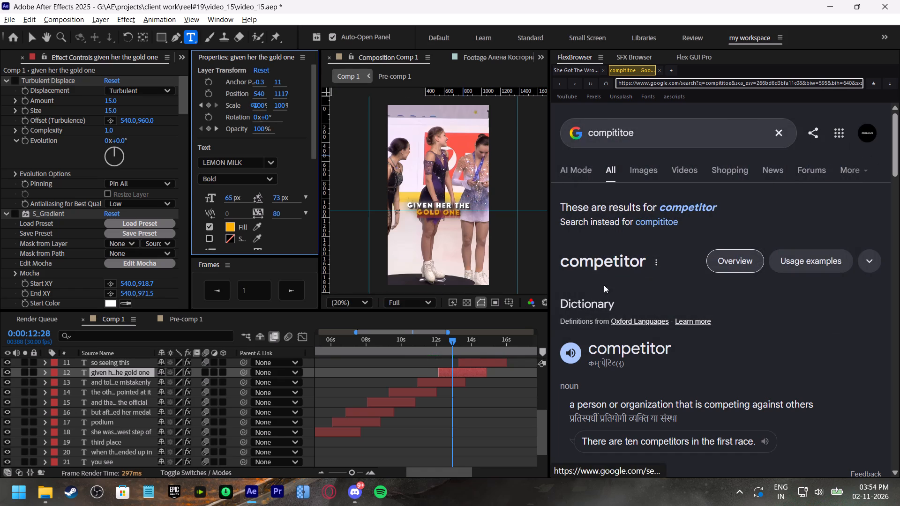
Play and scrub the section from 0:00:11:26 to 0:00:15:04 to check the captions around "so seeing this".
left_click(434, 340)
key("space")
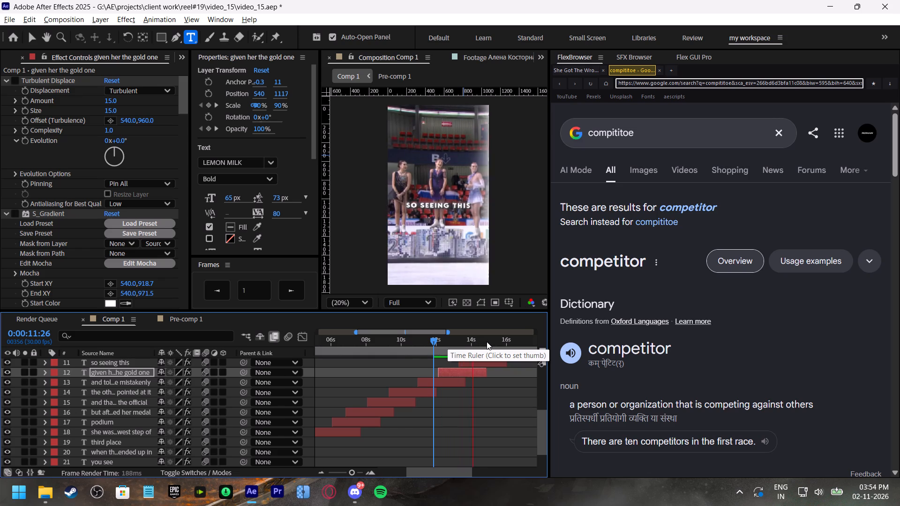
left_click_drag(482, 342, 472, 343)
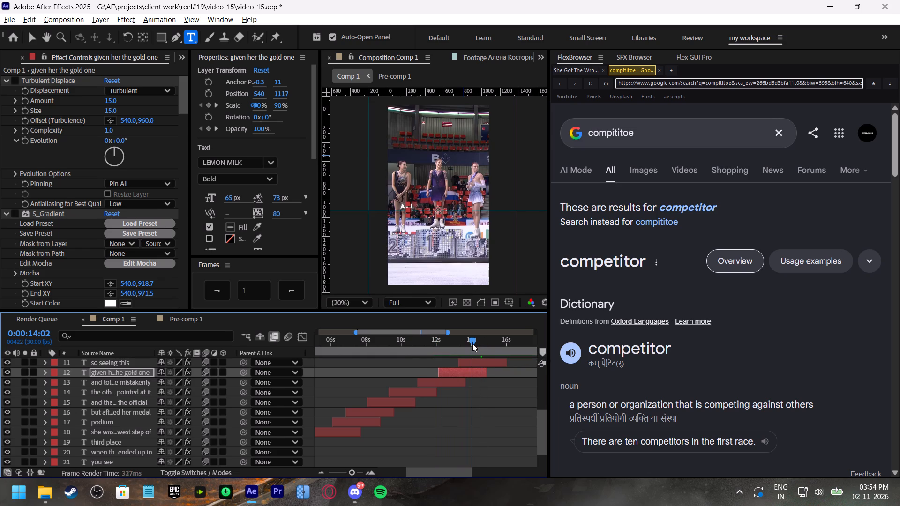
left_click_drag(472, 343, 472, 344)
scroll(481, 306, "up", 1)
left_click_drag(480, 344, 479, 348)
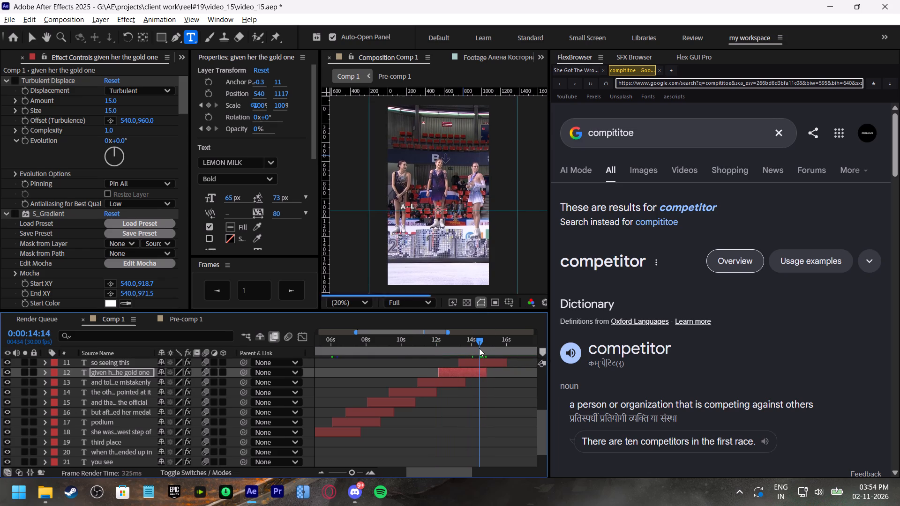
left_click_drag(479, 348, 466, 350)
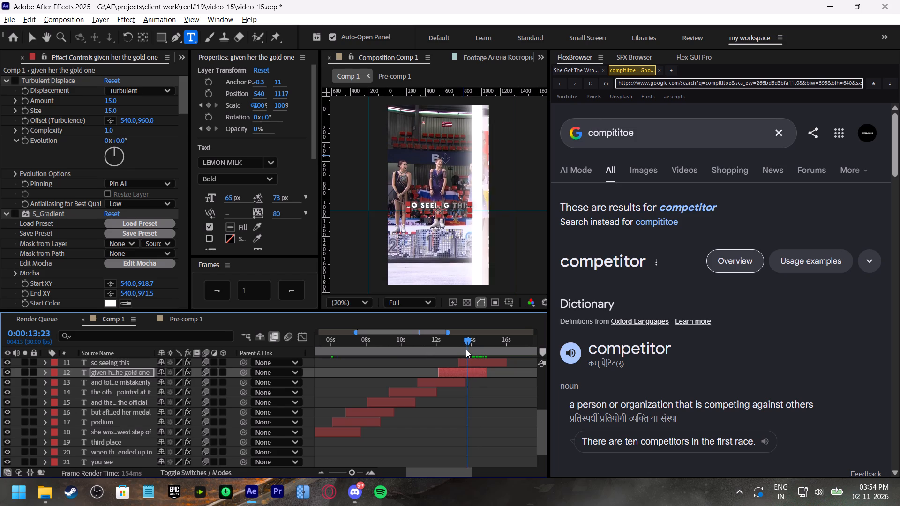
left_click_drag(466, 350, 465, 350)
key("space")
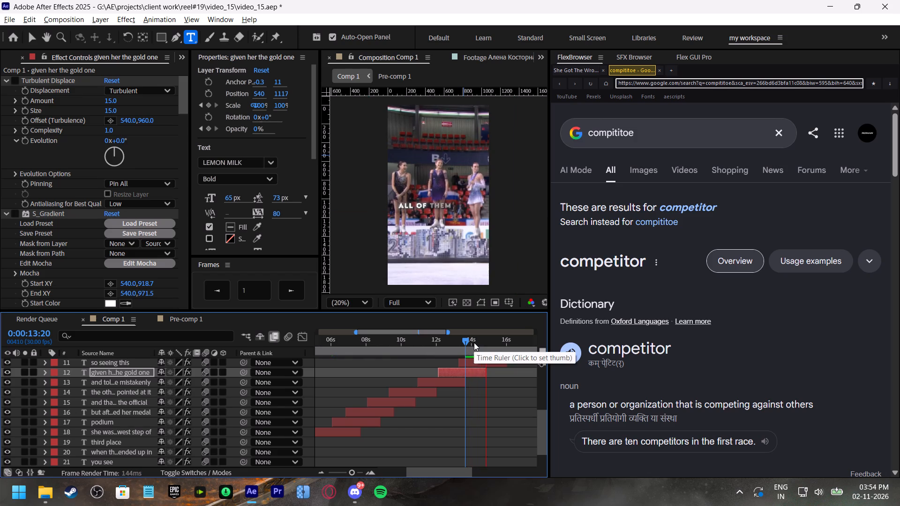
left_click_drag(474, 342, 486, 345)
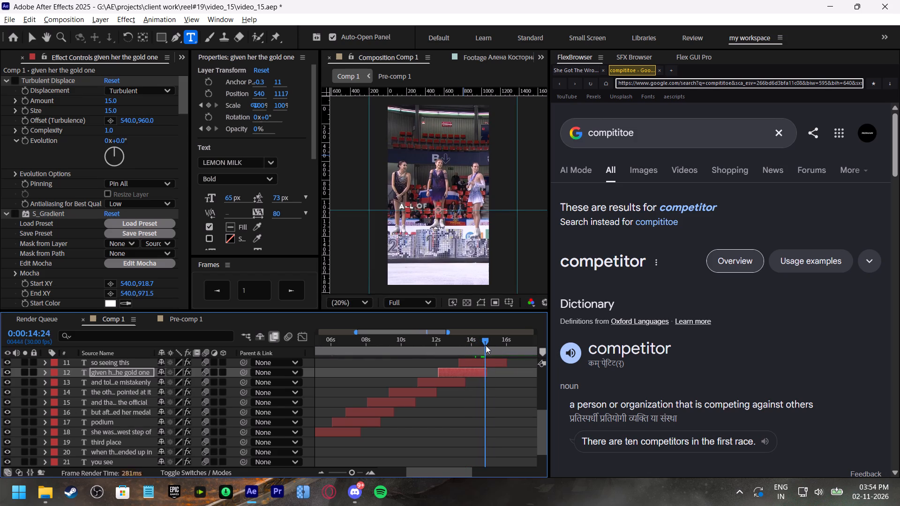
left_click_drag(486, 345, 491, 348)
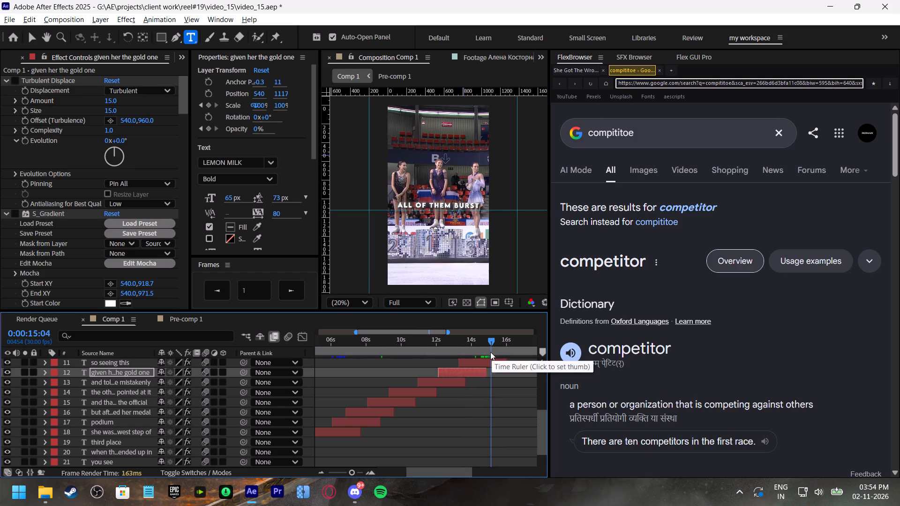
Colour the line "all of them burst" yellow in the "all of them burst into laughter" caption at 0:00:15:09.
left_click(475, 343)
scroll(494, 366, "down", 3, "shift")
scroll(458, 370, "up", 3)
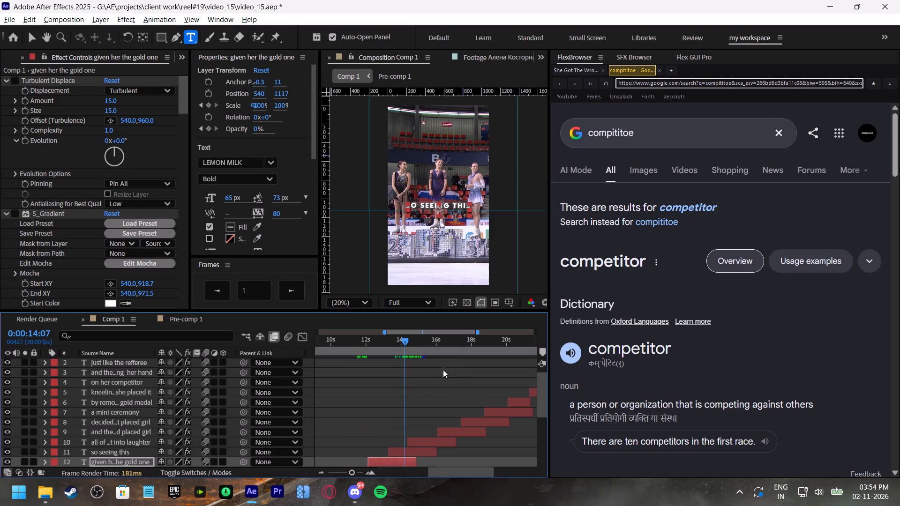
scroll(443, 371, "down", 1, "shift")
left_click_drag(390, 342, 400, 352)
triple_click(441, 206)
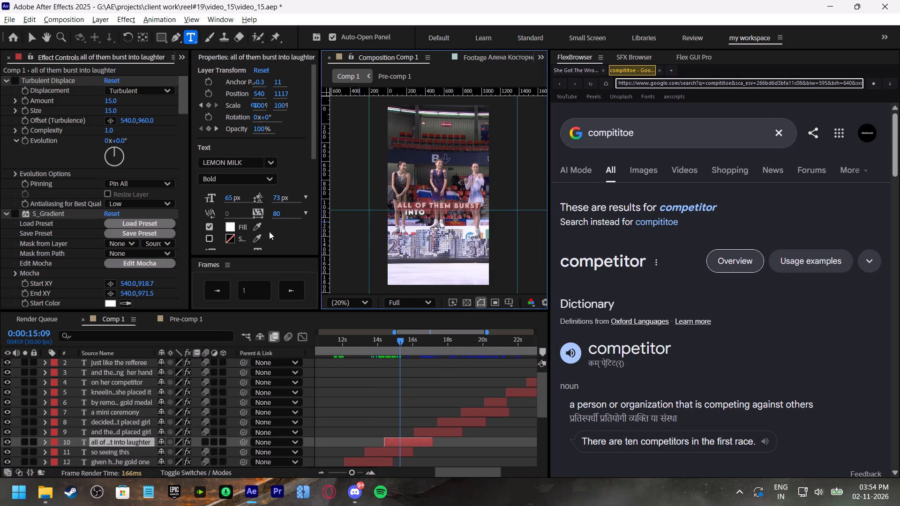
left_click(229, 225)
left_click_drag(434, 212, 509, 149)
left_click_drag(476, 282, 485, 283)
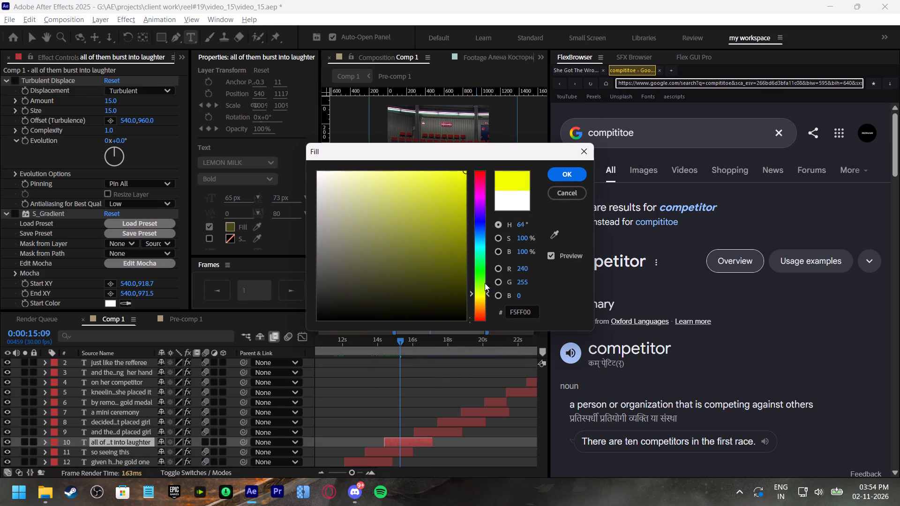
left_click_drag(485, 283, 479, 292)
left_click(568, 170)
Colour the word "girl" magenta in the "and the third placed girl" caption at 0:00:17:05.
left_click_drag(421, 341, 423, 341)
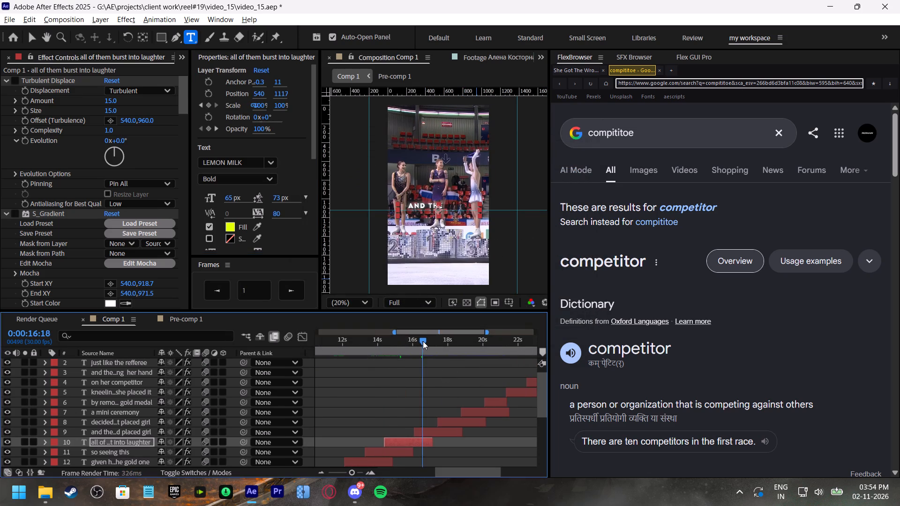
left_click_drag(423, 341, 433, 351)
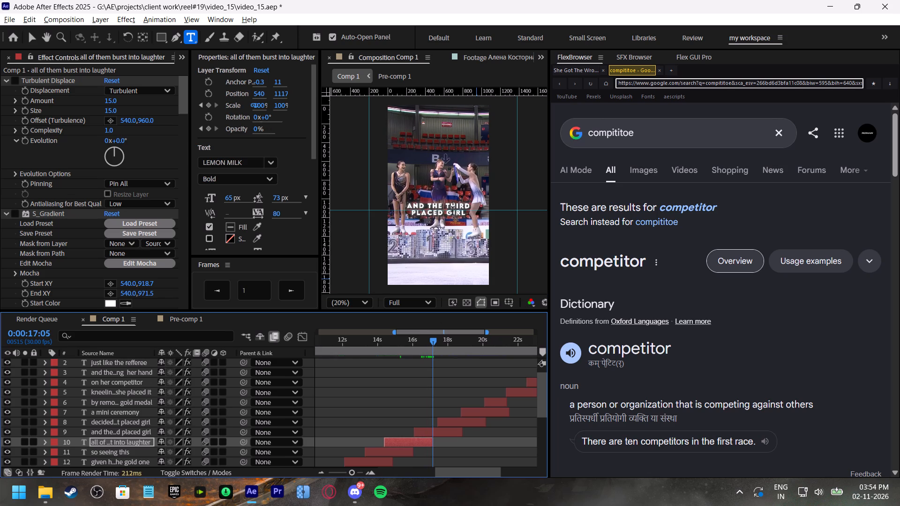
double_click(452, 211)
left_click(229, 226)
left_click_drag(404, 193, 519, 148)
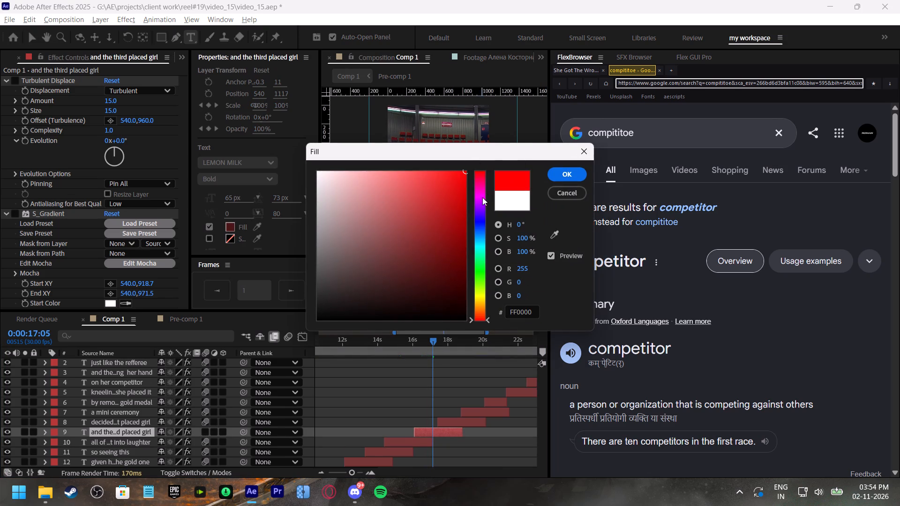
left_click(480, 197)
left_click(561, 173)
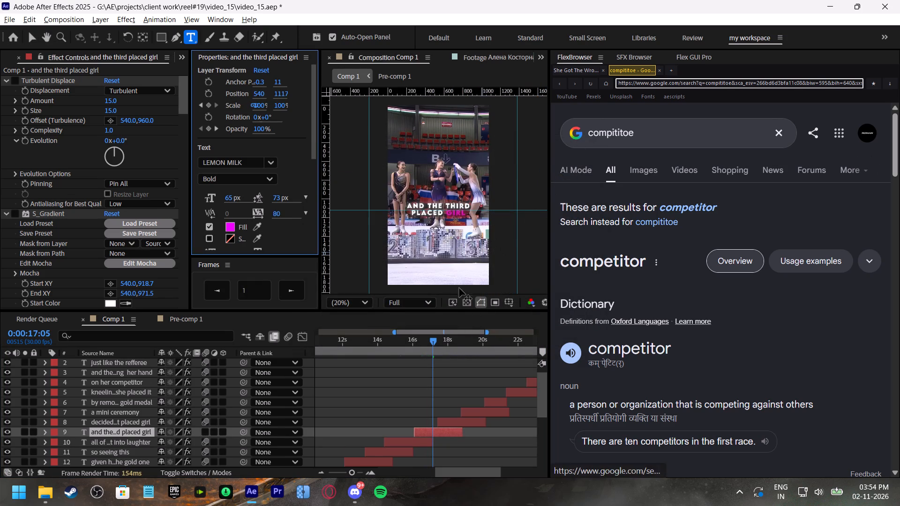
Colour the word "girl" magenta (#F800FF) in the "decided to give the first placed girl" caption at 0:00:18:16.
left_click_drag(448, 342, 451, 344)
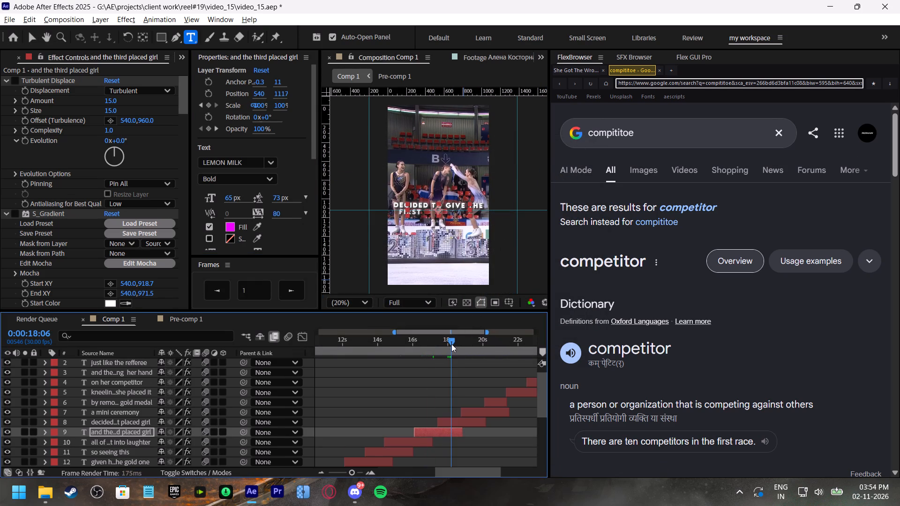
left_click_drag(451, 344, 454, 347)
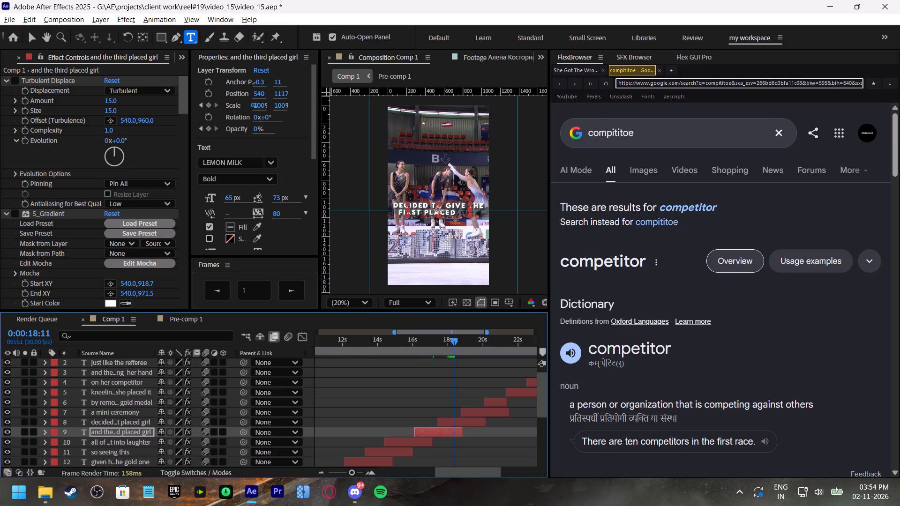
left_click(455, 341)
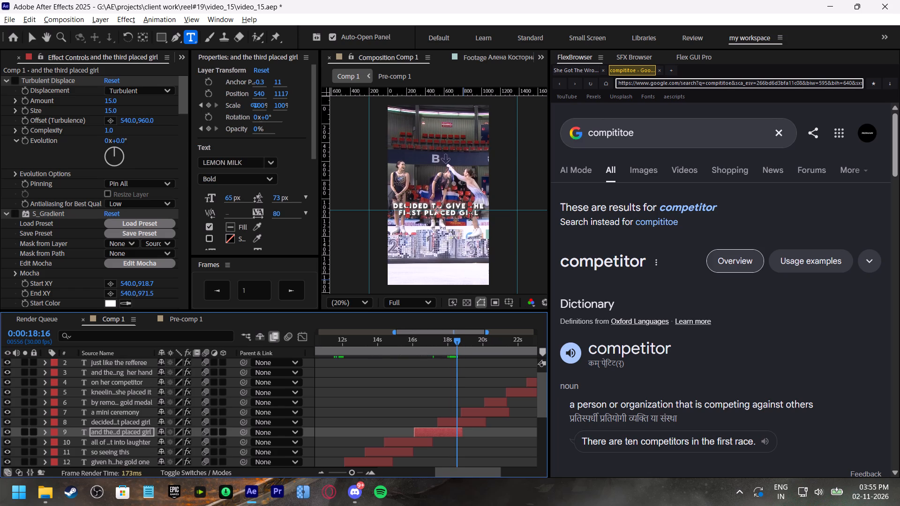
left_click_drag(460, 215, 475, 213)
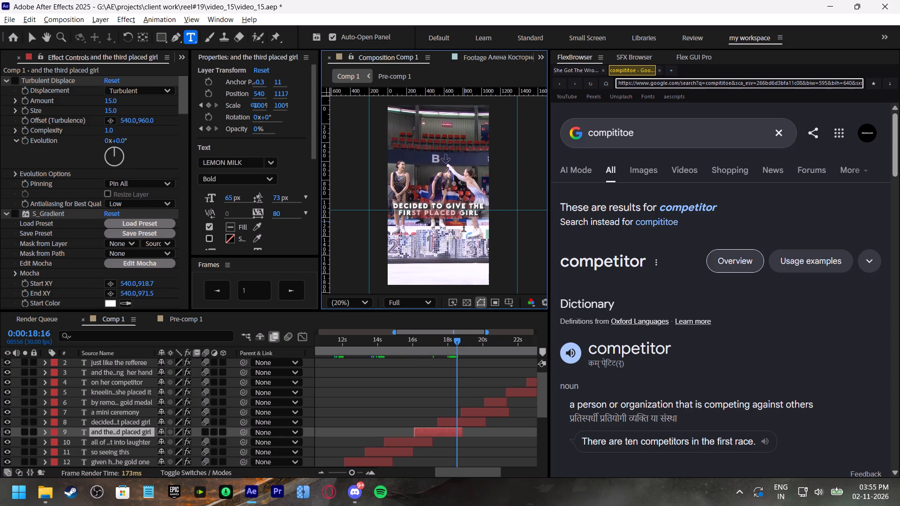
left_click(463, 419)
double_click(469, 213)
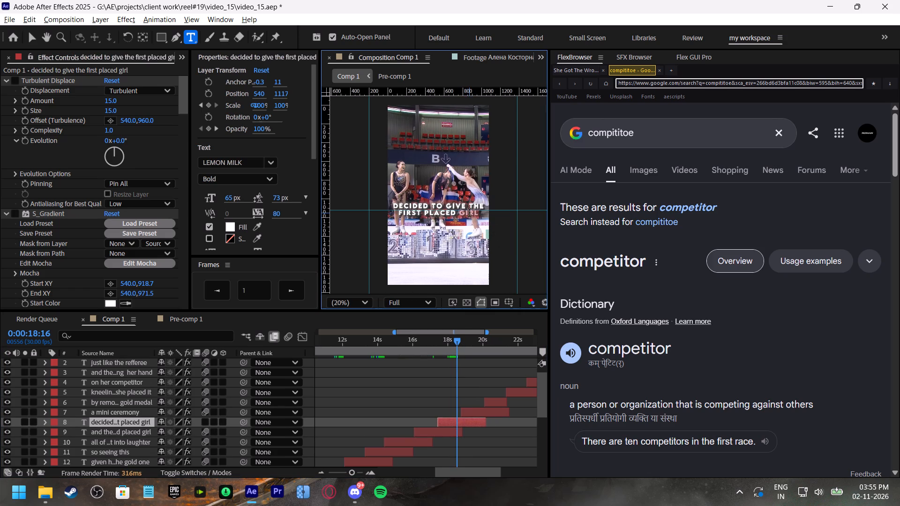
left_click(238, 223)
left_click(228, 225)
left_click_drag(447, 209, 518, 137)
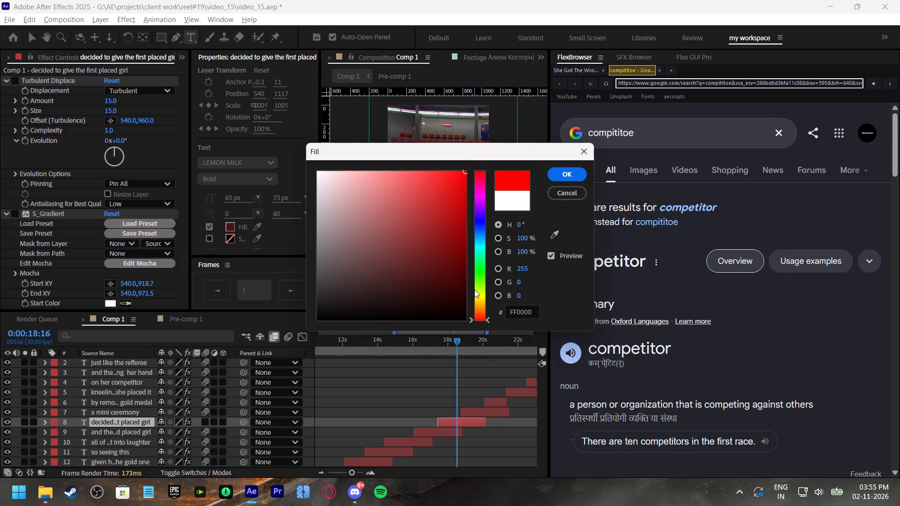
left_click_drag(486, 277, 482, 196)
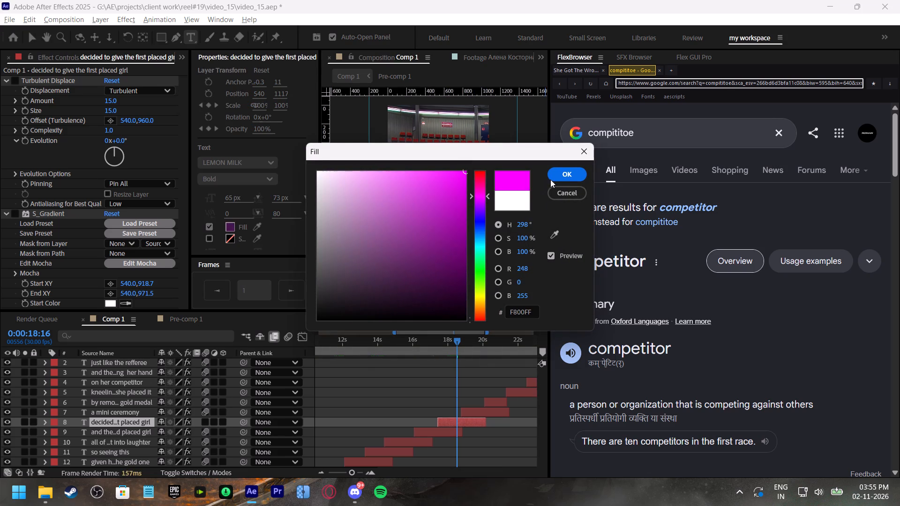
left_click(559, 177)
Colour the words "first placed" green (#00FF1D) in the "decided to give the first placed girl" caption.
left_click_drag(400, 216, 412, 215)
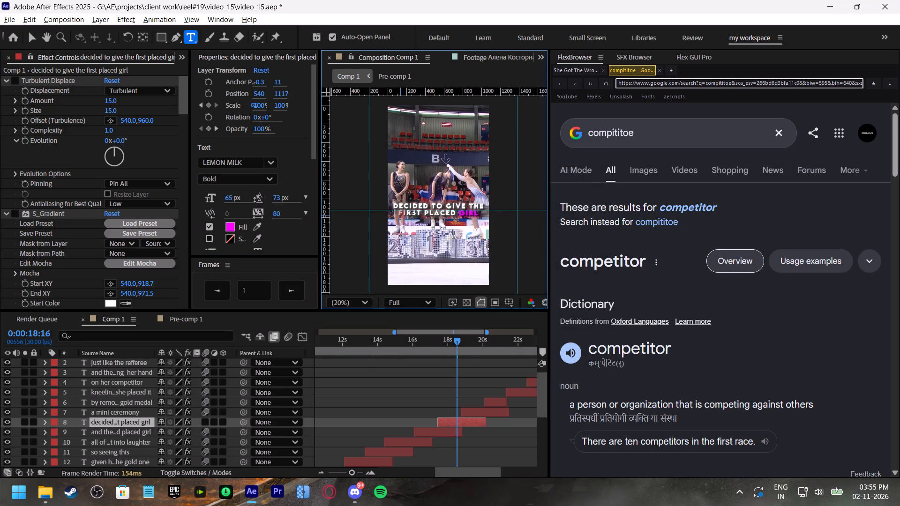
left_click_drag(412, 215, 454, 212)
left_click(230, 224)
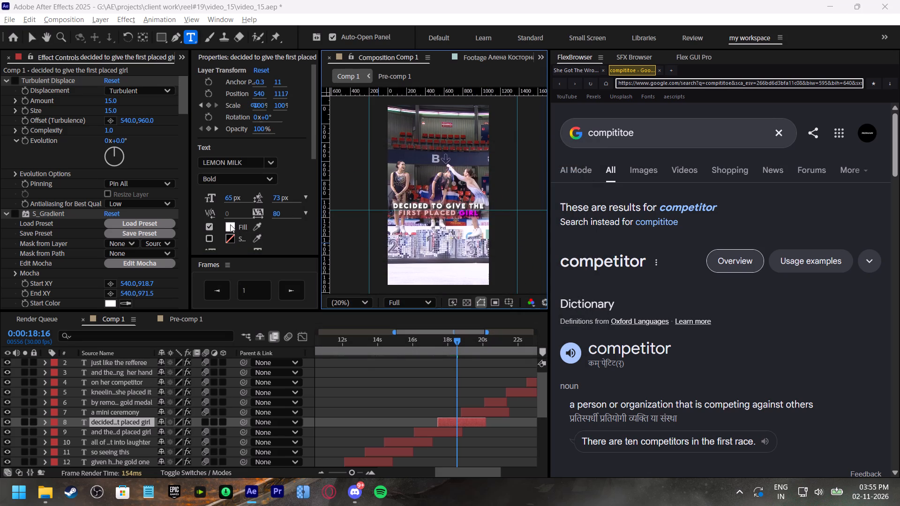
left_click_drag(405, 218, 521, 137)
left_click_drag(475, 257, 487, 268)
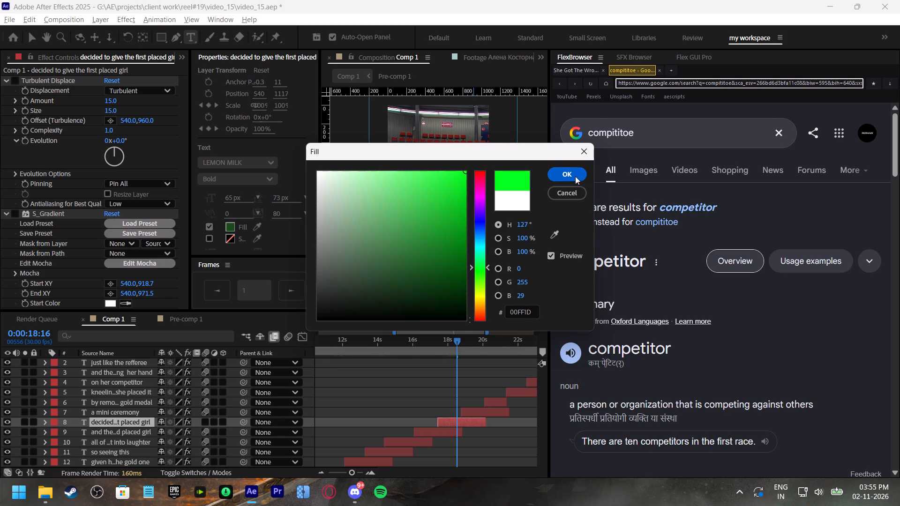
left_click(575, 176)
Colour the word "ceremony" turquoise (#00FFDD) in the "a mini ceremony" caption at 0:00:19:20.
left_click_drag(465, 341, 473, 343)
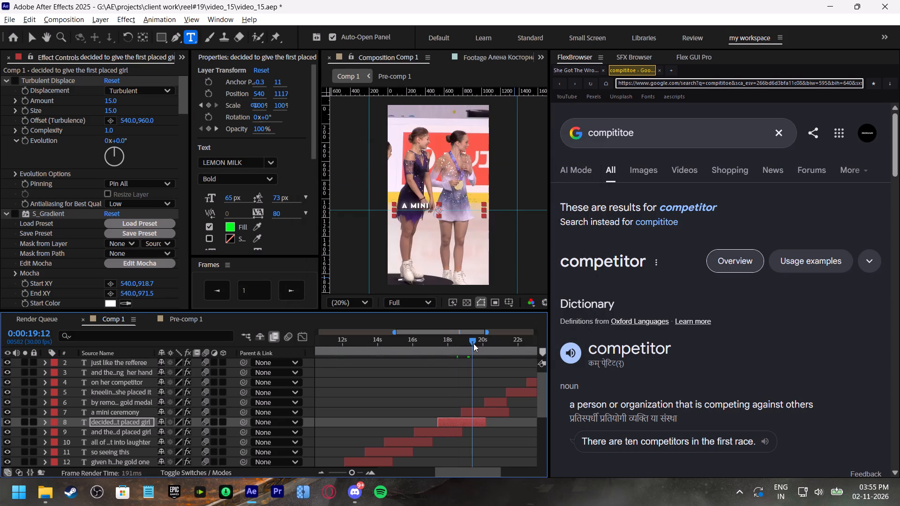
left_click_drag(473, 343, 477, 347)
double_click(454, 207)
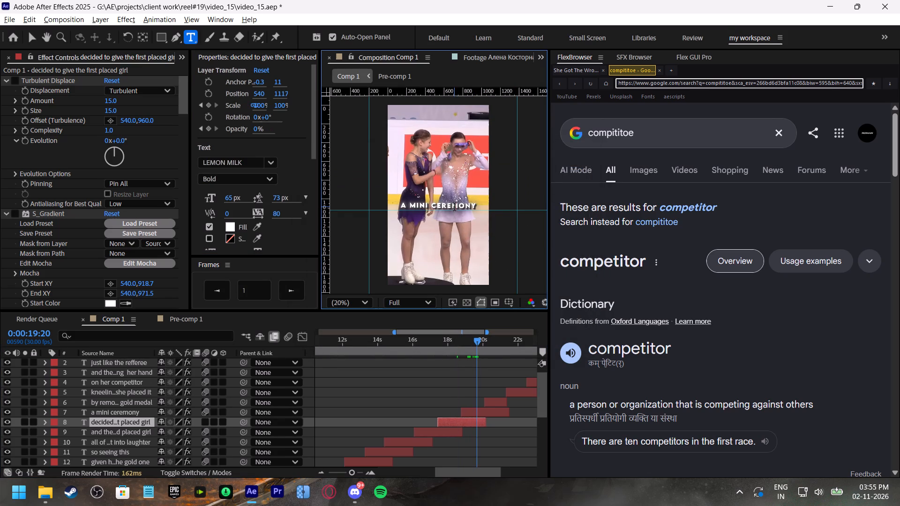
left_click(489, 413)
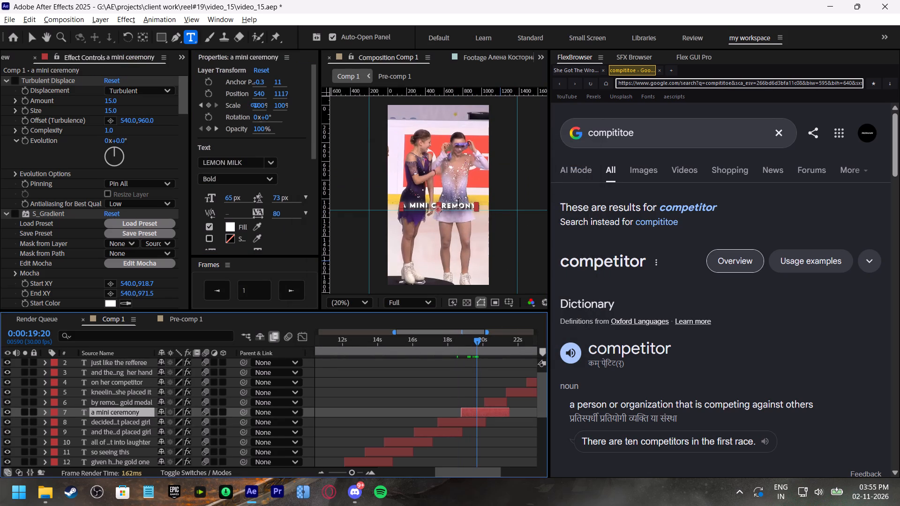
double_click(458, 203)
left_click(225, 227)
left_click(229, 227)
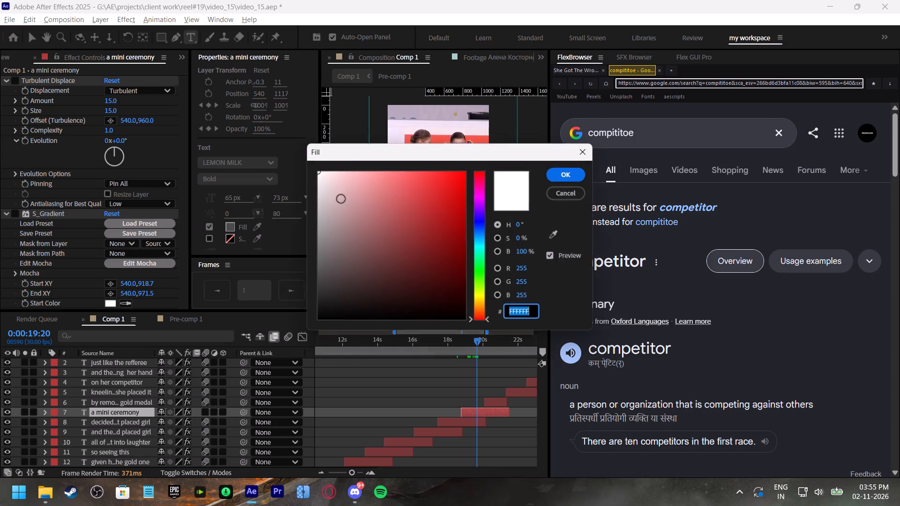
left_click_drag(374, 154, 645, 164)
left_click_drag(746, 261, 753, 261)
left_click(827, 185)
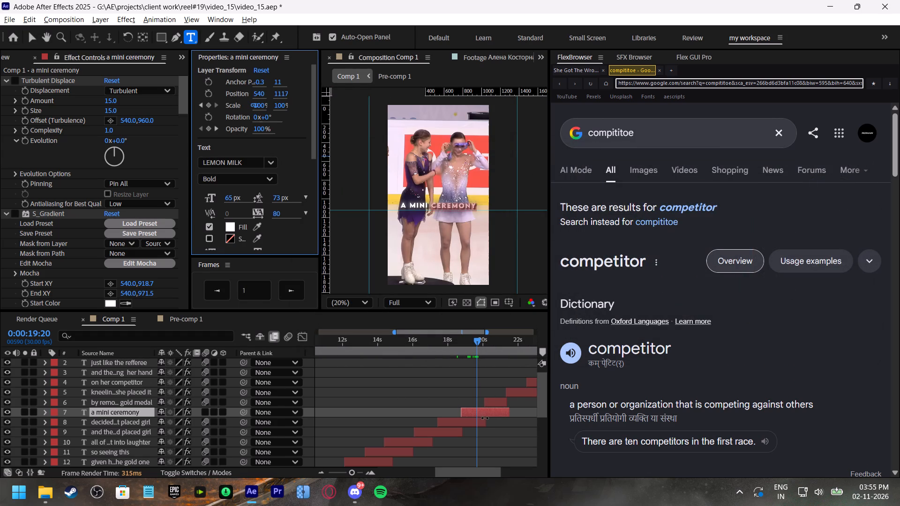
left_click(478, 425)
left_click(483, 414)
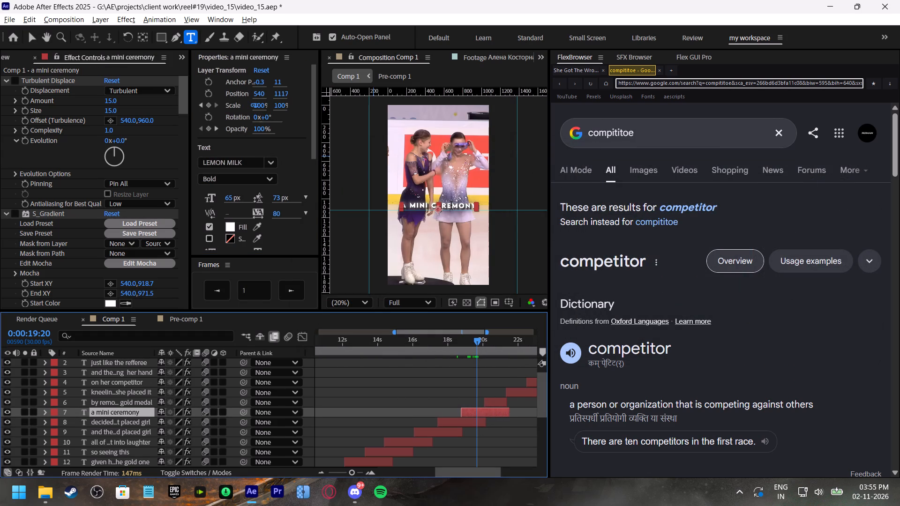
double_click(451, 205)
left_click(230, 228)
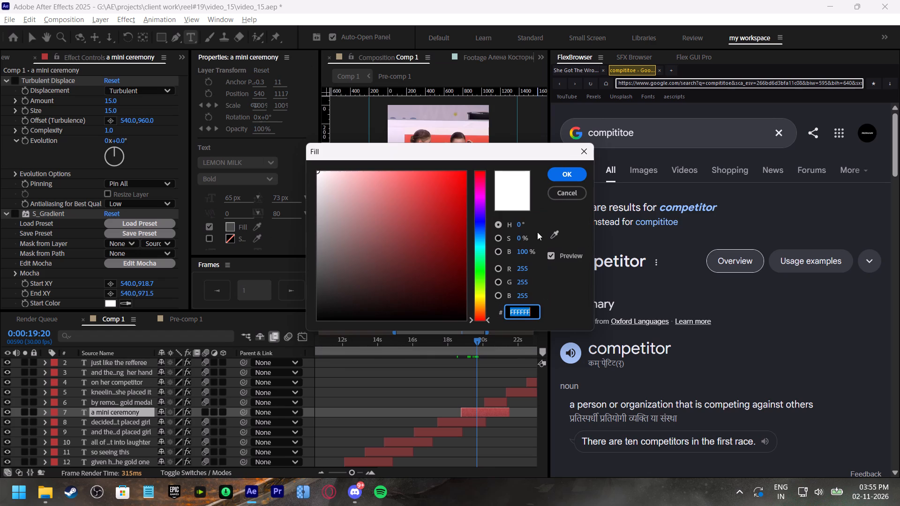
left_click_drag(481, 245, 480, 249)
left_click_drag(457, 208, 519, 133)
left_click(577, 173)
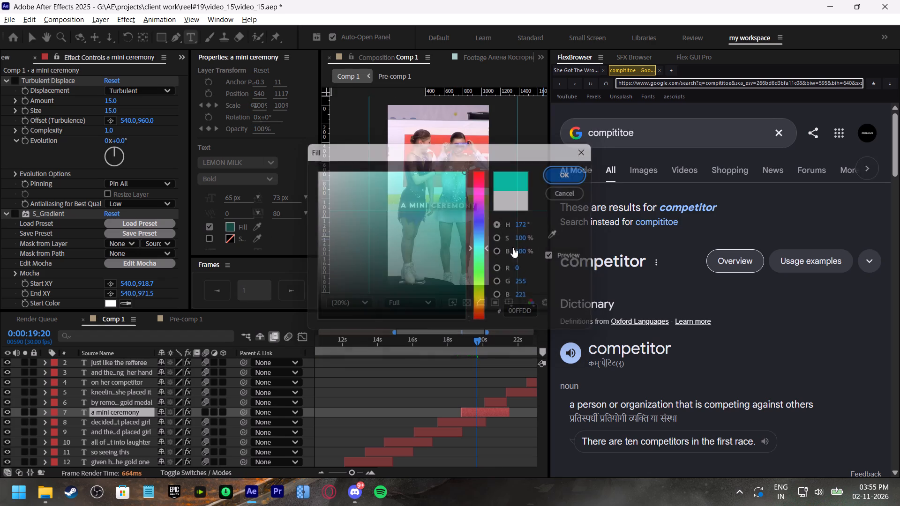
Colour the line "gold medal" yellow in the "by removing the gold medal" caption at 0:00:21:07.
scroll(450, 367, "down", 2, "shift")
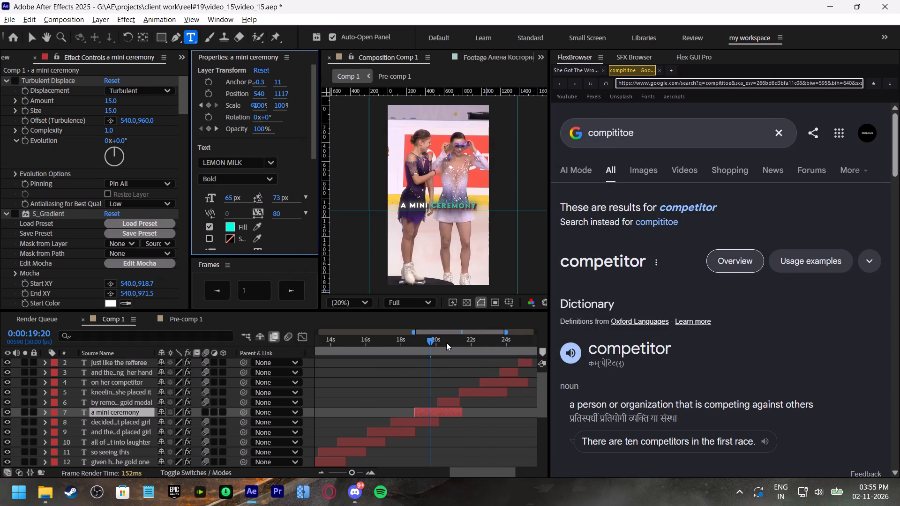
left_click_drag(446, 342, 449, 356)
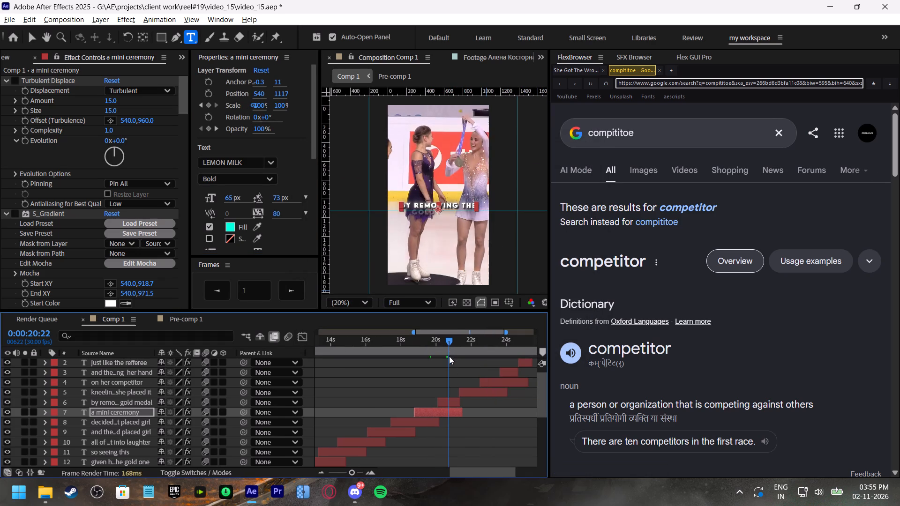
left_click_drag(449, 356, 457, 365)
triple_click(442, 216)
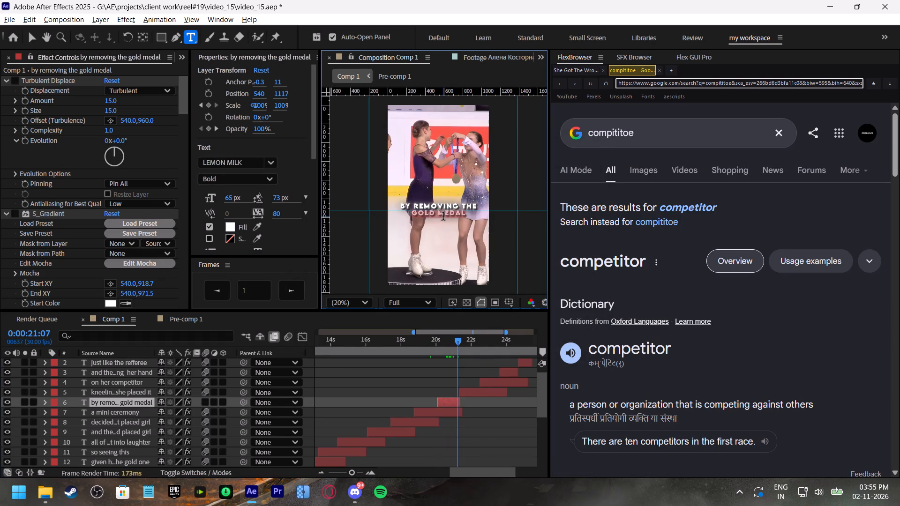
left_click(228, 225)
left_click_drag(399, 223, 553, 134)
left_click_drag(477, 300, 480, 297)
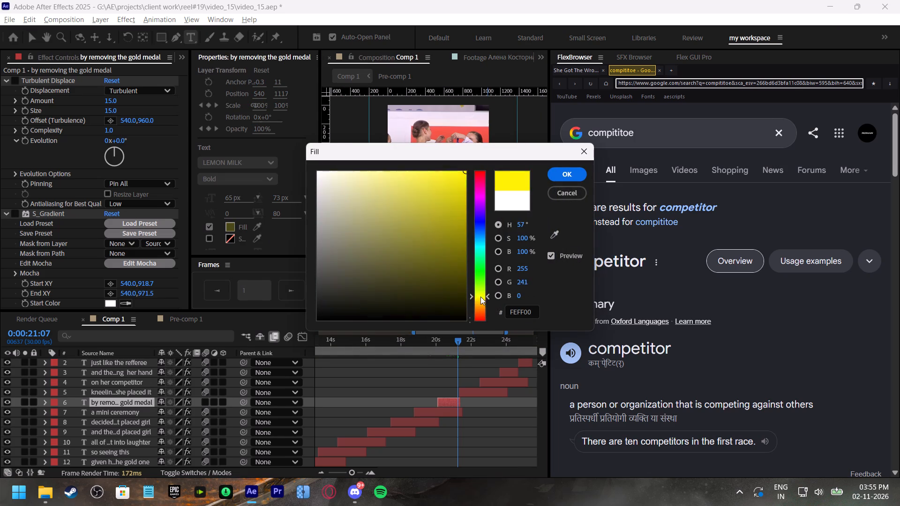
left_click_drag(480, 297, 481, 297)
left_click(582, 168)
Colour the line "as she placed" green in the "kneeling down as she placed it" caption at 0:00:22:03.
scroll(459, 392, "down", 1, "shift")
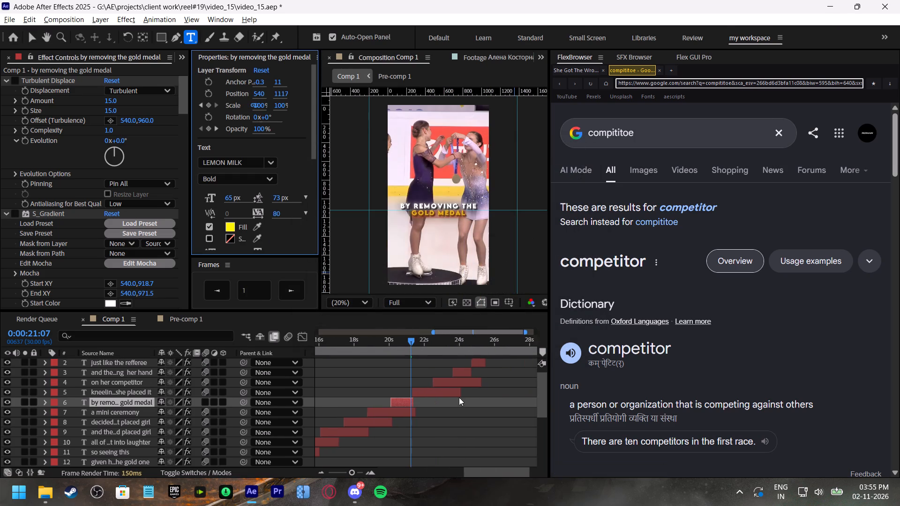
scroll(459, 397, "down", 2, "shift")
scroll(433, 394, "up", 1)
left_click(403, 342)
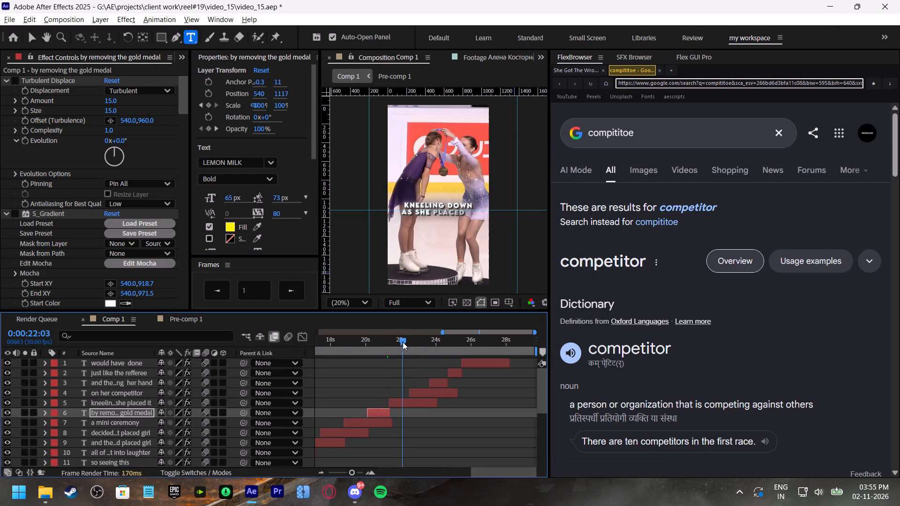
triple_click(442, 213)
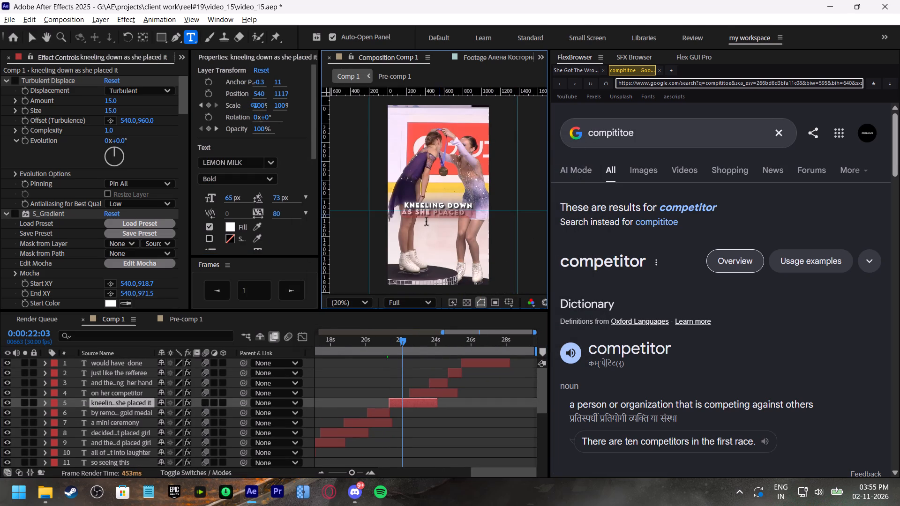
left_click(230, 227)
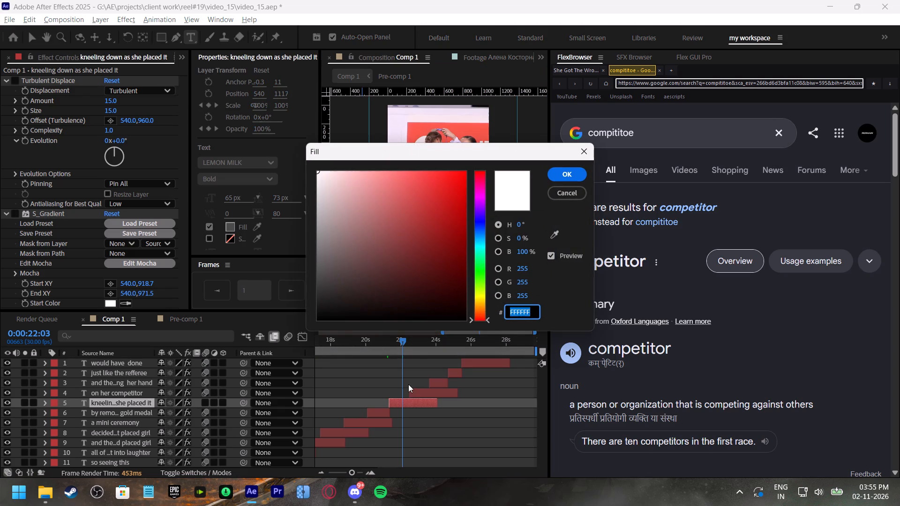
left_click(414, 392)
left_click_drag(451, 210, 522, 145)
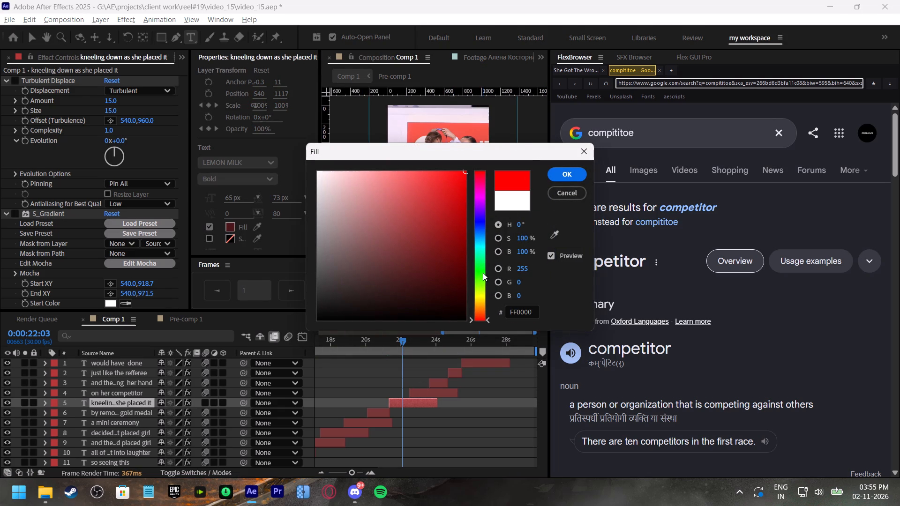
left_click(483, 273)
left_click(571, 173)
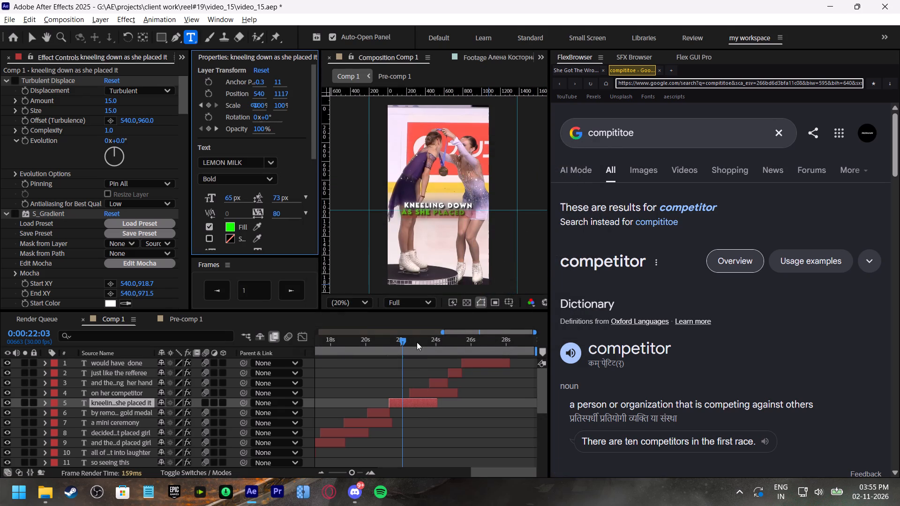
Colour the word "competitor" blue (#0070FF) in the "on her competitor" caption at 0:00:23:14.
left_click_drag(417, 342, 427, 360)
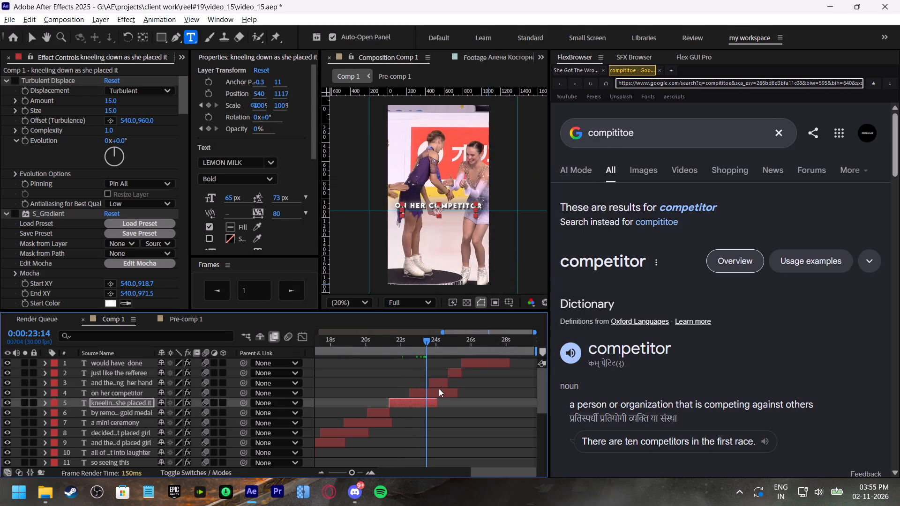
left_click(436, 394)
triple_click(460, 202)
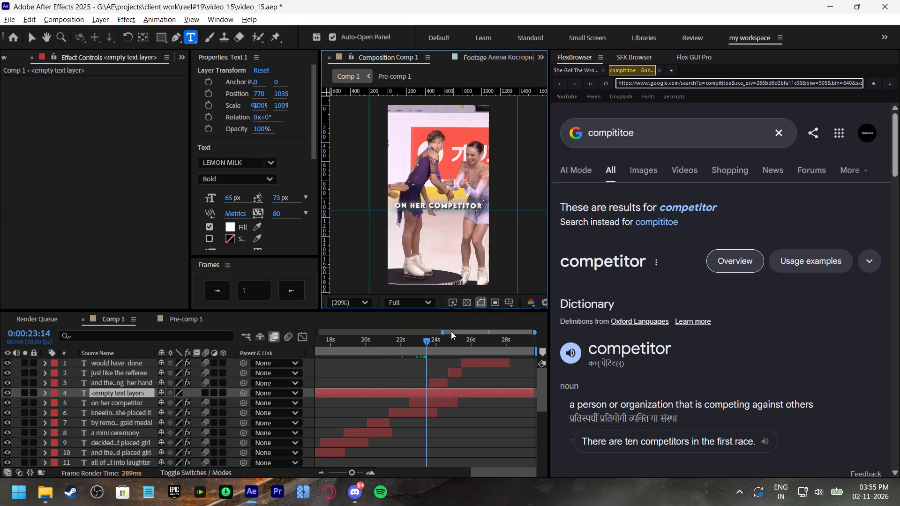
key("ctrl+z")
left_click(446, 397)
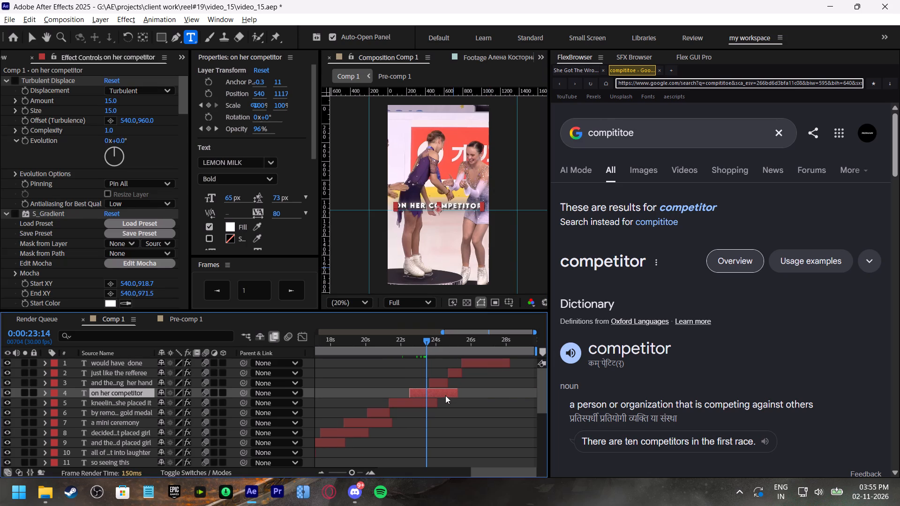
left_click(445, 394)
double_click(452, 205)
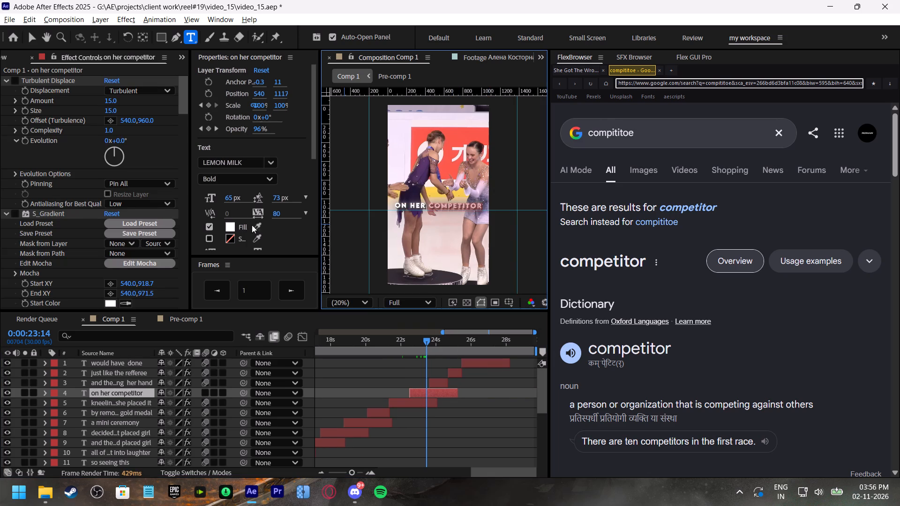
left_click(231, 225)
left_click_drag(425, 189, 491, 138)
left_click_drag(473, 159, 687, 160)
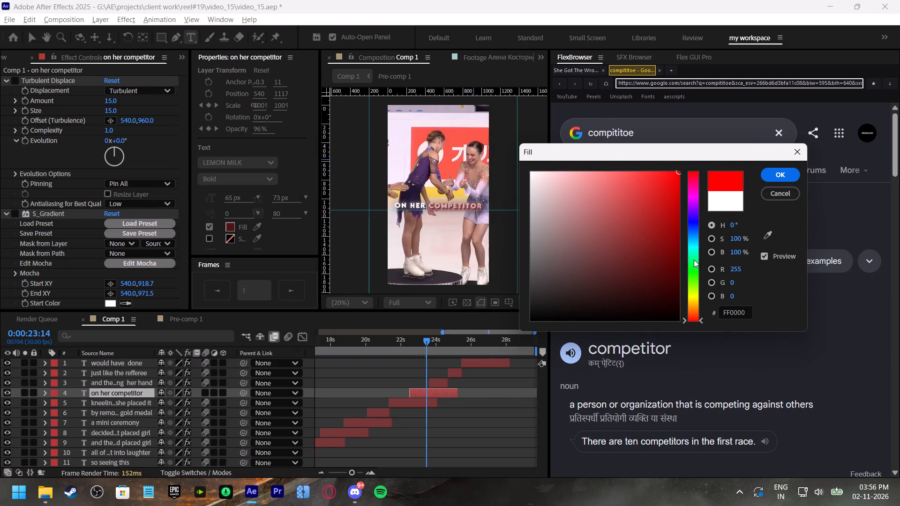
left_click_drag(694, 256, 694, 232)
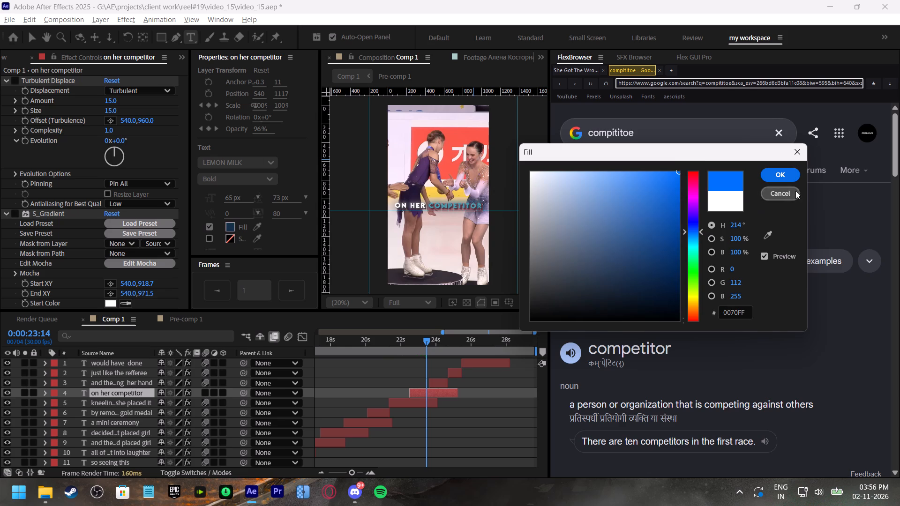
left_click(786, 178)
scroll(450, 399, "down", 2, "shift")
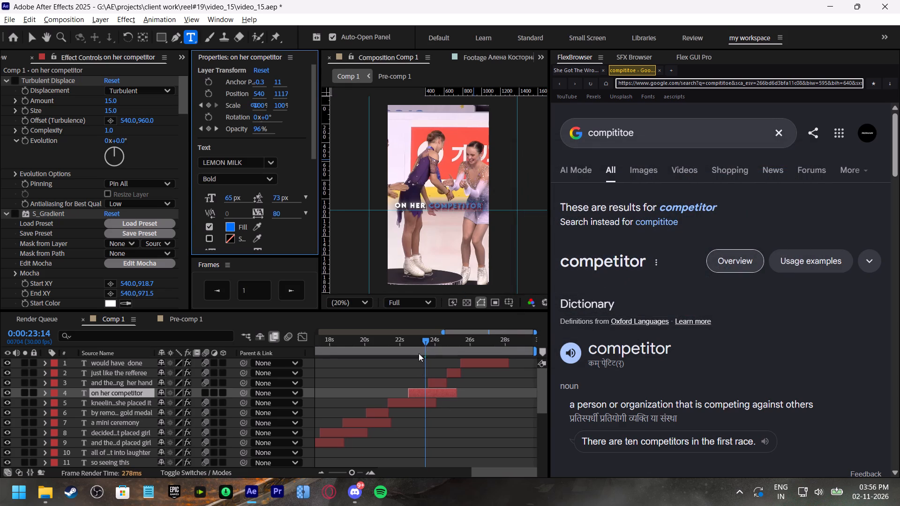
Replace the stray space after "shaking" with a line break in the "and then shaking her hand" caption at 0:00:24:06.
left_click(438, 339)
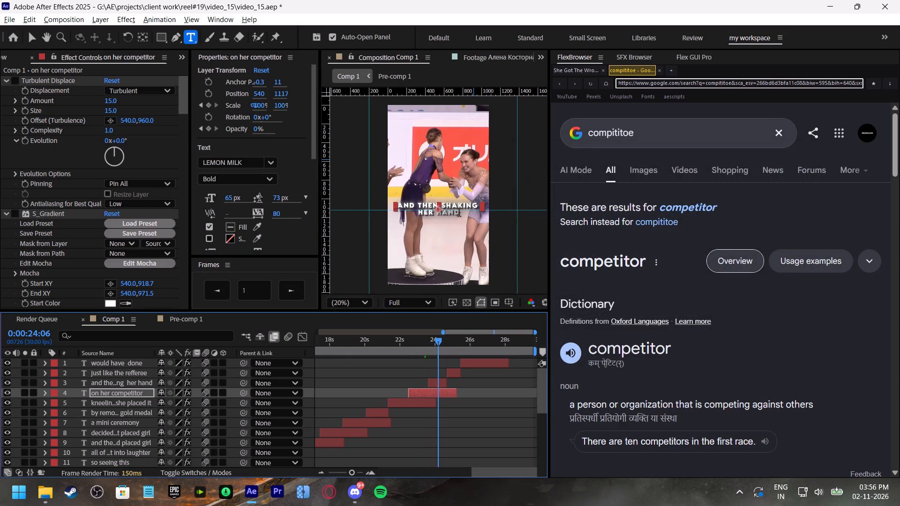
triple_click(461, 207)
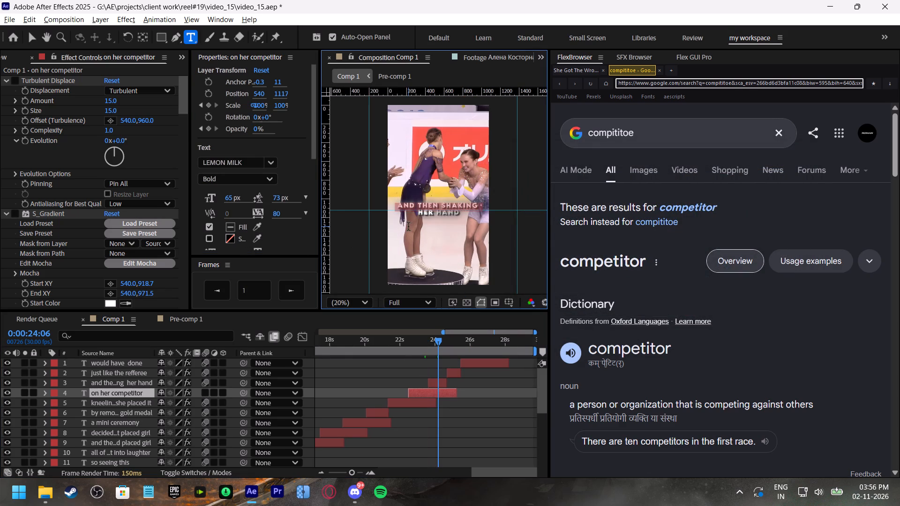
left_click(473, 407)
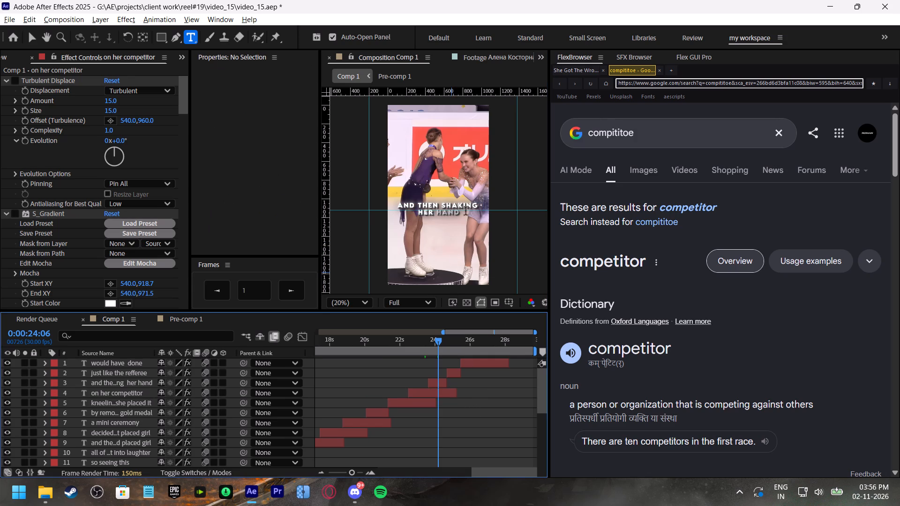
left_click_drag(479, 205, 491, 206)
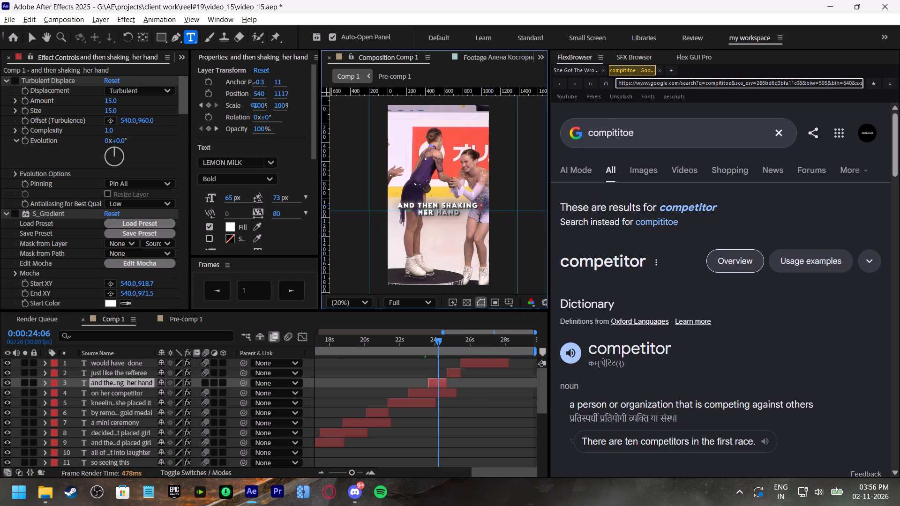
key("BackSpace")
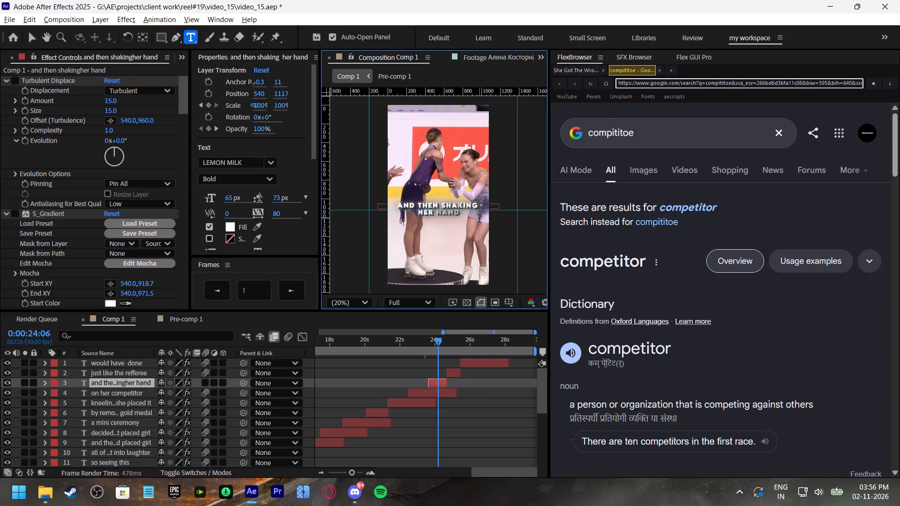
key("Return")
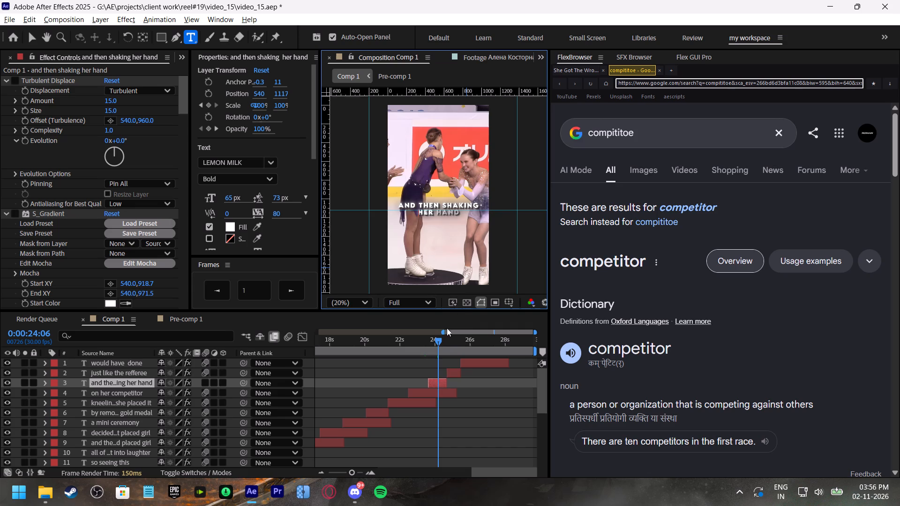
Colour the line "and then shaking" yellow in the "and then shaking her hand" caption at 0:00:24:06.
left_click(433, 389)
left_click(439, 383)
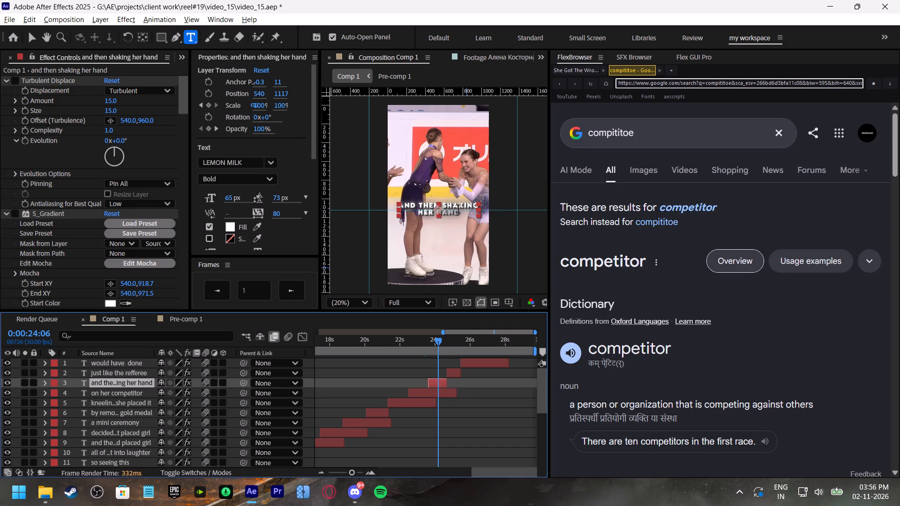
triple_click(459, 204)
left_click(235, 225)
left_click_drag(418, 212, 518, 139)
left_click_drag(476, 262, 479, 294)
left_click(555, 172)
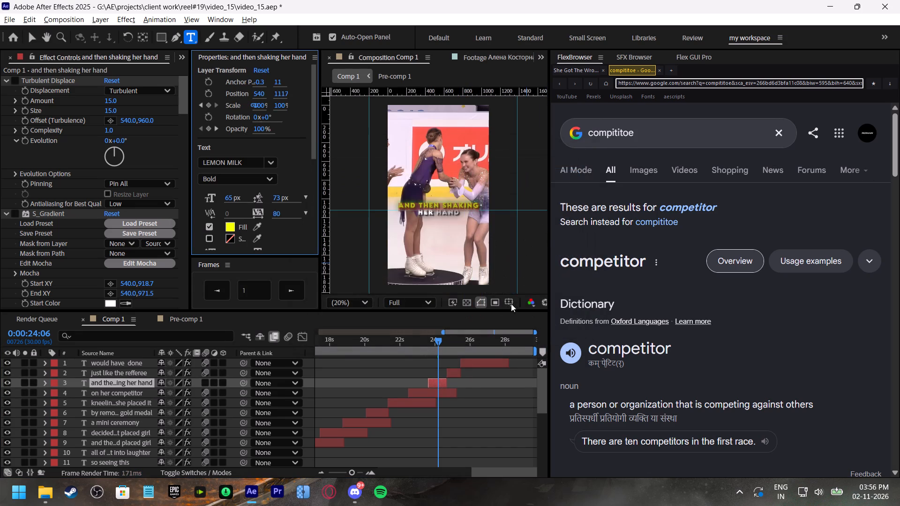
Colour the line "would have" green in the "would have done" caption at 0:00:26:13.
scroll(447, 395, "down", 2, "shift")
left_click_drag(446, 340, 451, 342)
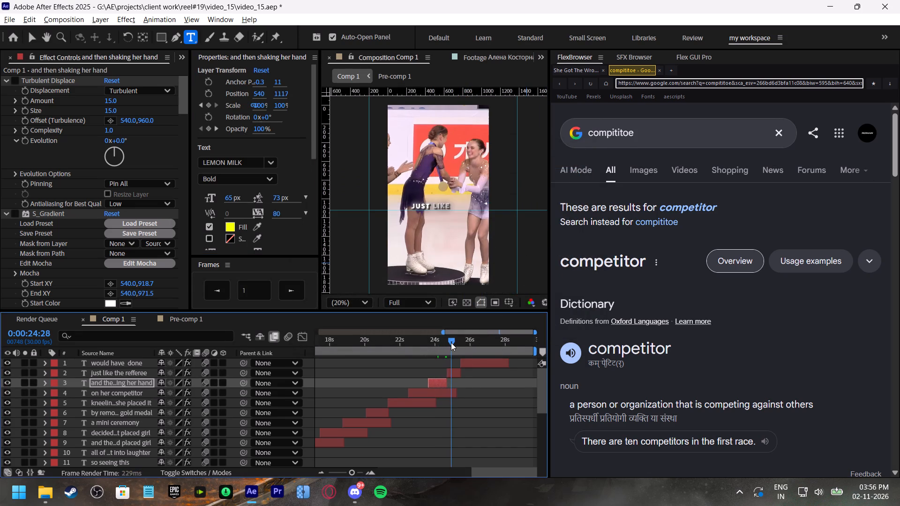
left_click_drag(451, 342, 478, 356)
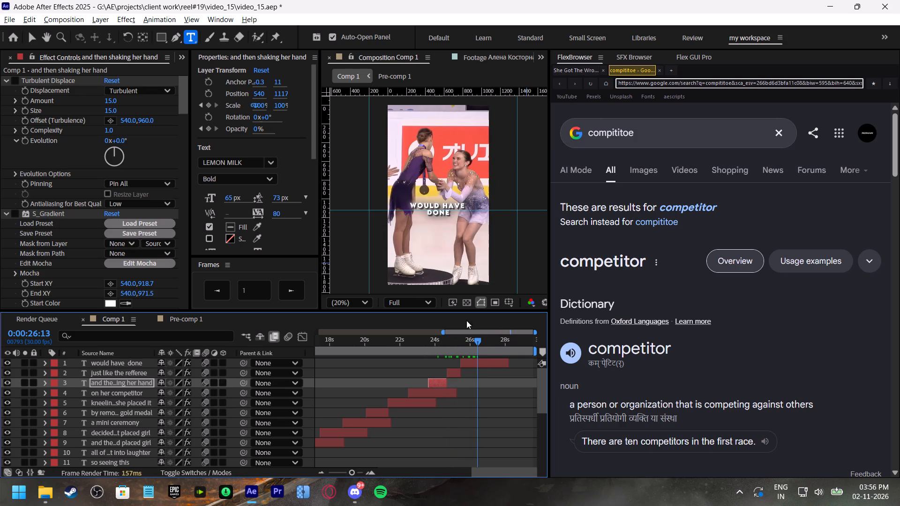
triple_click(431, 205)
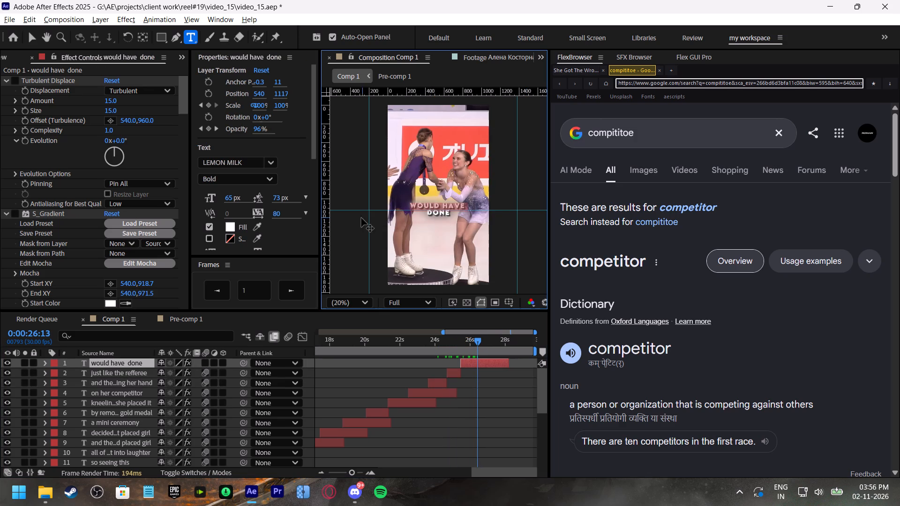
left_click(229, 229)
left_click_drag(345, 218, 537, 140)
left_click_drag(475, 268, 478, 278)
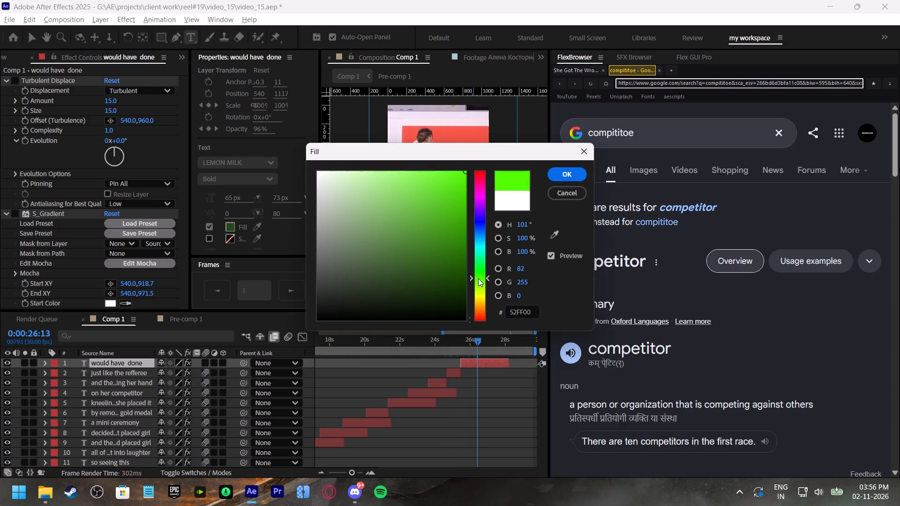
left_click_drag(478, 278, 479, 275)
left_click(562, 180)
Save the project with the newly coloured captions.
left_click_drag(484, 337, 487, 337)
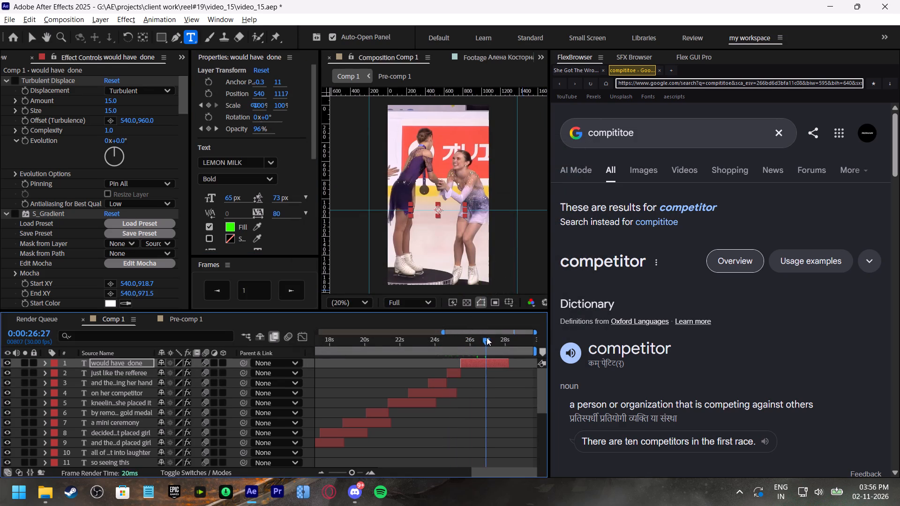
left_click_drag(487, 337, 491, 341)
key("ctrl+s")
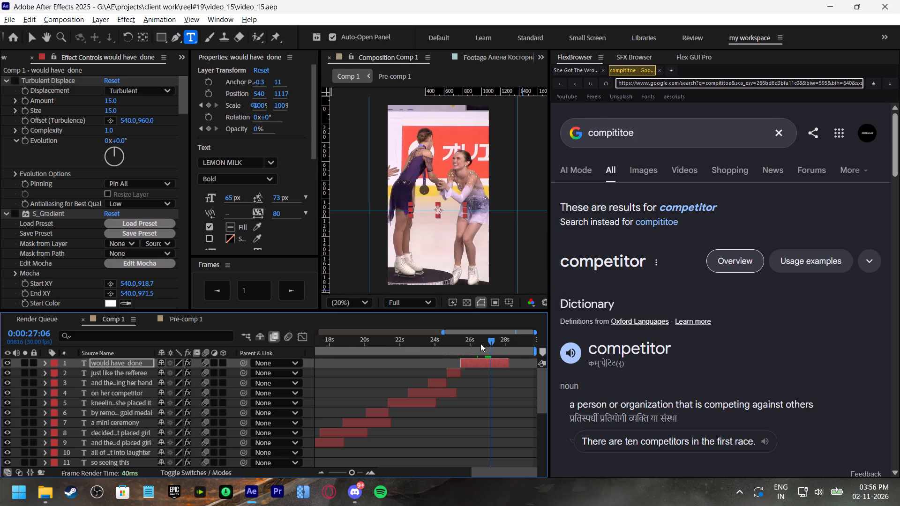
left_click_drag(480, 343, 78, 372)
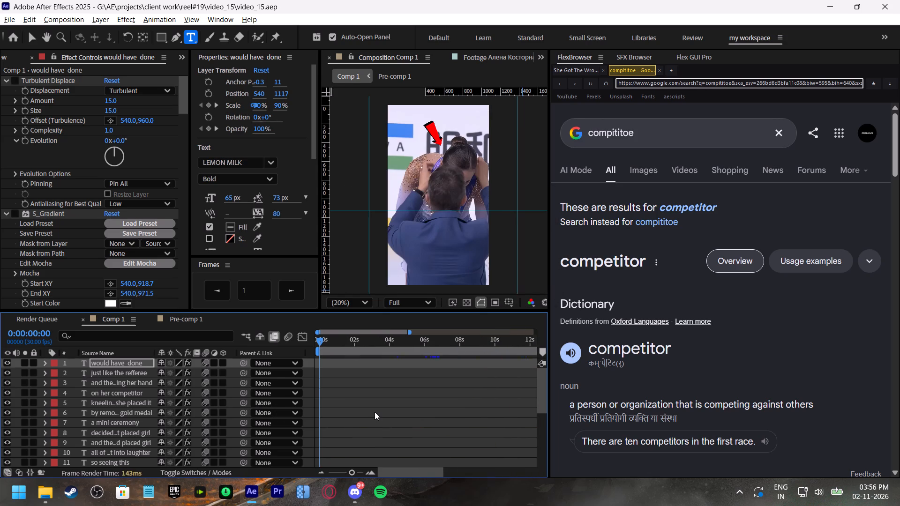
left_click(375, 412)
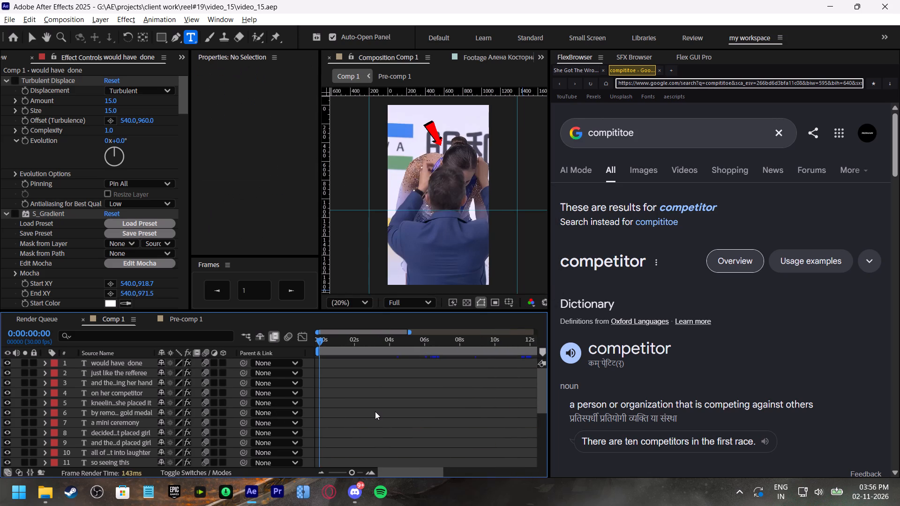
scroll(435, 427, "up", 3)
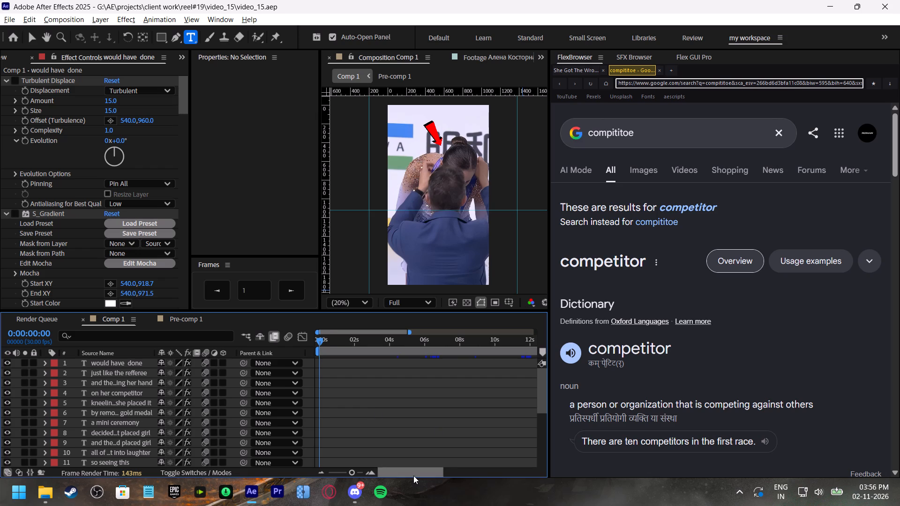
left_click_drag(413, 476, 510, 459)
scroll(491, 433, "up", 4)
Open Pre-comp 1 with the current time at 0:00:24:28 to reach the footage beneath the captions.
left_click(451, 339)
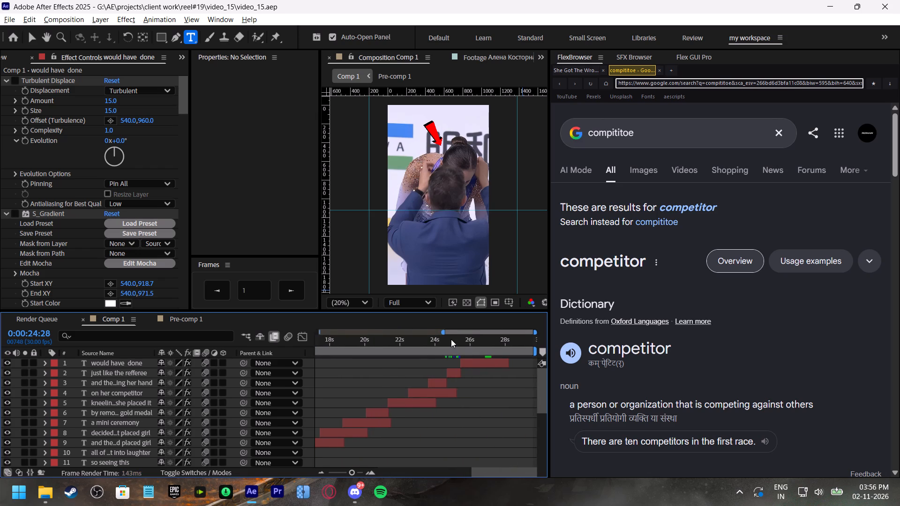
scroll(490, 402, "down", 10)
left_click(461, 457)
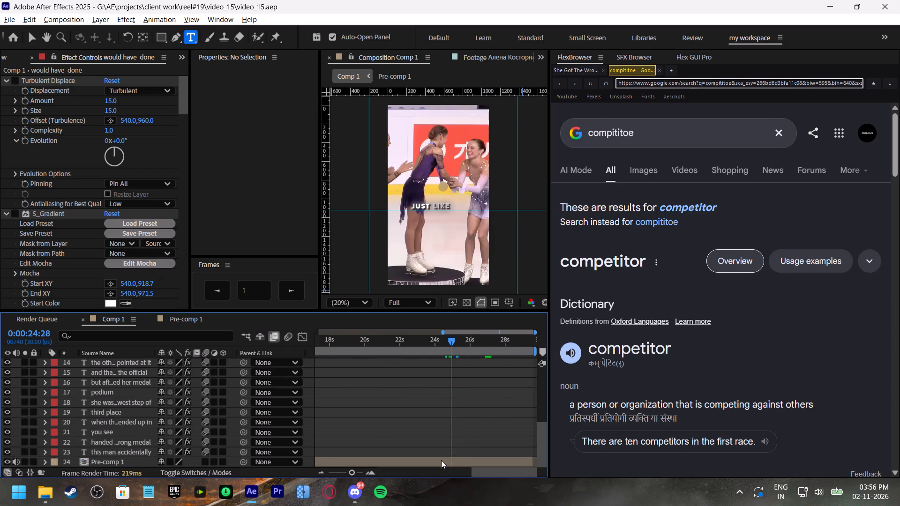
left_click(441, 460)
double_click(428, 461)
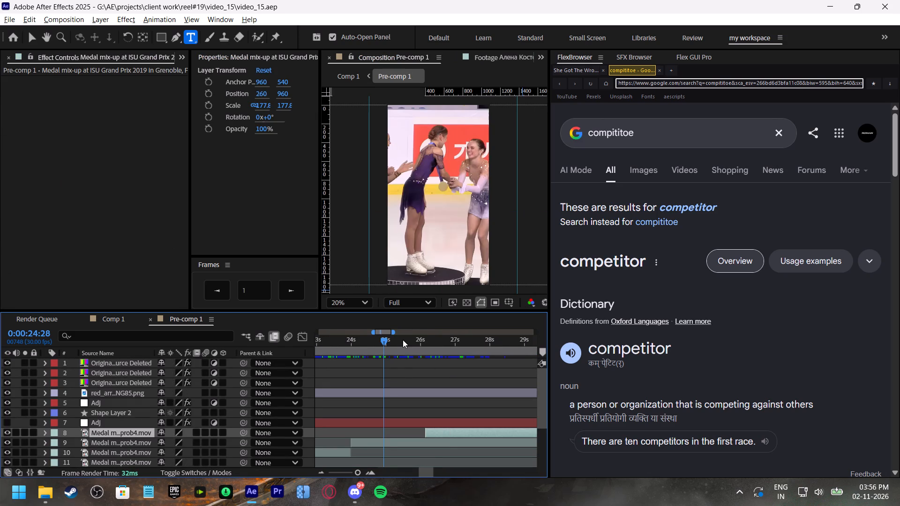
Set a first Scale keyframe at 0:00:26:04, the start of the footage clip on layer 8.
left_click(403, 340)
key("space")
left_click(403, 340)
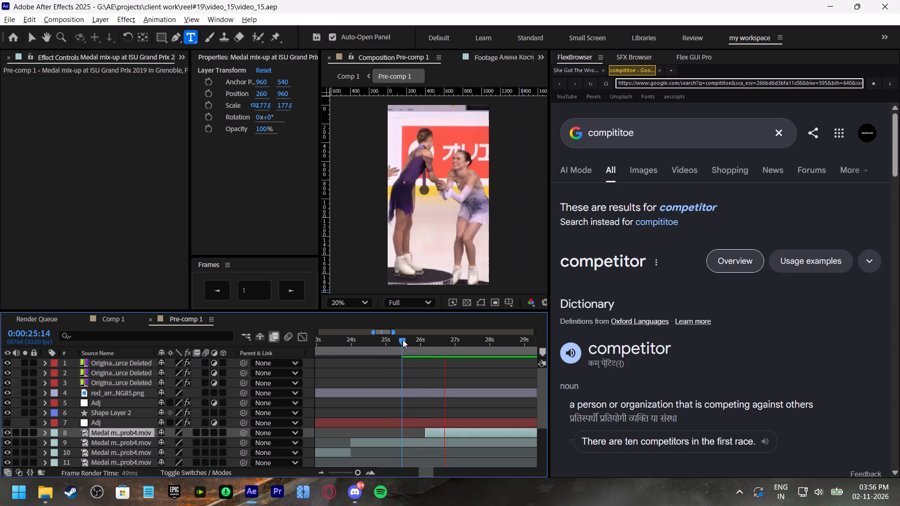
key("space")
left_click_drag(403, 340, 417, 352)
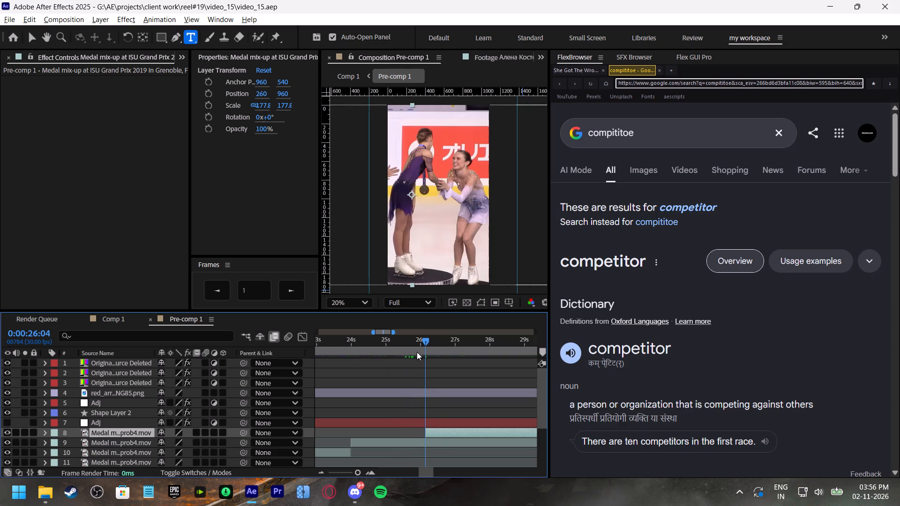
left_click_drag(417, 352, 421, 359)
key("space")
left_click(424, 341)
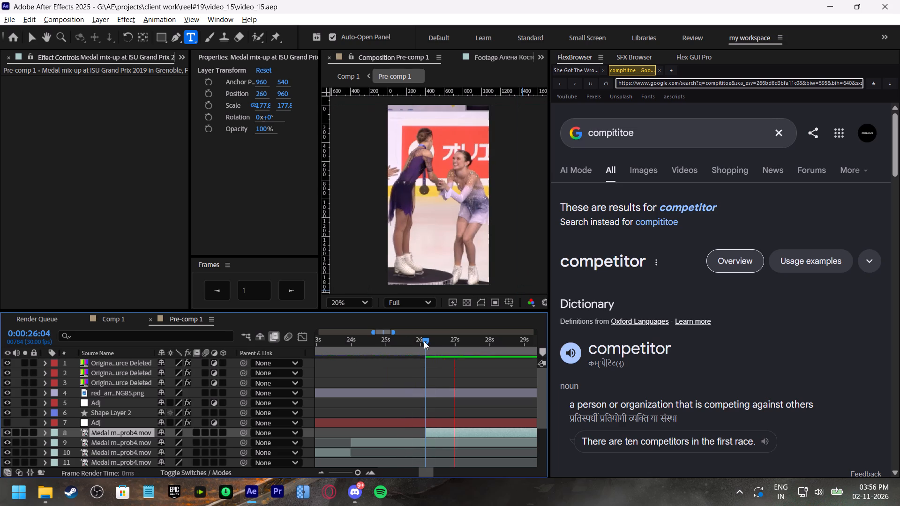
left_click(434, 430)
key("s")
left_click(73, 443)
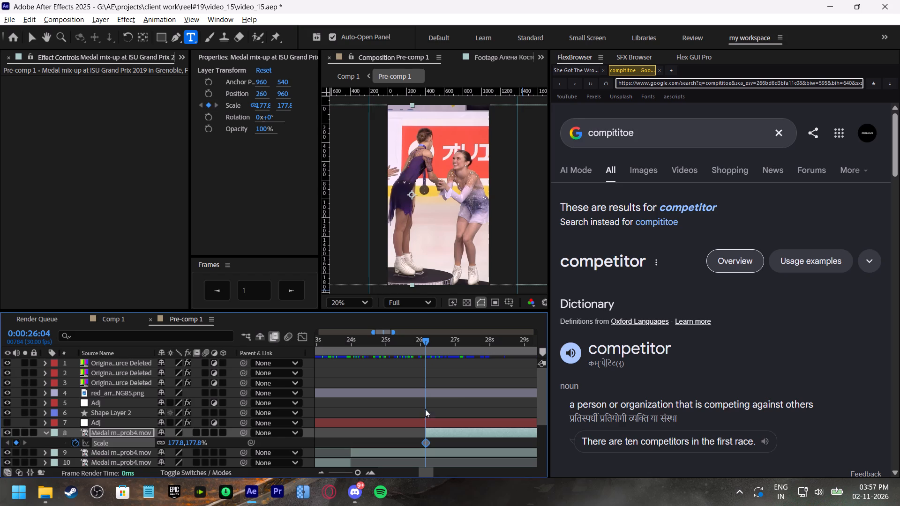
Play back the footage from 0:00:25:27 and end the work area at 0:00:26:26.
key("space")
left_click_drag(454, 341, 417, 343)
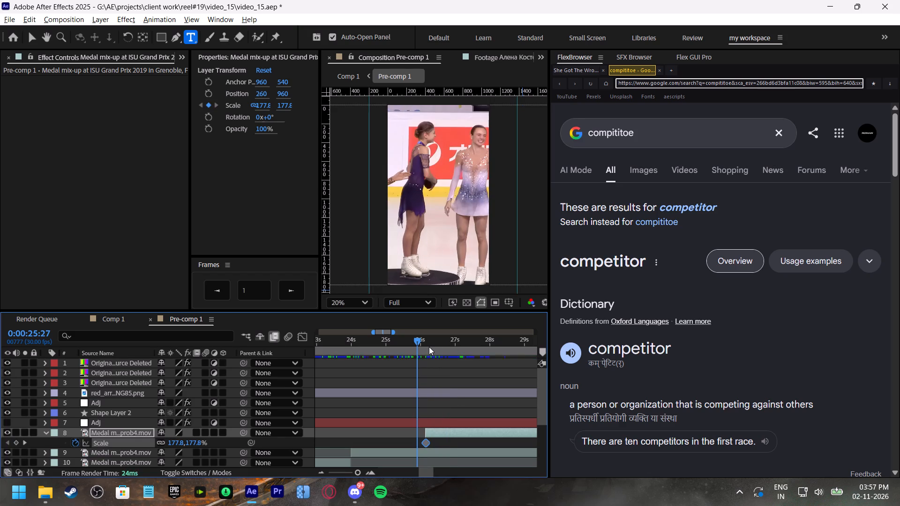
key("space")
left_click(447, 343)
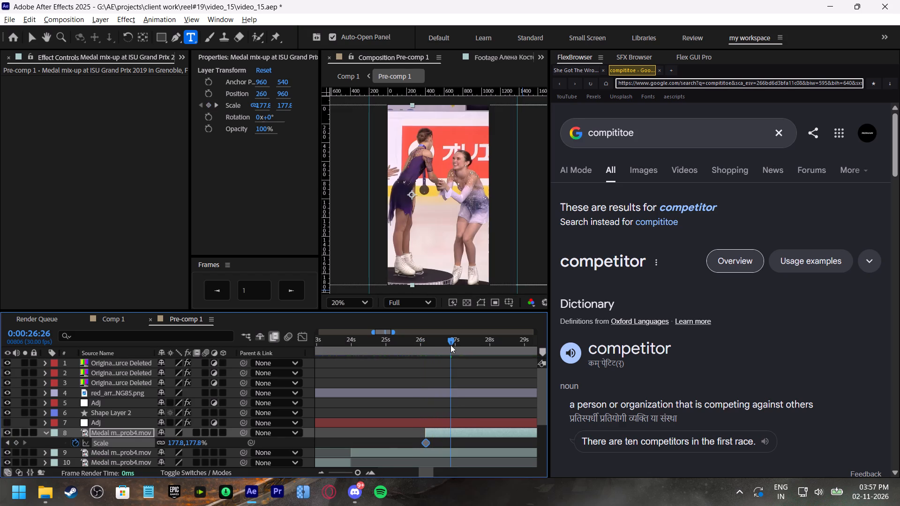
key("n")
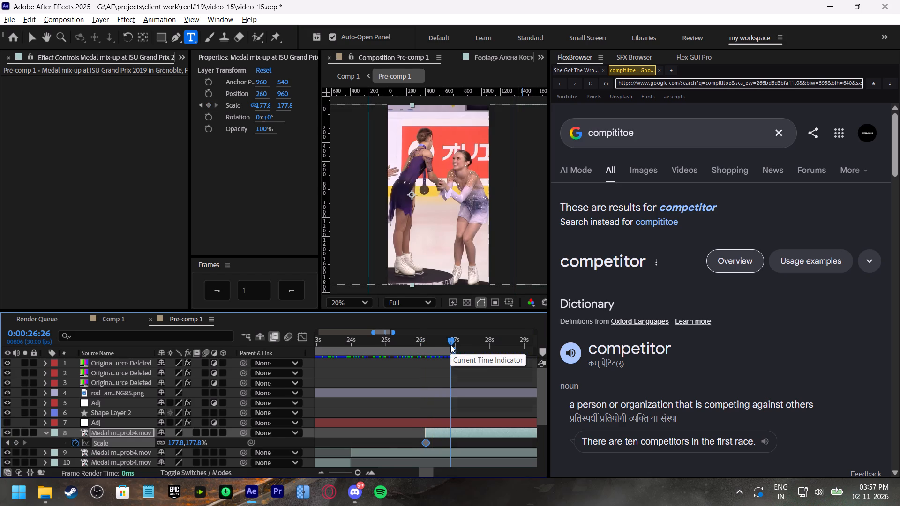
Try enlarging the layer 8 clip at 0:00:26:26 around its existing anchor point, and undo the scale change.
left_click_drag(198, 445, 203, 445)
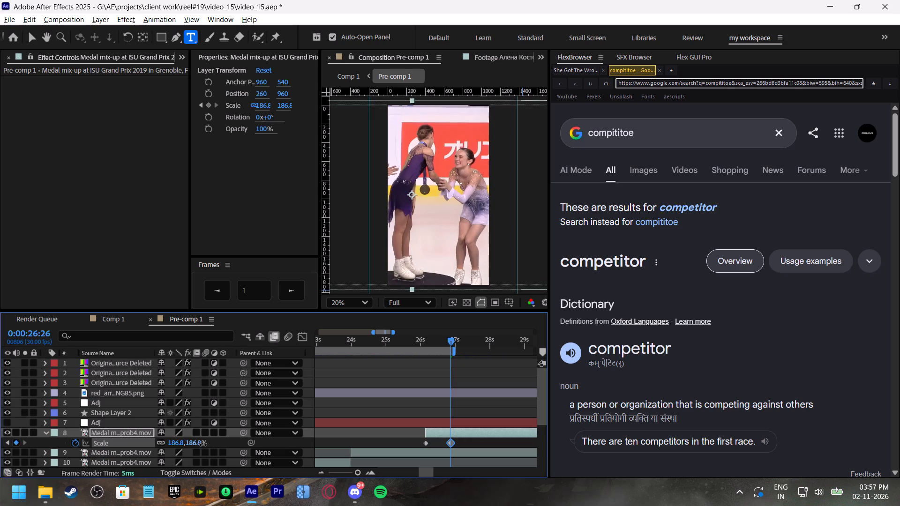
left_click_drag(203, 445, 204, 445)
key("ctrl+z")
Move the layer 8 clip's anchor point to the skaters' joined hands, at about 1120, 509.
left_click(430, 437)
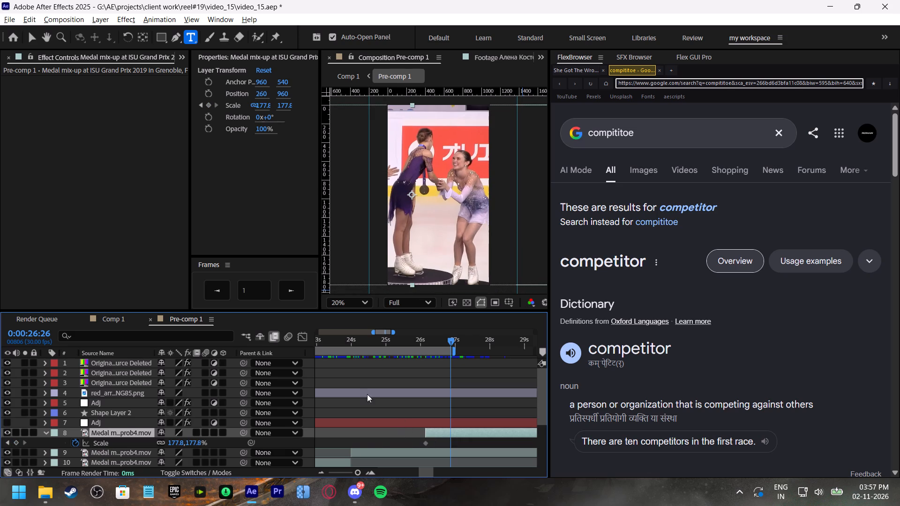
left_click(139, 34)
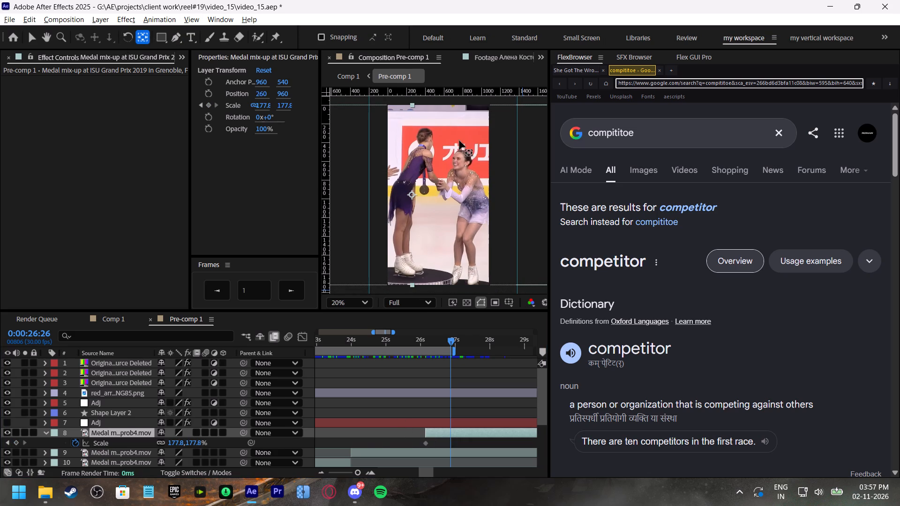
left_click_drag(412, 194, 439, 189)
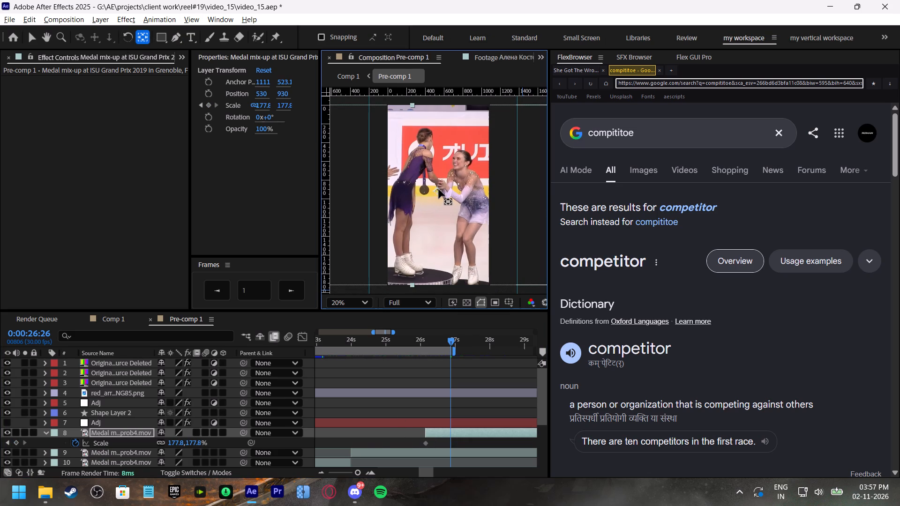
left_click_drag(439, 189, 439, 189)
key("v")
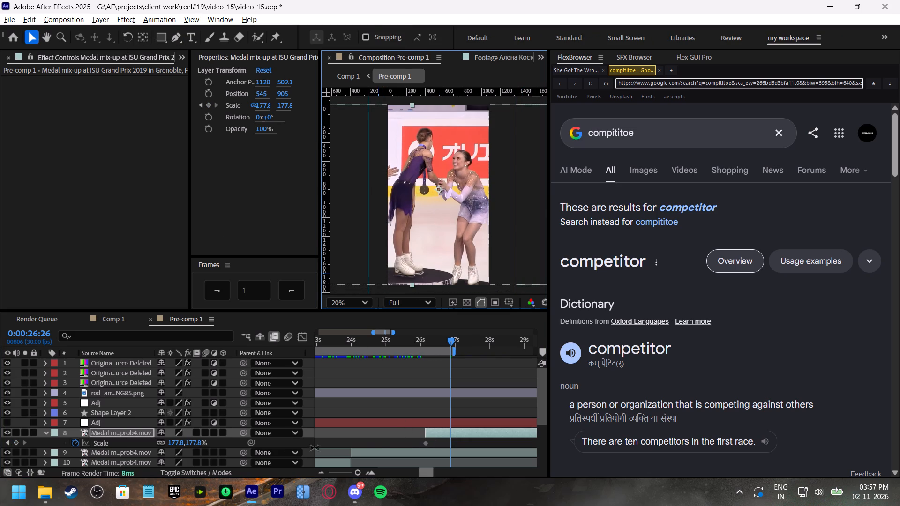
Scale the layer 8 clip to 201.8% at 0:00:26:26 and apply Easy Ease to both Scale keyframes.
left_click_drag(187, 443, 201, 443)
left_click_drag(464, 444, 390, 452)
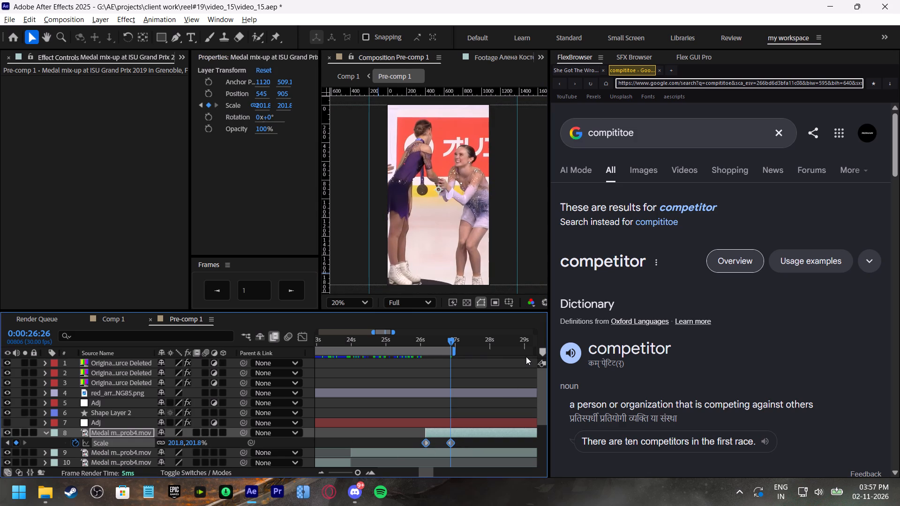
key("F9")
Apply the 0.13, 0.76, 0.27, 1 Flex easing curve to both Scale keyframes of the layer 8 clip.
left_click(688, 60)
left_click(807, 163)
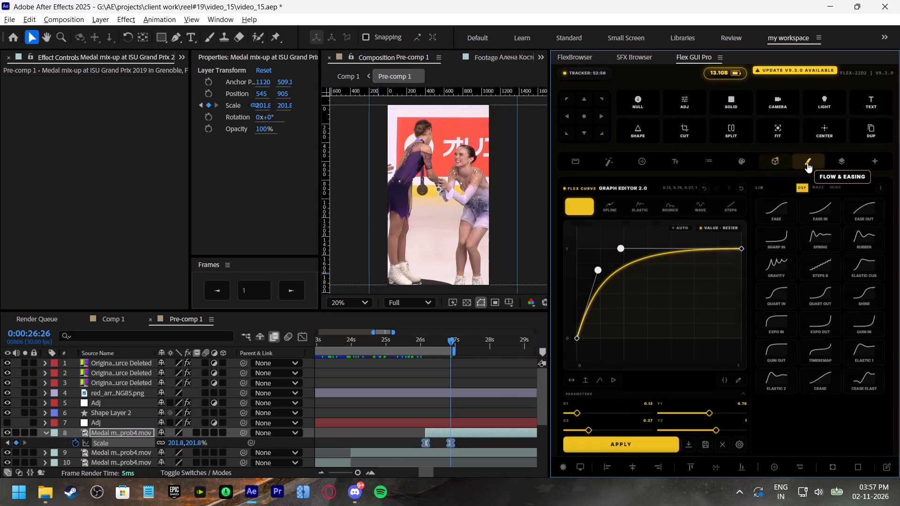
left_click(619, 442)
Play back the eased zoom from 0:00:25:24 and save the project.
left_click(413, 345)
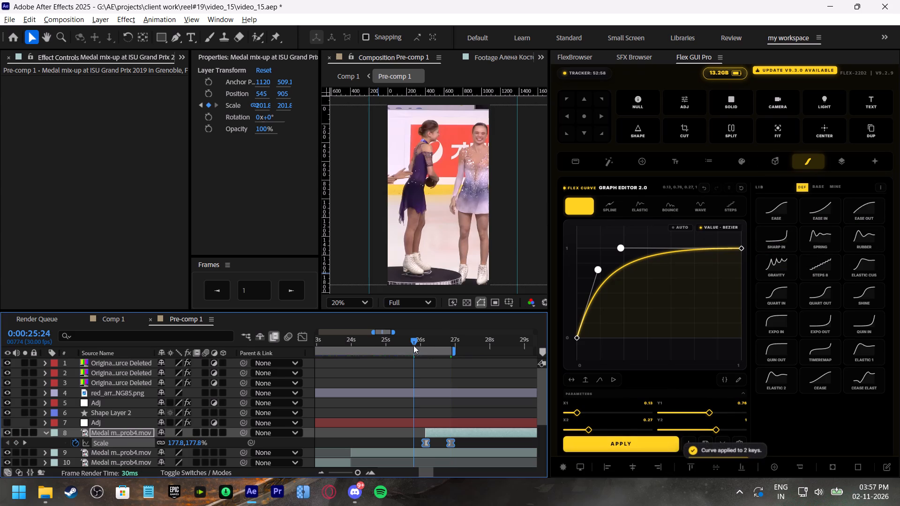
key("space")
left_click(412, 341)
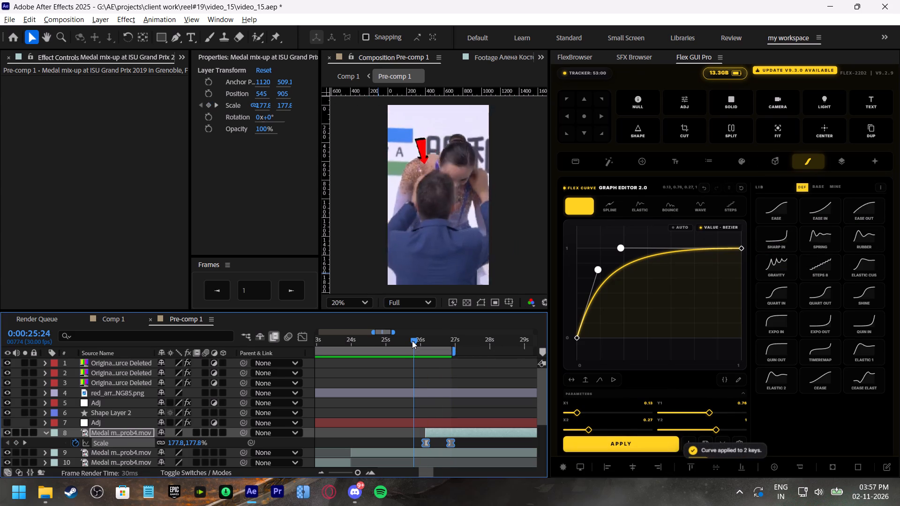
key("space")
left_click(412, 341)
key("ctrl+s")
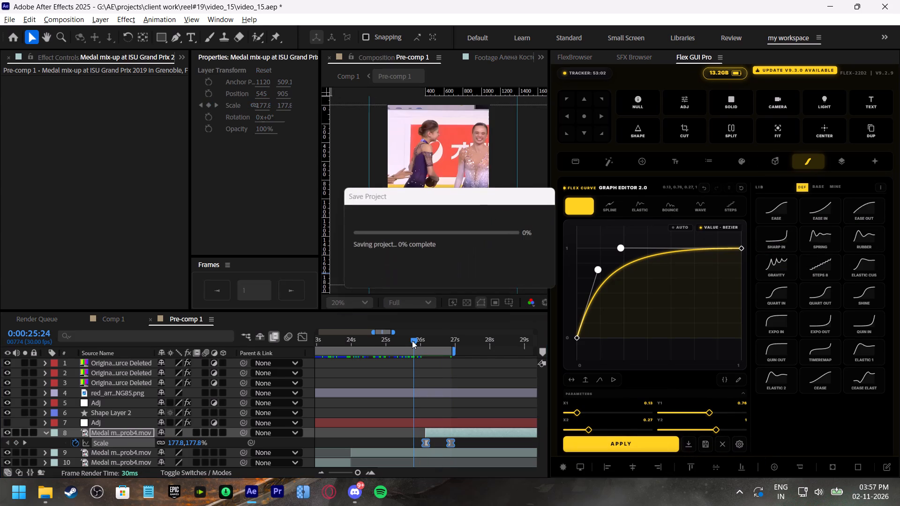
Deselect the layer 8 clip and replay the transition into the zoom from 0:00:25:28.
left_click_drag(414, 340, 425, 347)
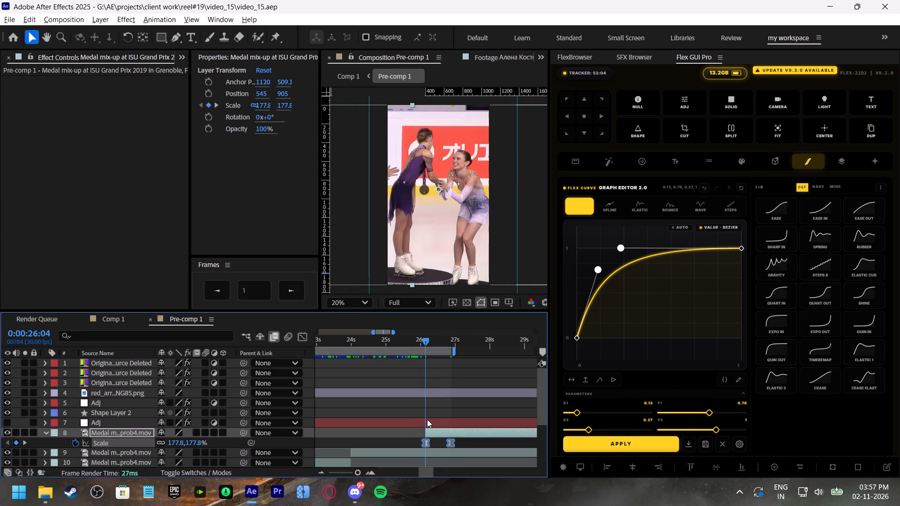
left_click(406, 441)
left_click(418, 338)
key("space")
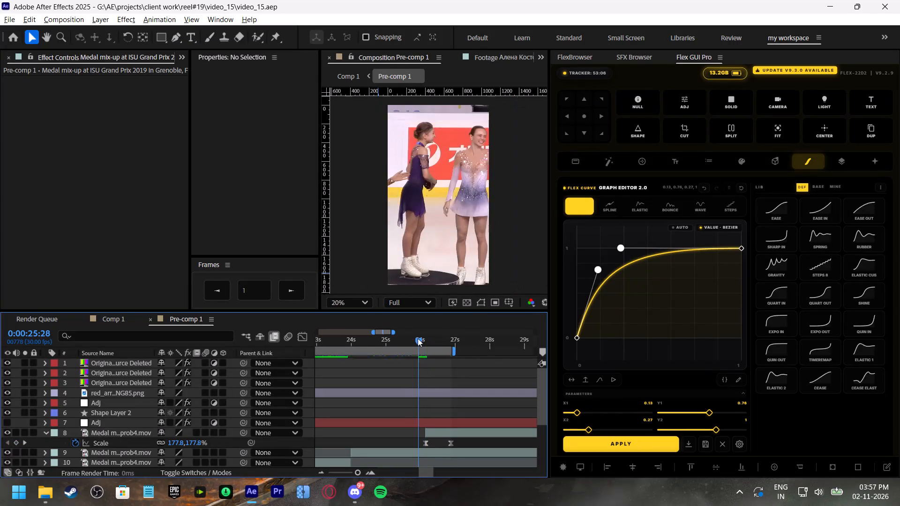
left_click_drag(418, 338, 412, 344)
Play the ending of the reference YouTube short to check its closing caption, and pause it there.
left_click(572, 55)
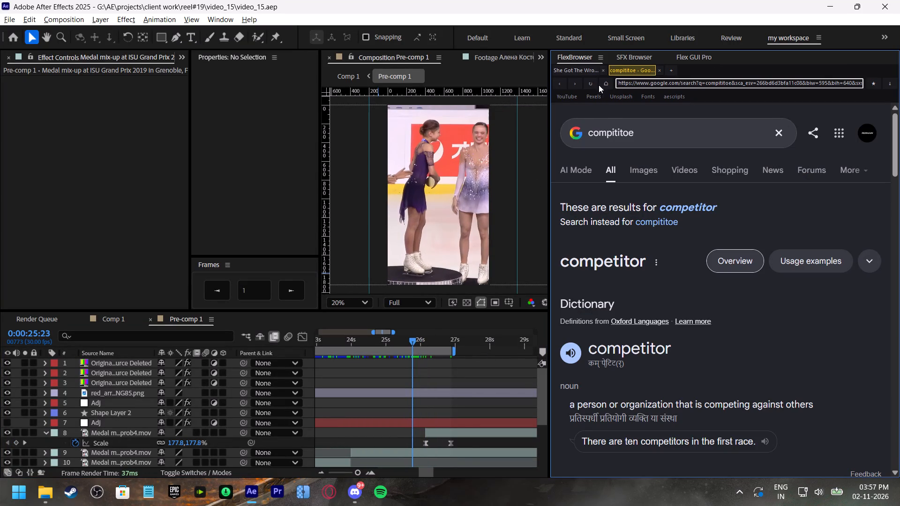
left_click(584, 69)
left_click(720, 327)
left_click(816, 469)
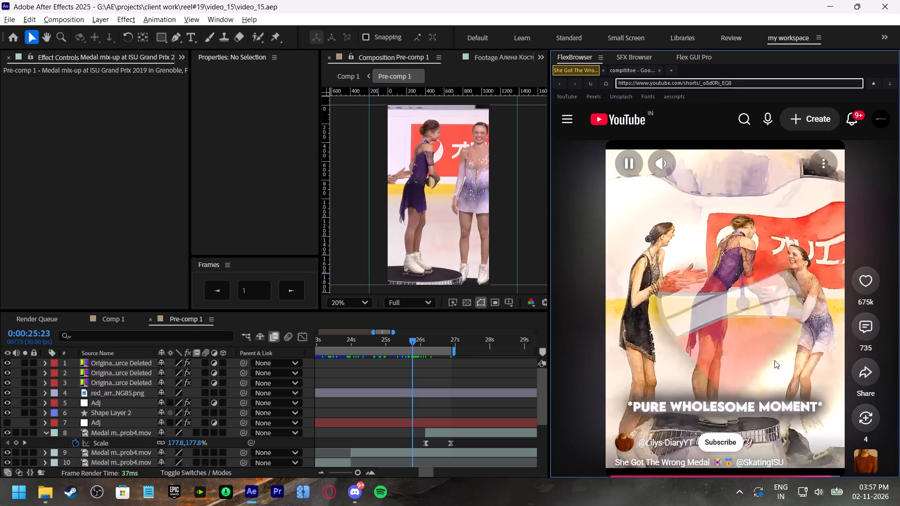
left_click(774, 360)
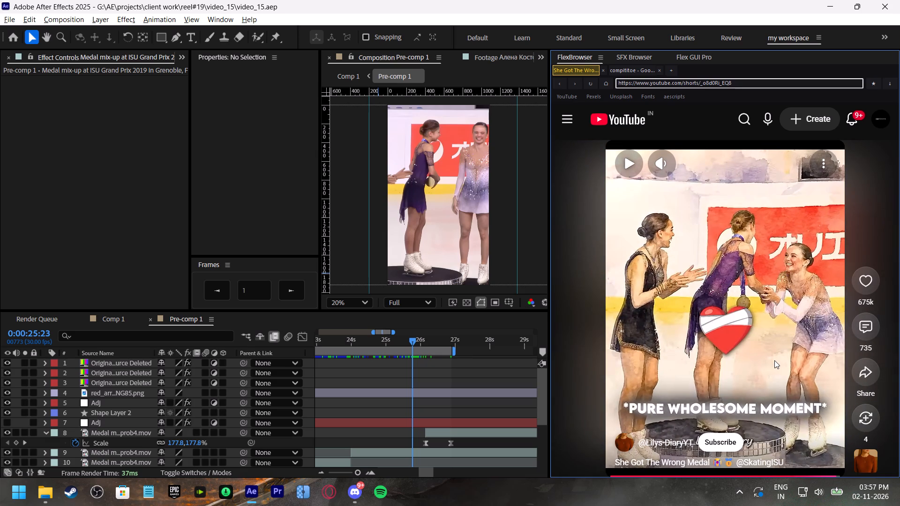
Play back Pre-comp 1 from 0:00:25:18 and go to the start of the layer 8 clip at 0:00:26:04.
left_click(411, 346)
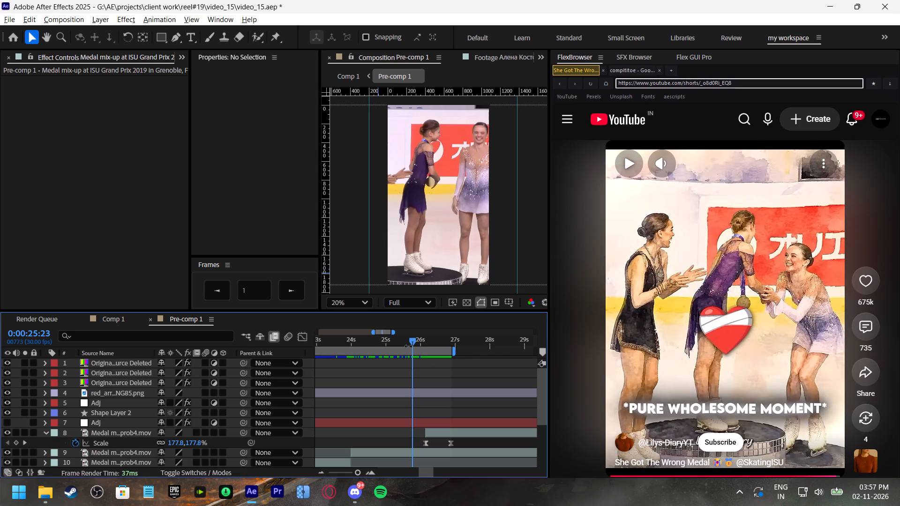
left_click(406, 342)
key("space")
left_click_drag(414, 342, 415, 342)
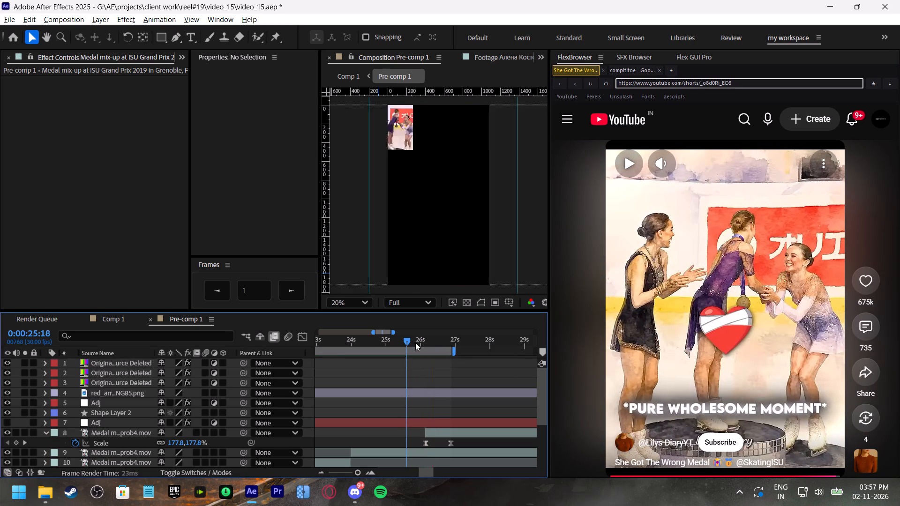
left_click_drag(415, 342, 420, 344)
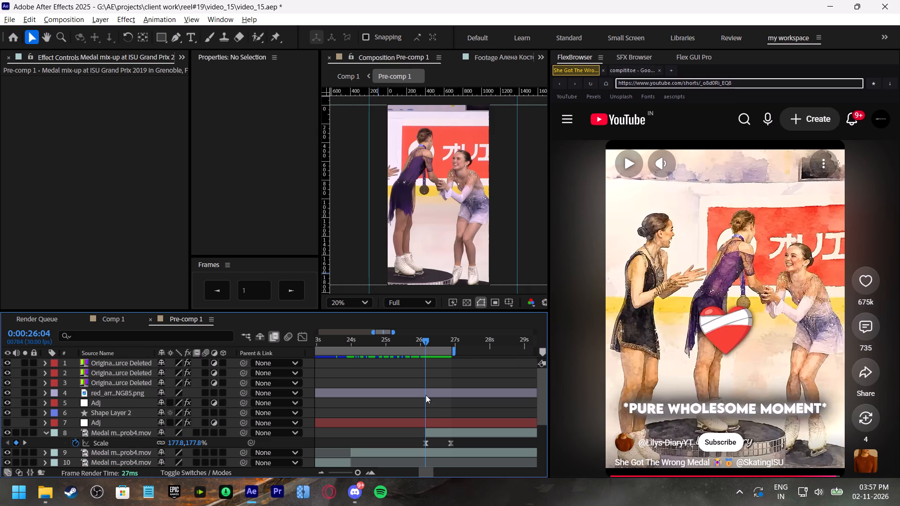
scroll(445, 396, "down", 1)
scroll(445, 396, "up", 3)
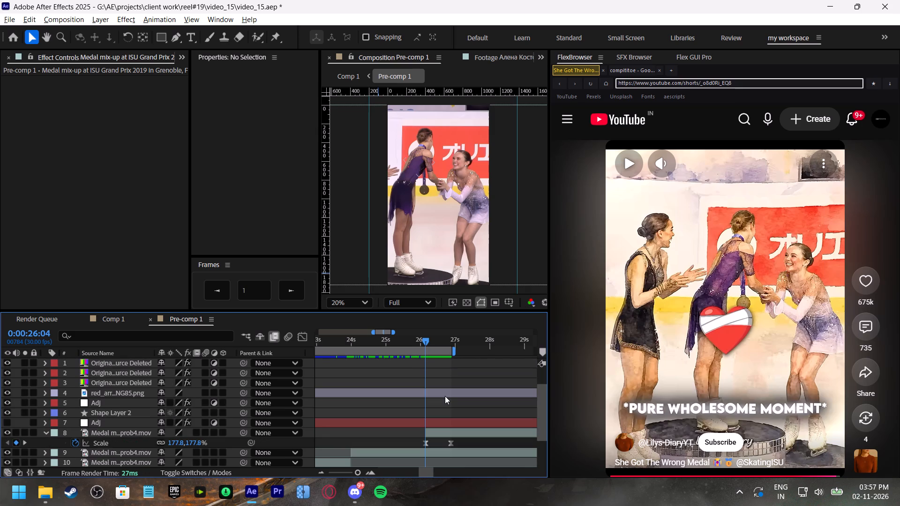
scroll(445, 396, "up", 3)
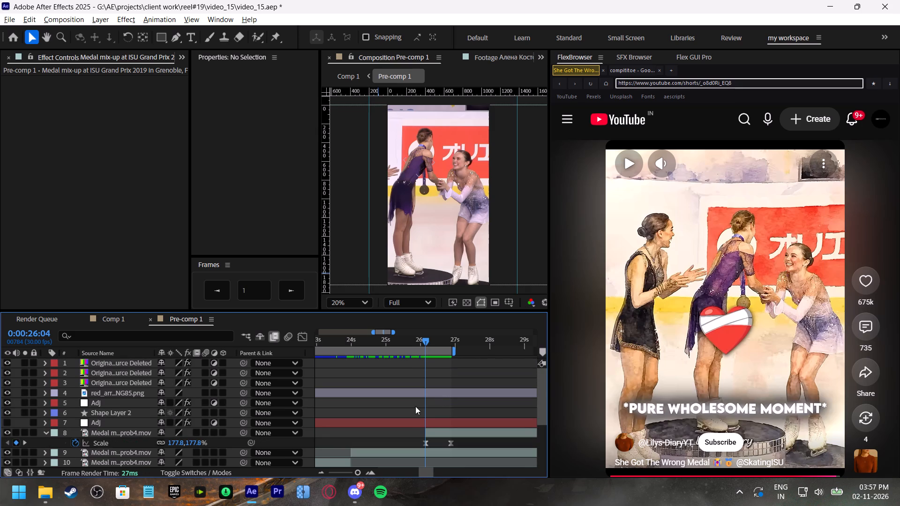
Open the speed texts composition from the 67 folder inside speed texts [SaveComp].
left_click(405, 422)
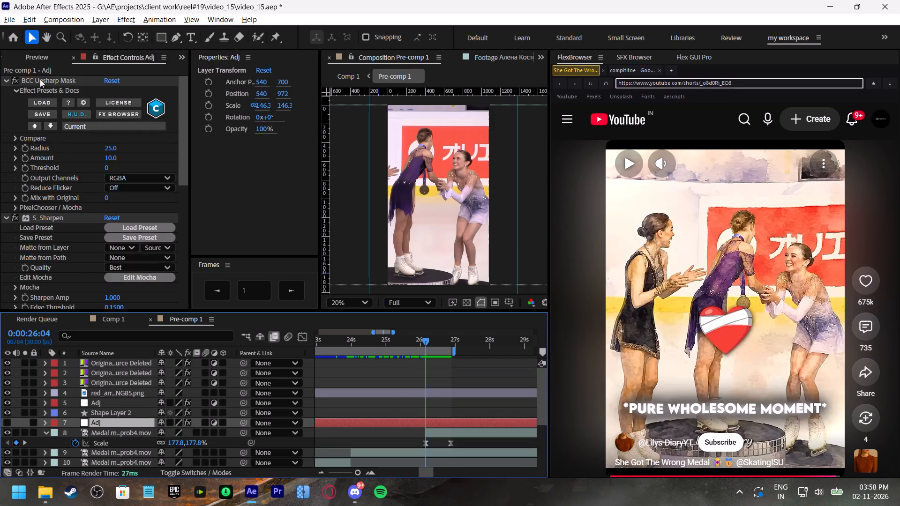
scroll(39, 58, "down", 2)
scroll(39, 58, "up", 7)
scroll(39, 58, "down", 1)
scroll(39, 58, "up", 1)
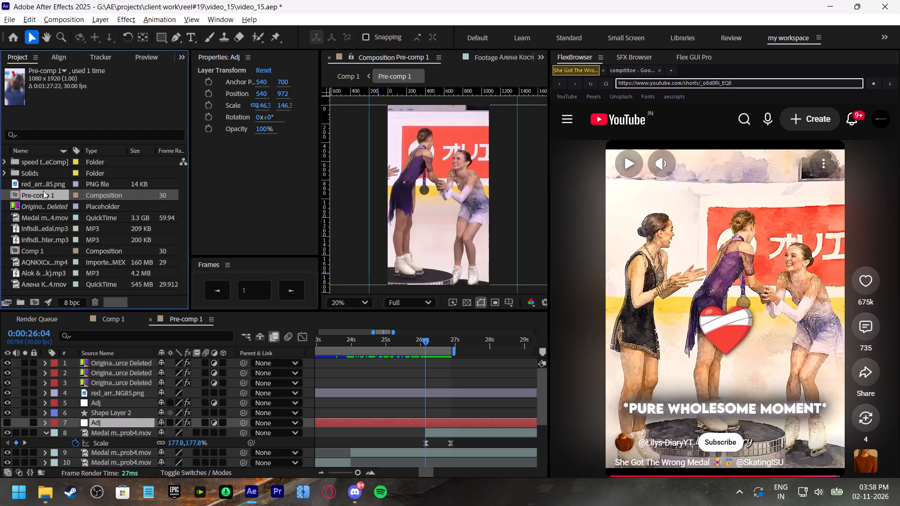
left_click(46, 160)
left_click(5, 161)
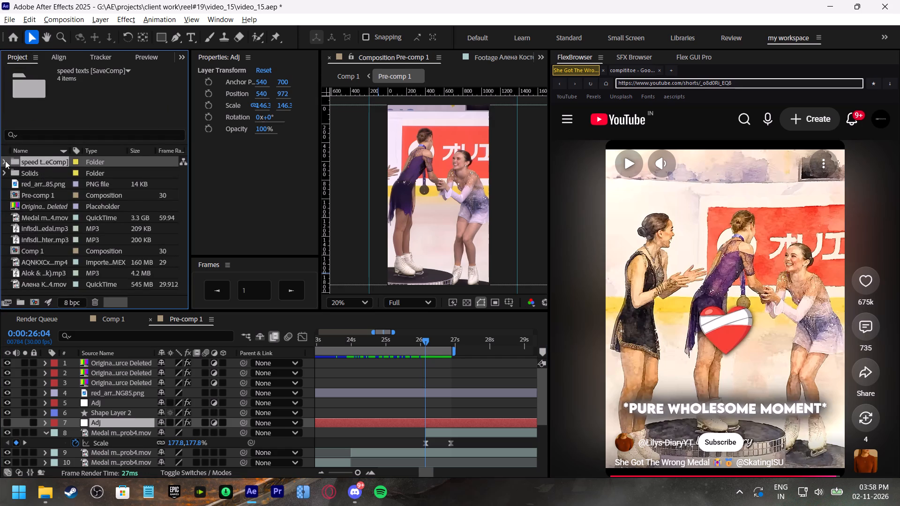
left_click(13, 170)
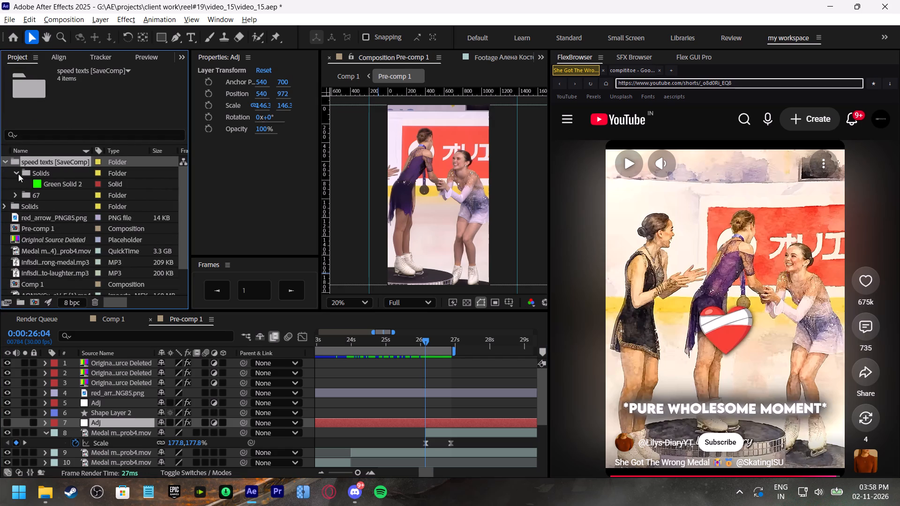
left_click(16, 191)
left_click(52, 205)
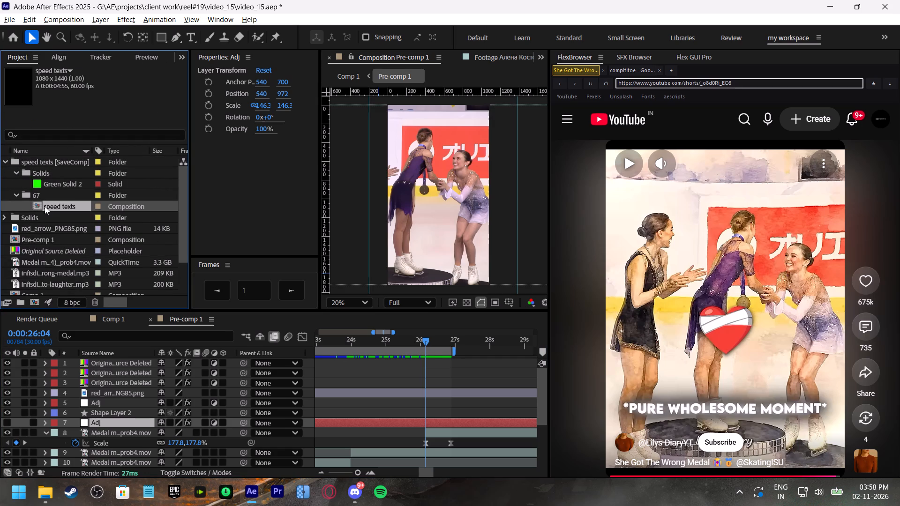
double_click(45, 206)
Copy the green bts text layer from speed texts into Pre-comp 1, starting it at 0:00:26:04, and close the speed texts composition.
left_click(442, 390)
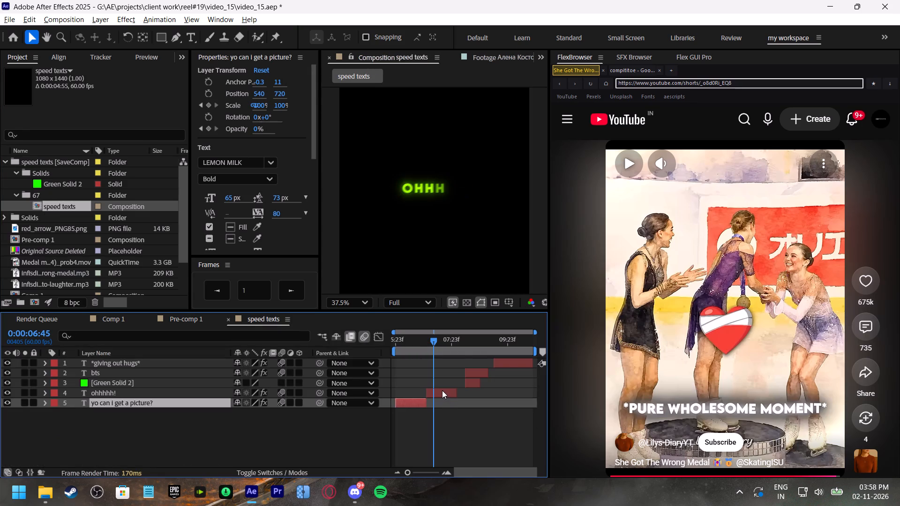
left_click(471, 342)
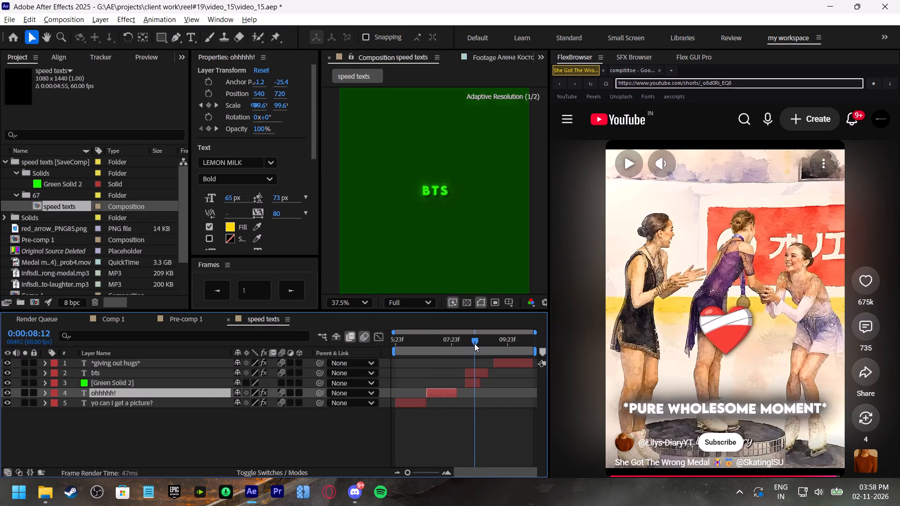
left_click(478, 374)
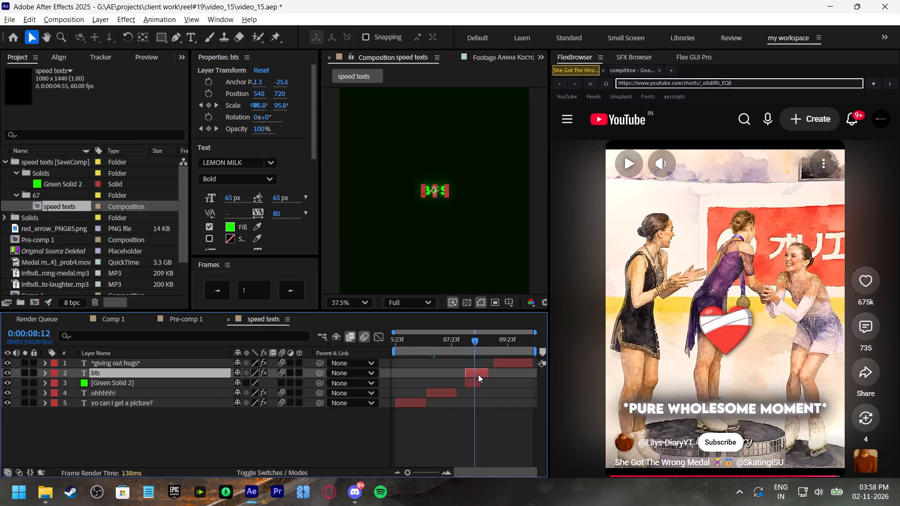
key("ctrl+c")
left_click(109, 319)
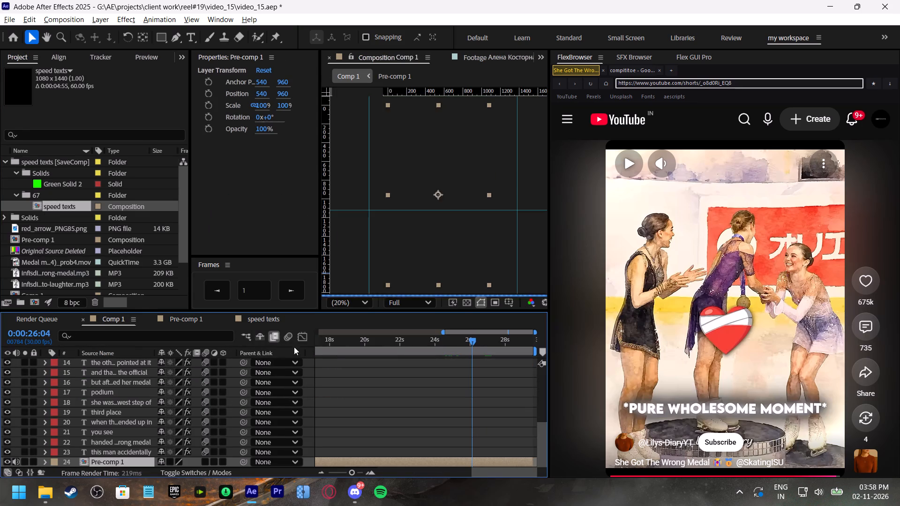
left_click(228, 317)
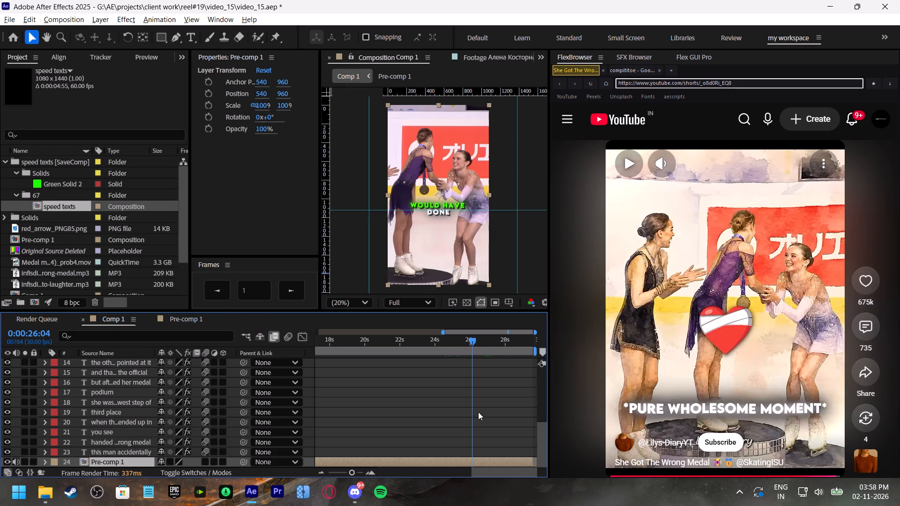
left_click(185, 316)
key("ctrl+v")
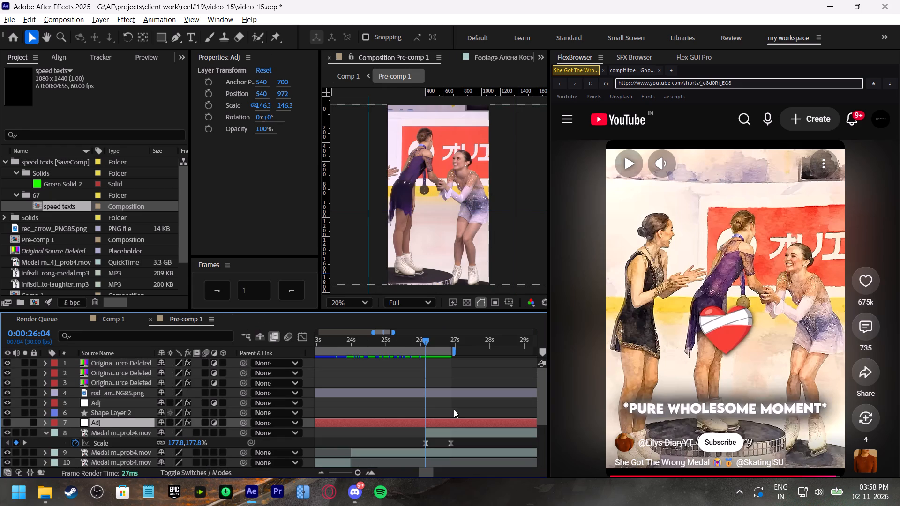
key("bracketleft")
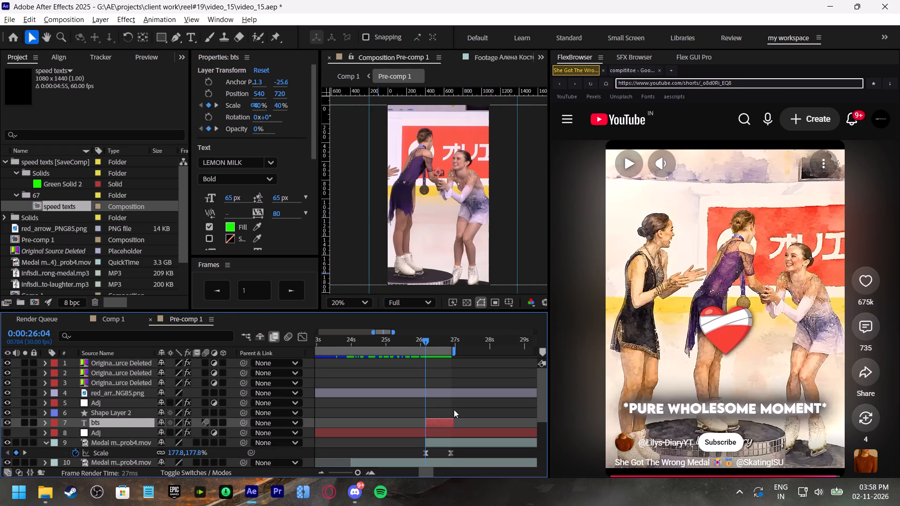
Preview the pasted bts text from 0:00:25:26, and replace its wording with "*pure gold moment" at 0:00:26:13.
left_click(416, 342)
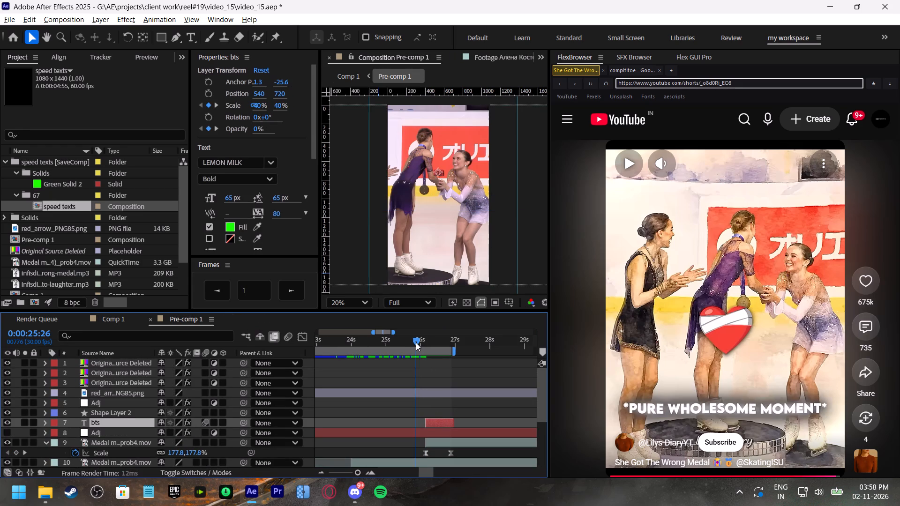
key("space")
left_click_drag(419, 342, 431, 350)
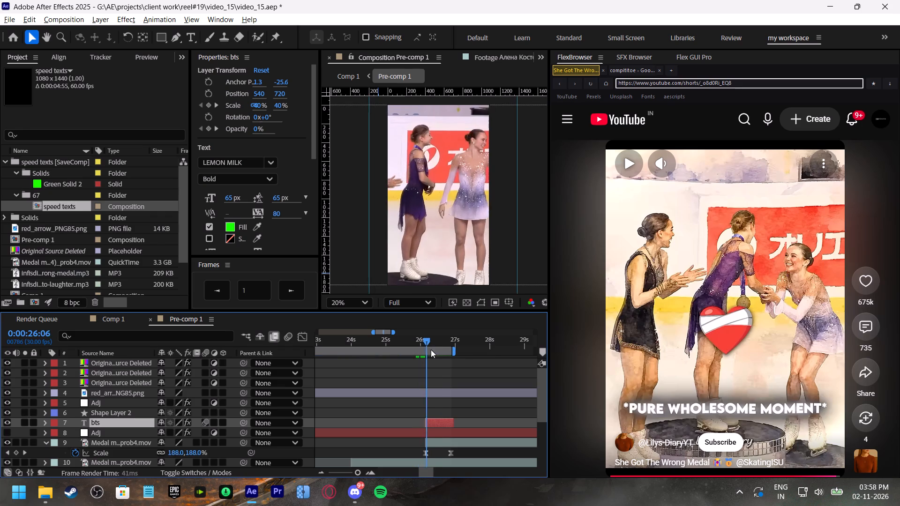
left_click_drag(431, 350, 437, 351)
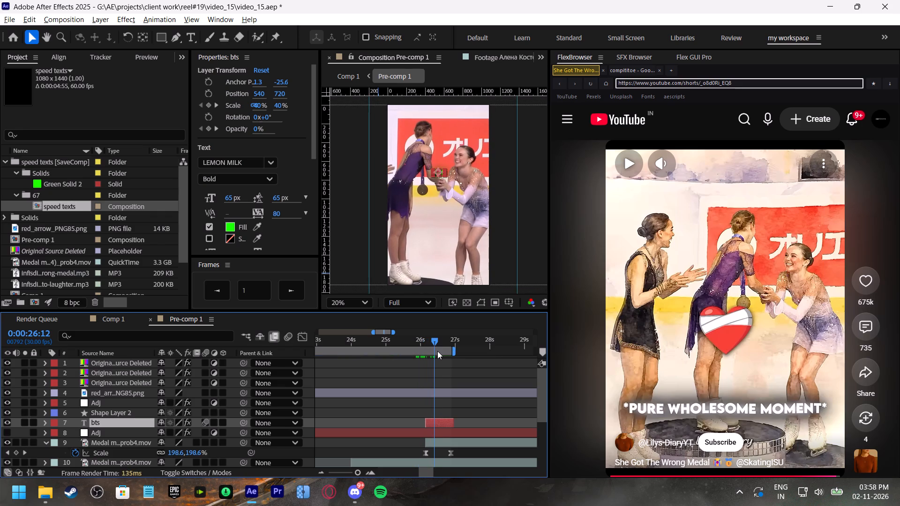
left_click_drag(437, 351, 439, 360)
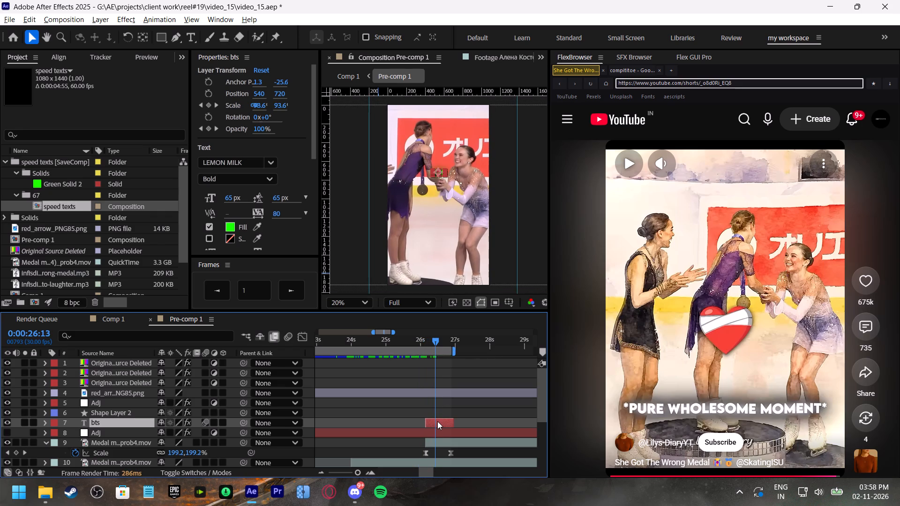
double_click(437, 421)
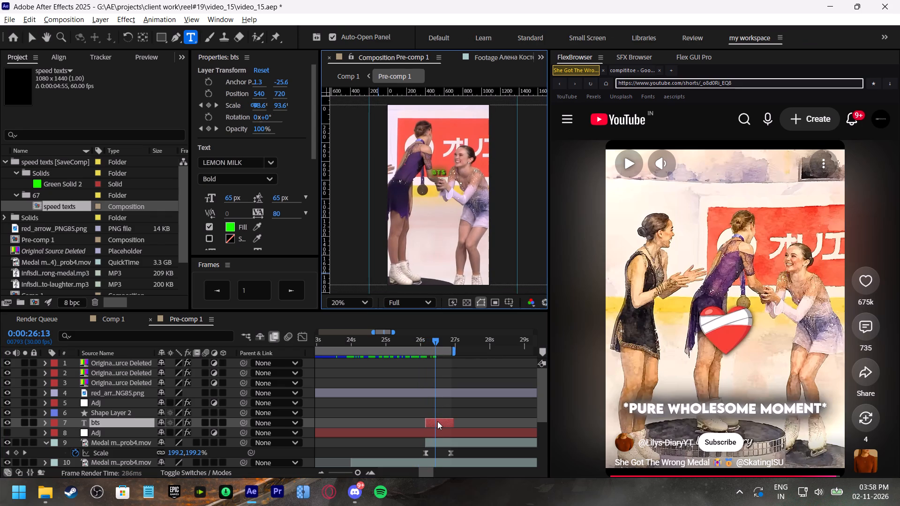
key("shift+asterisk")
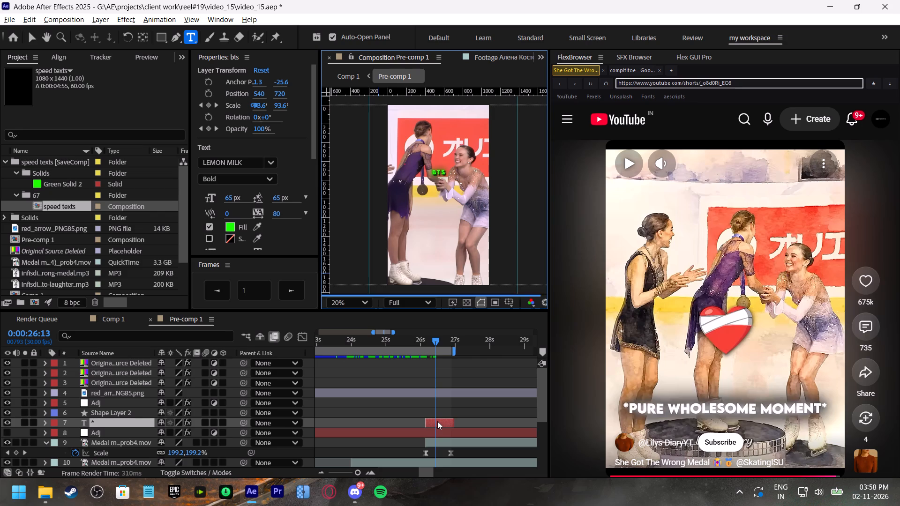
type("pure gold moment")
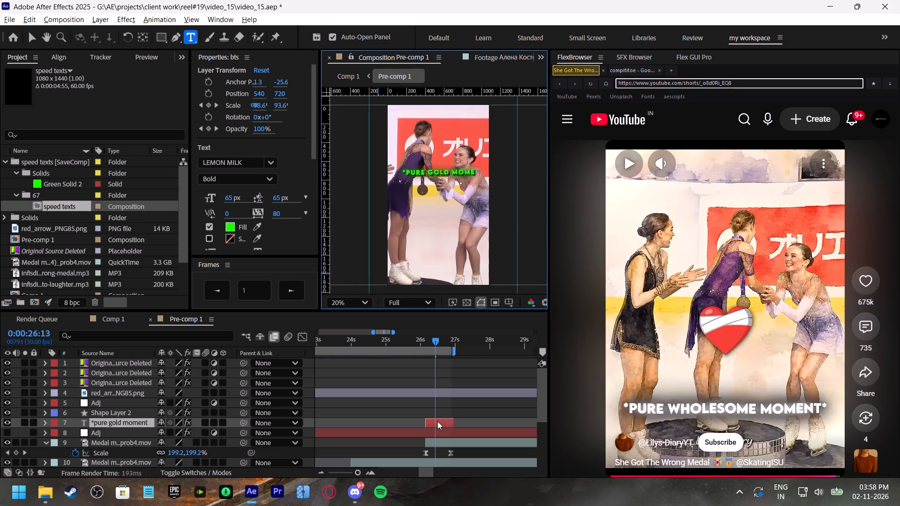
Break the "*pure gold moment" caption before "moment", add a closing asterisk plus an extra space between "gold" and "moment", and save.
left_click(446, 174)
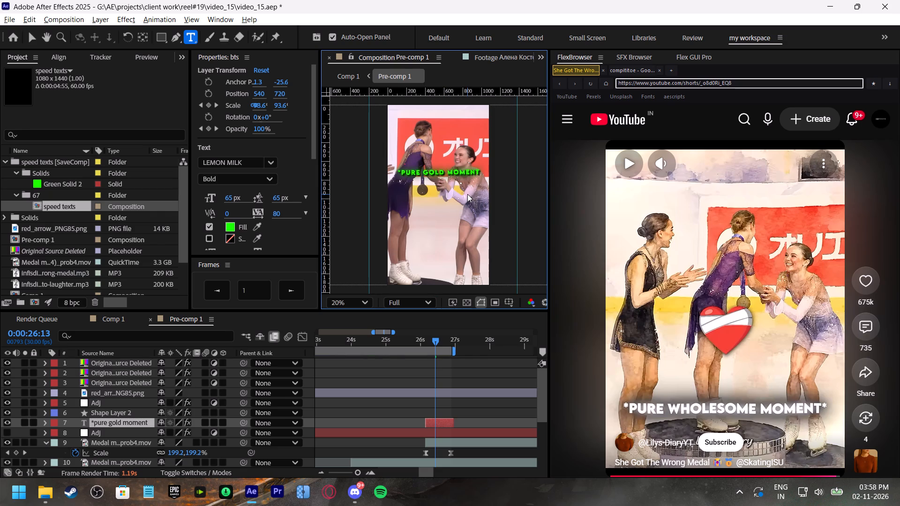
key("BackSpace")
key("Return")
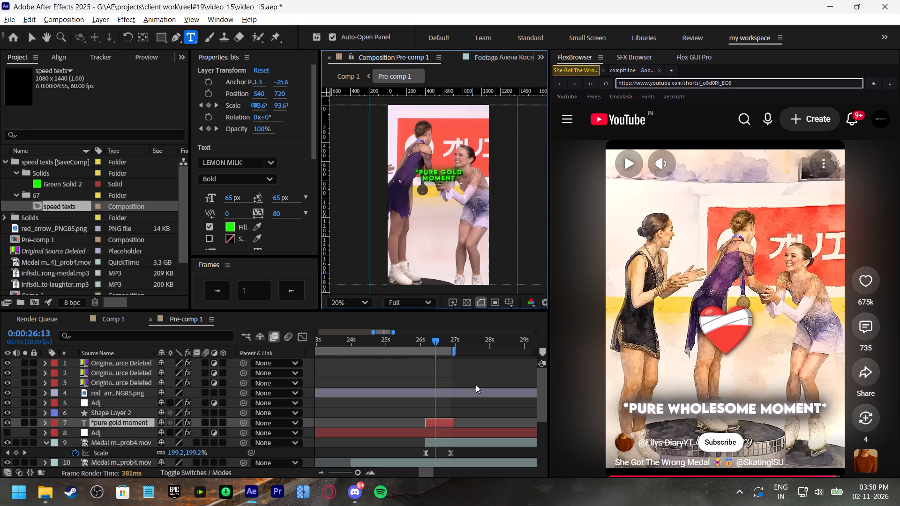
left_click(458, 179)
key("asterisk")
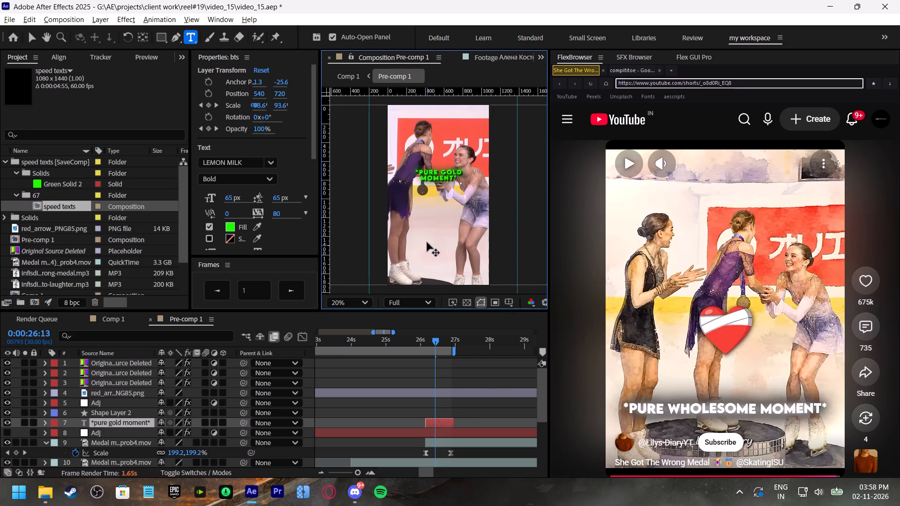
left_click(420, 181)
key("space")
left_click(468, 394)
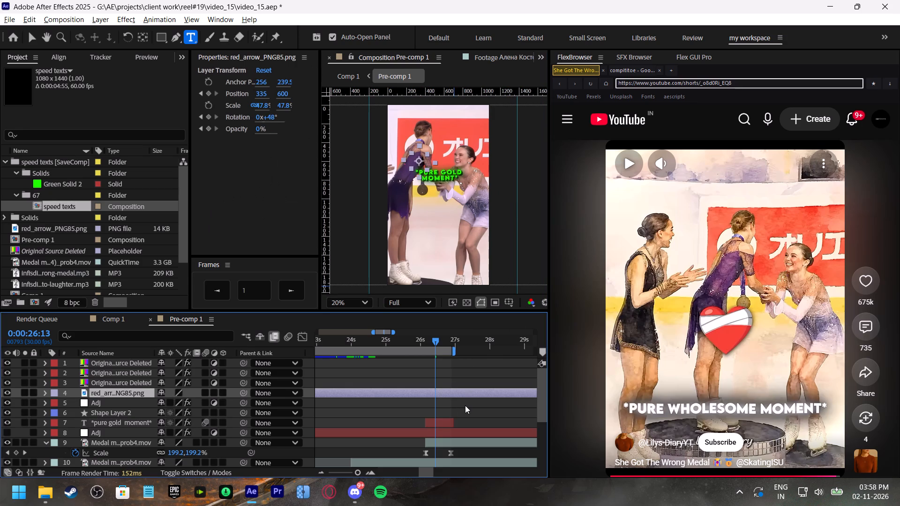
left_click(465, 405)
key("ctrl+s")
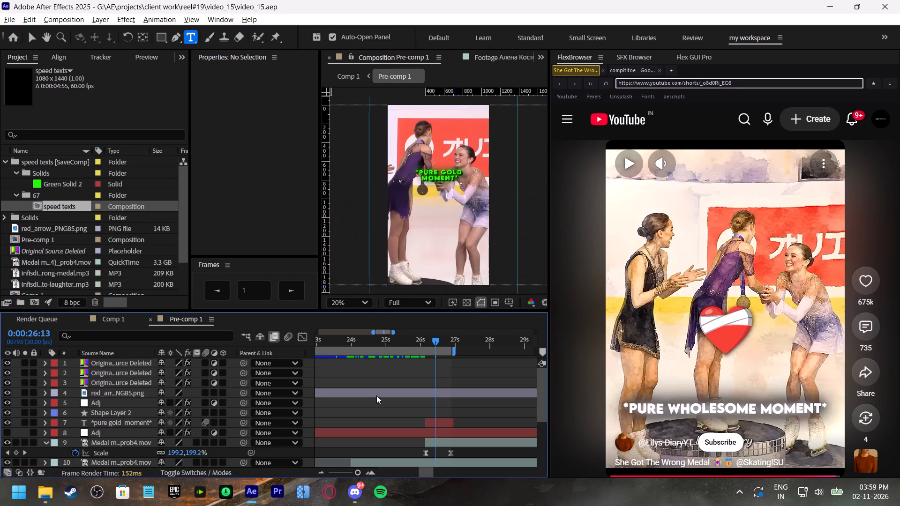
Split the red arrow PNG layer at 0:00:01:14, delete the part after the split and save the project.
left_click(376, 395)
left_click_drag(367, 344, 338, 384)
left_click(340, 396)
key("u")
left_click_drag(341, 338, 375, 361)
left_click(387, 394)
key("ctrl+shift+d")
left_click(387, 394)
key("BackSpace")
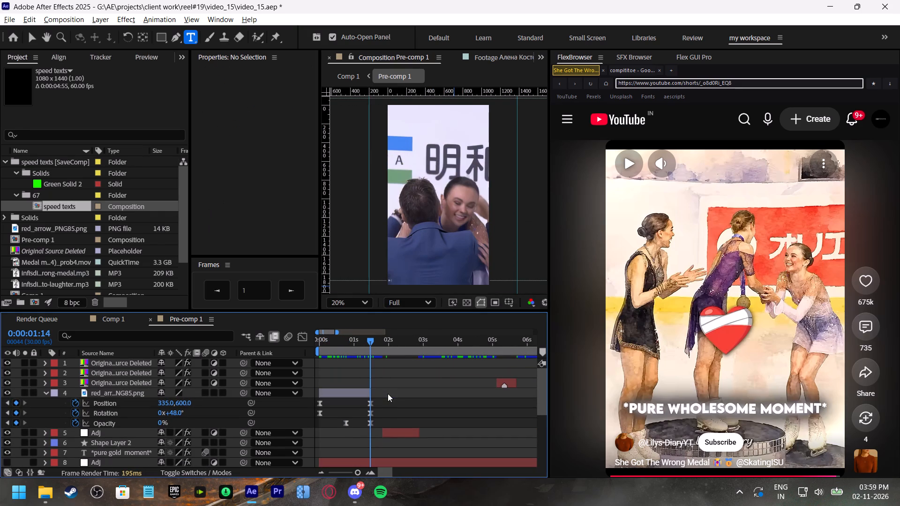
left_click(45, 395)
key("ctrl+s")
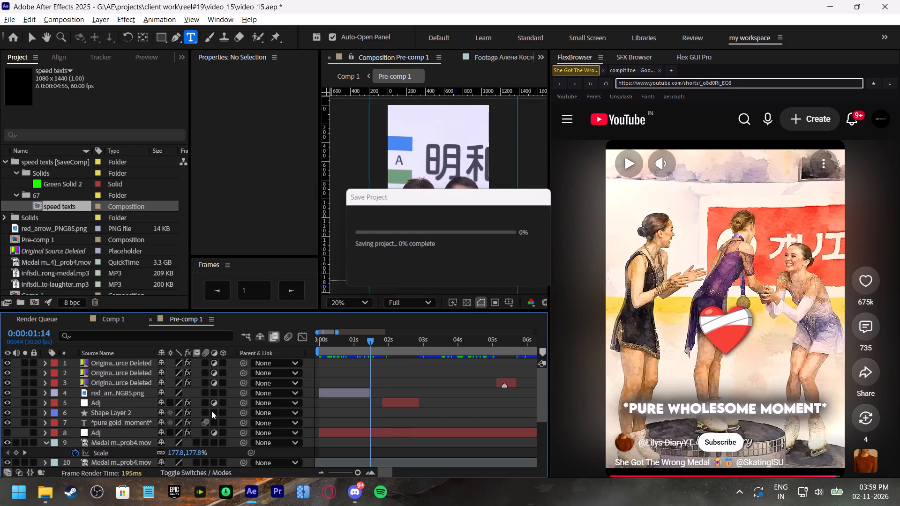
At 0:00:26:04, move the "*pure gold moment*" caption straight down to about position 540, 1255.
left_click_drag(387, 474, 474, 463)
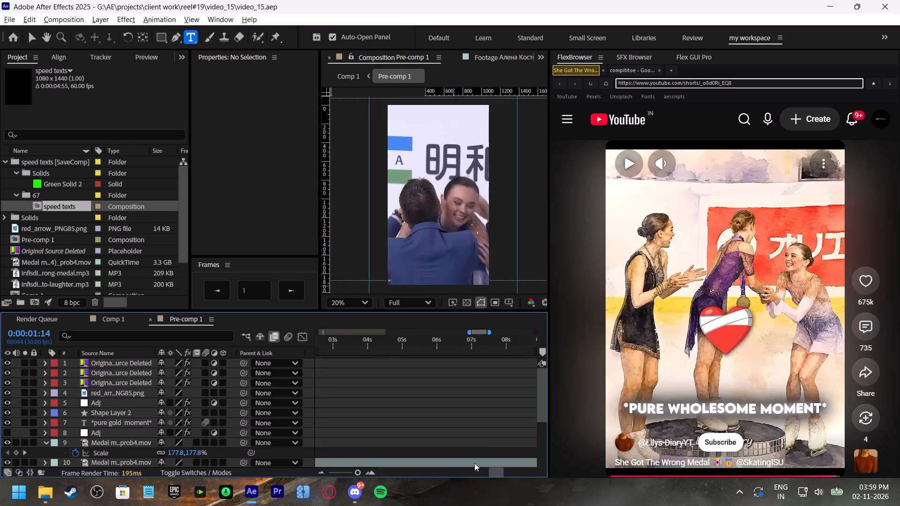
left_click_drag(474, 463, 443, 469)
left_click(359, 471)
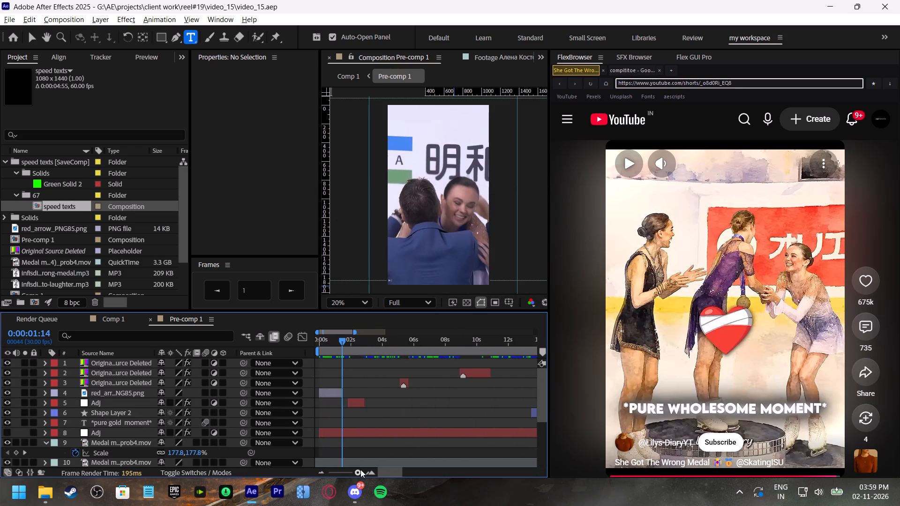
scroll(484, 409, "down", 15, "shift")
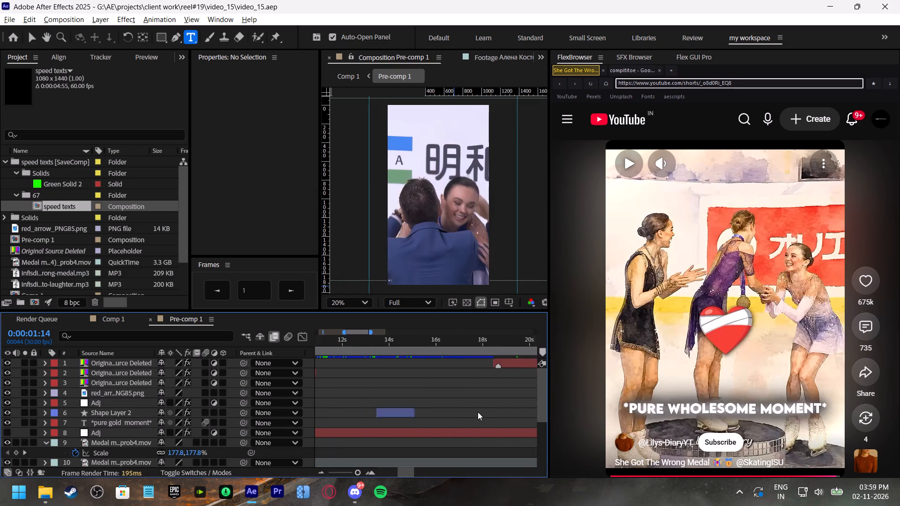
scroll(478, 412, "down", 11, "shift")
scroll(480, 415, "up", 3, "shift")
left_click(368, 337)
key("space")
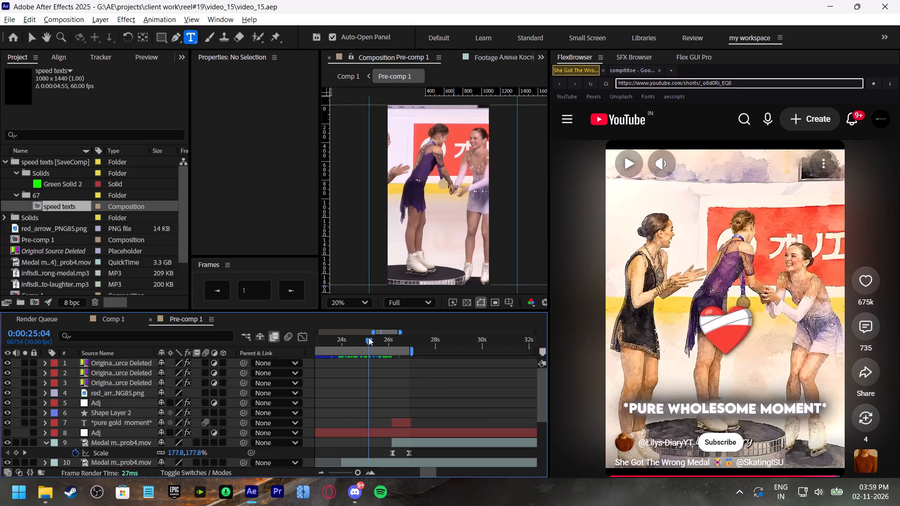
left_click_drag(368, 339, 389, 368)
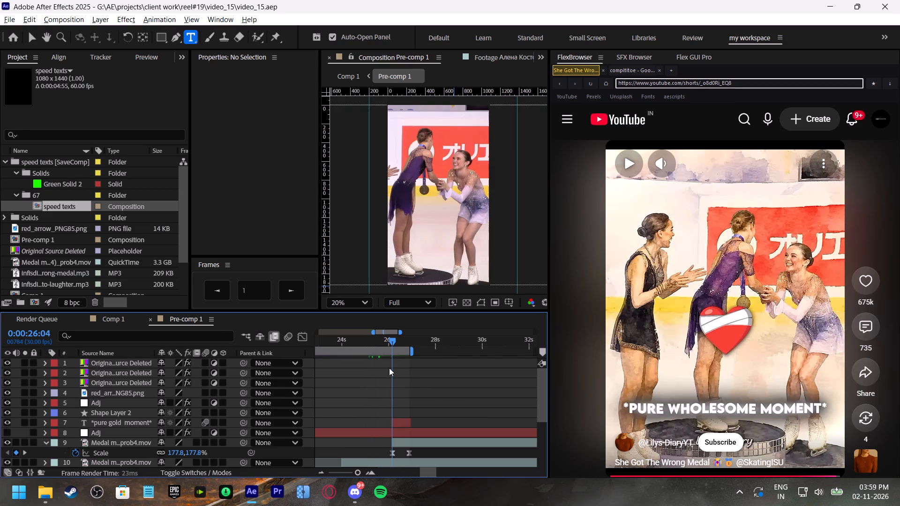
left_click_drag(389, 368, 390, 368)
left_click(398, 426)
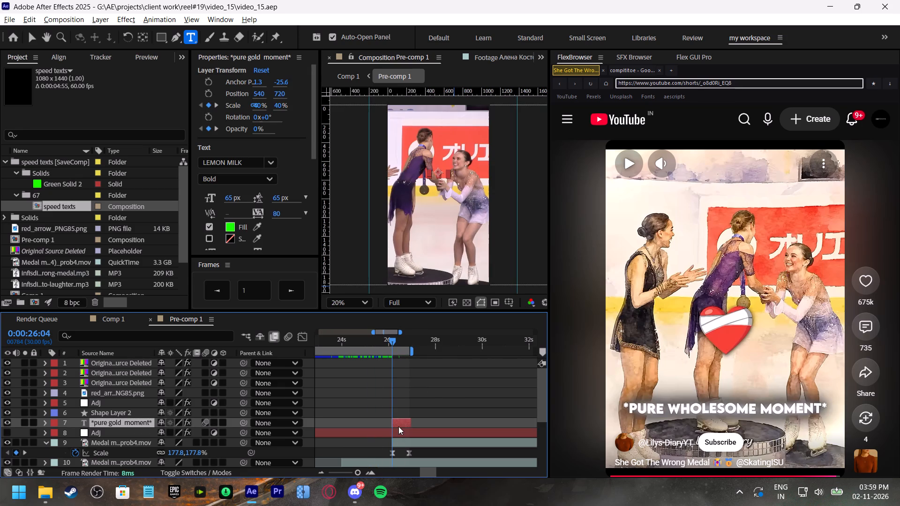
key("v")
left_click_drag(437, 170, 439, 207)
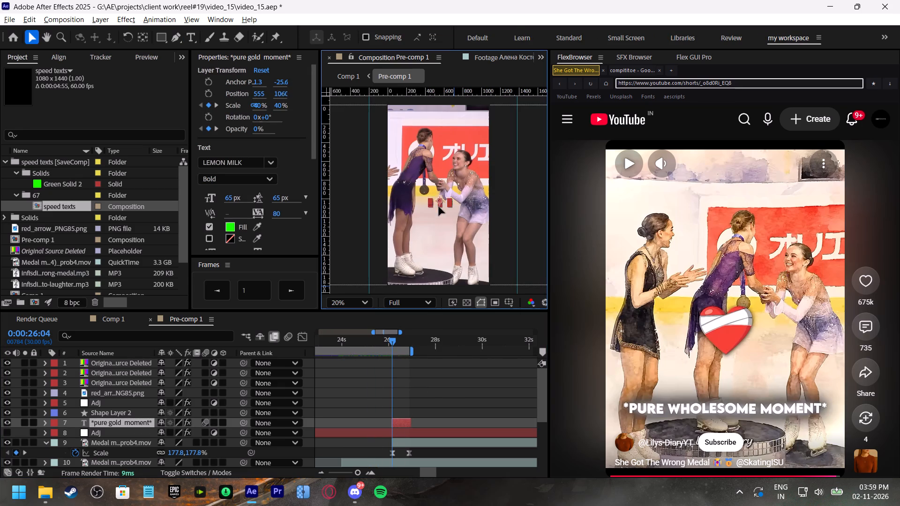
left_click_drag(439, 207, 437, 209)
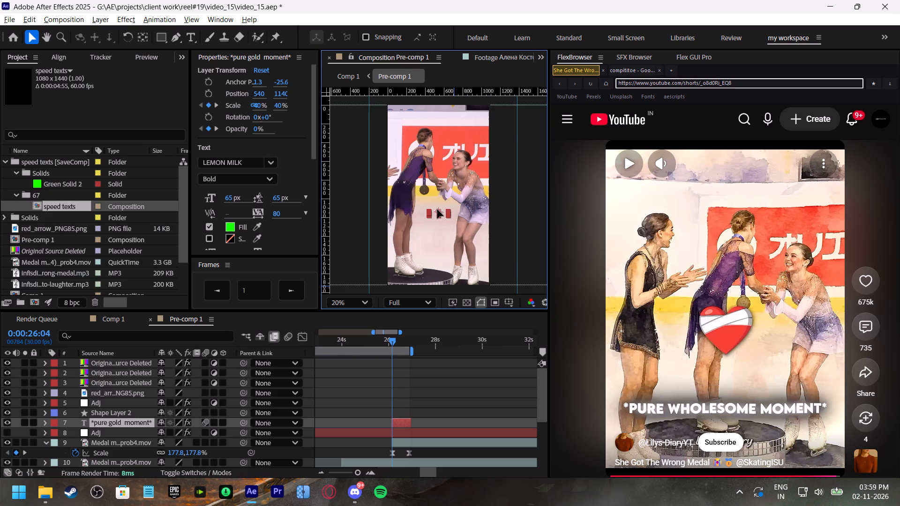
left_click_drag(437, 209, 439, 220)
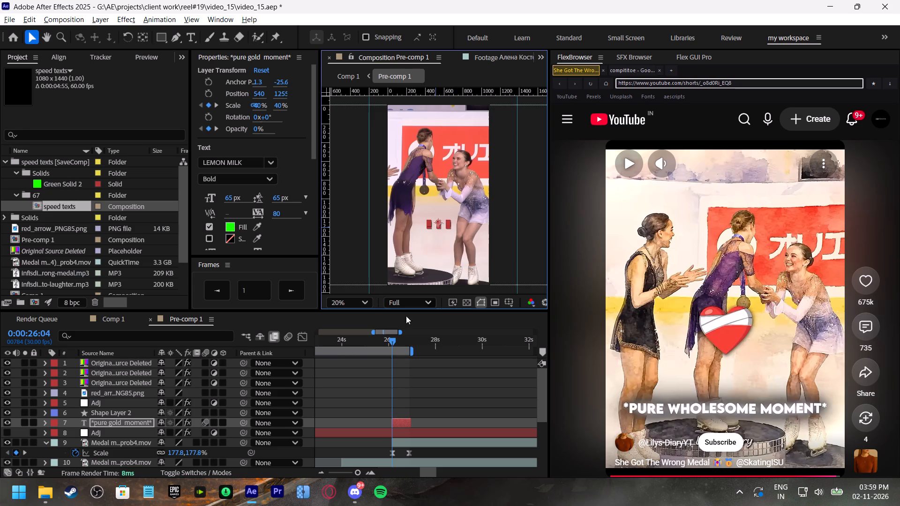
Preview the moved caption from 0:00:25:13, and save the project with the playhead back at 0:00:26:04.
left_click(375, 341)
key("space")
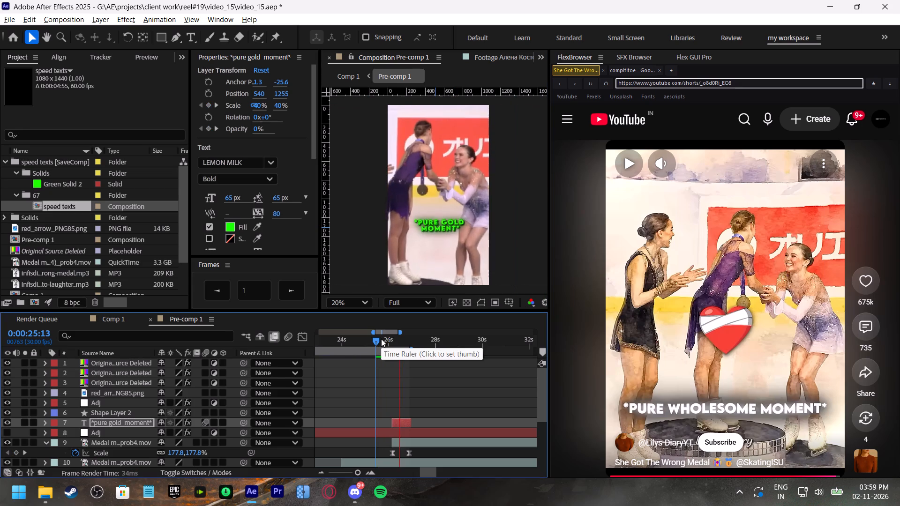
left_click_drag(381, 339, 390, 342)
key("space")
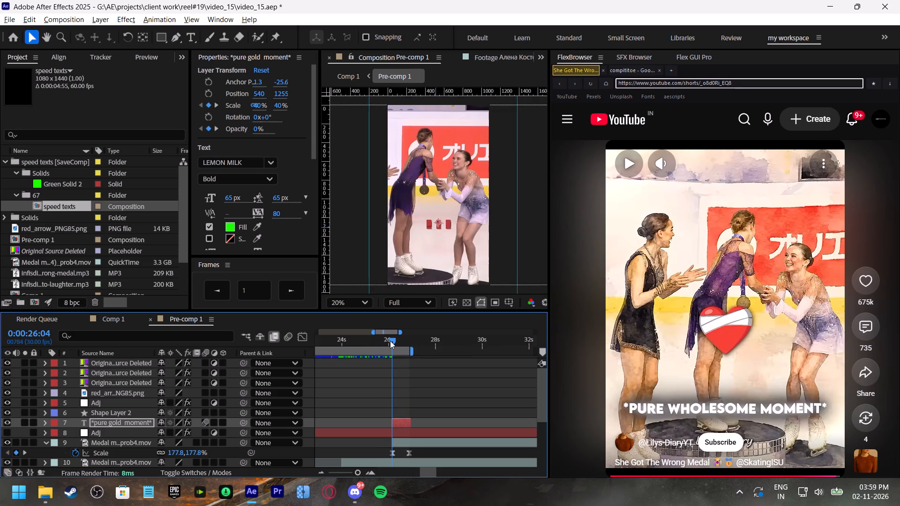
left_click(390, 340, "shift")
left_click(384, 336)
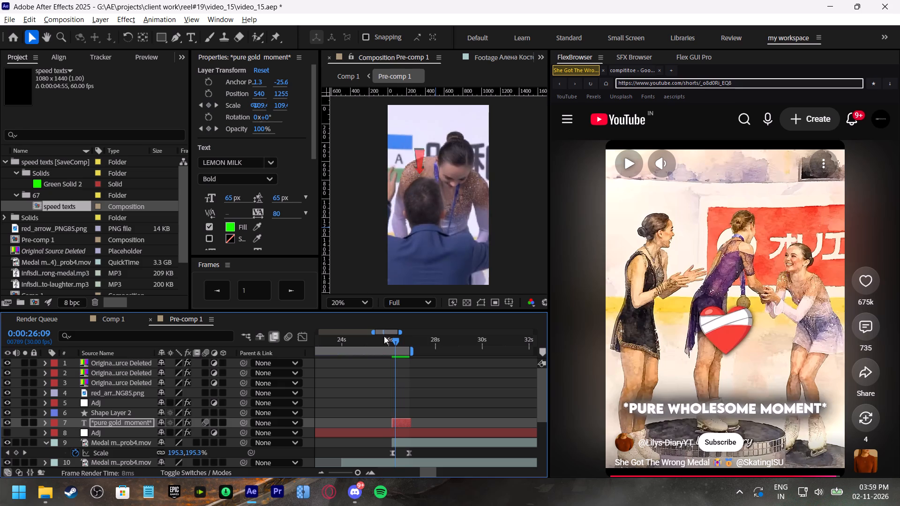
key("space")
left_click_drag(387, 343, 392, 347)
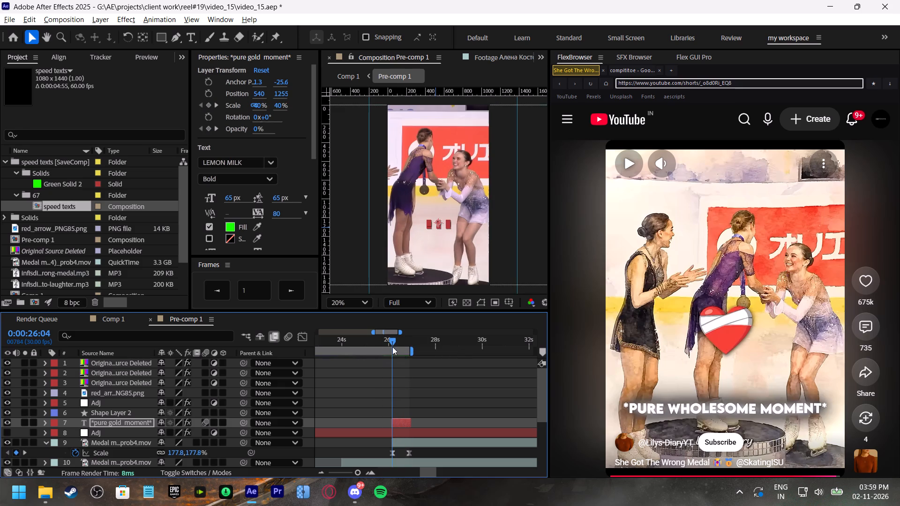
left_click_drag(392, 347, 397, 351)
key("ctrl+s")
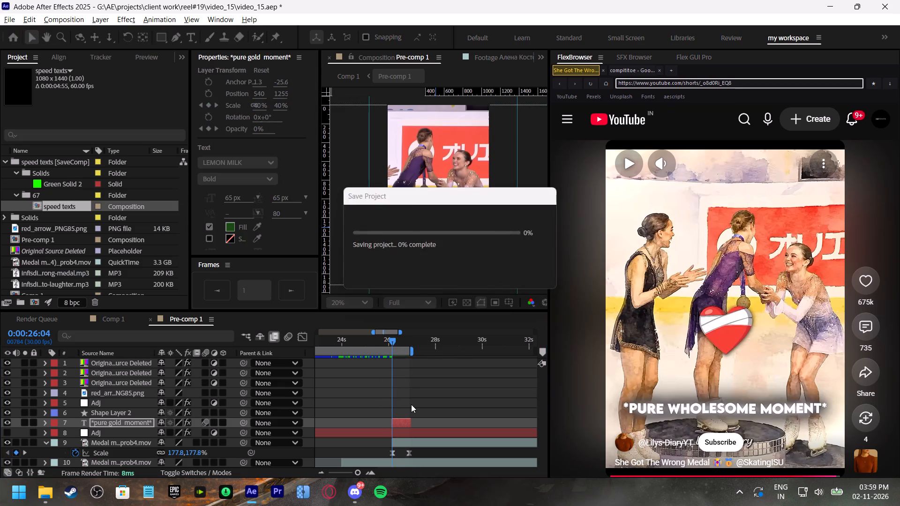
Import heart-Emoji.png from the Flex GUI Pro emoji assets into Pre-comp 1 at 0:00:26:04.
left_click(403, 421)
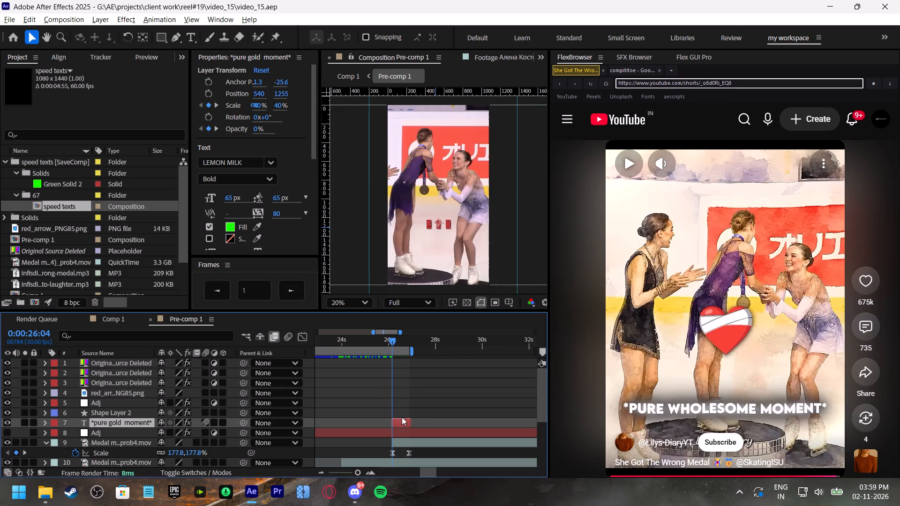
left_click(401, 414)
left_click(401, 418)
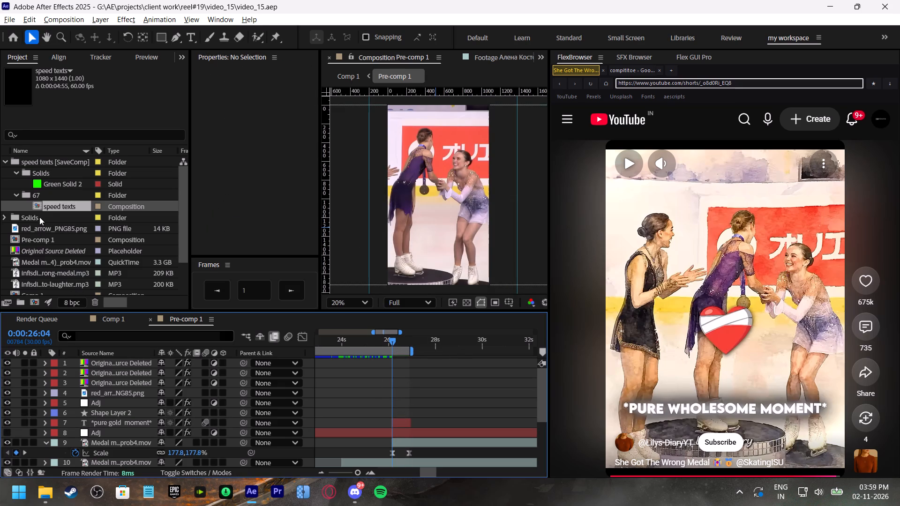
left_click(686, 58)
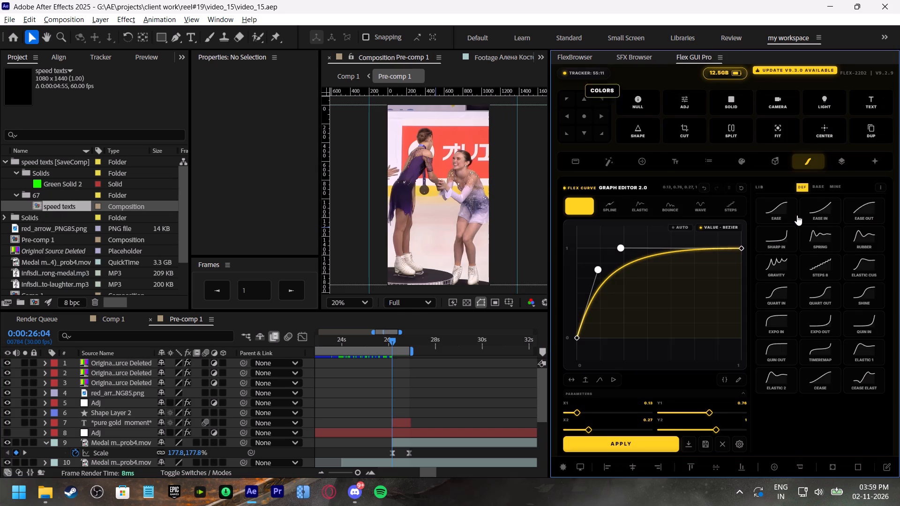
left_click(783, 159)
scroll(699, 223, "up", 2)
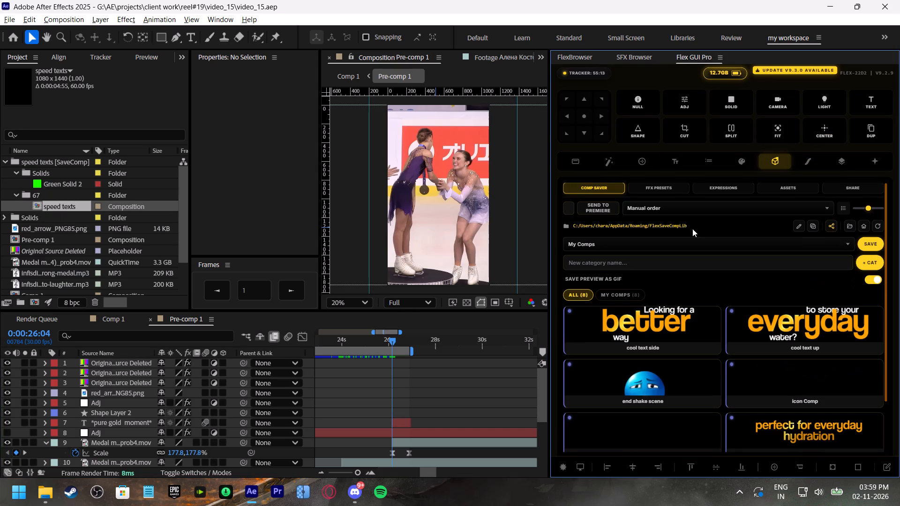
scroll(692, 229, "up", 4)
left_click(801, 190)
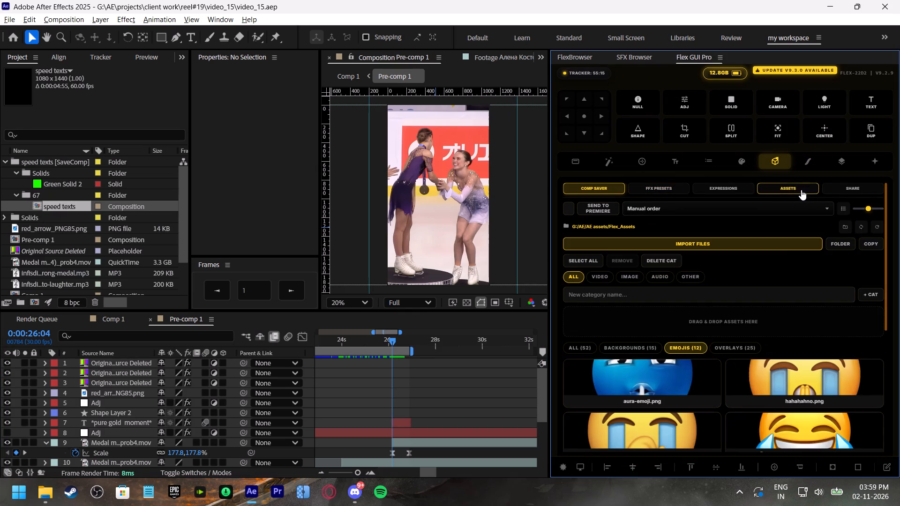
scroll(818, 367, "down", 3)
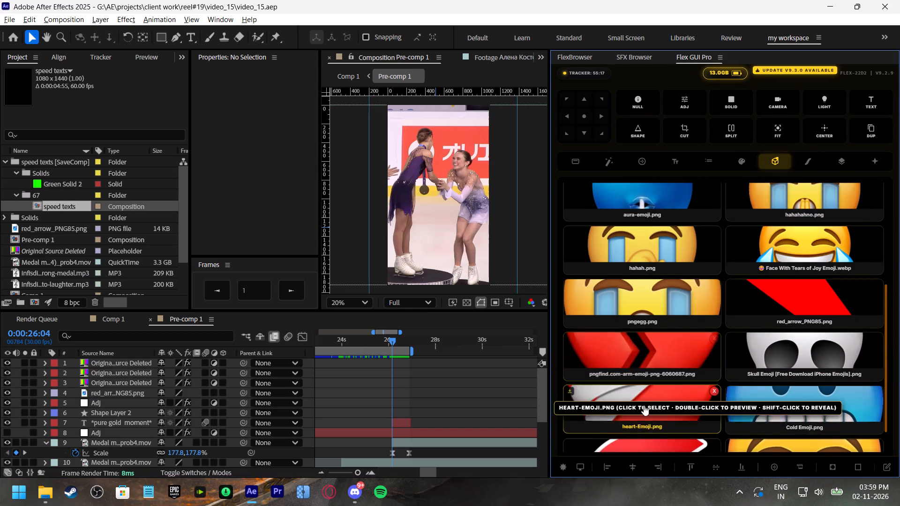
left_click(567, 394)
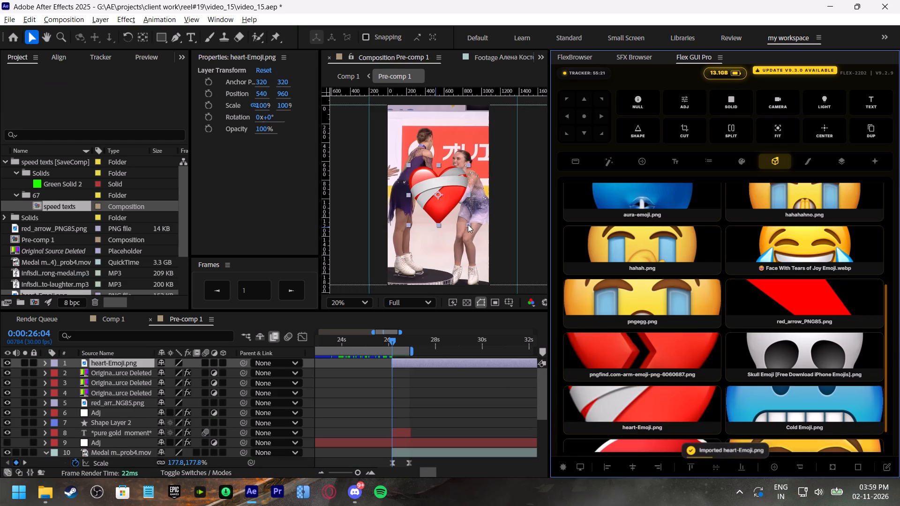
Scale the heart emoji down to about 31% and place it above the caption at about 540, 1130.
left_click_drag(468, 224, 450, 206)
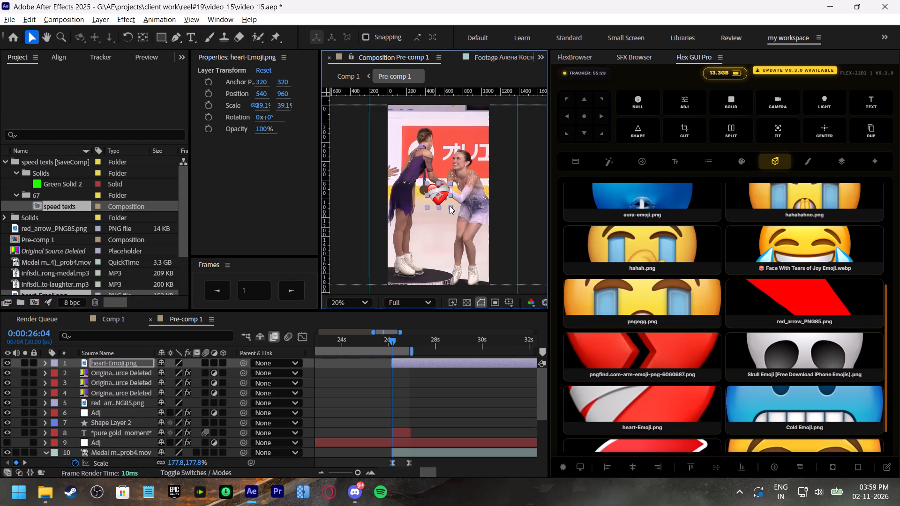
left_click_drag(450, 206, 448, 204)
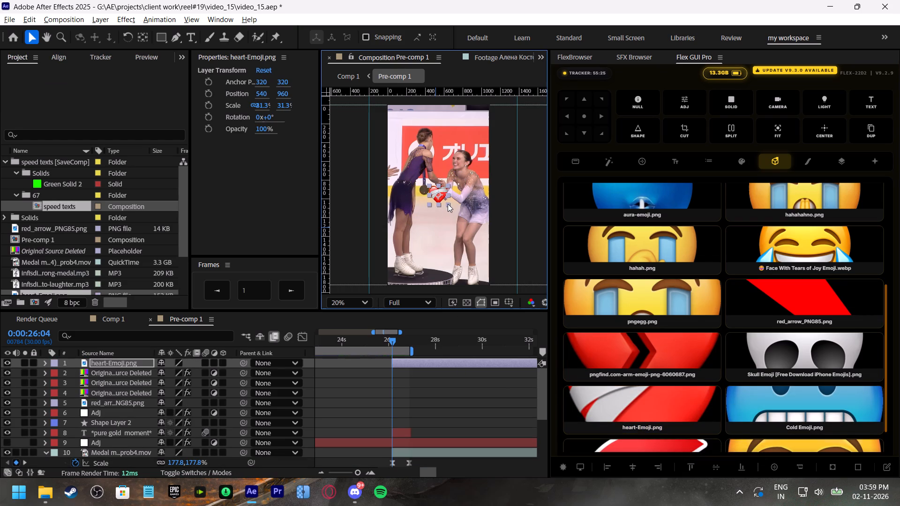
left_click_drag(448, 204, 447, 203)
left_click_drag(440, 193, 442, 204)
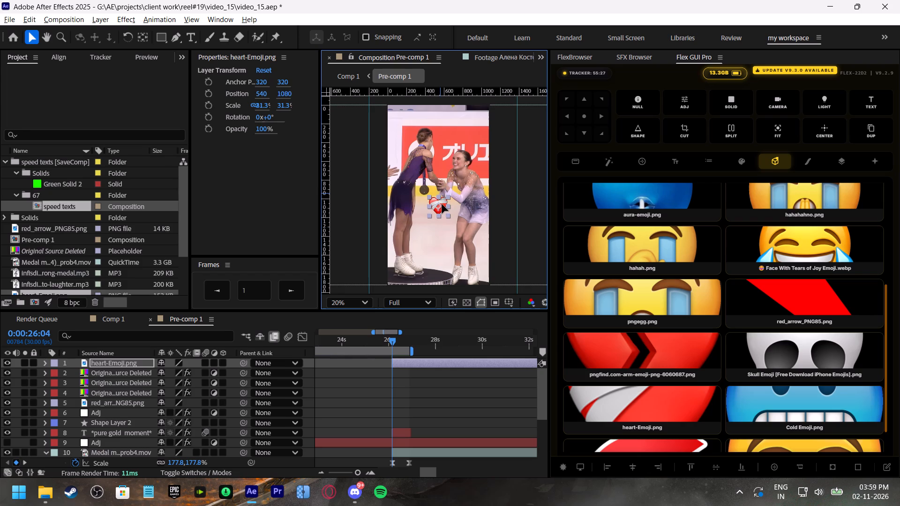
left_click_drag(442, 204, 442, 209)
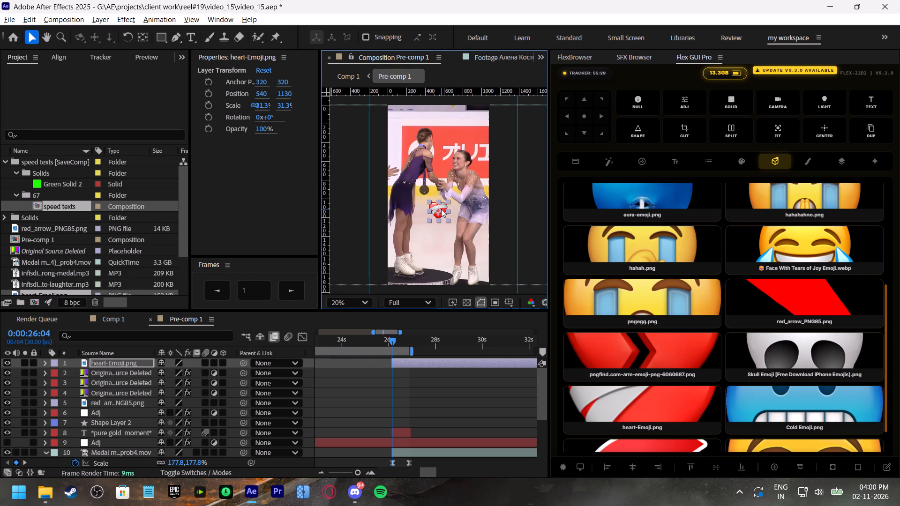
At 0:00:26:26, scale the heart emoji to about 27.3% and move it straight up to 540, 1090.
left_click(396, 340)
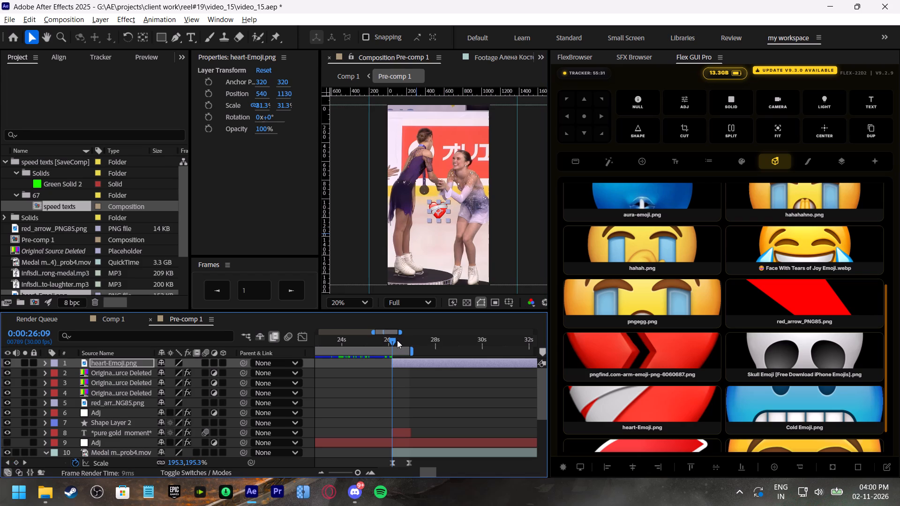
key("s")
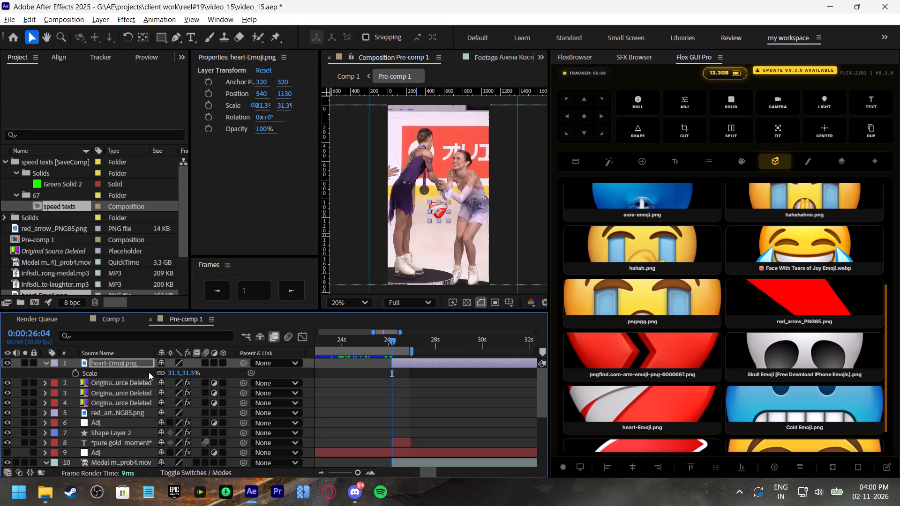
left_click_drag(170, 372, 161, 372)
left_click_drag(394, 339, 405, 347)
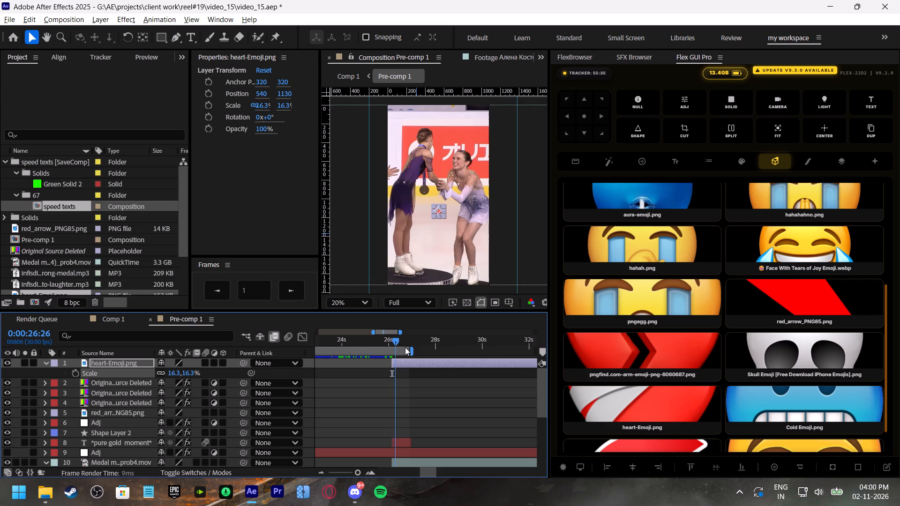
left_click_drag(405, 347, 410, 351)
left_click_drag(179, 373, 188, 374)
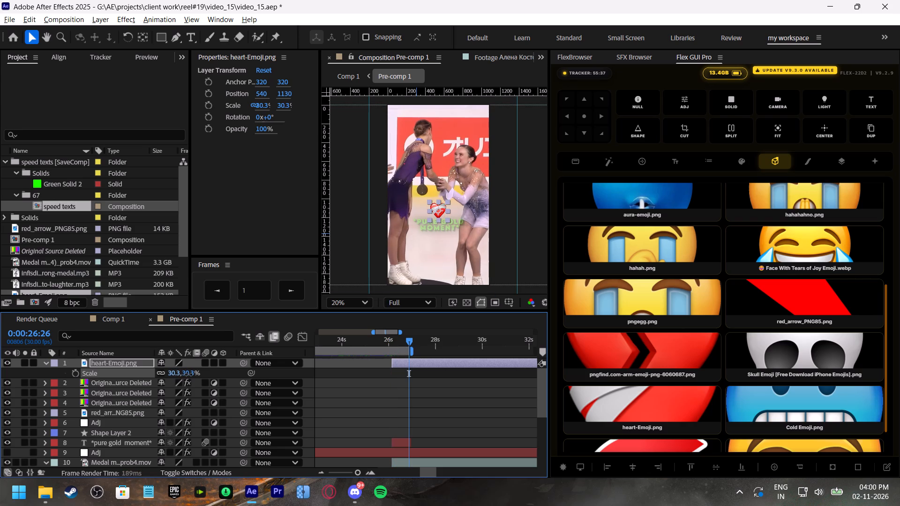
left_click_drag(188, 374, 187, 374)
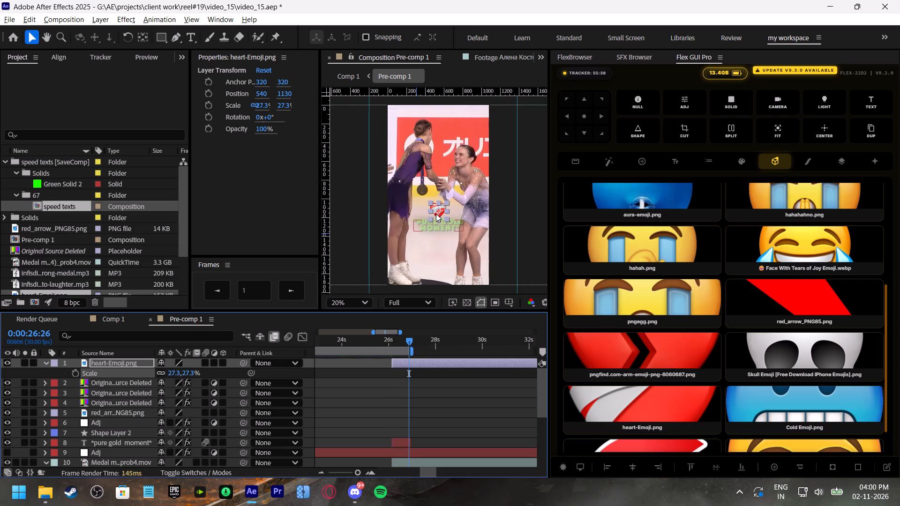
left_click(436, 212)
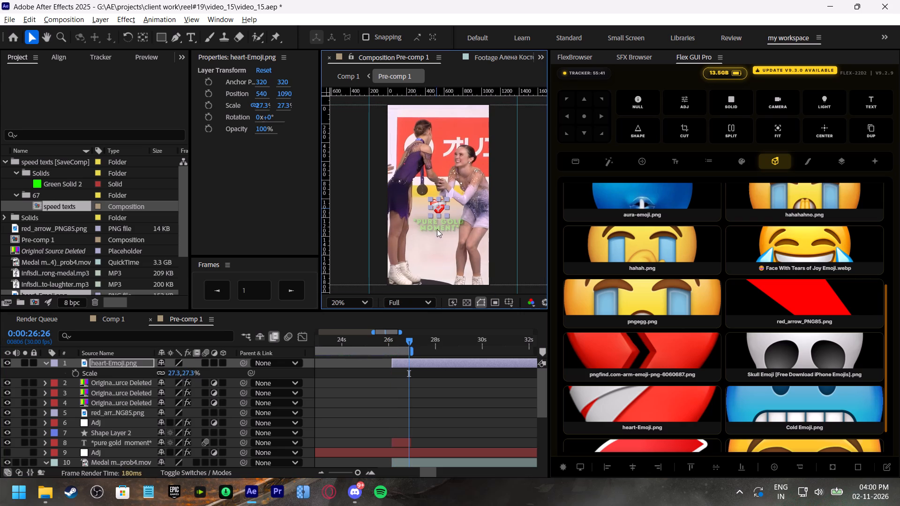
Keyframe the heart emoji's scale to grow from about 8.3% at 0:00:26:04 to 27.3% at 0:00:26:26.
key("u")
key("u")
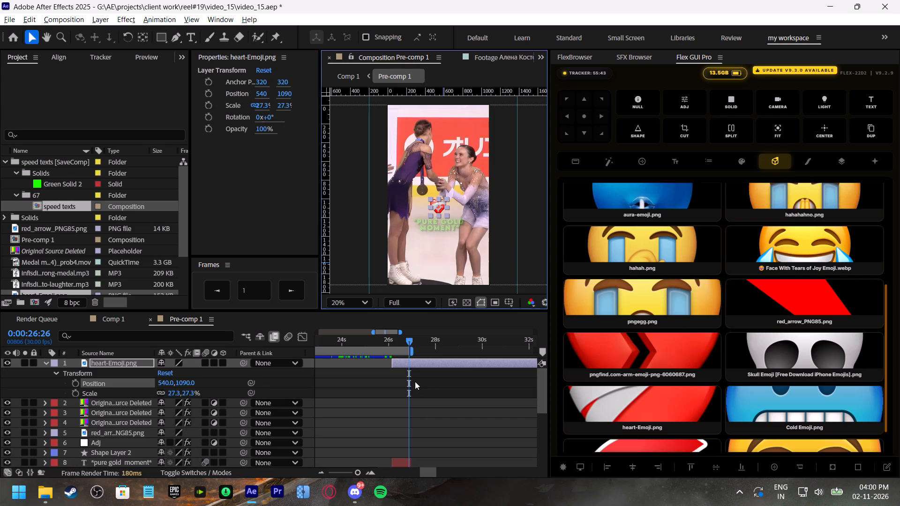
left_click(76, 394)
left_click_drag(405, 342, 400, 345)
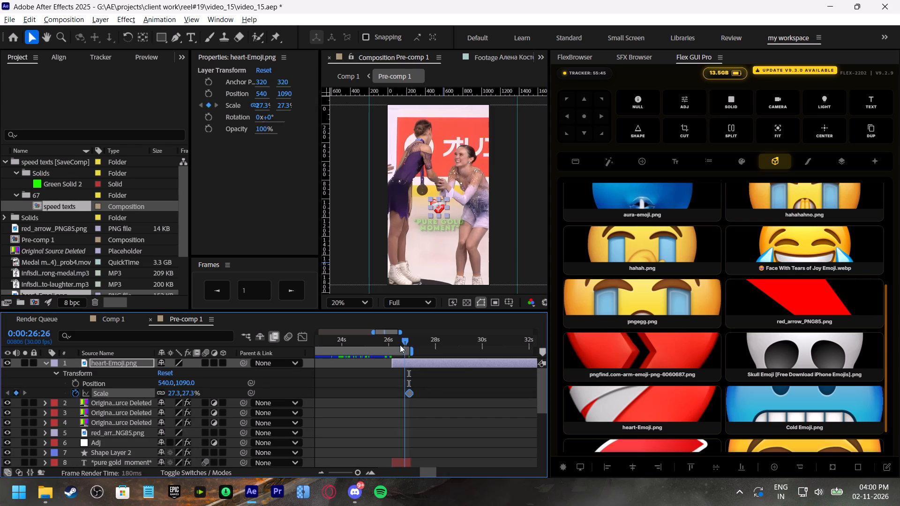
left_click_drag(400, 345, 392, 344)
left_click_drag(178, 394, 168, 396)
Apply the 0.13, 0.76, 0.27, 1 easing curve to both of the heart emoji's scale keyframes.
left_click_drag(422, 381, 361, 405)
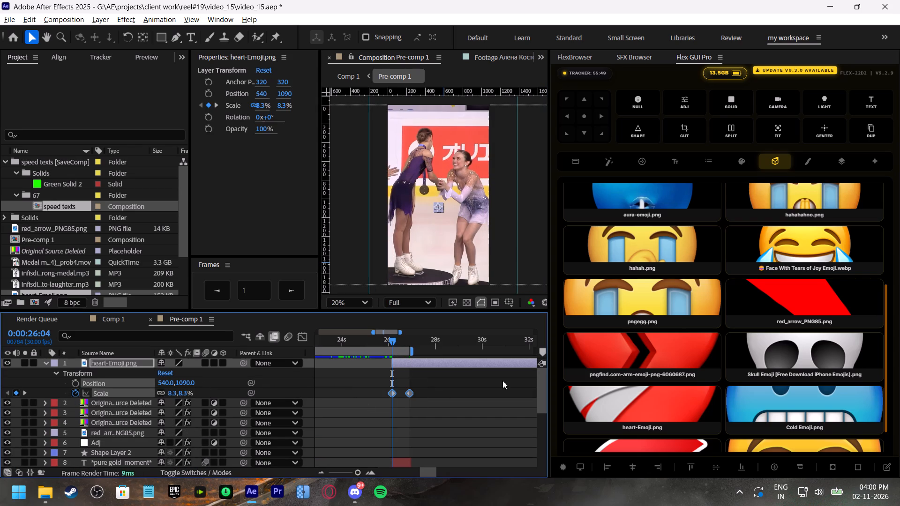
left_click(804, 164)
left_click(634, 442)
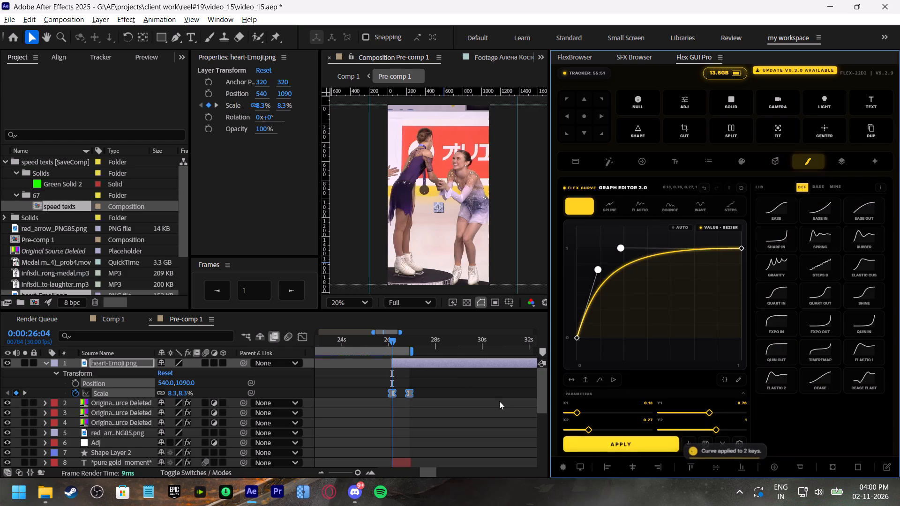
Preview the heart emoji's scale animation with the caption from 0:00:25:22.
left_click(382, 345)
key("space")
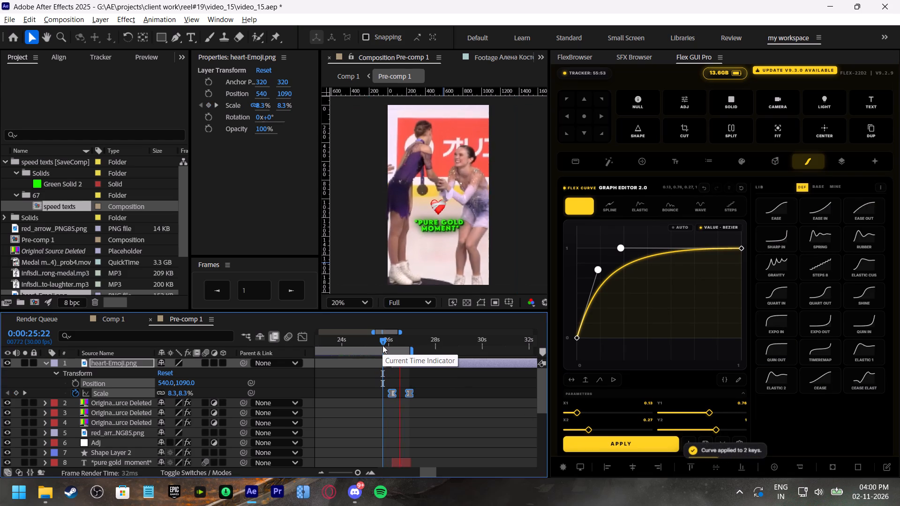
left_click(382, 345)
key("space")
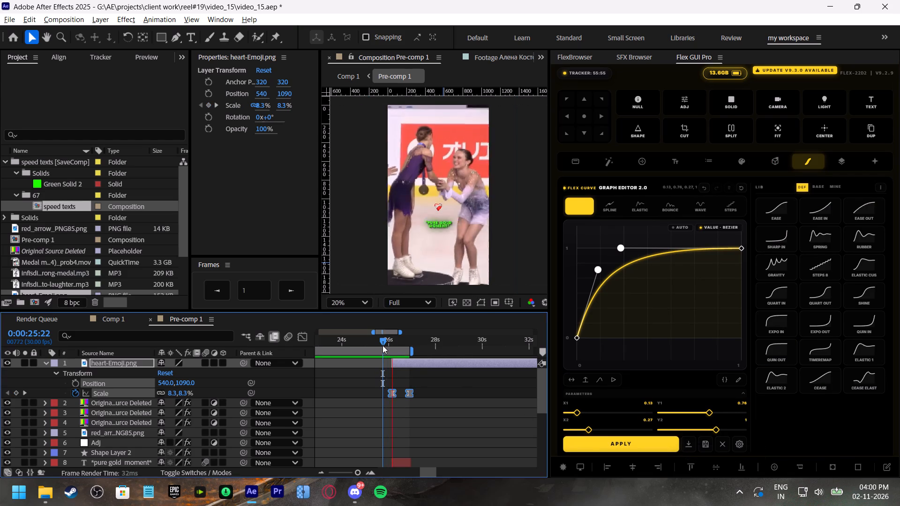
left_click(382, 345)
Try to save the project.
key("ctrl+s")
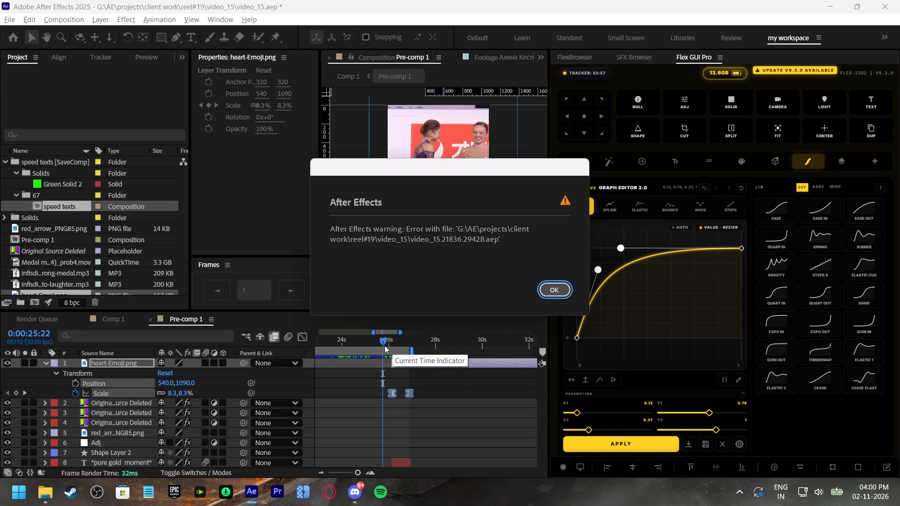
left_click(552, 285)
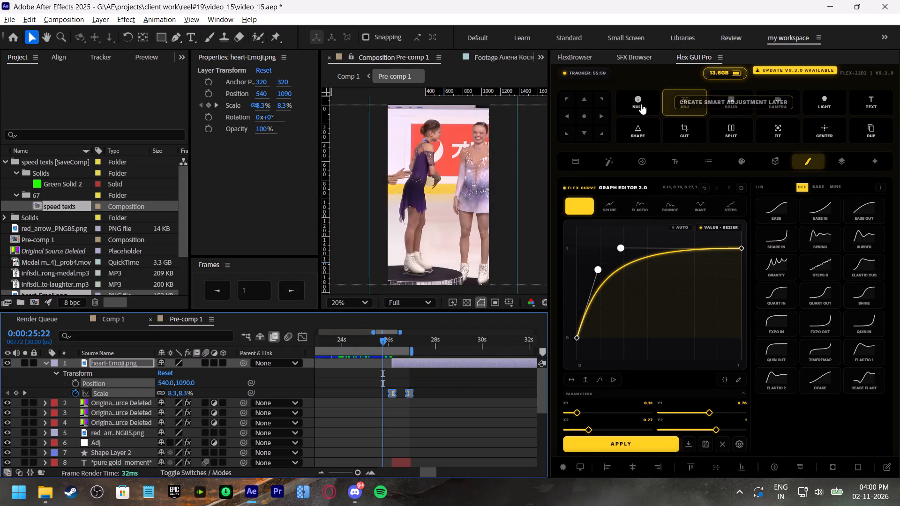
Purge the After Effects memory and disk cache, running the purge a second time.
left_click(713, 74)
left_click(743, 297)
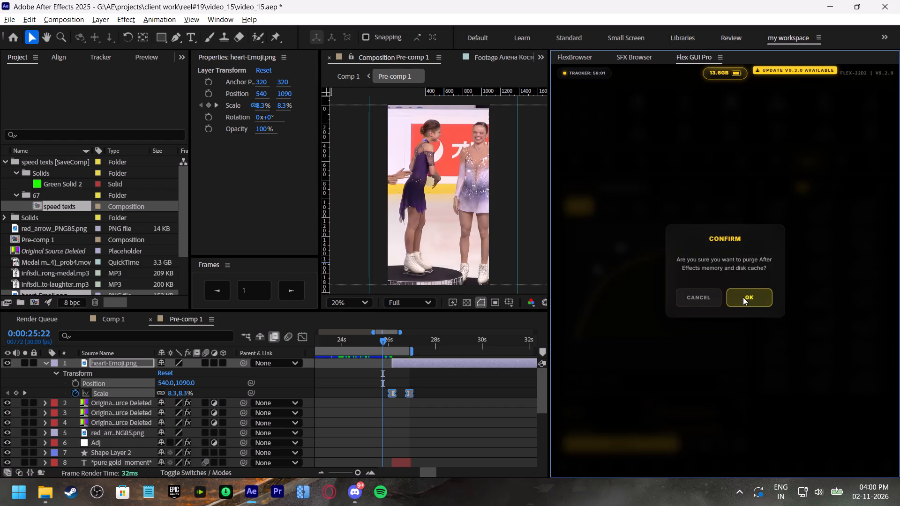
left_click(826, 215)
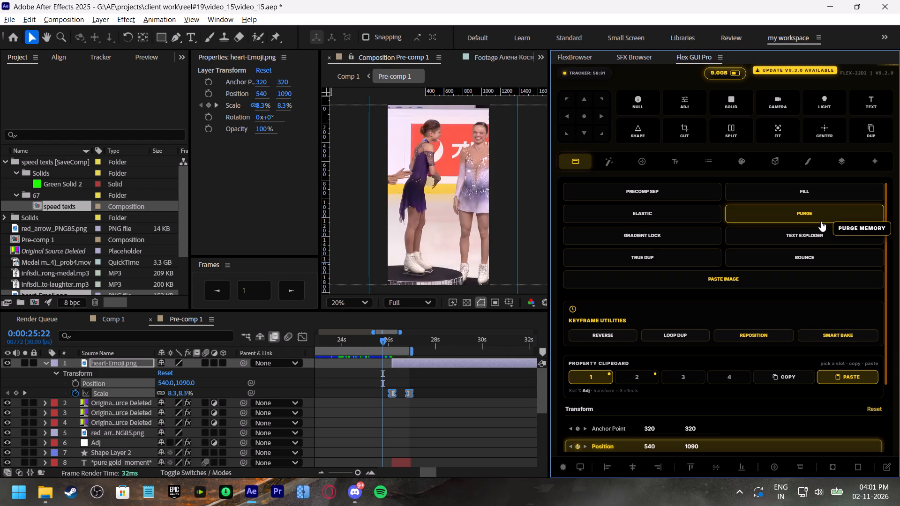
left_click(746, 295)
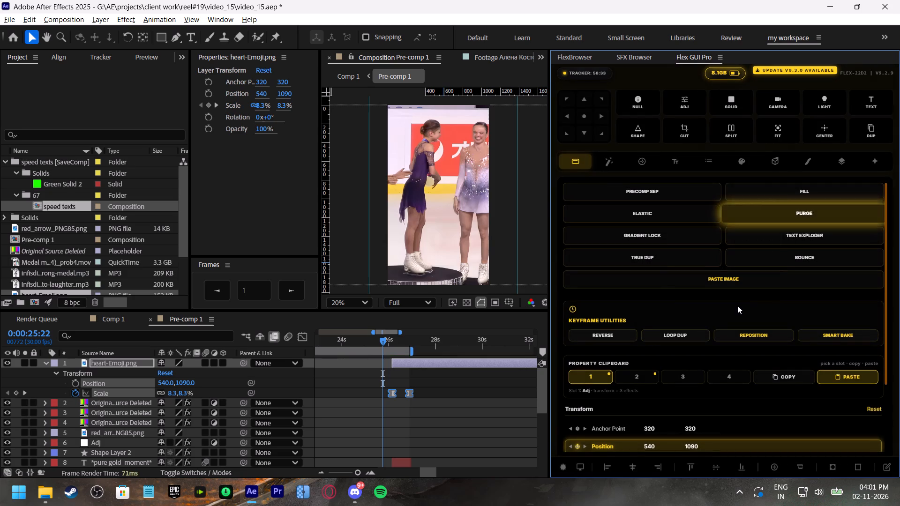
Replay the heart and caption animation from 0:00:25:23 and again from 0:00:25:29.
left_click_drag(395, 338, 388, 342)
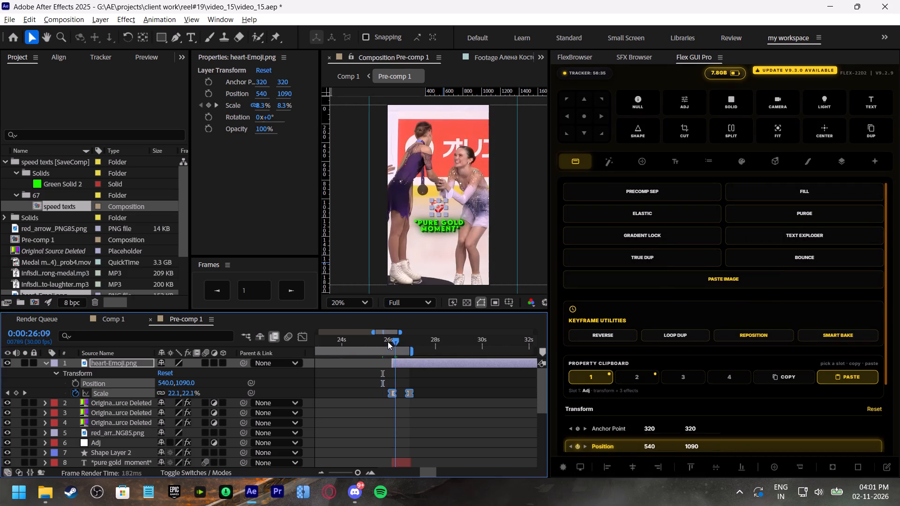
left_click_drag(388, 342, 383, 342)
key("space")
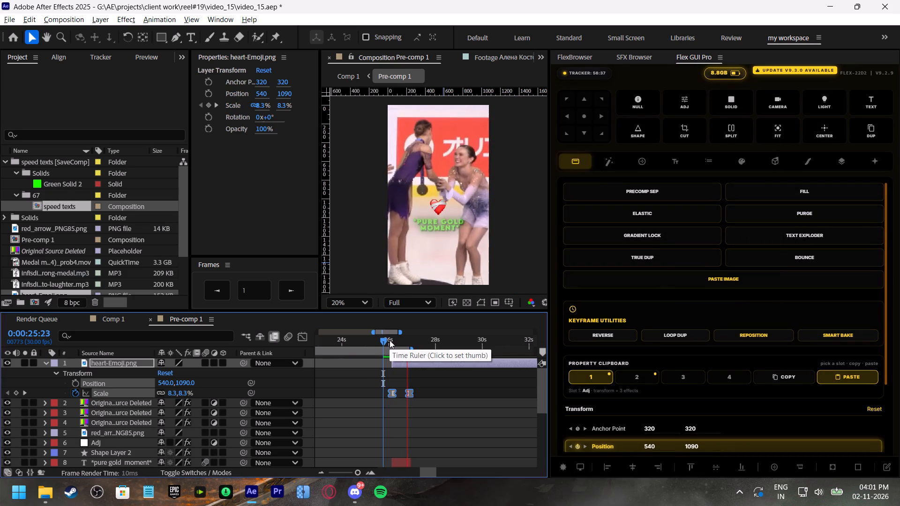
left_click(388, 340)
key("space")
left_click(388, 340)
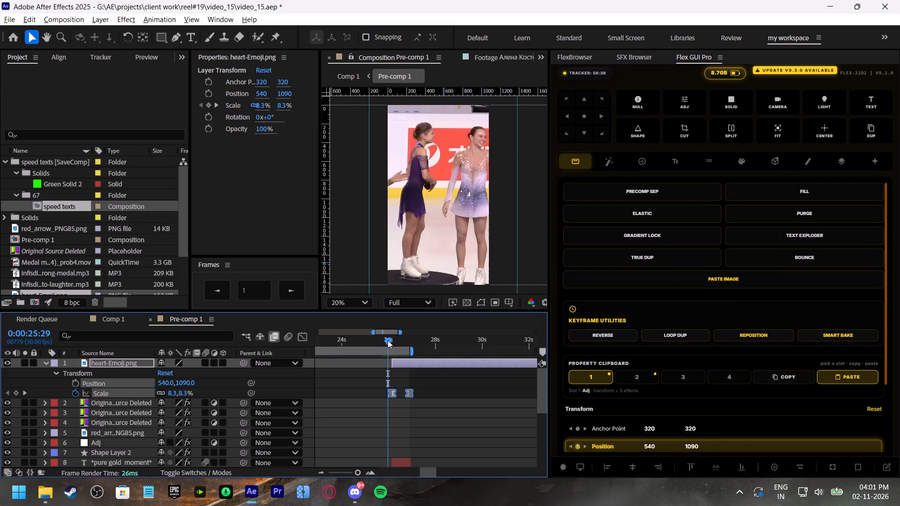
Save the project and add an adjustment layer directly above the "*pure gold moment*" caption, matching its time span from 0:00:26:04.
left_click(400, 459)
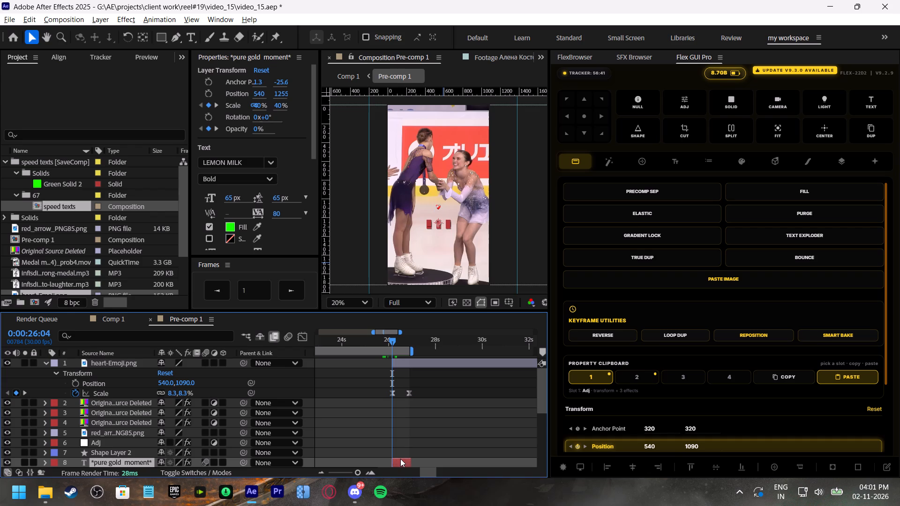
key("ctrl+s")
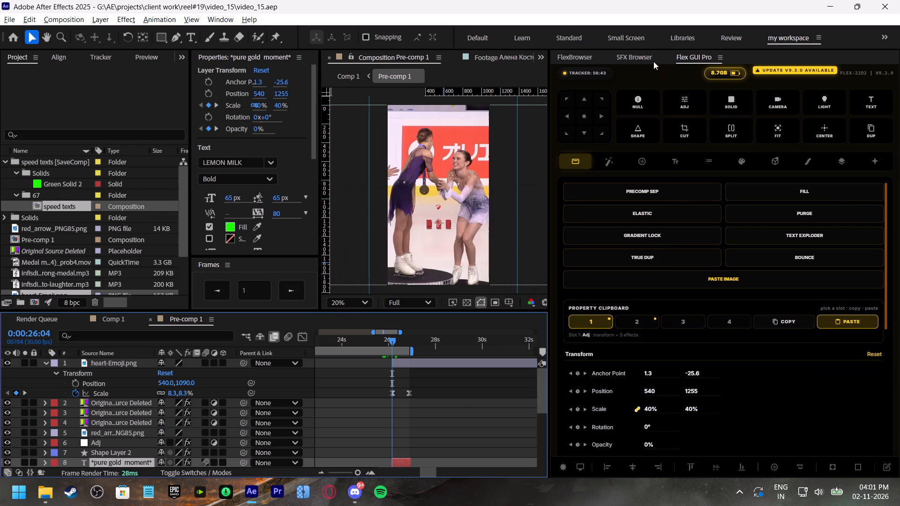
left_click(686, 104)
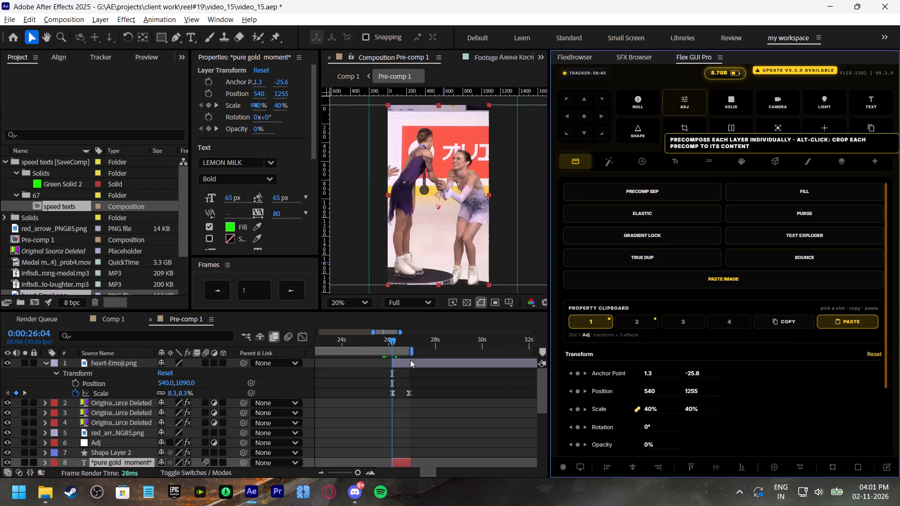
left_click(397, 445)
left_click(399, 462)
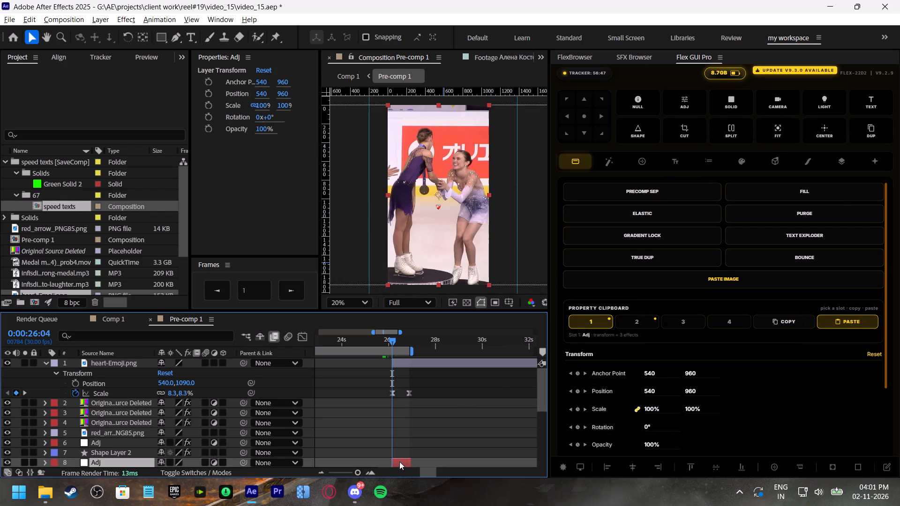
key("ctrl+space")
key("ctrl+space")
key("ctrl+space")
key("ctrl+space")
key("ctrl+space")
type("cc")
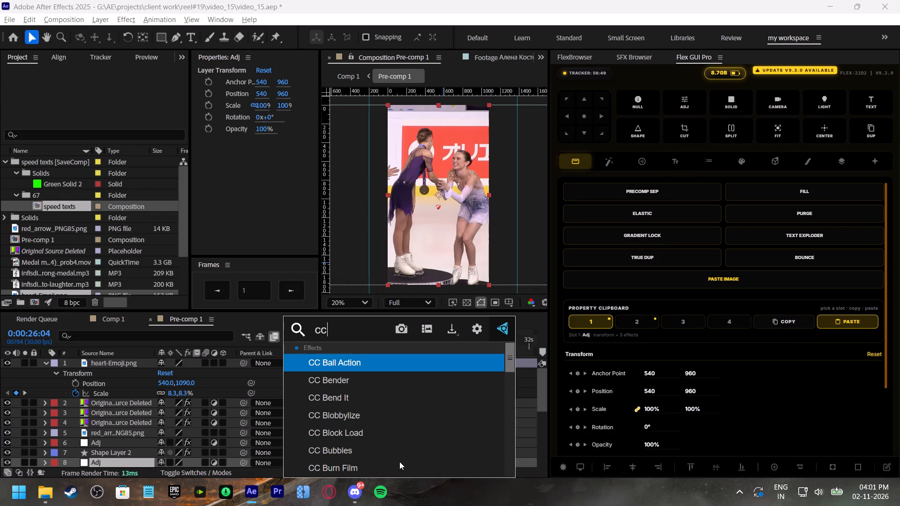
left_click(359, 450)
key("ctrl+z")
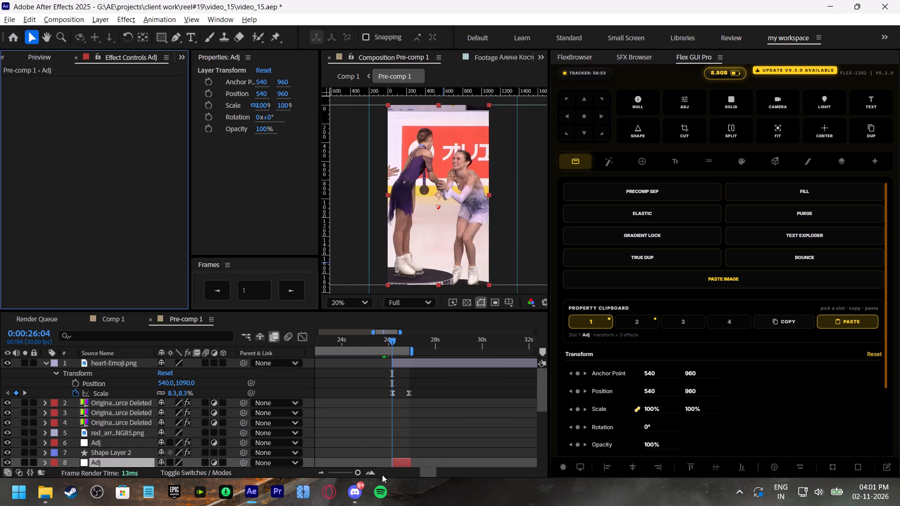
Search the effects for "cc" and look through the CC and BCC effects for one suited to the new adjustment layer.
key("ctrl+space")
type("cc")
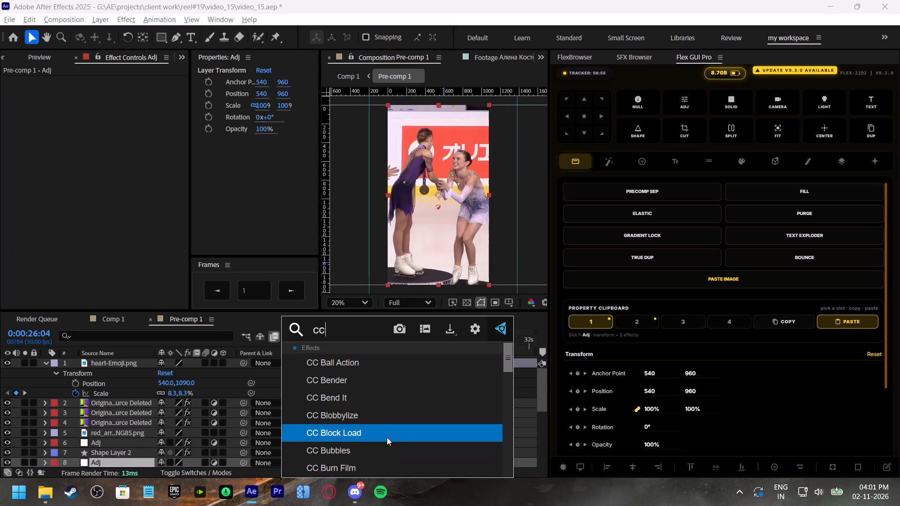
scroll(364, 404, "down", 2)
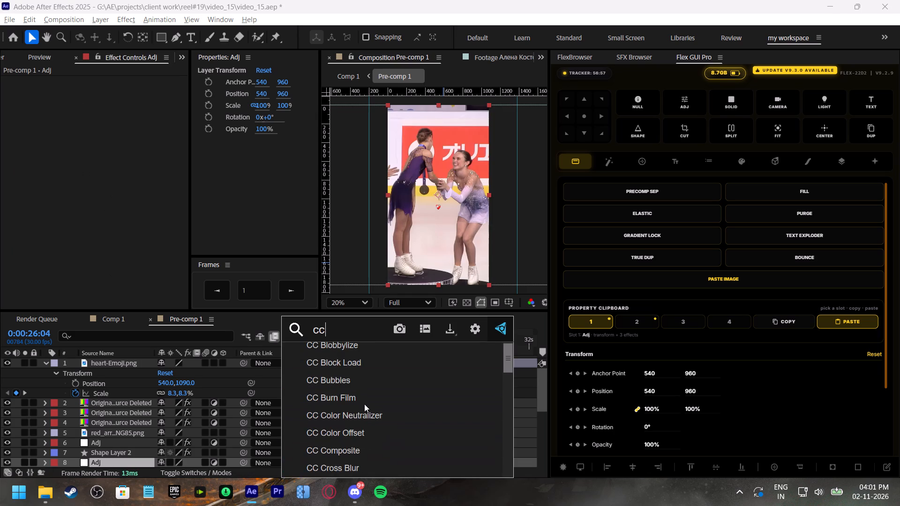
scroll(366, 426, "down", 2)
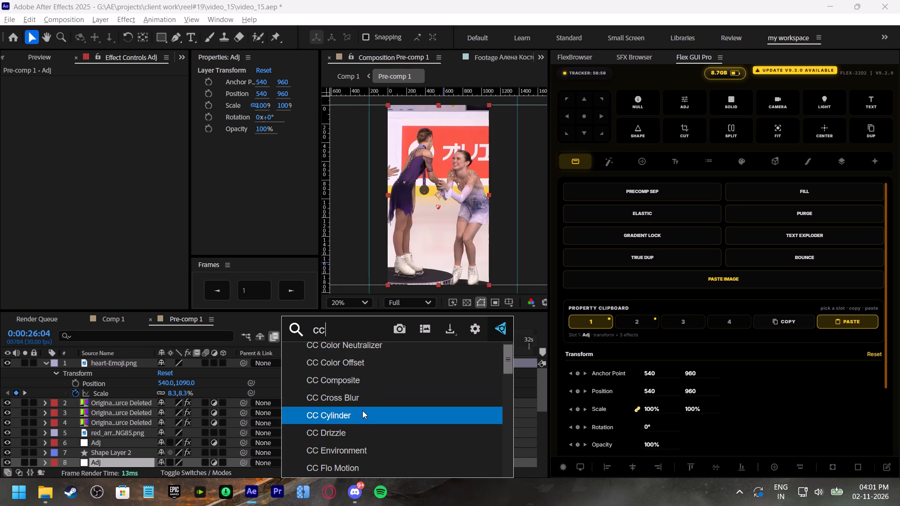
scroll(364, 436, "down", 2)
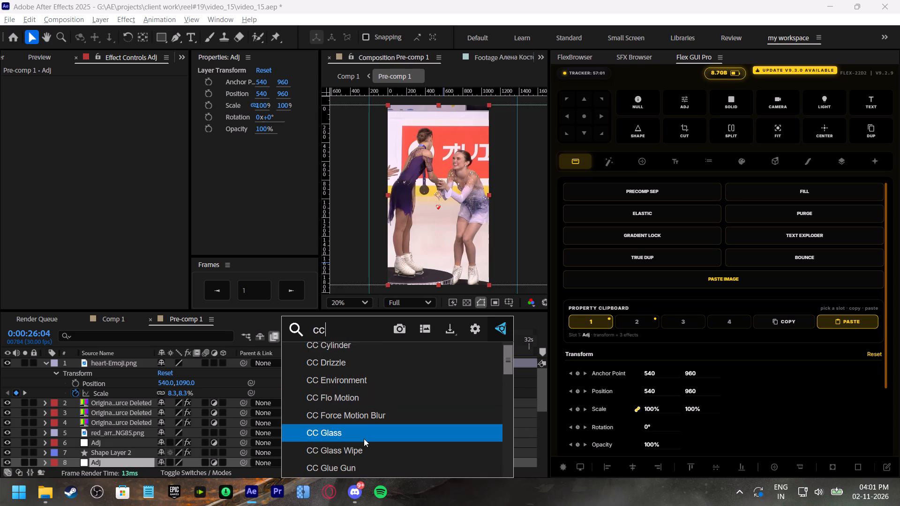
scroll(385, 419, "down", 2)
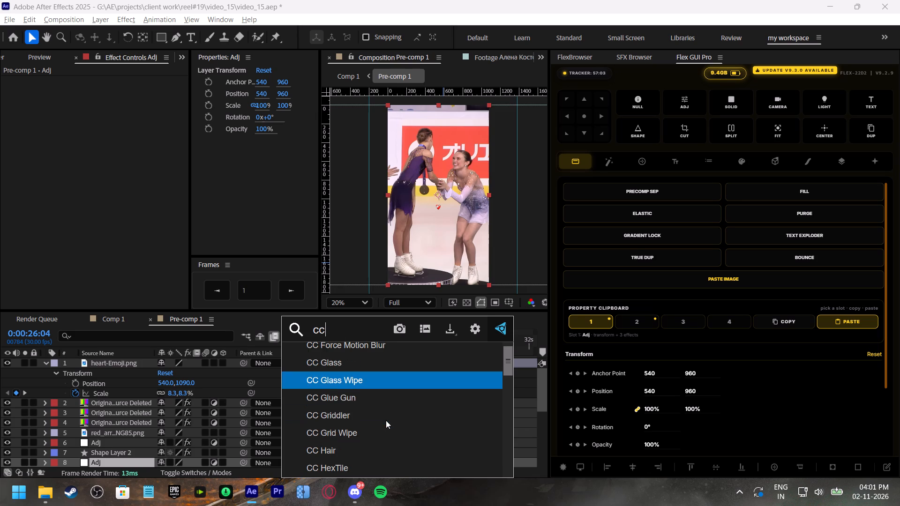
scroll(386, 420, "down", 3)
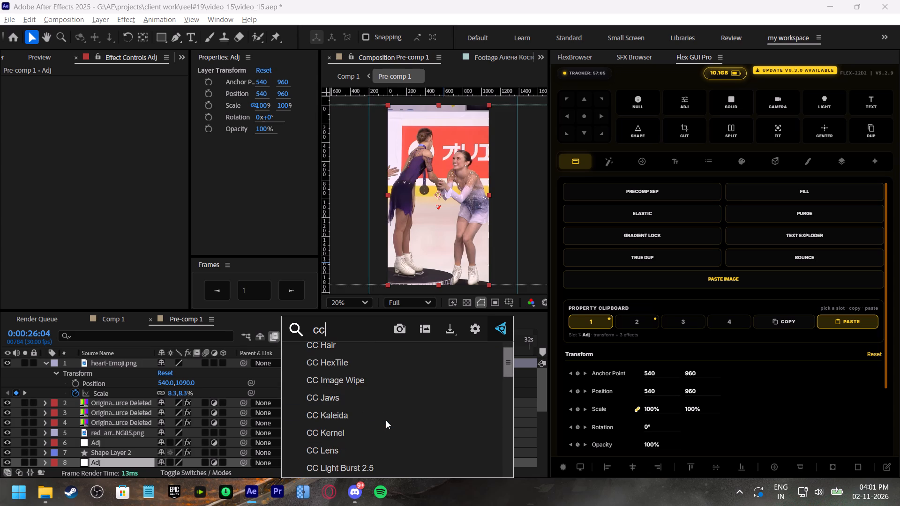
scroll(386, 420, "down", 3)
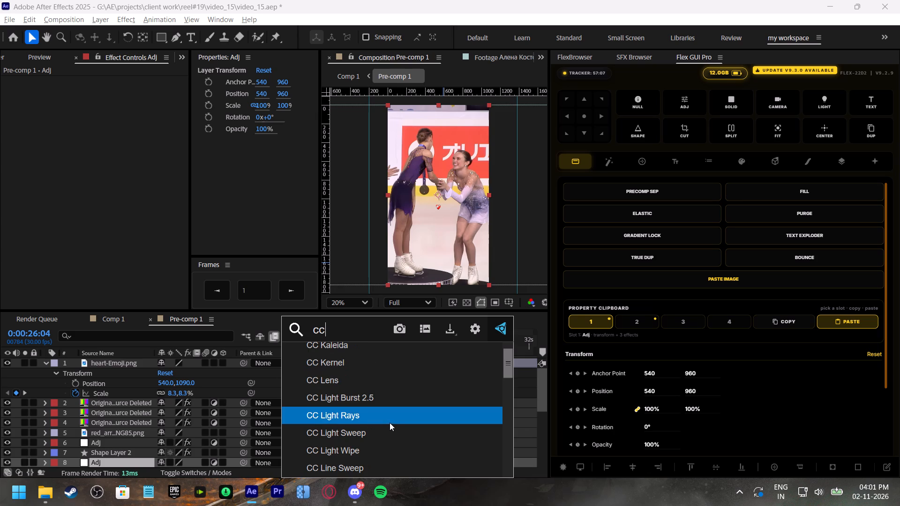
scroll(390, 423, "down", 3)
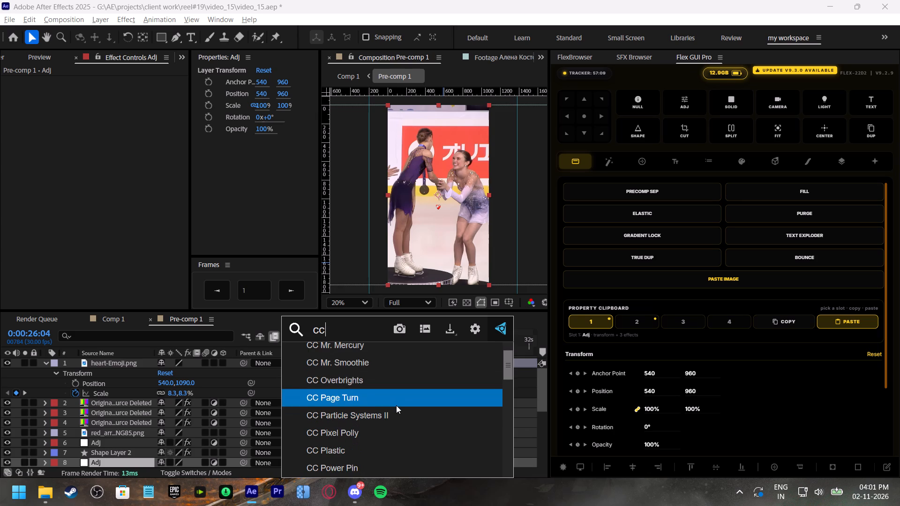
scroll(396, 405, "down", 2)
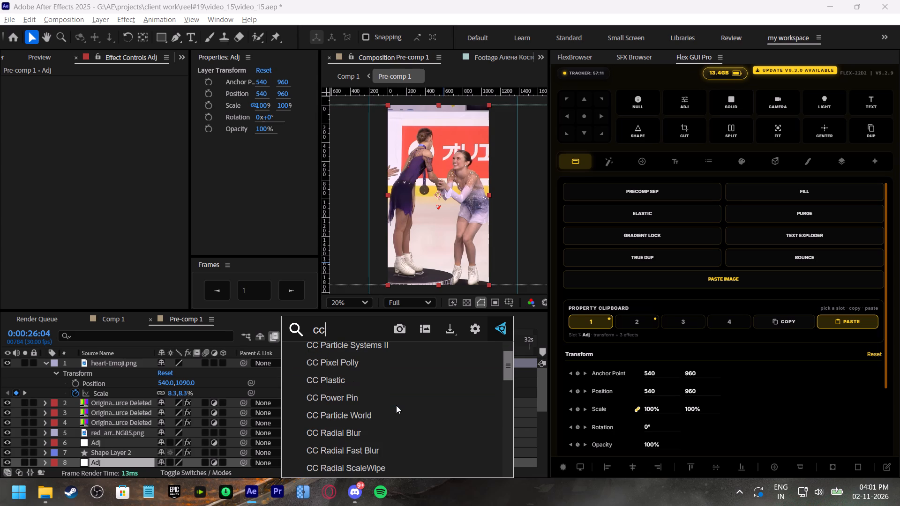
scroll(396, 405, "down", 4)
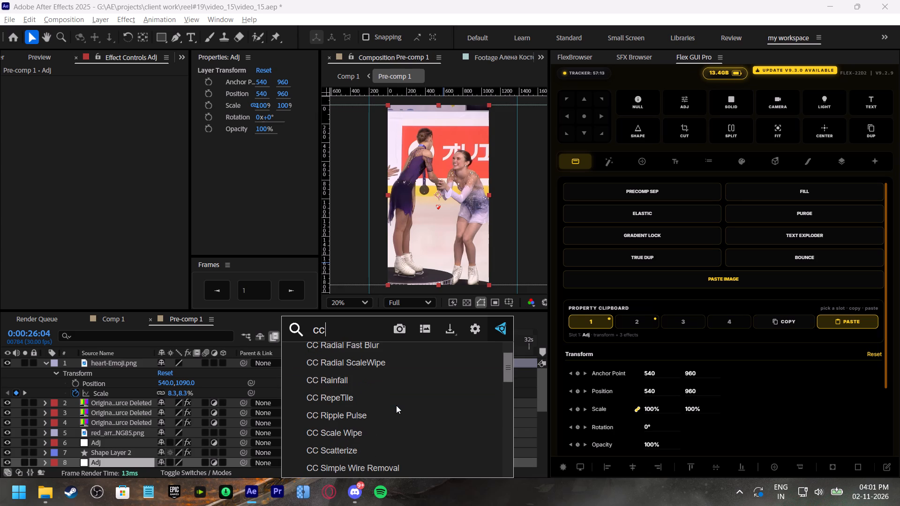
scroll(396, 405, "down", 9)
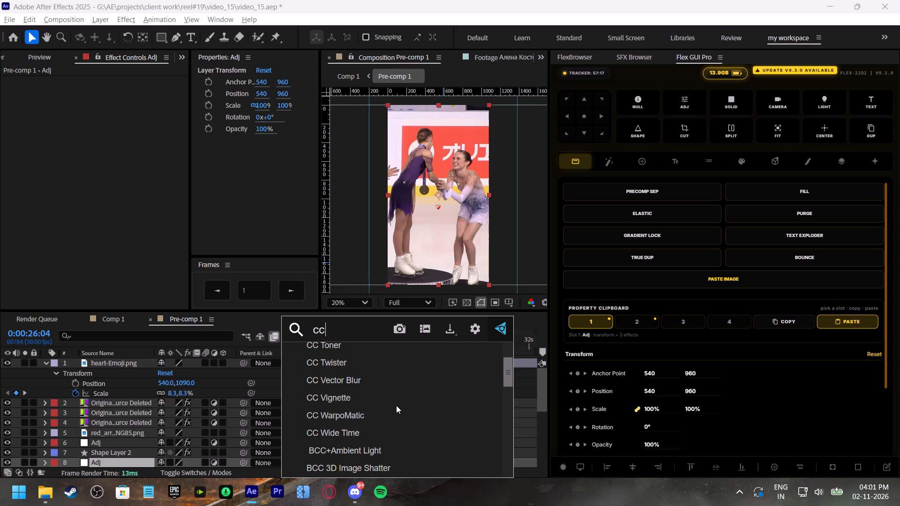
scroll(396, 405, "down", 11)
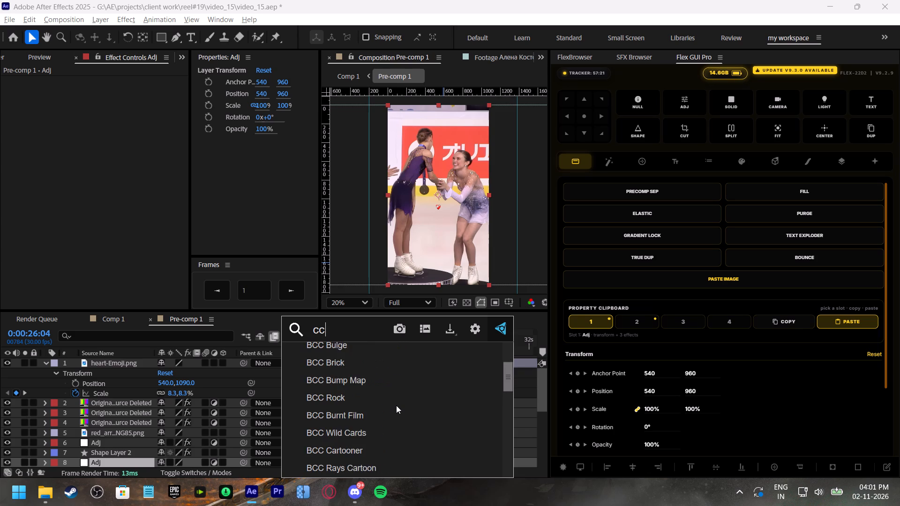
scroll(396, 405, "down", 2)
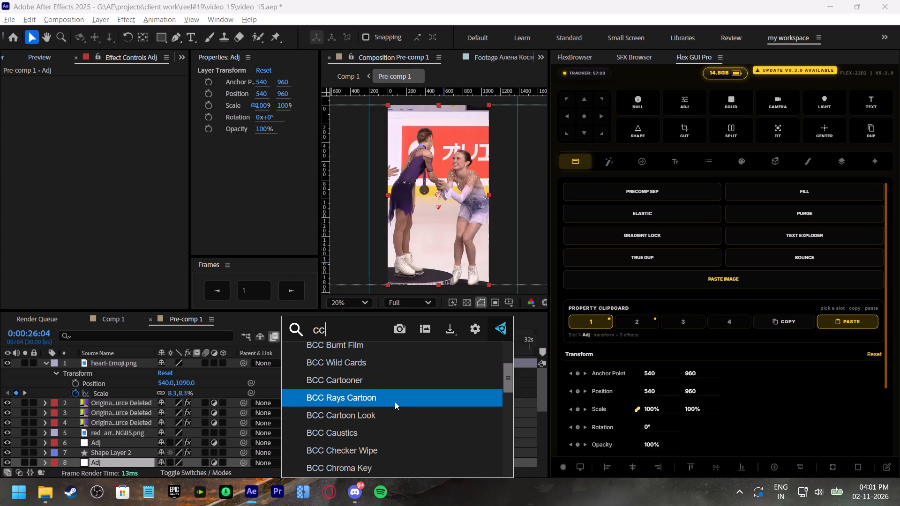
scroll(397, 402, "down", 3)
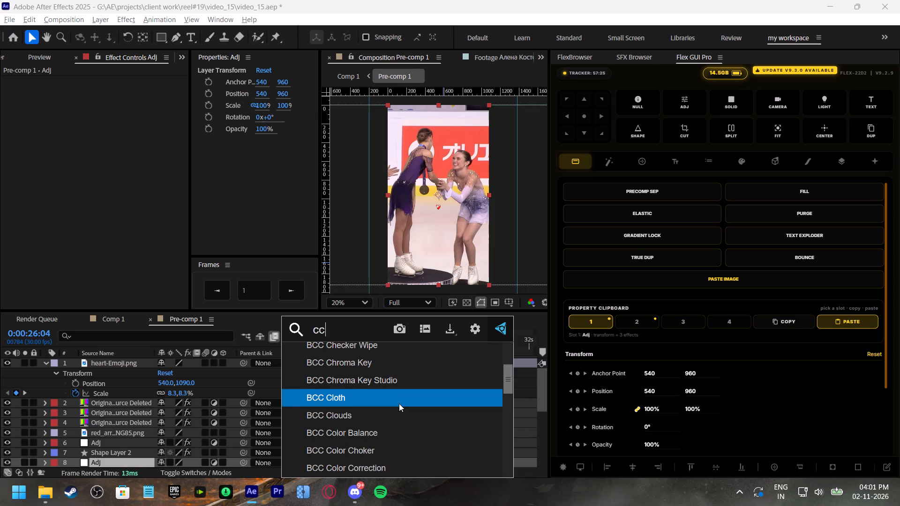
scroll(399, 403, "down", 2)
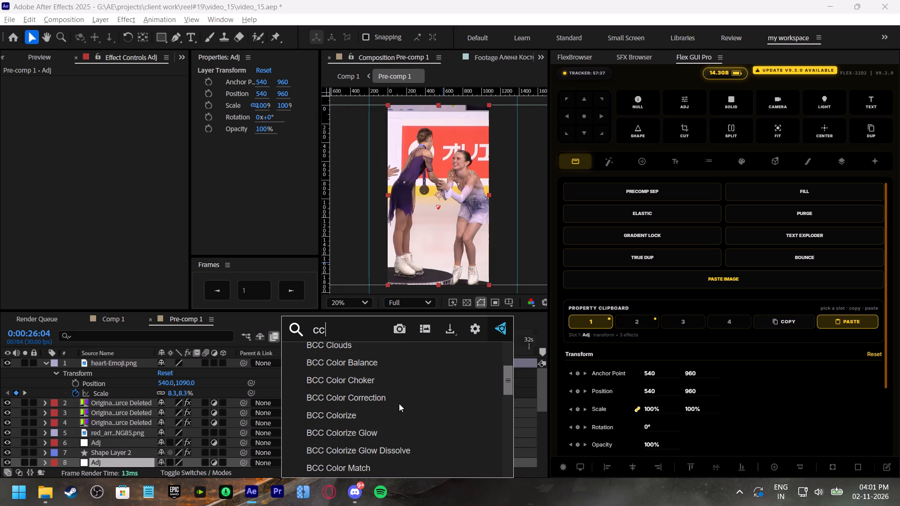
scroll(399, 403, "down", 3)
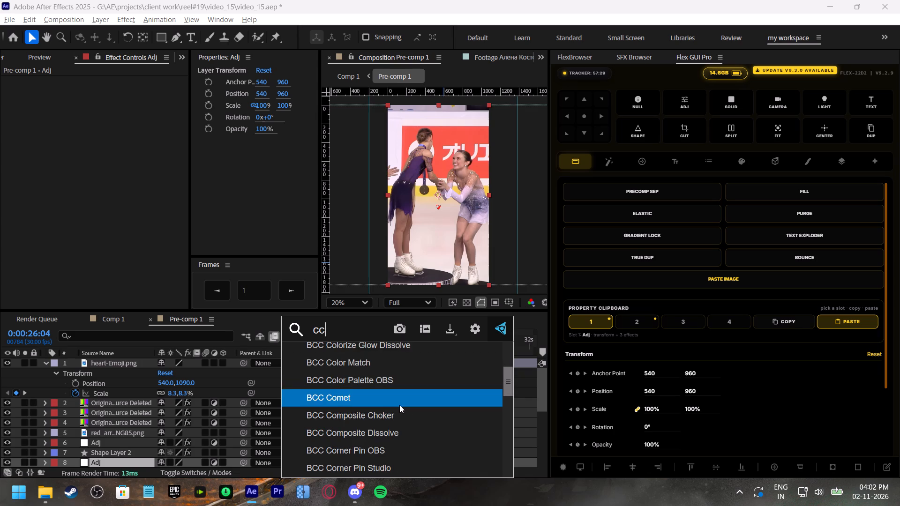
scroll(399, 405, "down", 4)
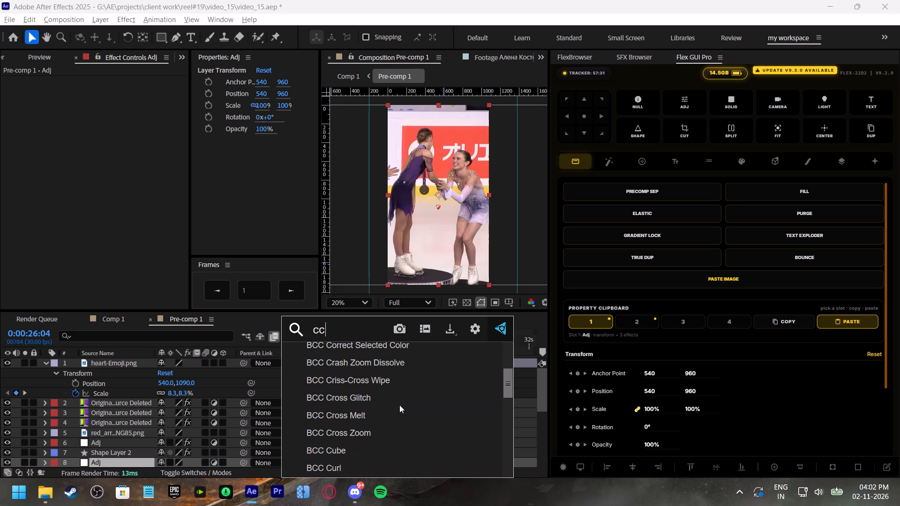
scroll(399, 405, "down", 3)
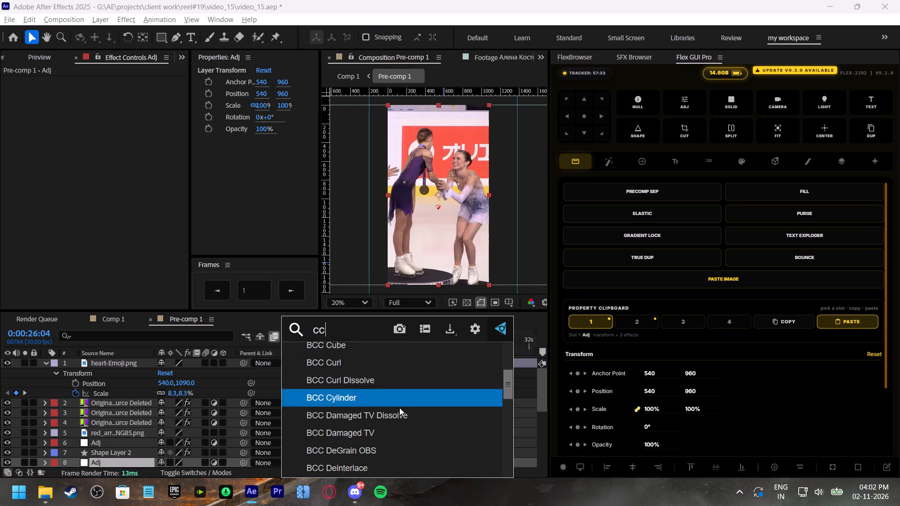
scroll(399, 408, "down", 4)
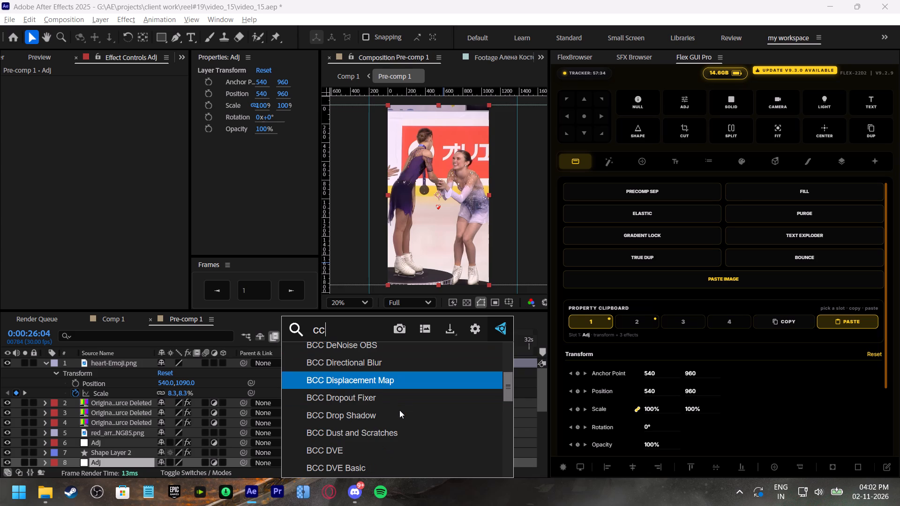
Search the effects for "drop" and look through the matching effects.
left_click(361, 334)
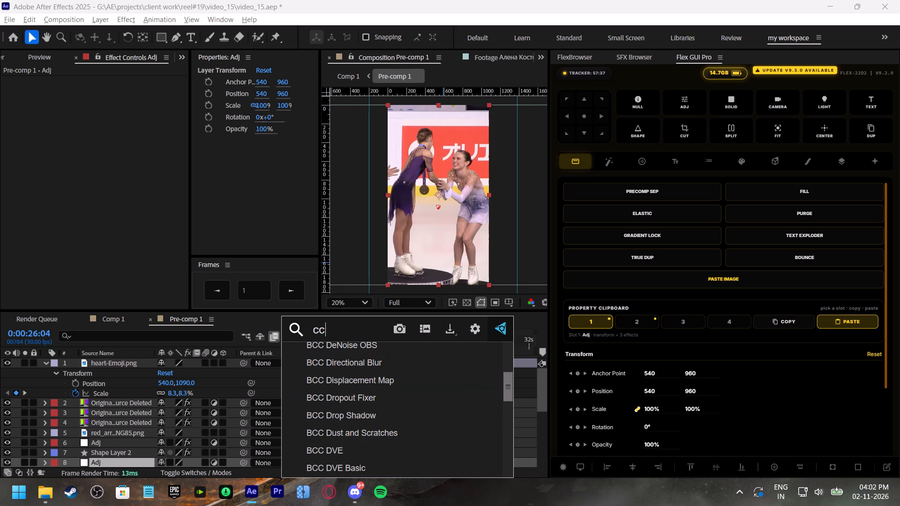
key("space")
left_click_drag(361, 334, 302, 325)
type("drop")
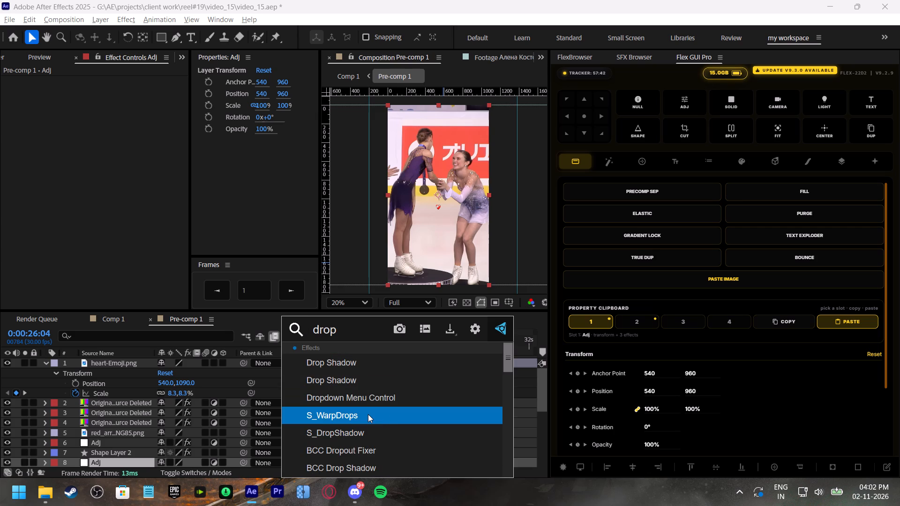
scroll(368, 415, "down", 1)
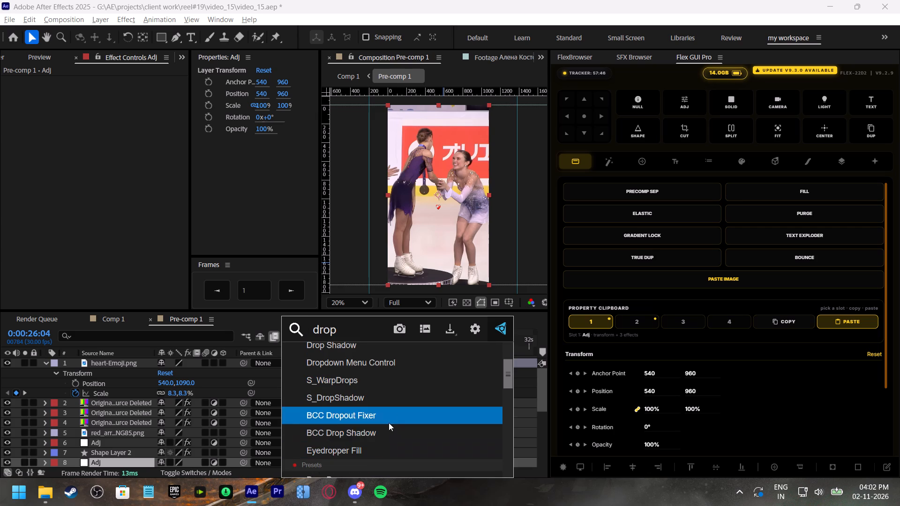
scroll(399, 414, "down", 1)
scroll(400, 414, "up", 3)
Search the effects for "cc" again, narrow the search to "cc b", and look through the matching effects and presets.
left_click_drag(369, 329, 312, 327)
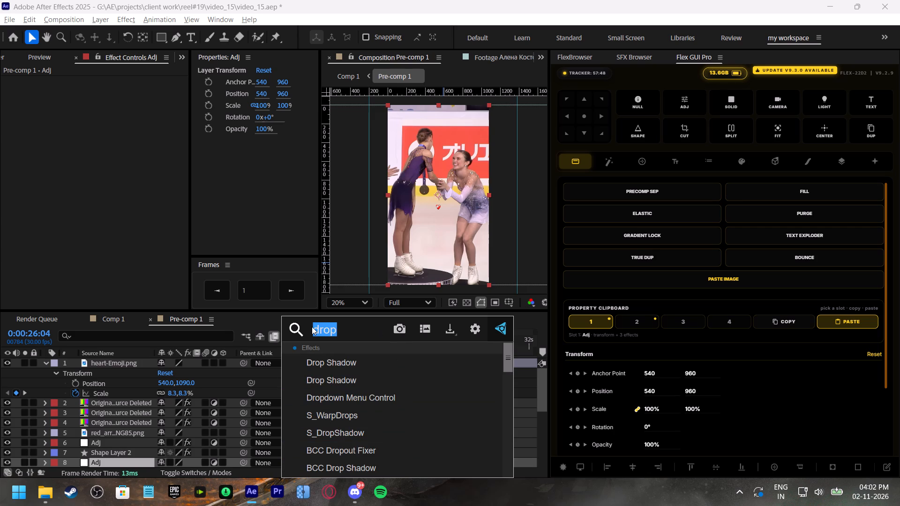
type("cc")
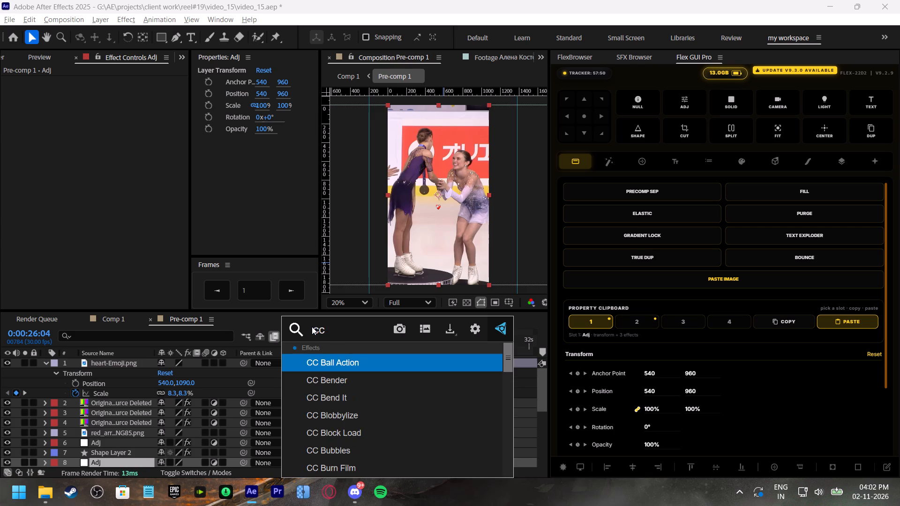
scroll(381, 407, "down", 1)
key("space")
type("b")
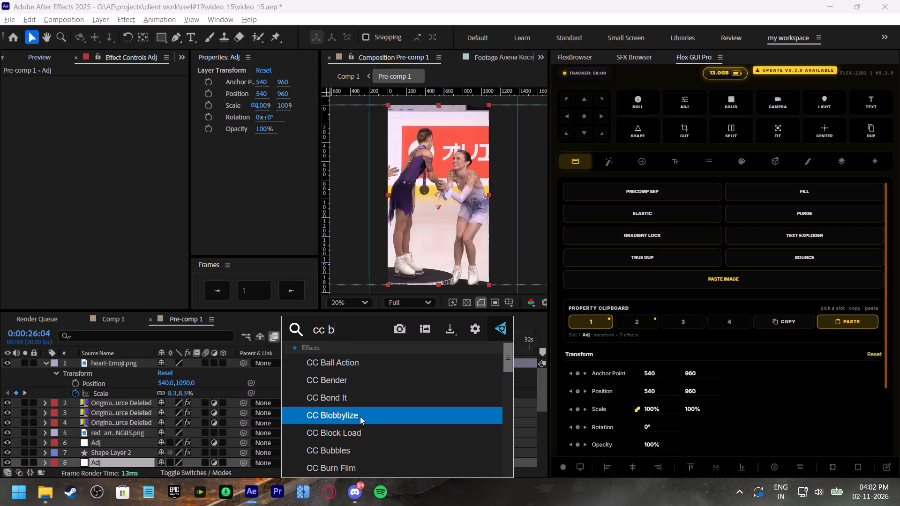
scroll(360, 417, "down", 3)
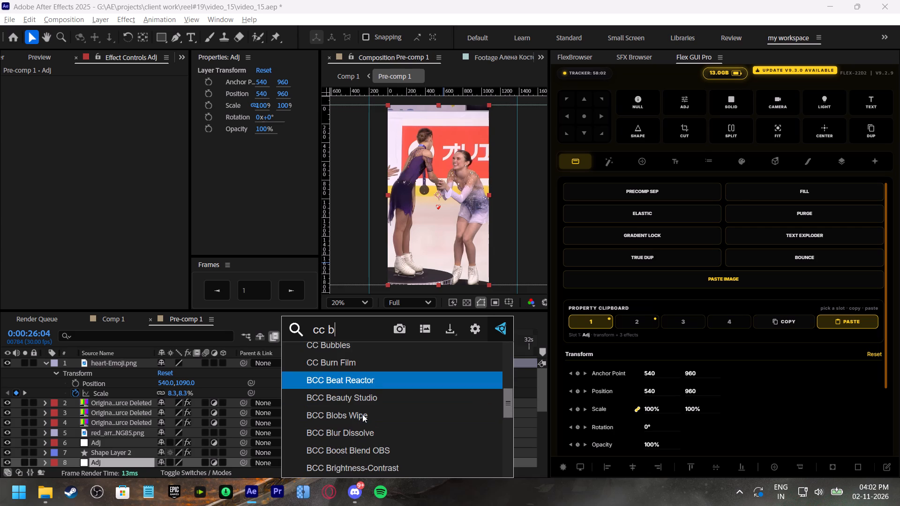
scroll(362, 414, "down", 3)
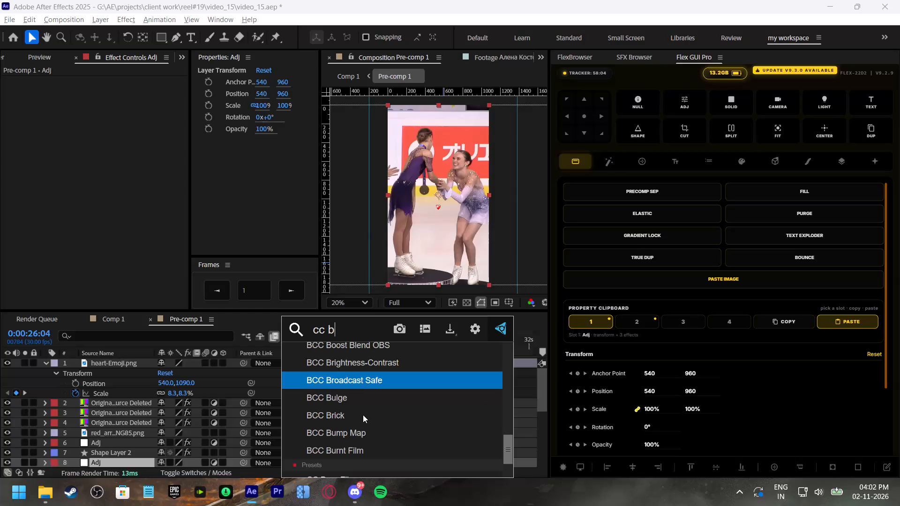
scroll(363, 416, "down", 1)
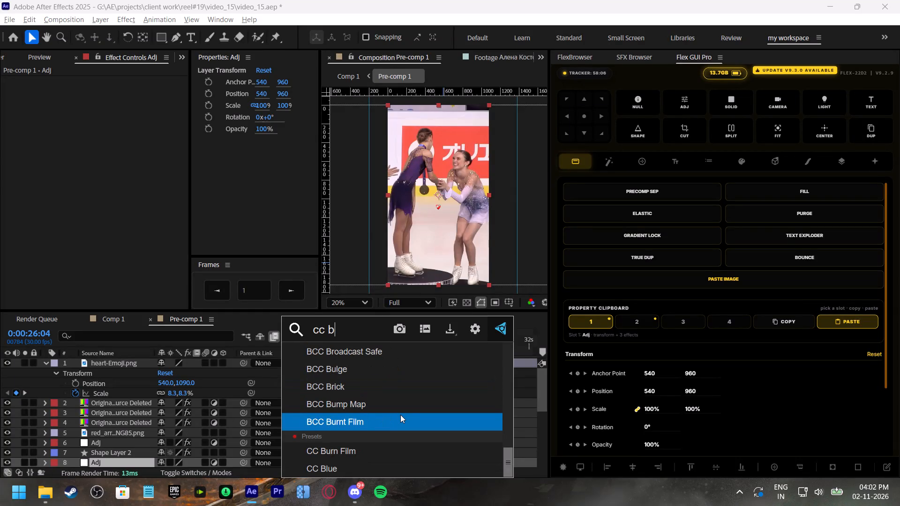
scroll(400, 414, "up", 1)
scroll(400, 414, "down", 1)
scroll(400, 414, "up", 5)
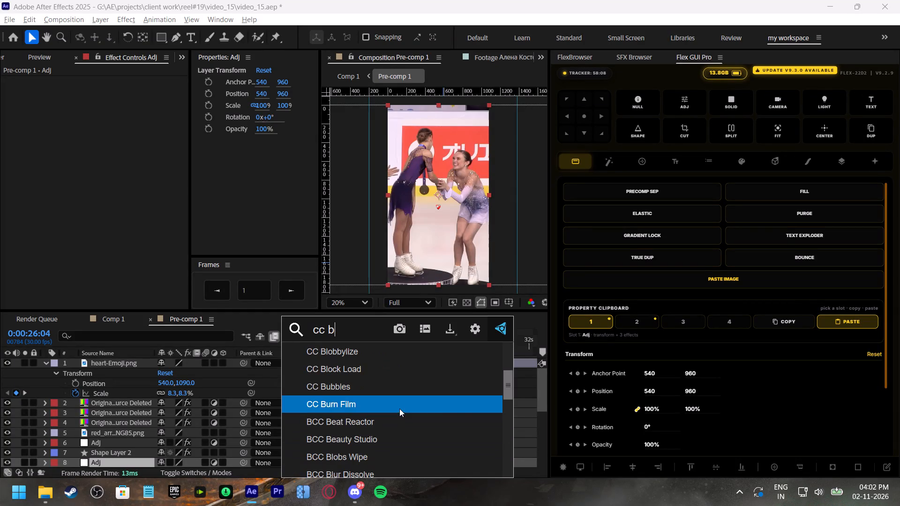
scroll(395, 400, "up", 3)
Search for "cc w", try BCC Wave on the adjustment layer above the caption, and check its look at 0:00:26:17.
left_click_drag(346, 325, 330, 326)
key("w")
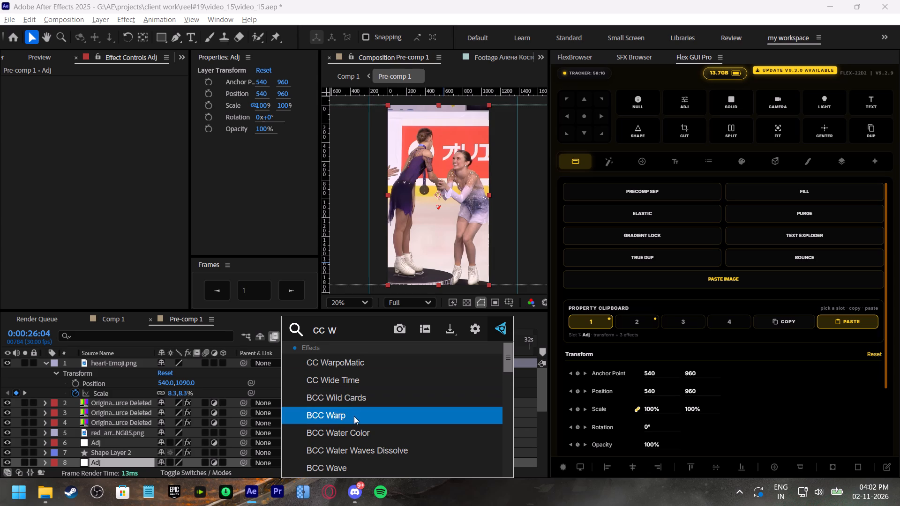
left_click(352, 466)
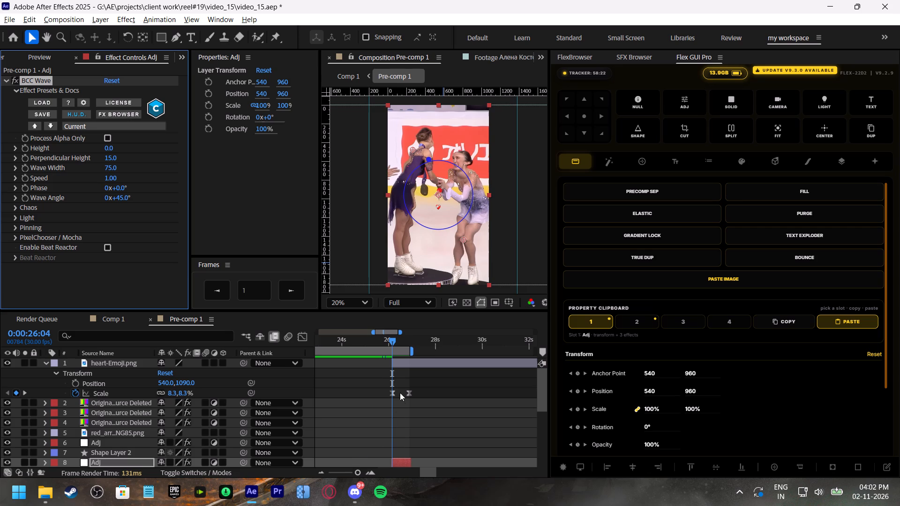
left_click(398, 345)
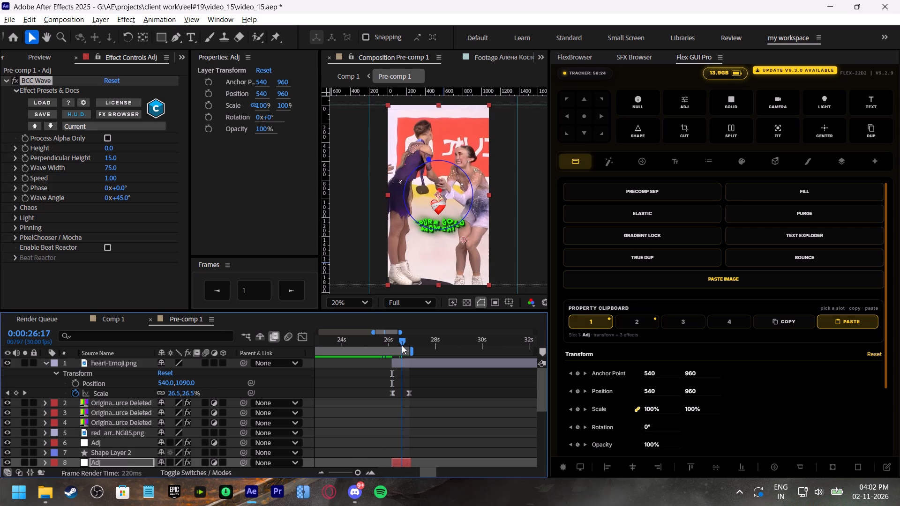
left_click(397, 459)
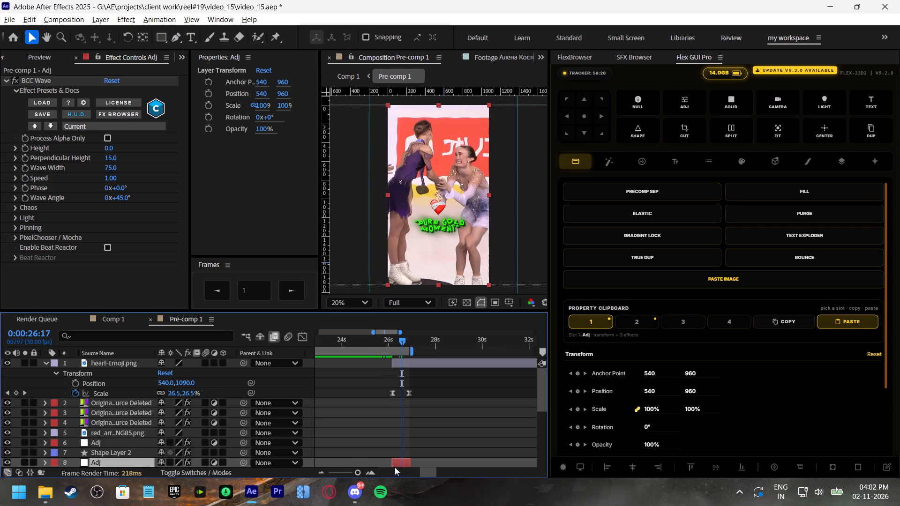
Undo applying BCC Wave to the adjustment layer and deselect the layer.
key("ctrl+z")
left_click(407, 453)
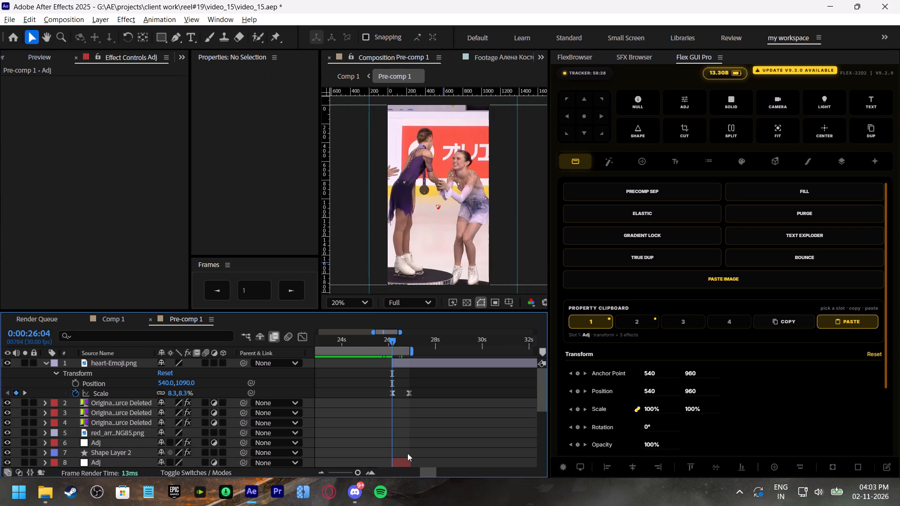
Save the project.
key("ctrl+s")
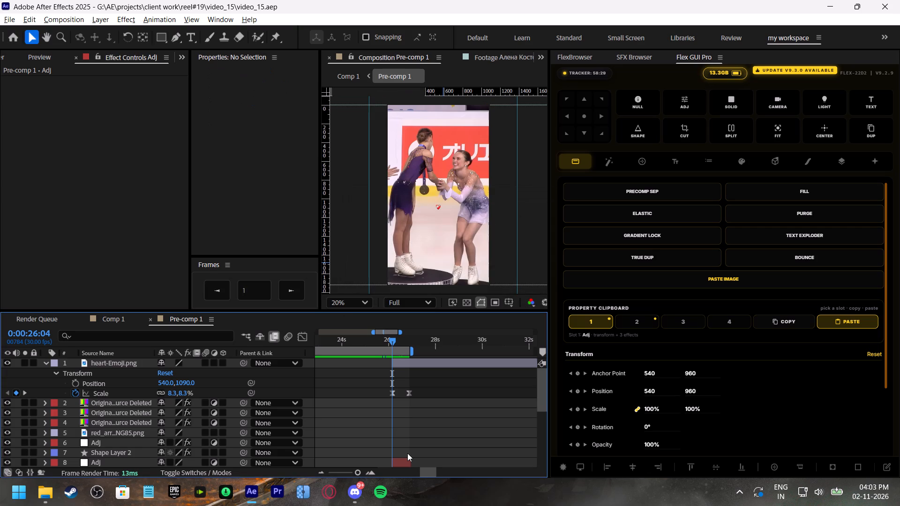
Search YouTube in the embedded browser for "radial water drop effect in ae".
left_click(571, 60)
left_click(745, 120)
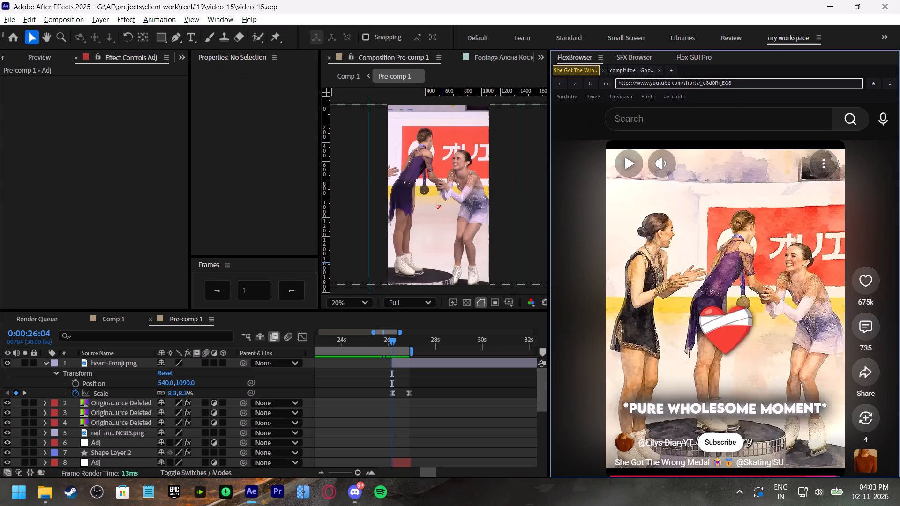
left_click(656, 121)
type("radial bubb")
key("BackSpace")
key("BackSpace")
key("BackSpace")
key("BackSpace")
type("water f")
key("BackSpace")
type("drop egf")
key("BackSpace")
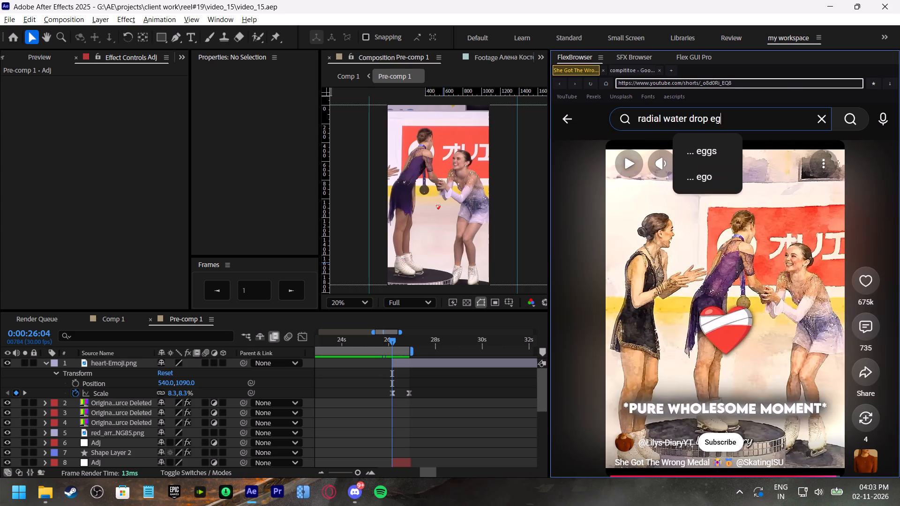
key("BackSpace")
type("ffect in ar")
key("Return")
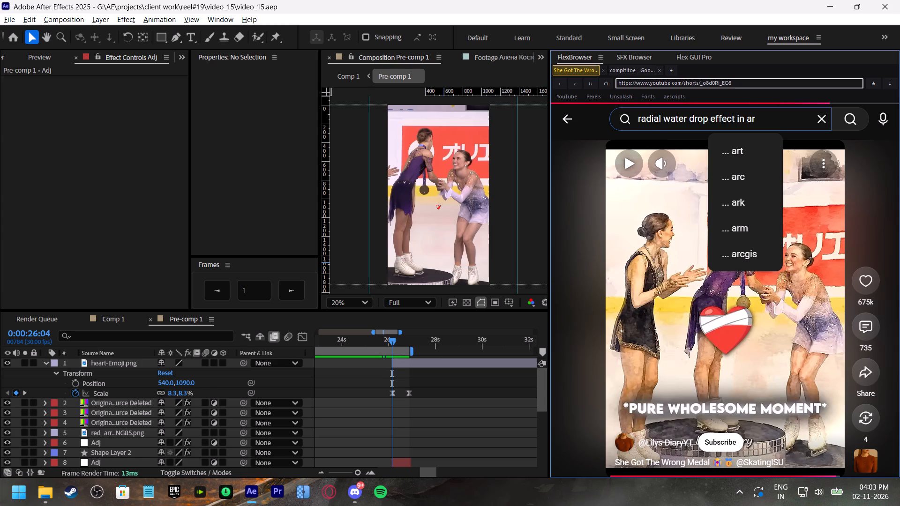
left_click(747, 122)
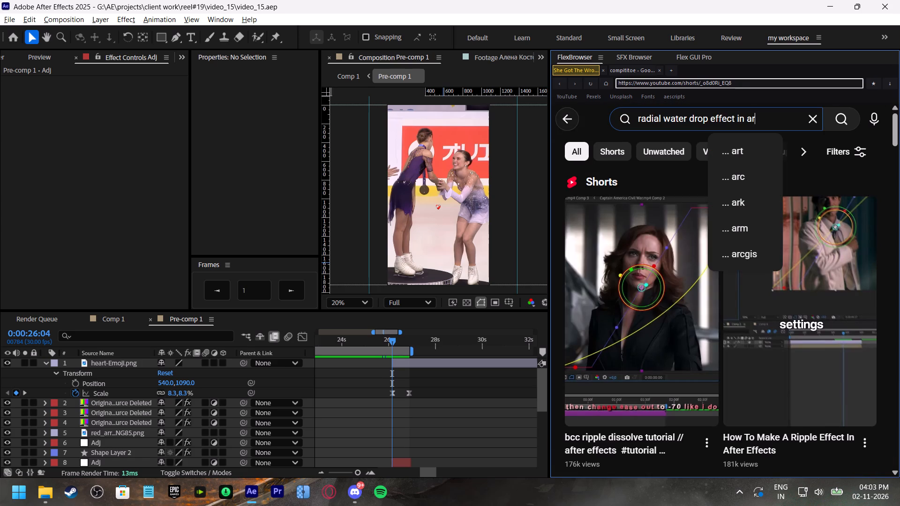
key("BackSpace")
key("e")
key("Return")
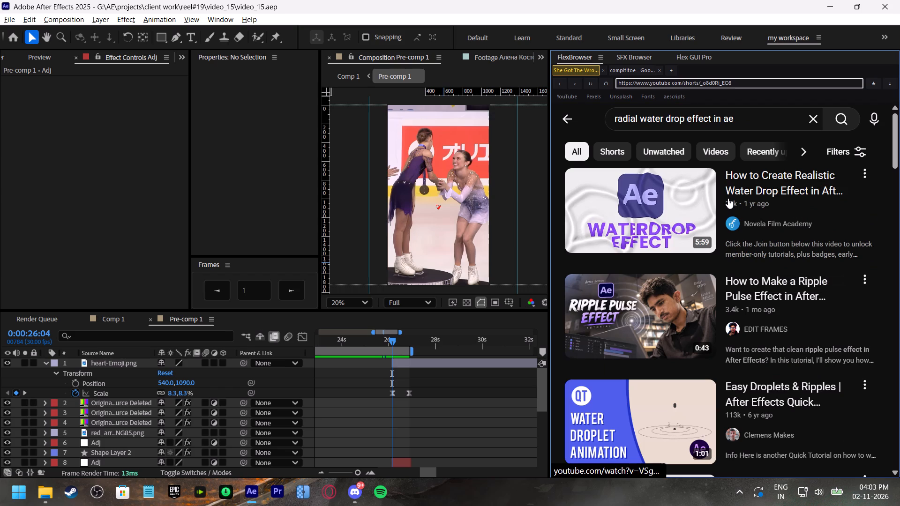
Look through the tutorial results for a fitting water-drop or ripple effect, and leave the embedded browser.
scroll(727, 222, "down", 3)
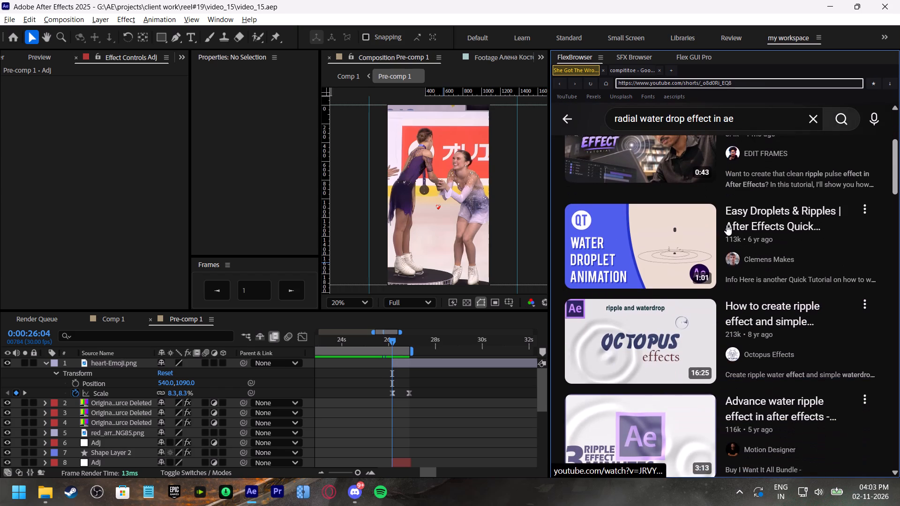
scroll(727, 225, "down", 3)
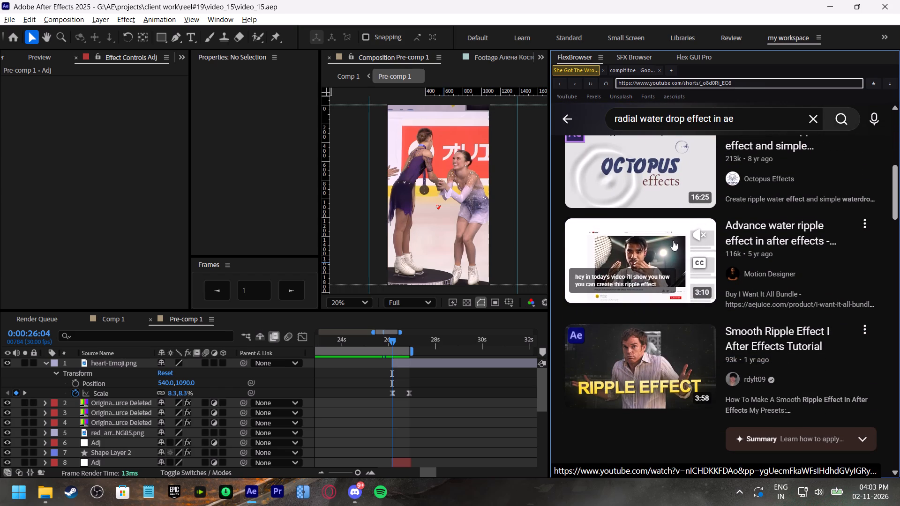
scroll(673, 240, "down", 1)
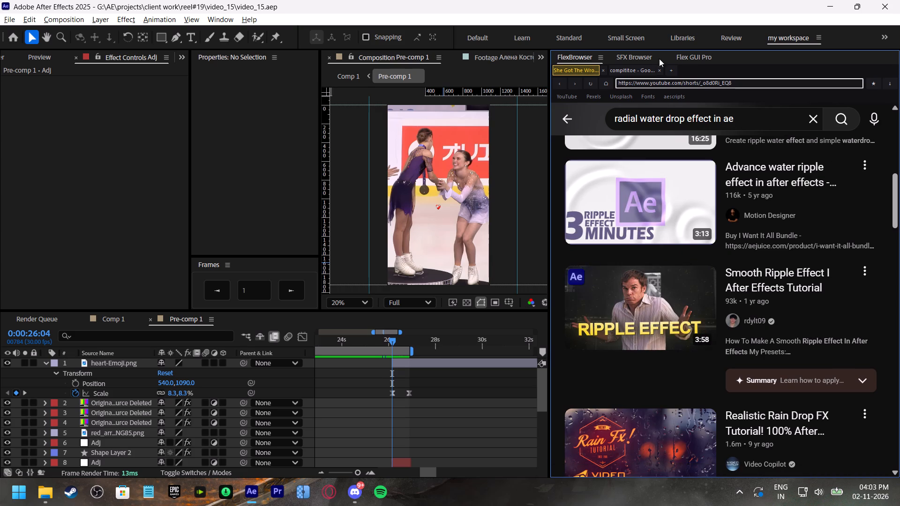
left_click(698, 60)
left_click(639, 59)
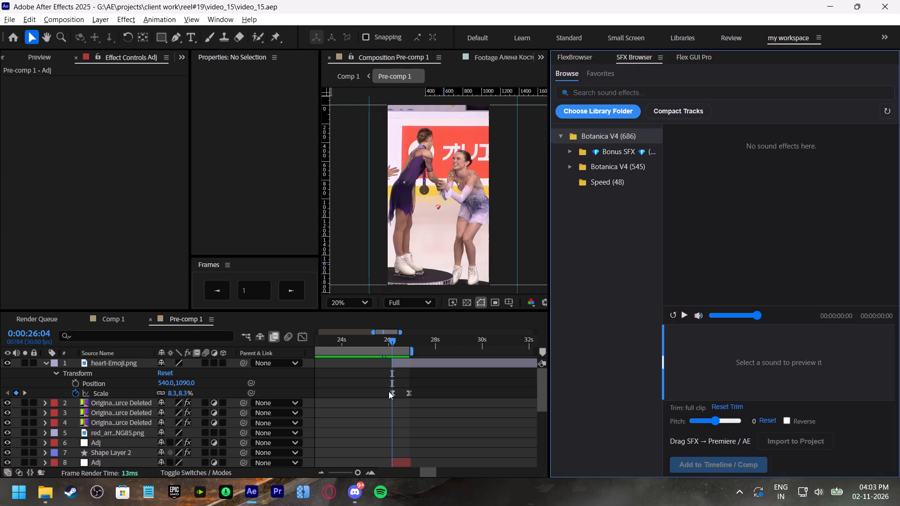
Search the effects for "cc ri", apply BCC Ripple to the adjustment layer at 0:00:26:04, and centre it at about 543, 958.
left_click(397, 459)
key("ctrl+space")
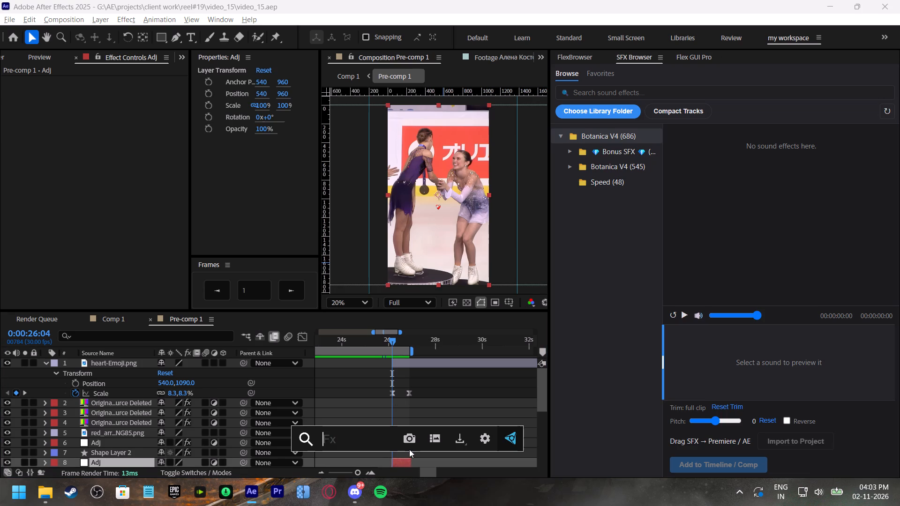
type("cc r")
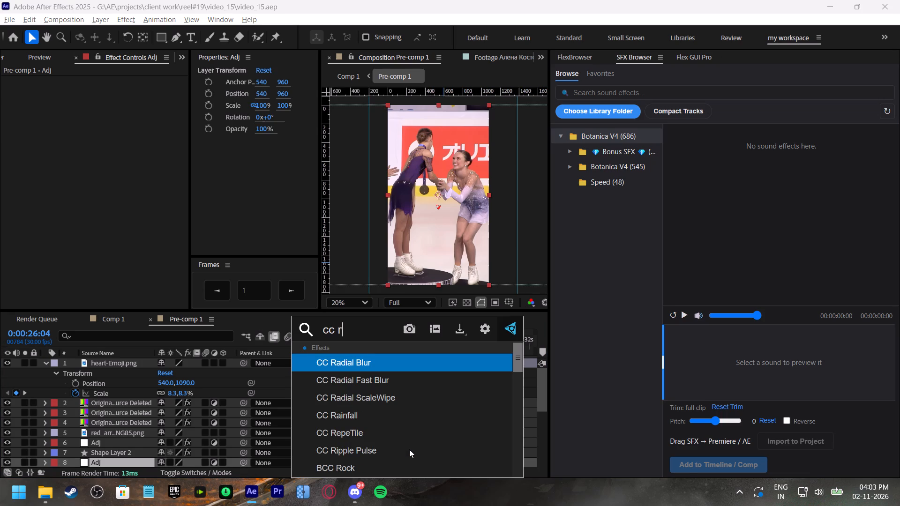
key("i")
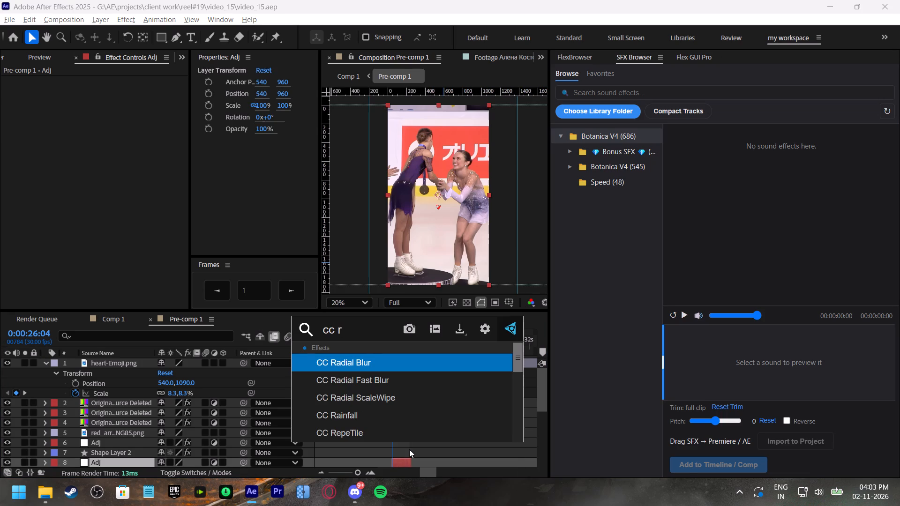
left_click(349, 417)
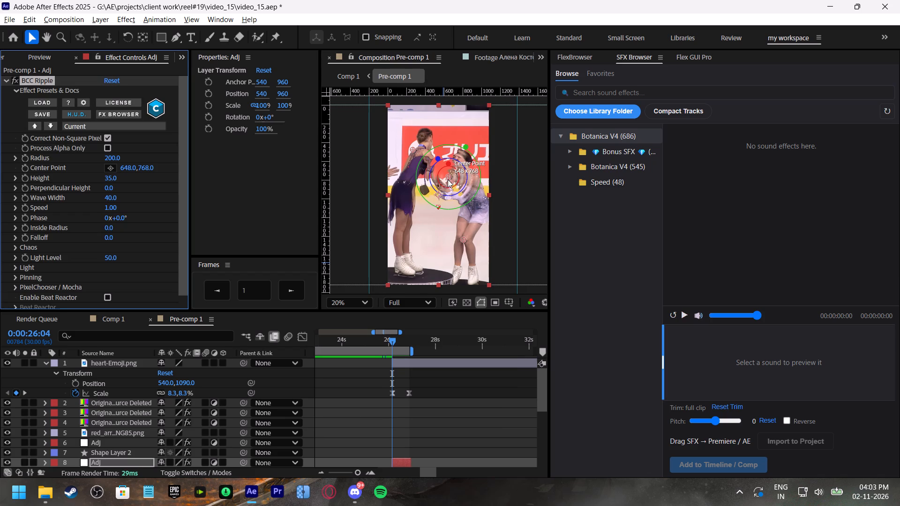
left_click_drag(448, 175, 438, 193)
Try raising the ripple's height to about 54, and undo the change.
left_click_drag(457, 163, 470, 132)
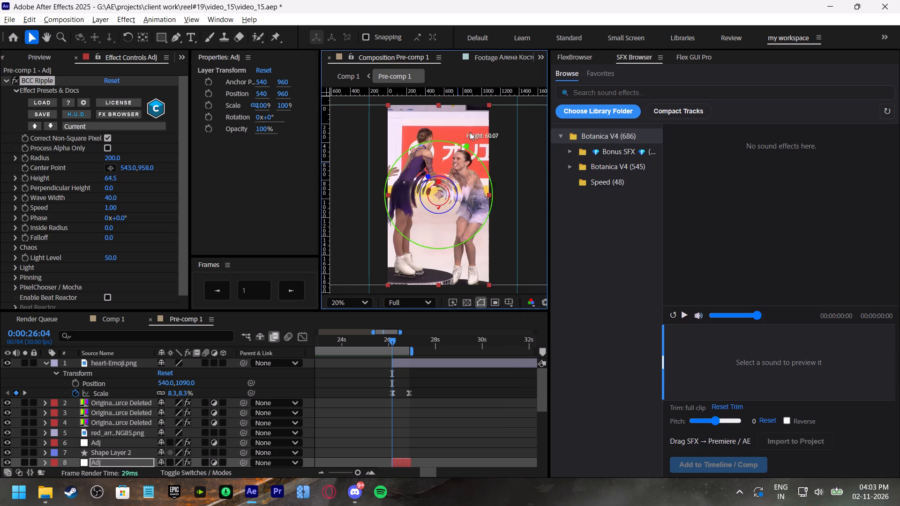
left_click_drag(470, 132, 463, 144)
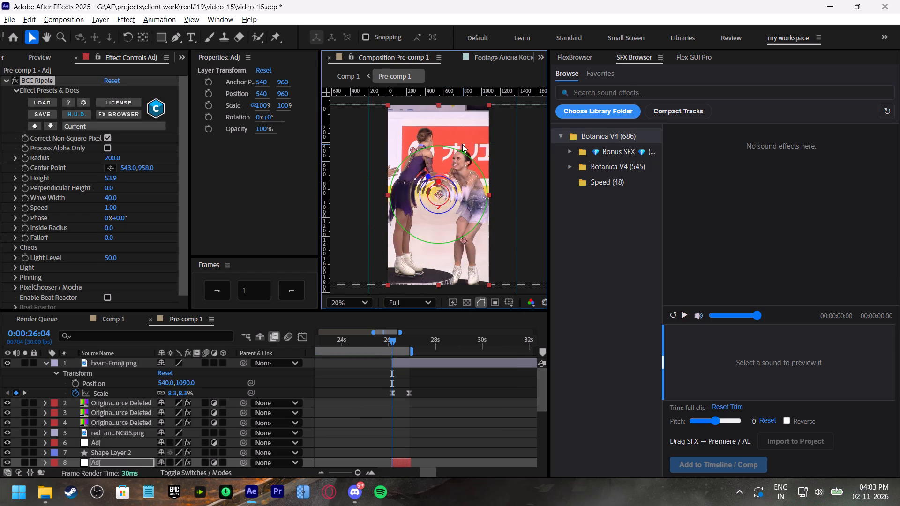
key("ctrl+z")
Adjust the ripple's radius to about 230 and its height to about 94.
left_click_drag(118, 156, 143, 148)
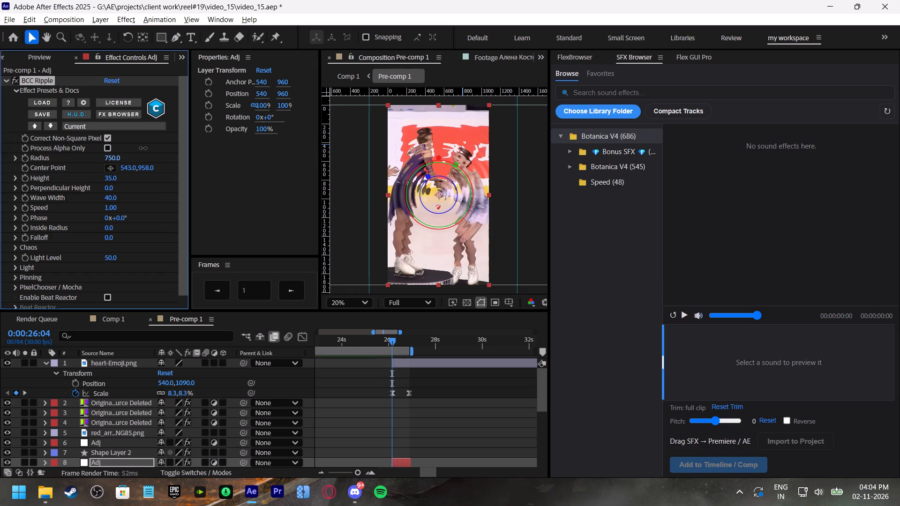
left_click_drag(143, 148, 112, 150)
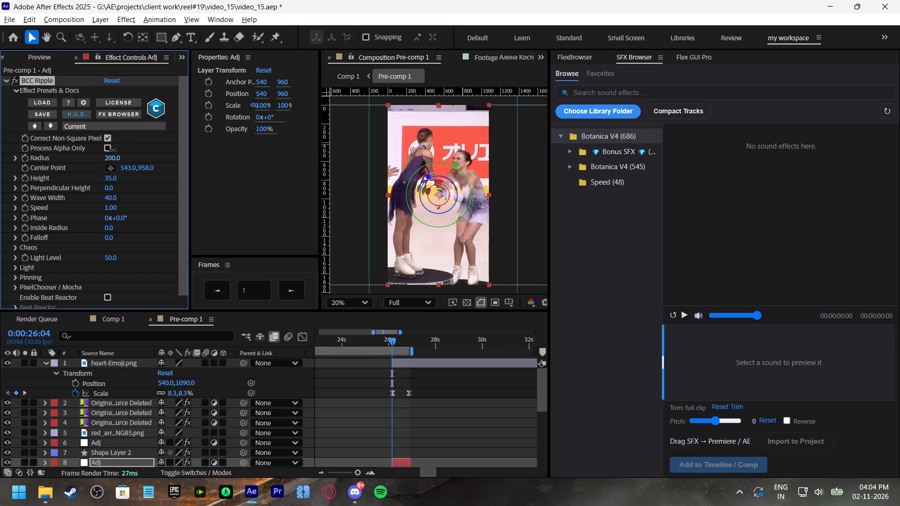
left_click_drag(112, 150, 114, 149)
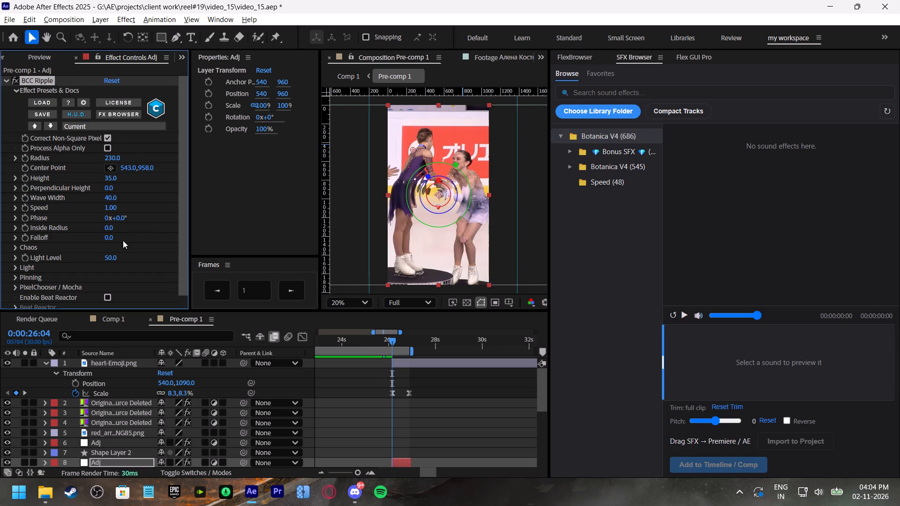
left_click_drag(455, 164, 478, 132)
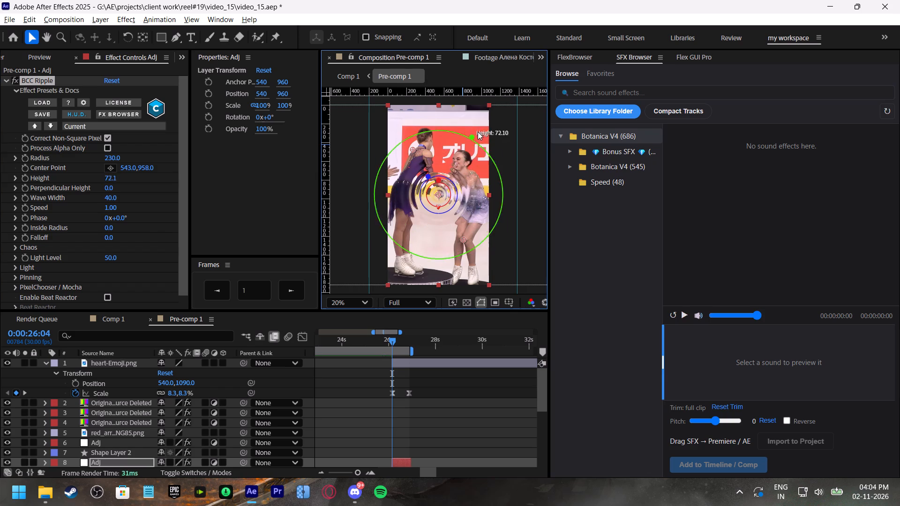
left_click_drag(478, 132, 487, 119)
left_click(438, 179)
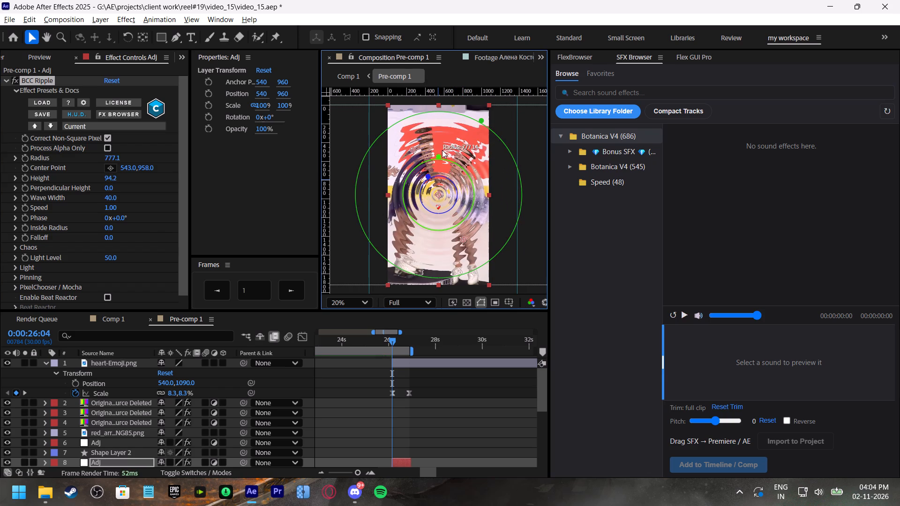
Increase the ripple's wave width to about 129 and its radius to about 435.
left_click_drag(427, 175, 425, 168)
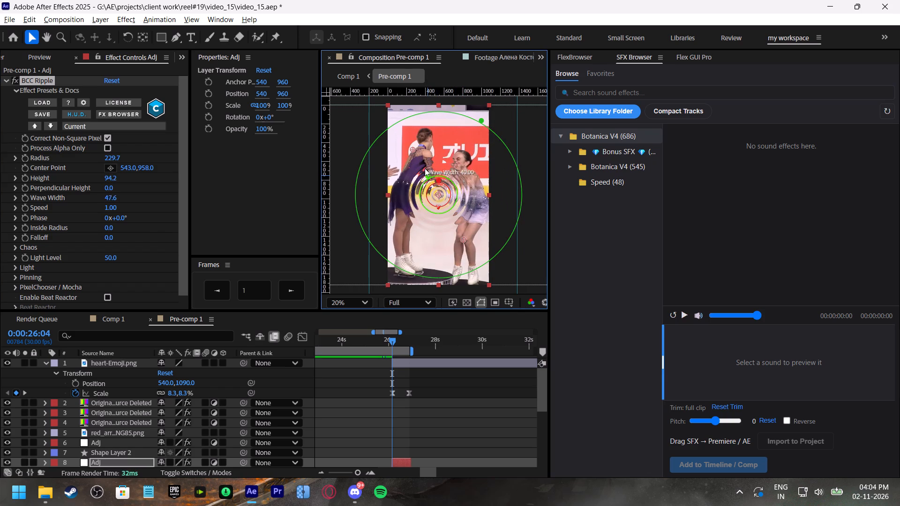
left_click_drag(425, 168, 414, 112)
left_click_drag(398, 129, 409, 142)
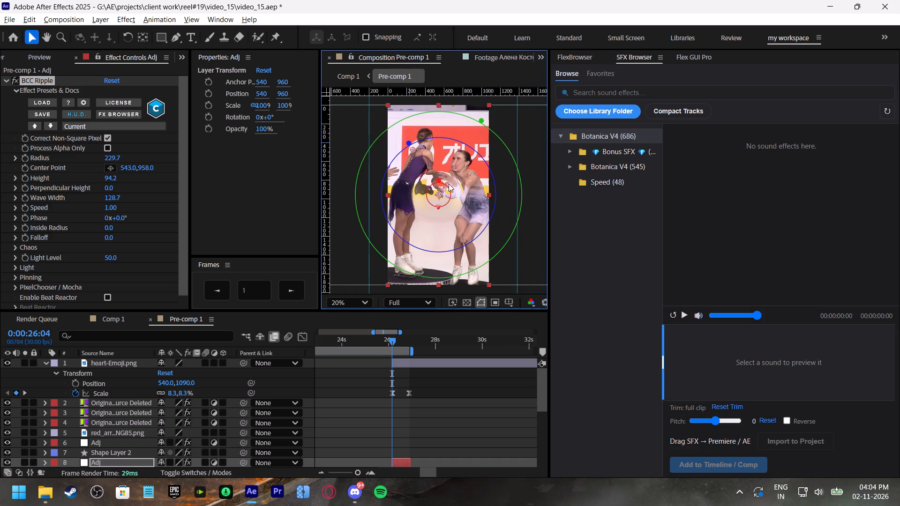
left_click_drag(439, 180, 438, 168)
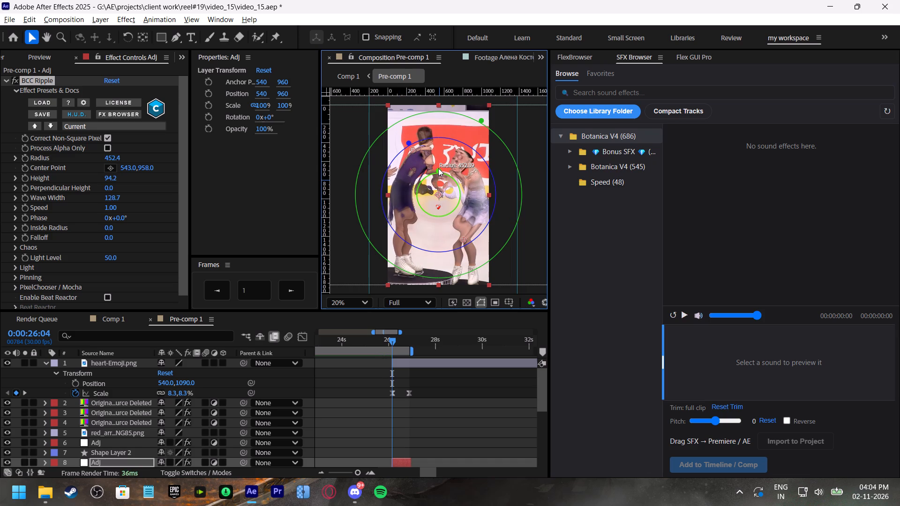
left_click_drag(438, 168, 438, 169)
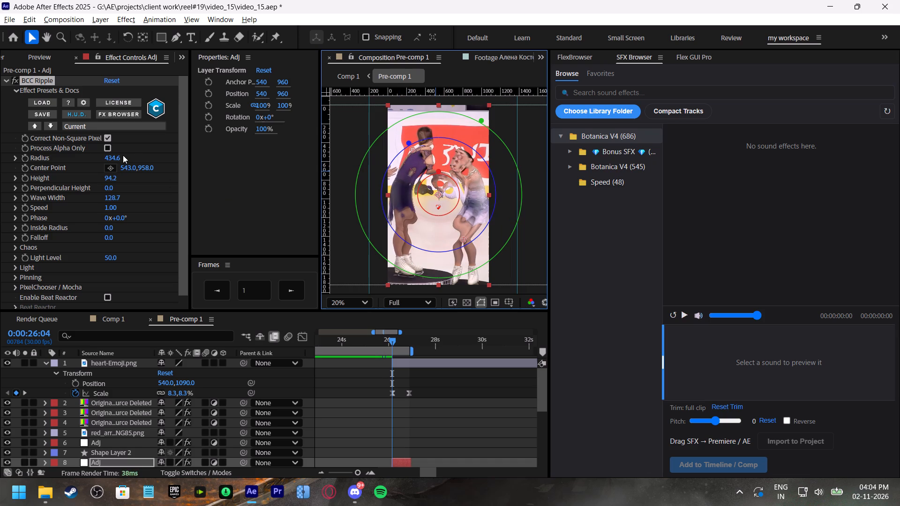
Preview the ripple over a few frames and set a radius keyframe at 0:00:26:04.
left_click_drag(398, 342, 399, 343)
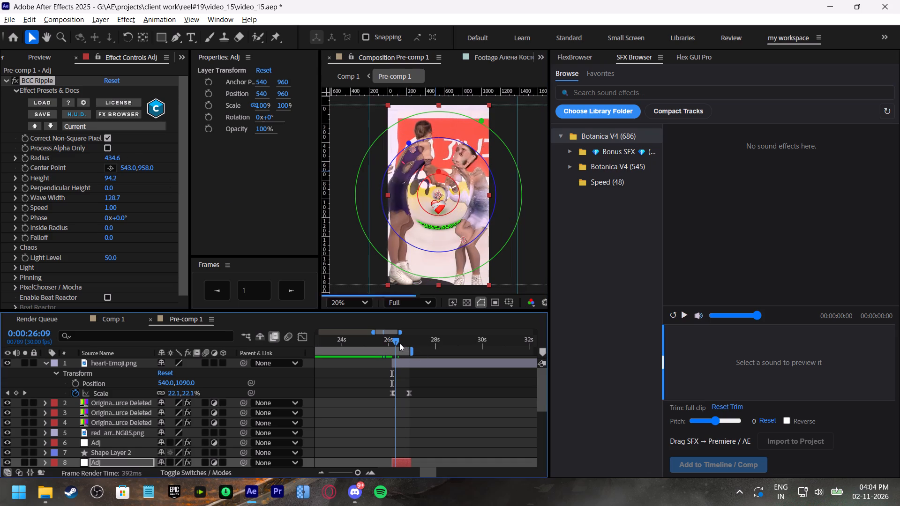
left_click_drag(399, 343, 391, 341)
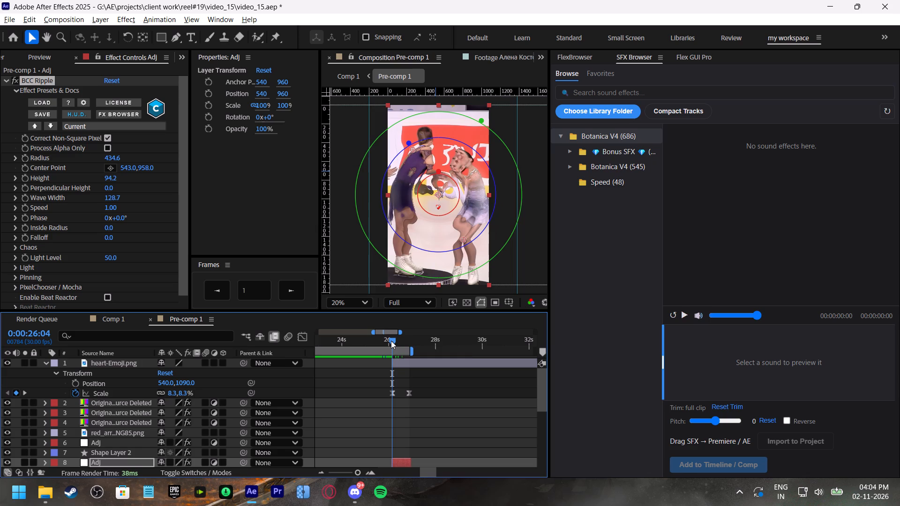
left_click(25, 159)
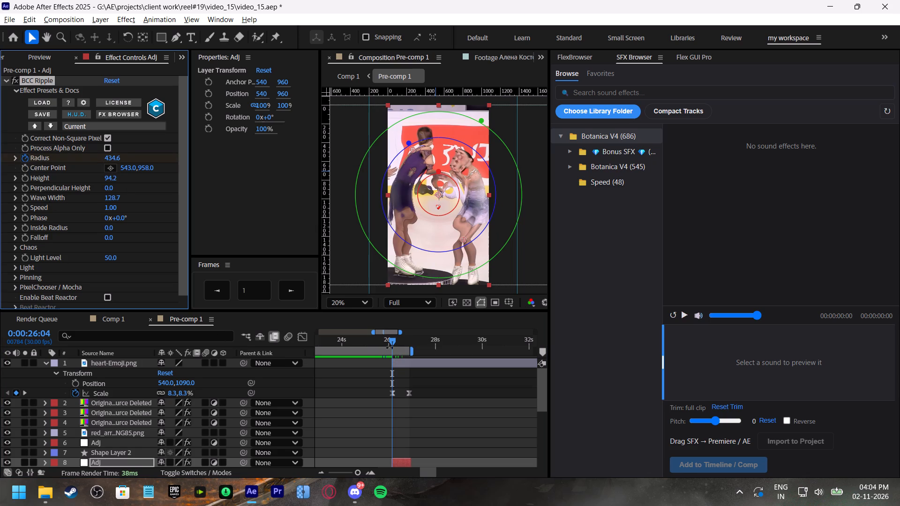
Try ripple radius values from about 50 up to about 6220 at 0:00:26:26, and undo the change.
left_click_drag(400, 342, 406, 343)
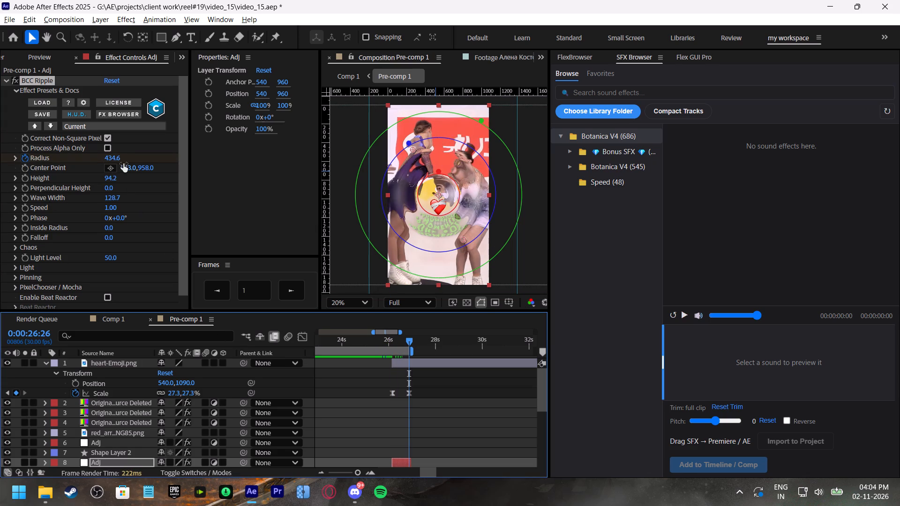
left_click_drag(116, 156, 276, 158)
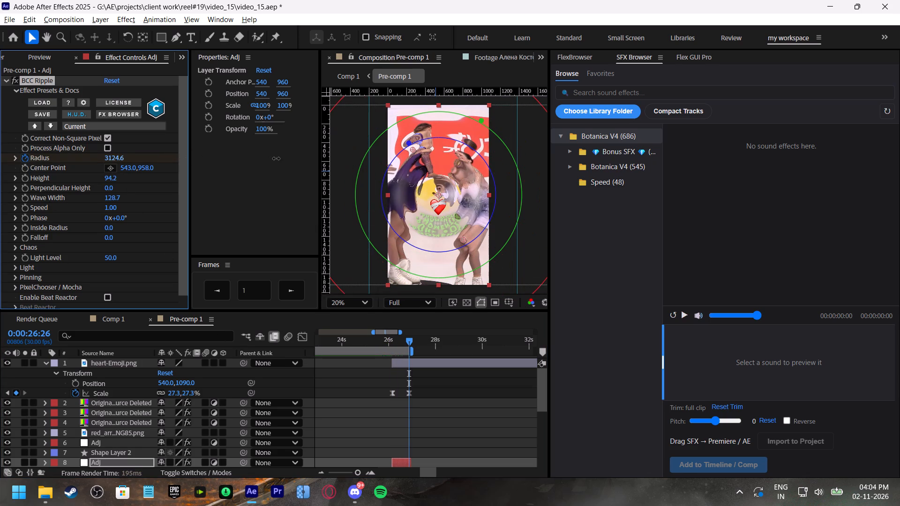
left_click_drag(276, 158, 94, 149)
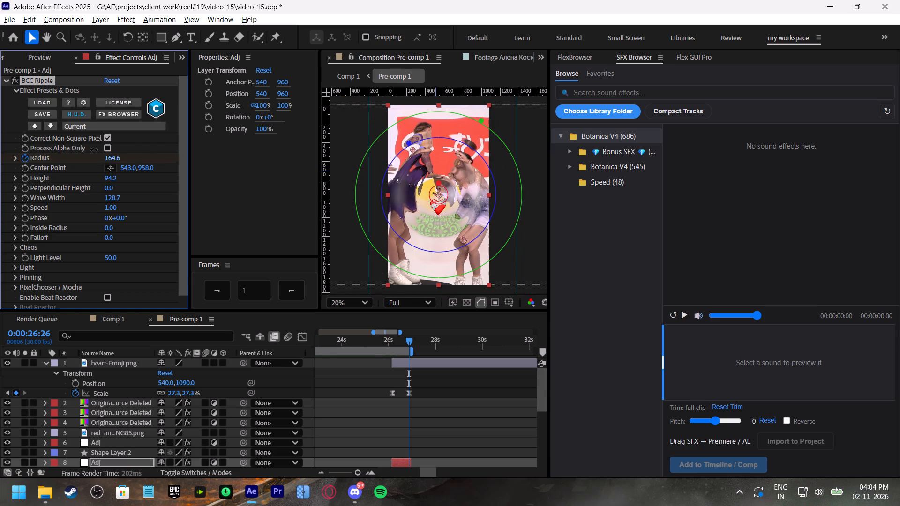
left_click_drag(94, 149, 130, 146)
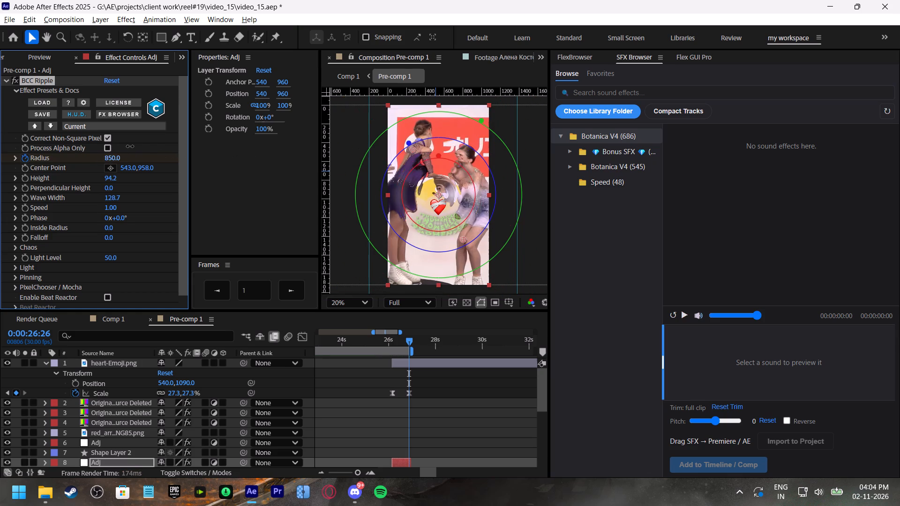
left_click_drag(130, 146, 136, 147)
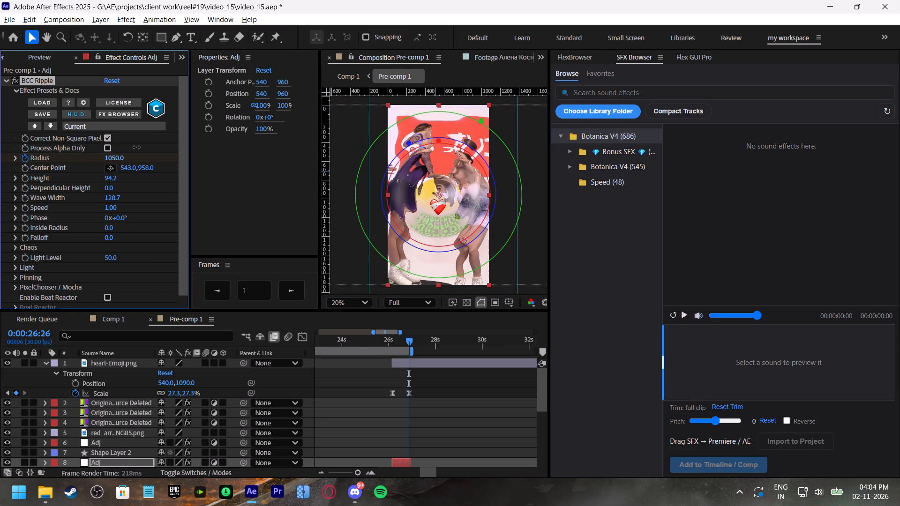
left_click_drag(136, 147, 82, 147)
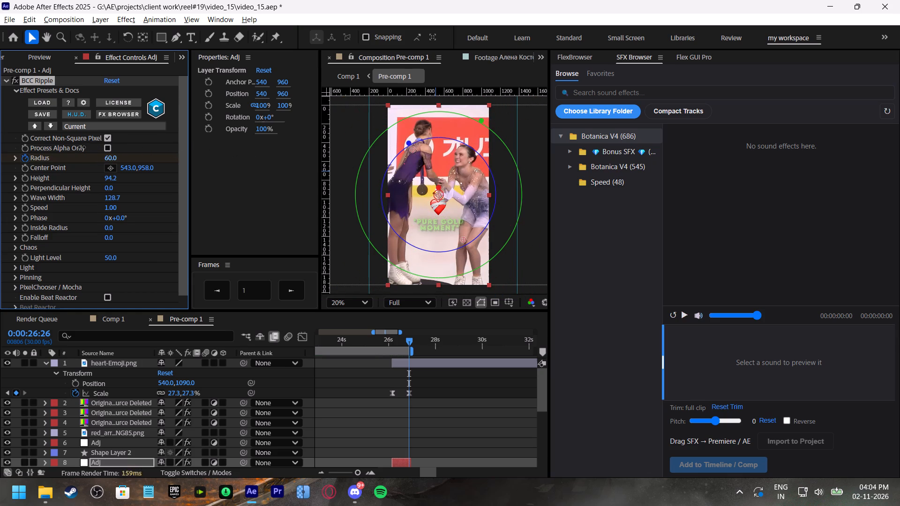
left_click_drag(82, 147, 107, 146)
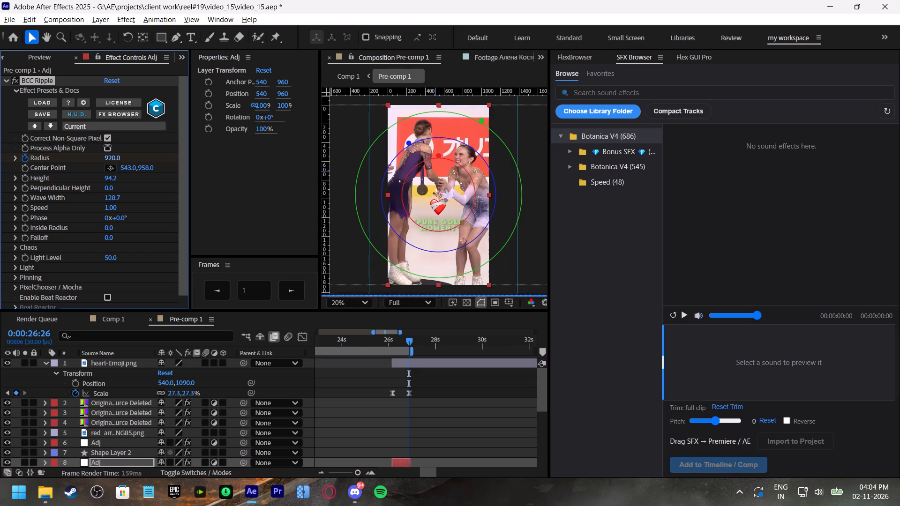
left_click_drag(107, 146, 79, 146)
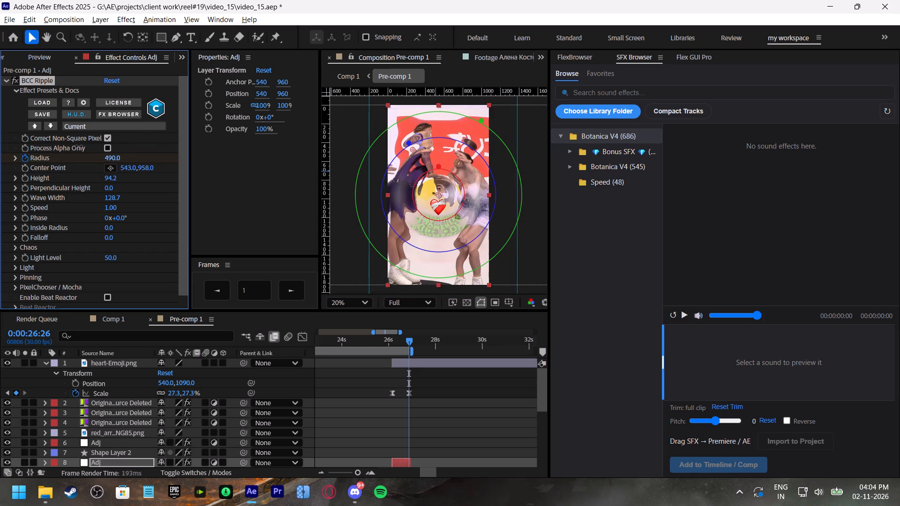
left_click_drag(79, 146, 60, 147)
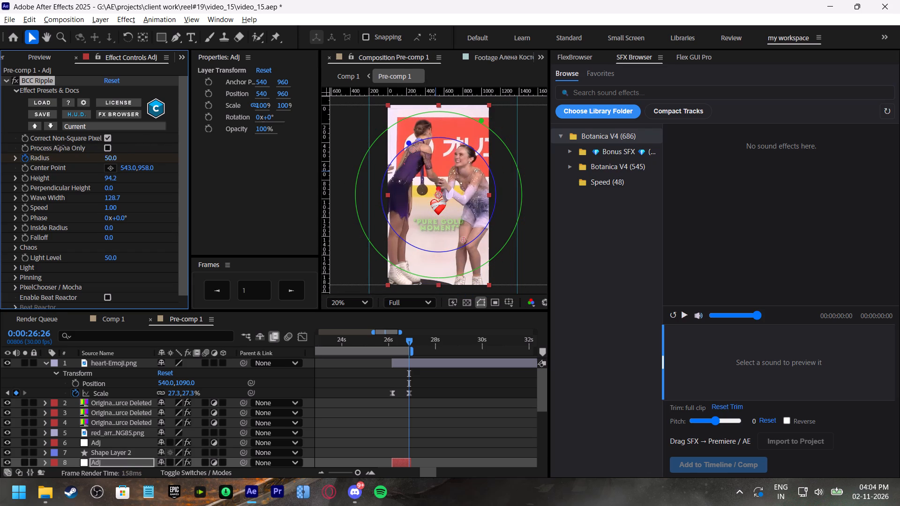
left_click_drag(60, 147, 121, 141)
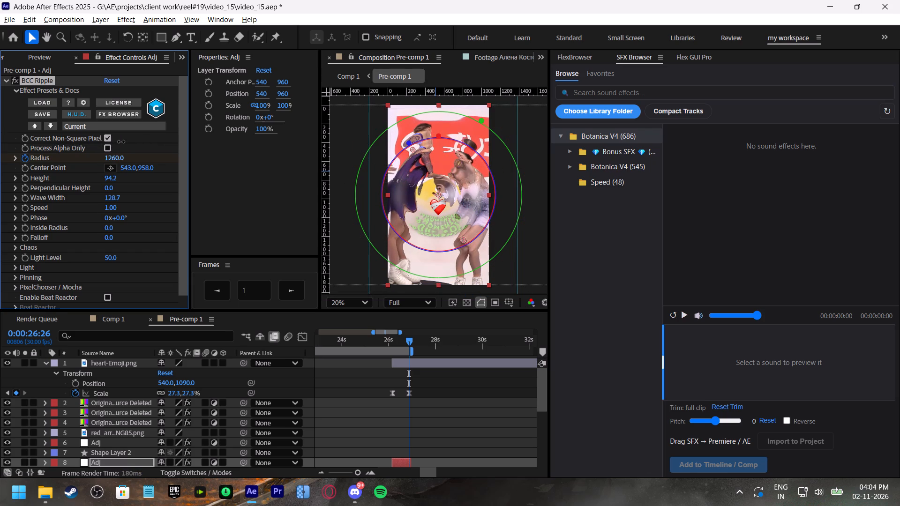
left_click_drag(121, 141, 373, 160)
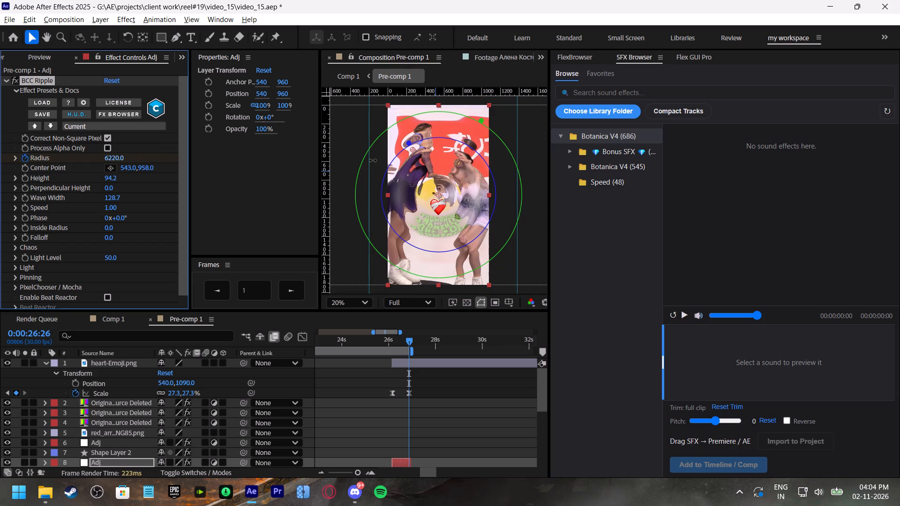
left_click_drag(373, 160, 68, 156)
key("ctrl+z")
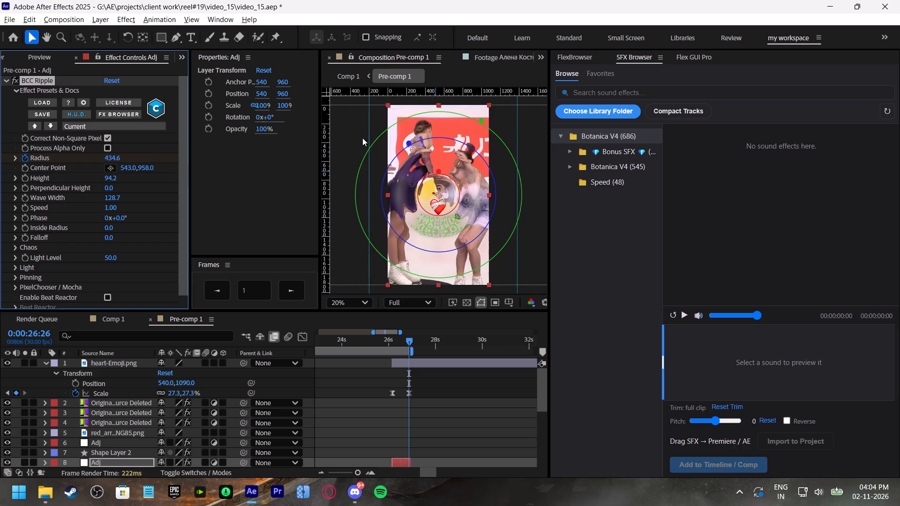
Watch the basic ripple effect section of the "Smooth Ripple Effect" After Effects tutorial, from around 0:31, to see which effect is used.
left_click(578, 57)
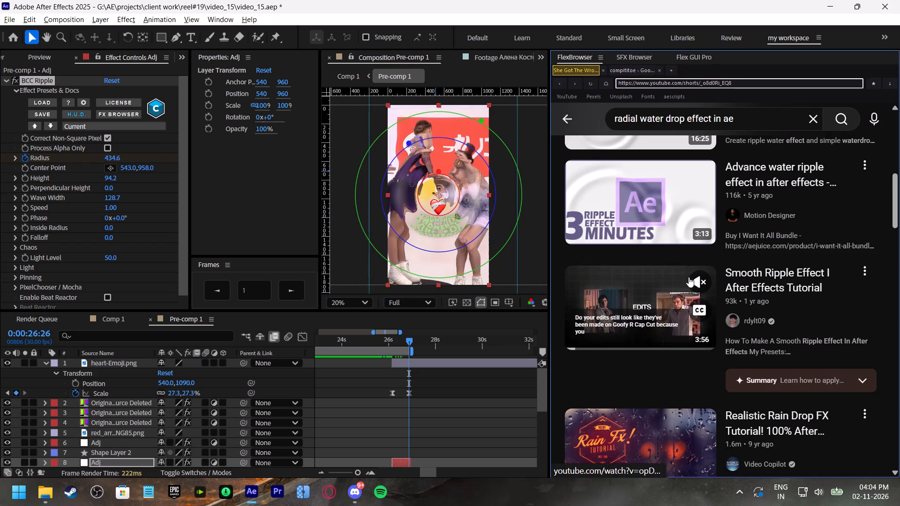
left_click(700, 284)
left_click(701, 311)
left_click(668, 300)
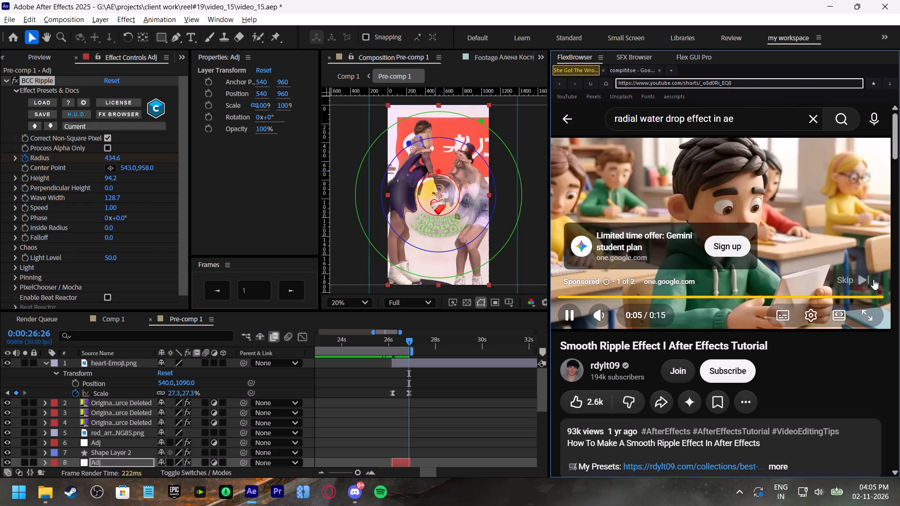
left_click(868, 272)
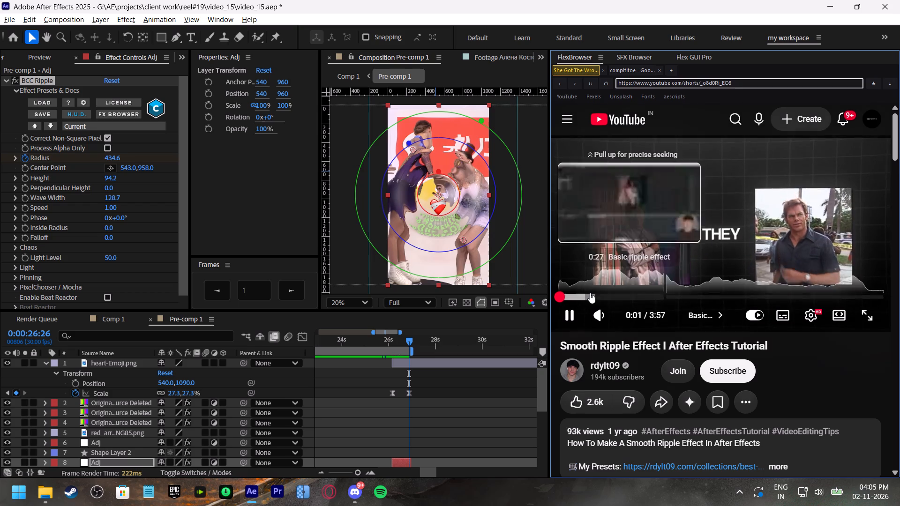
left_click(603, 293)
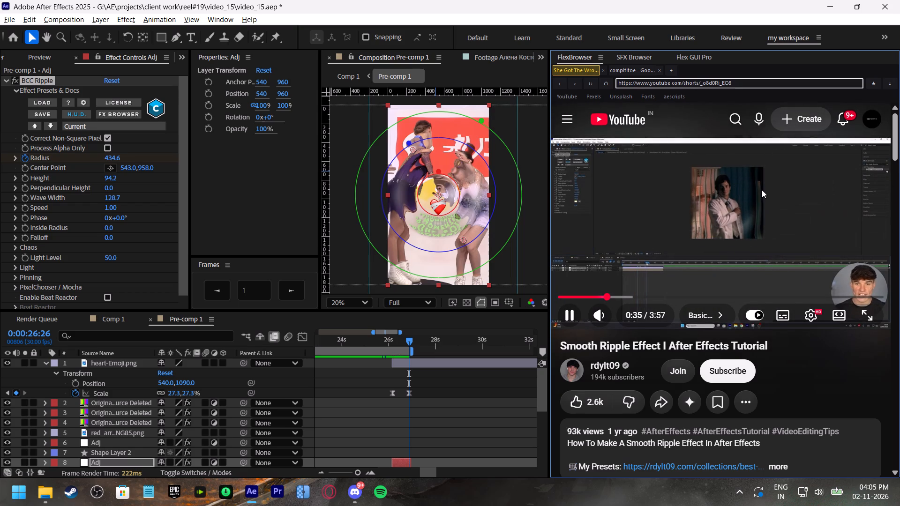
left_click(598, 298)
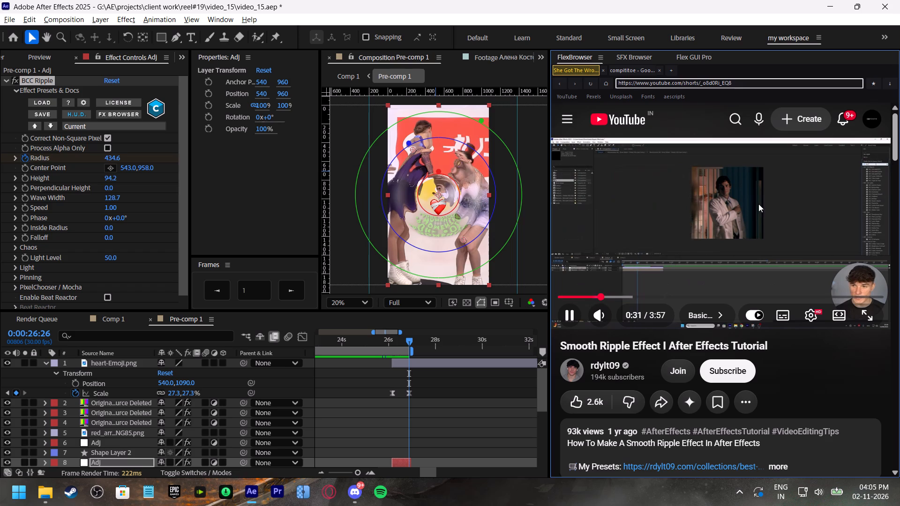
left_click(685, 229)
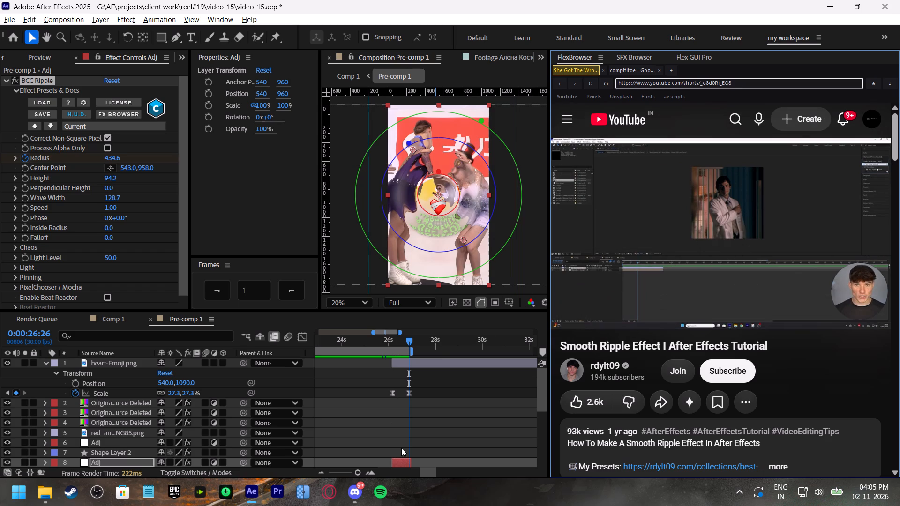
Delete the BCC Ripple effect from the short Adj adjustment layer.
left_click(37, 80)
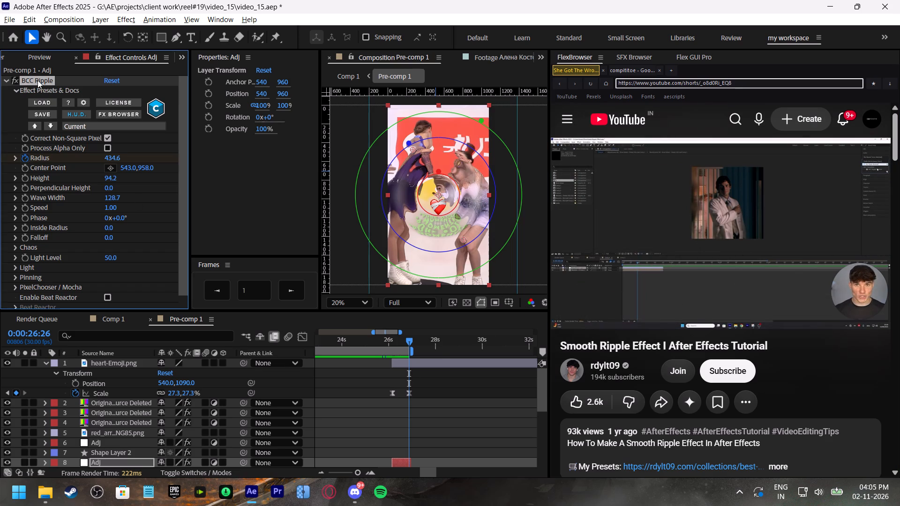
key("BackSpace")
Search the effects for "bcc ri" and apply BCC Ripple Dissolve to the short Adj layer above the "pure gold moment" caption.
scroll(404, 430, "down", 1)
left_click(399, 432)
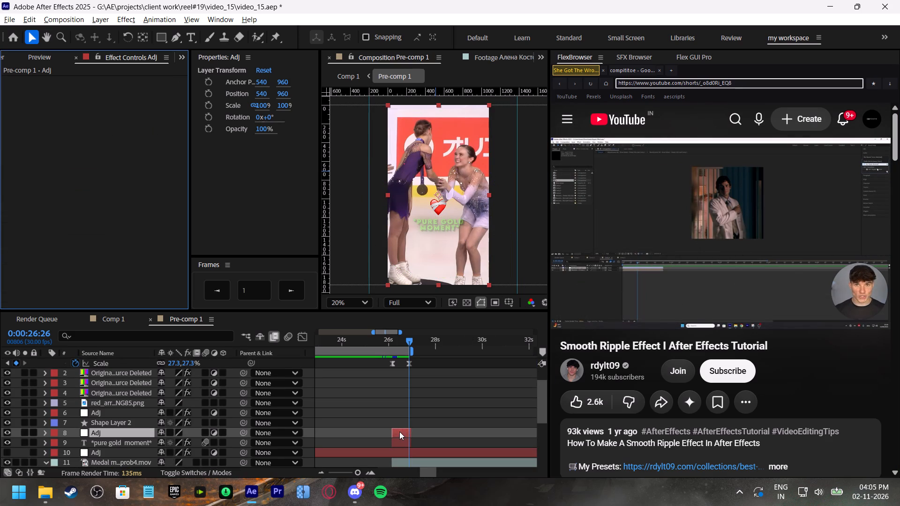
key("ctrl+space")
type("bc")
key("space")
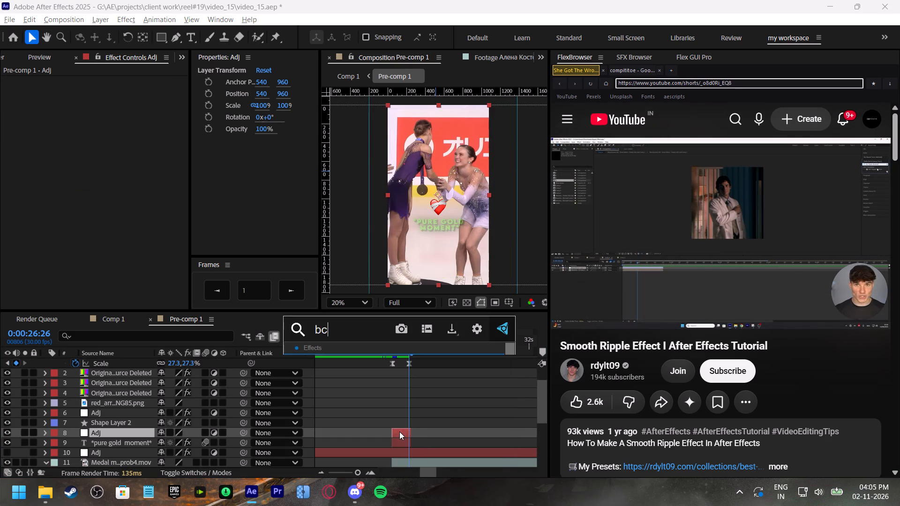
key("BackSpace")
key("BackSpace")
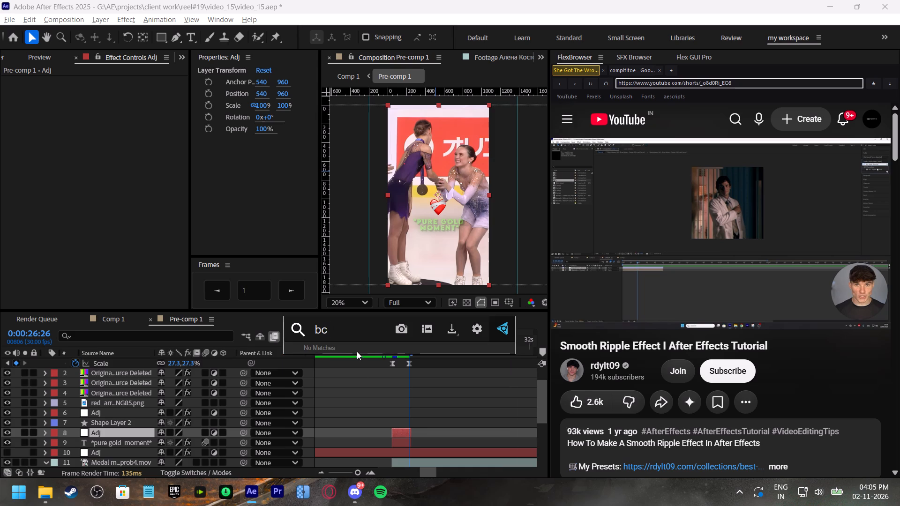
type("bc")
left_click_drag(352, 332, 302, 327)
type("bcc r")
key("i")
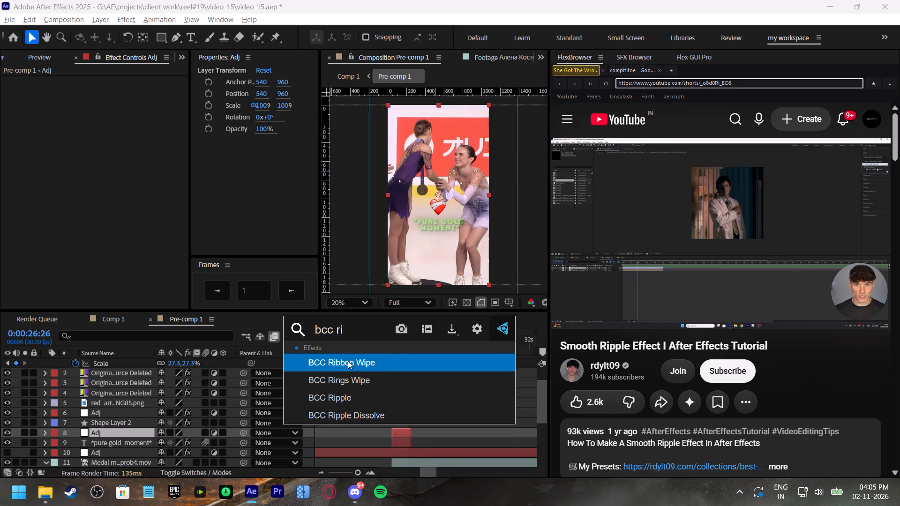
left_click(364, 416)
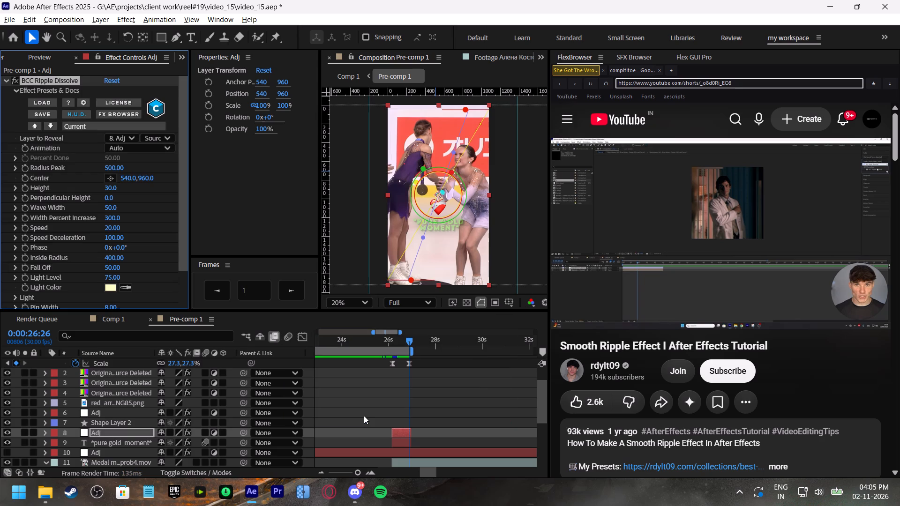
Scrub and play the handshake transition from about 0:00:25:25 to check the ripple dissolve.
left_click_drag(397, 342, 392, 342)
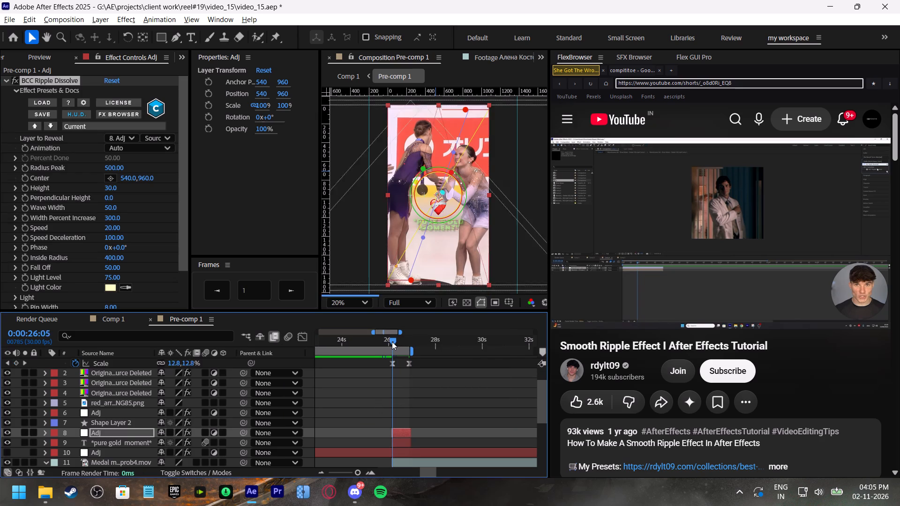
left_click_drag(392, 342, 404, 350)
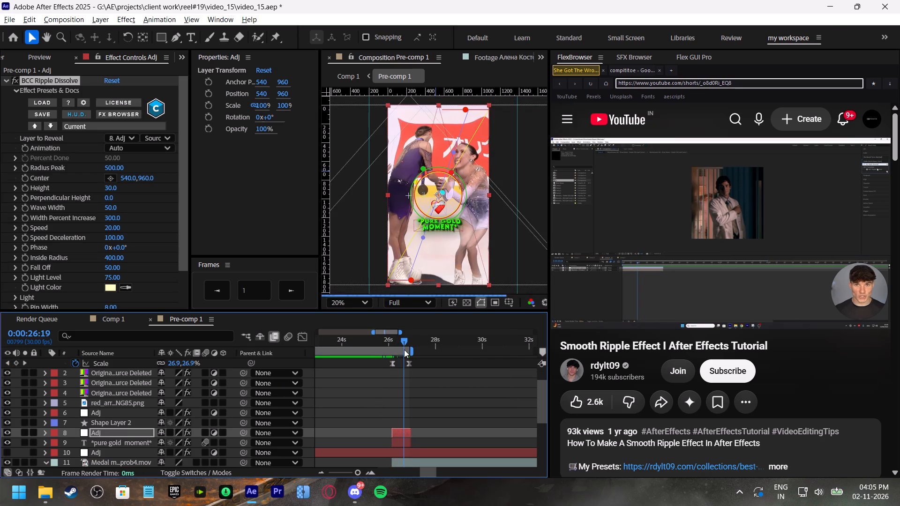
left_click_drag(404, 350, 382, 350)
key("space")
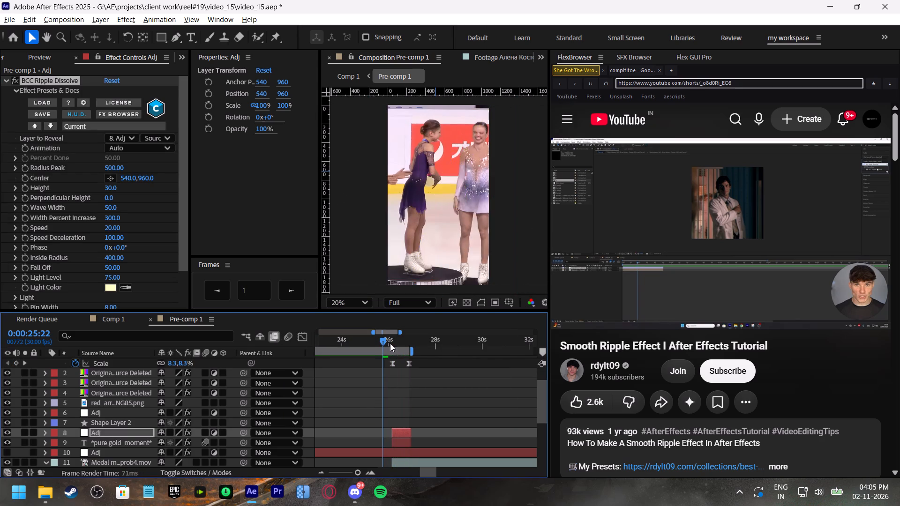
left_click(386, 342)
key("space")
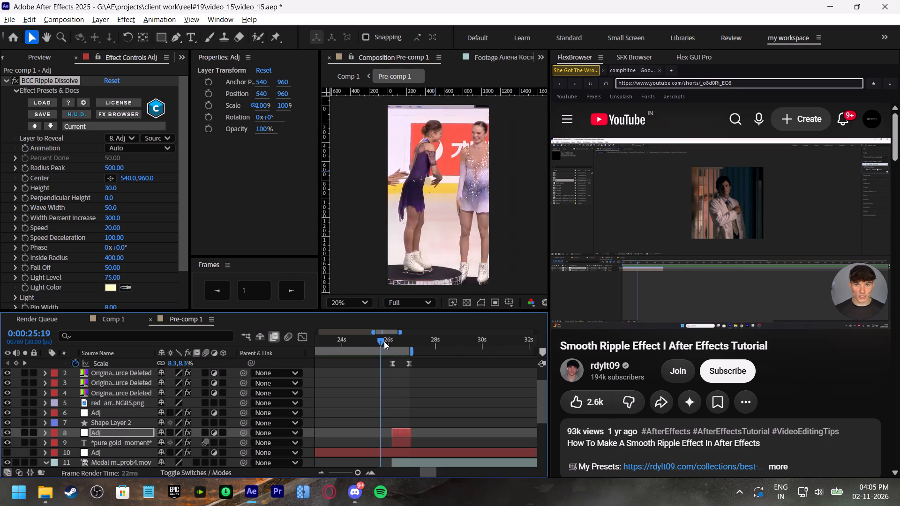
left_click(384, 341)
key("space")
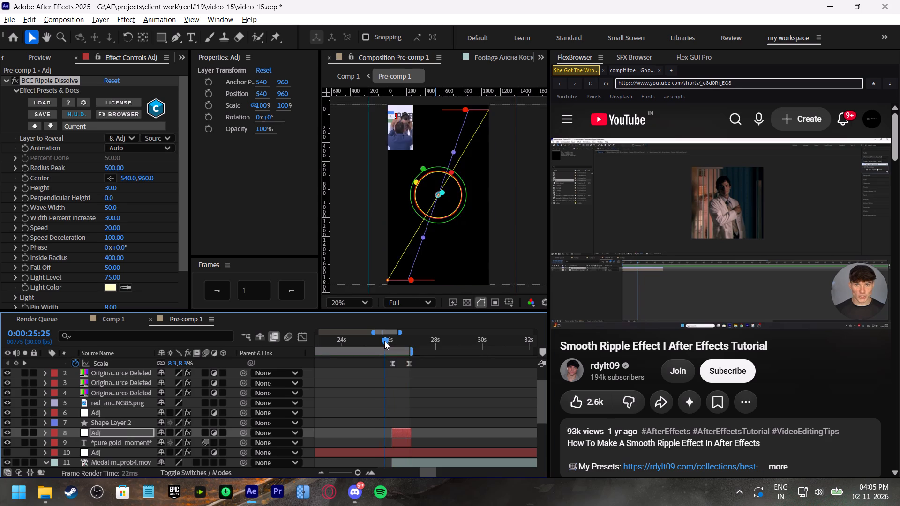
left_click(382, 341)
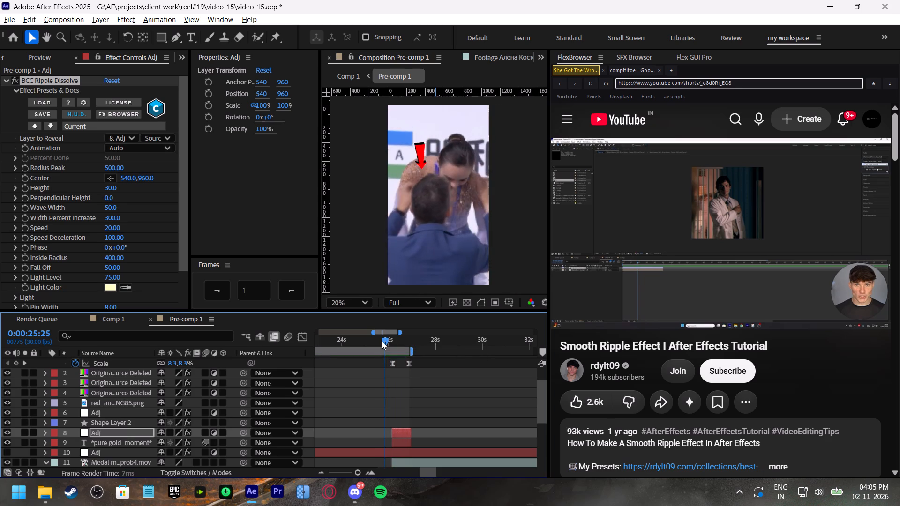
key("space")
left_click(382, 341)
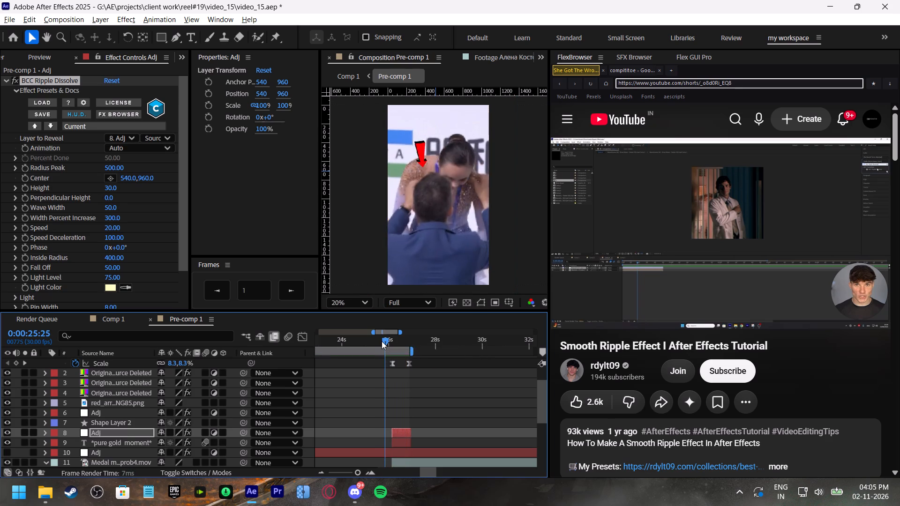
Save the project.
key("ctrl+s")
Replay the handshake moment from 0:00:25:25 to review how the ripple dissolve plays over the caption and heart emoji.
key("space")
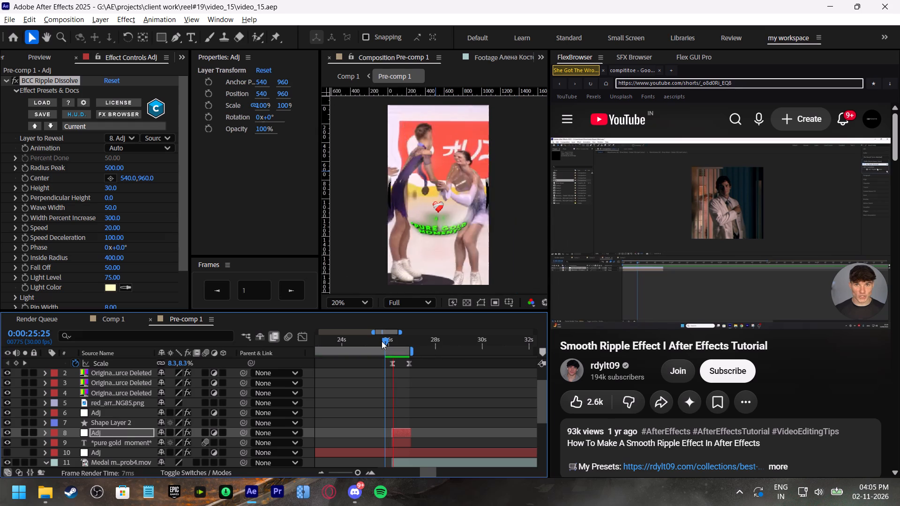
left_click(382, 341)
key("space")
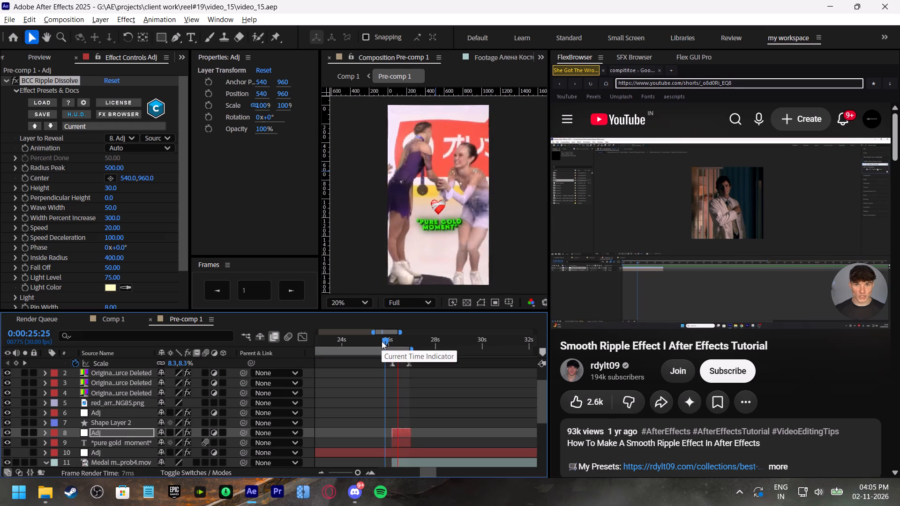
left_click(382, 341)
key("space")
left_click(382, 341)
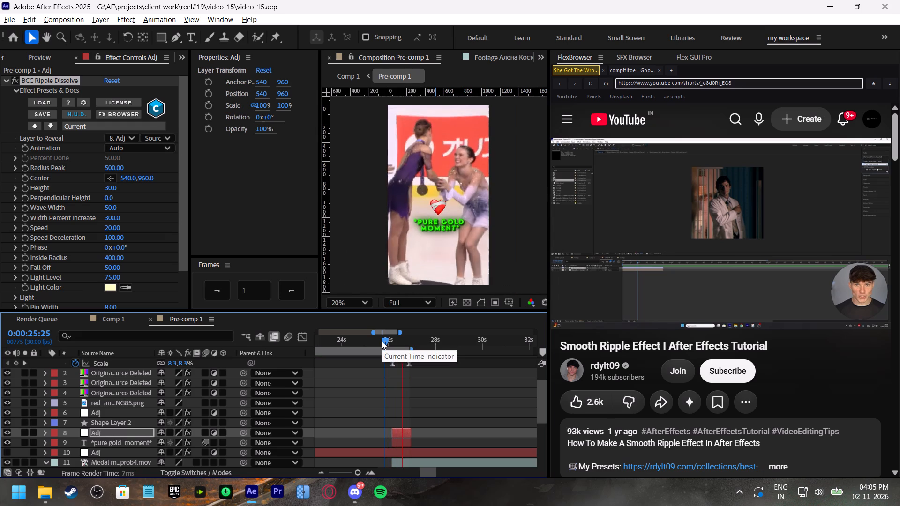
Replay the handshake transition from 0:00:25:25 to check the ripple dissolve again.
key("space")
left_click(382, 341)
key("space")
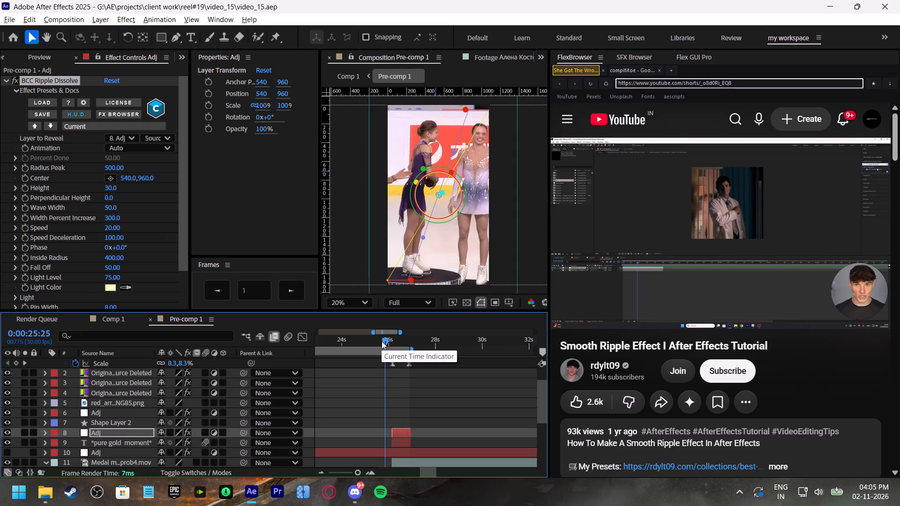
left_click(389, 341)
Save the project.
key("ctrl+s")
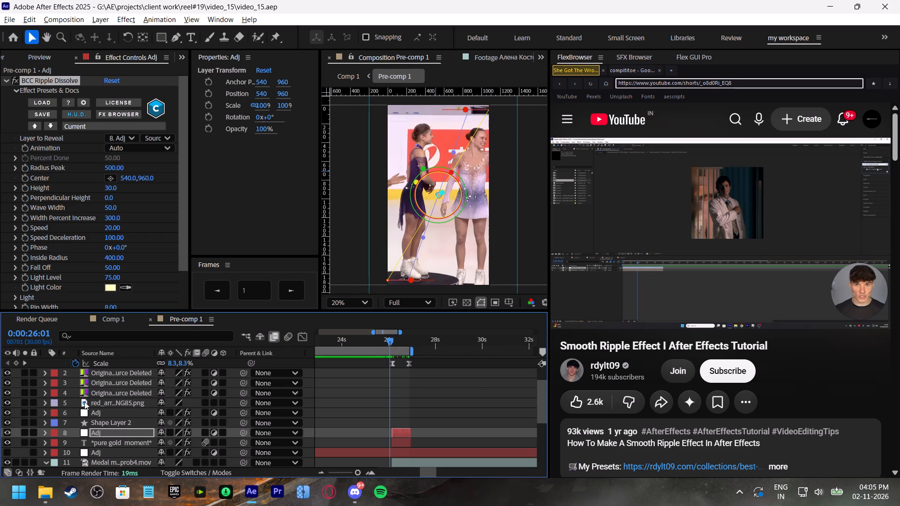
Fit the composition preview to its viewer and play Pre-comp 1 from 0:00:00:00 to review the opening hug shot.
scroll(426, 389, "up", 2)
left_click(351, 300)
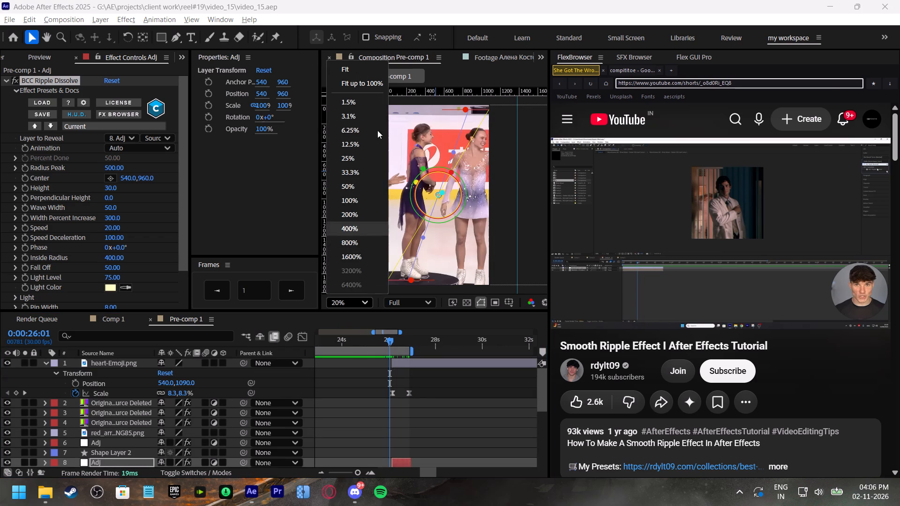
left_click(349, 69)
left_click_drag(368, 338, 173, 353)
key("space")
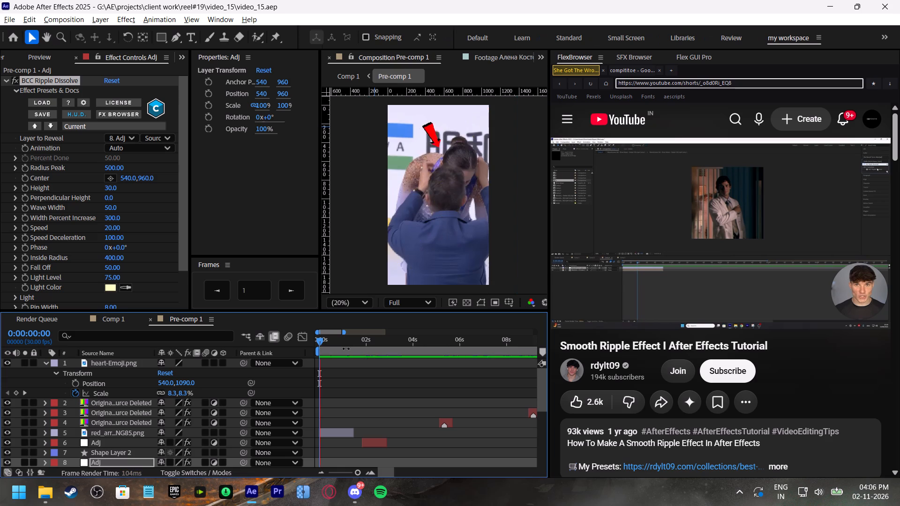
left_click(349, 334)
left_click(47, 364)
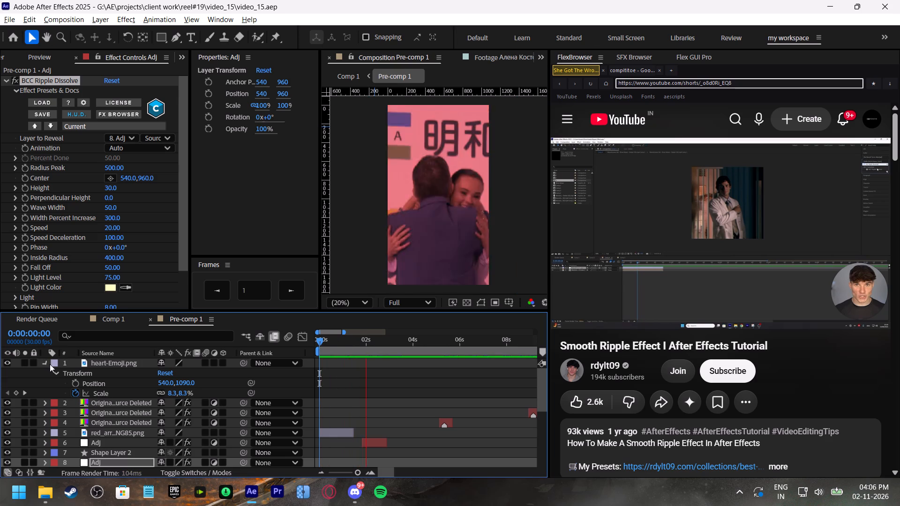
left_click(338, 345)
Return to Comp 1, show its full duration in the timeline, and save the project.
left_click(122, 319)
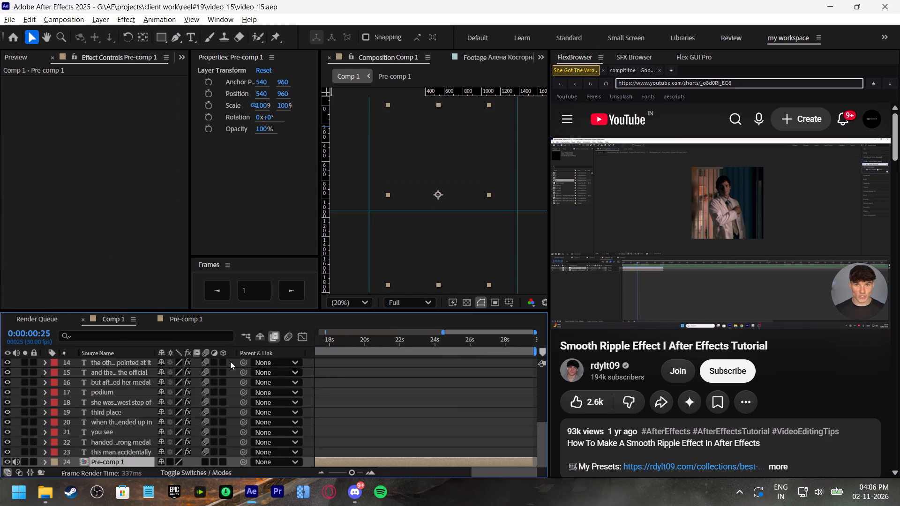
left_click(381, 402)
left_click_drag(350, 473, 292, 475)
left_click(373, 446)
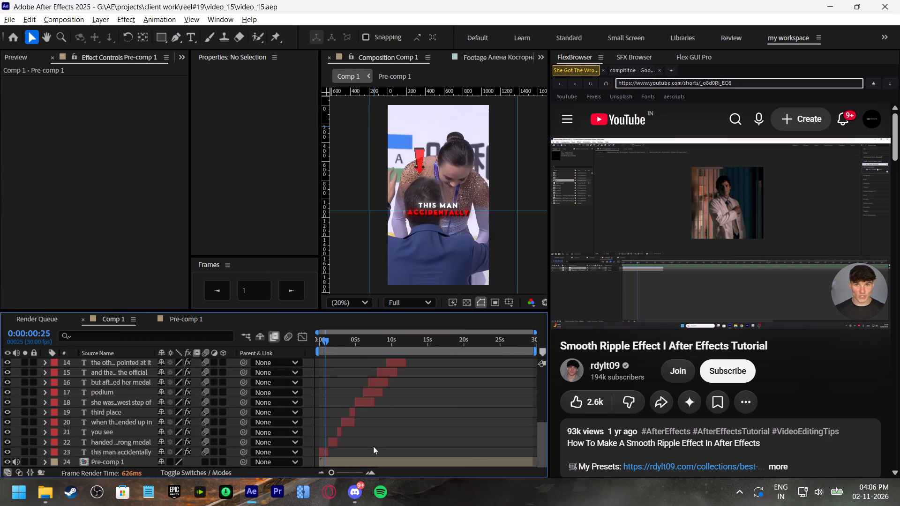
key("ctrl+s")
Play Comp 1 from the beginning to review the captions against the footage and effects.
left_click_drag(341, 338, 345, 338)
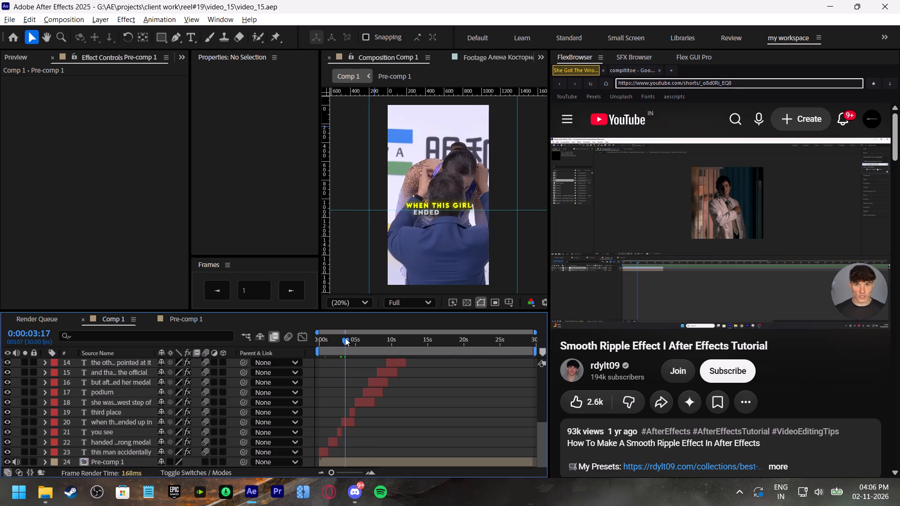
left_click_drag(345, 338, 290, 349)
key("space")
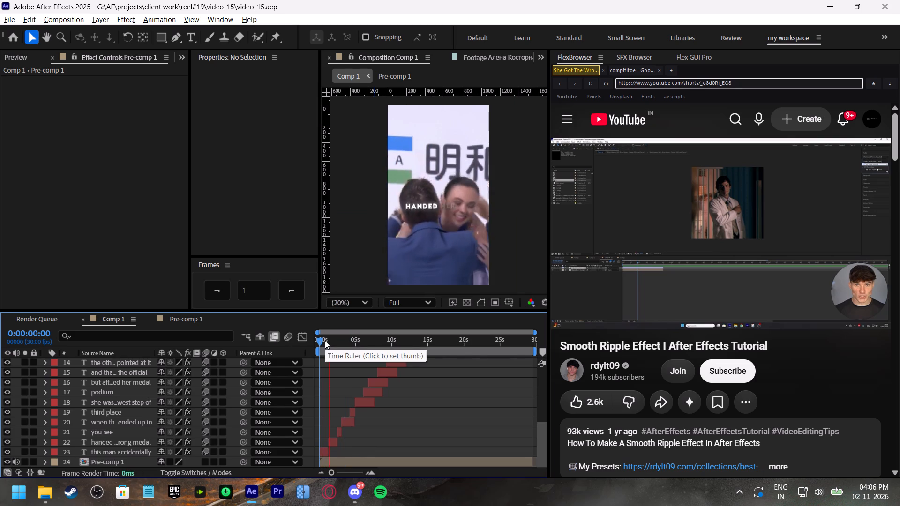
left_click(325, 341)
key("space")
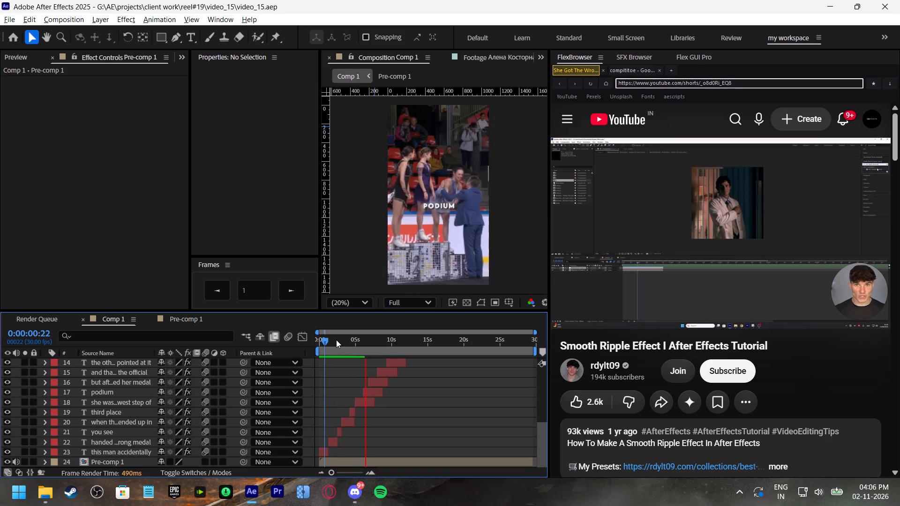
left_click(326, 338)
key("space")
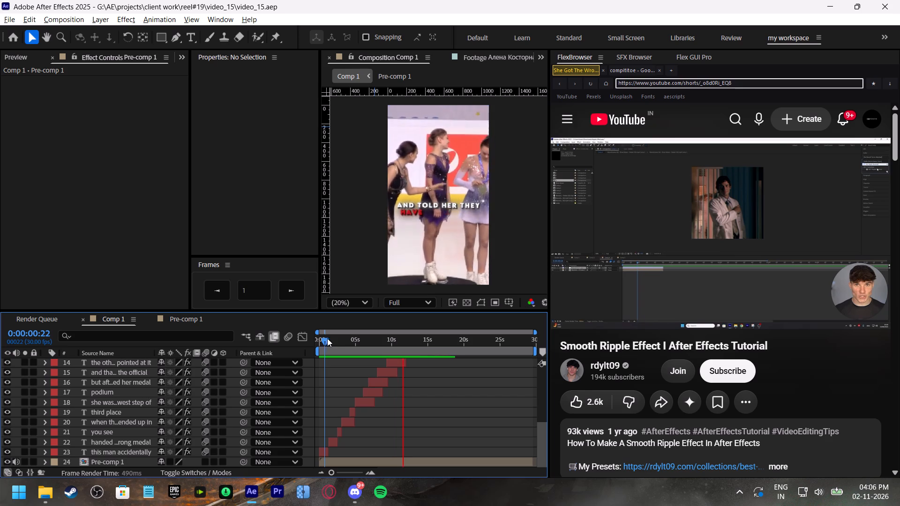
Inspect the cut from the "handed her the wrong medal" hug shot to the podium shot, between 0:00:02:01 and 0:00:02:13.
left_click(334, 339)
left_click_drag(339, 470, 351, 473)
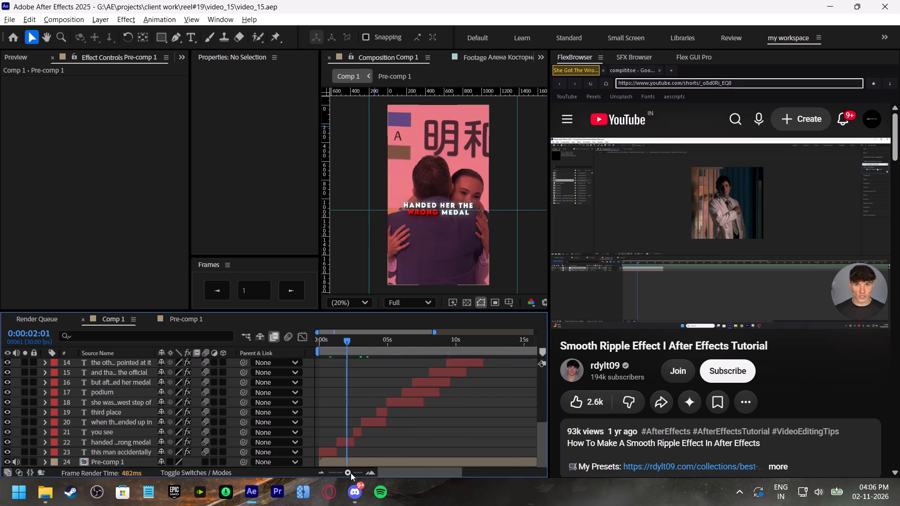
left_click_drag(351, 473, 358, 476)
key("space")
scroll(426, 422, "down", 4, "shift")
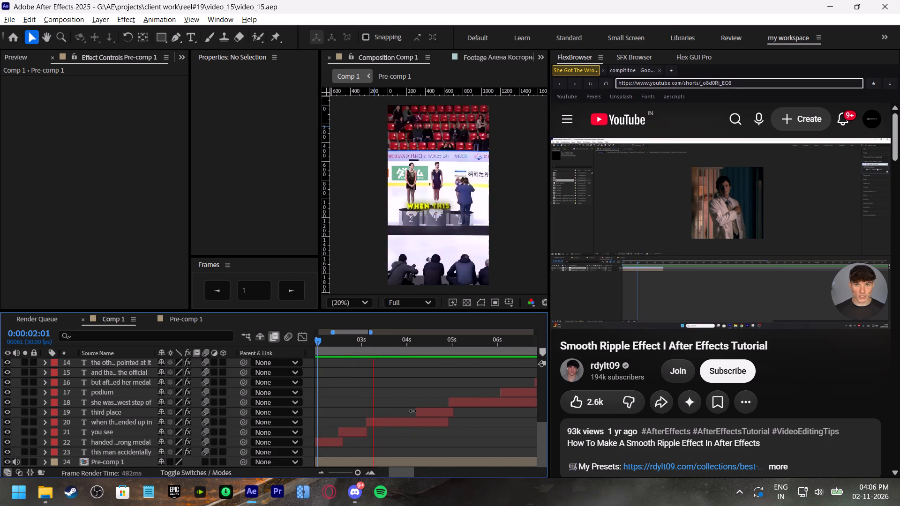
scroll(413, 411, "up", 2, "shift")
left_click_drag(364, 340, 364, 340)
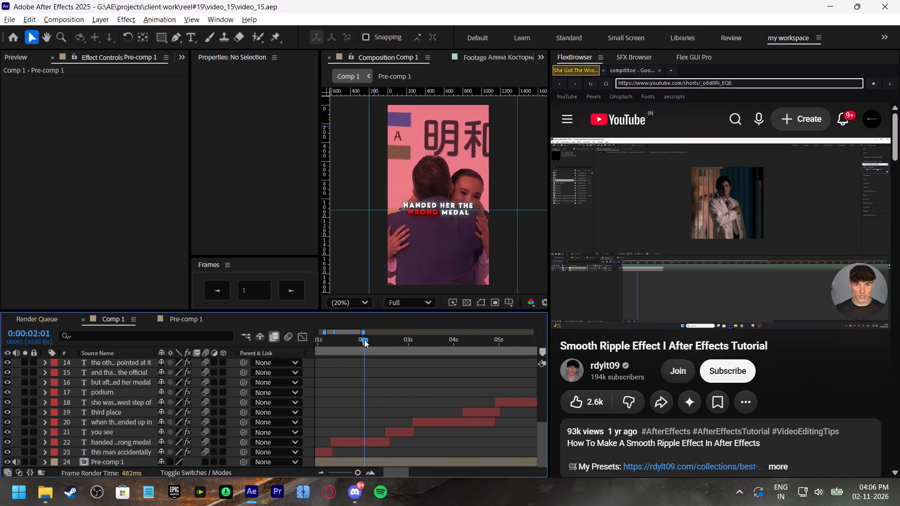
left_click_drag(364, 340, 373, 344)
key("space")
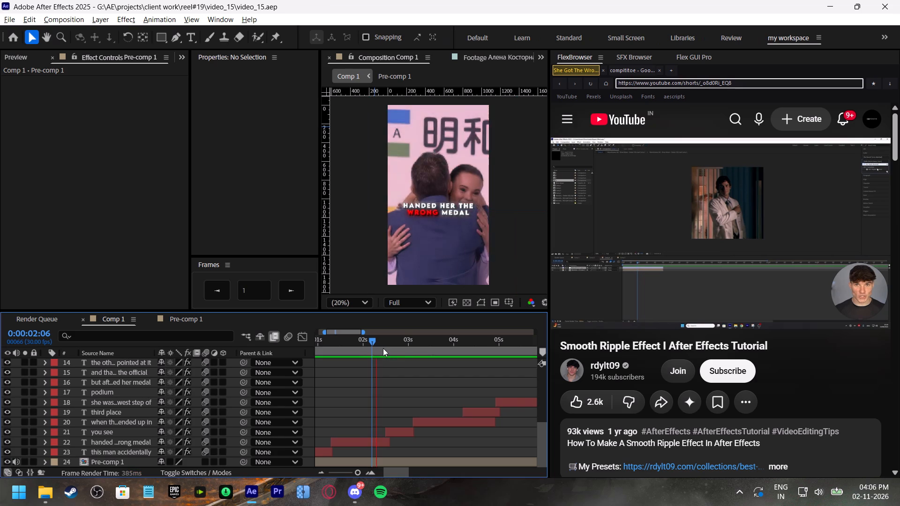
left_click_drag(375, 341, 386, 349)
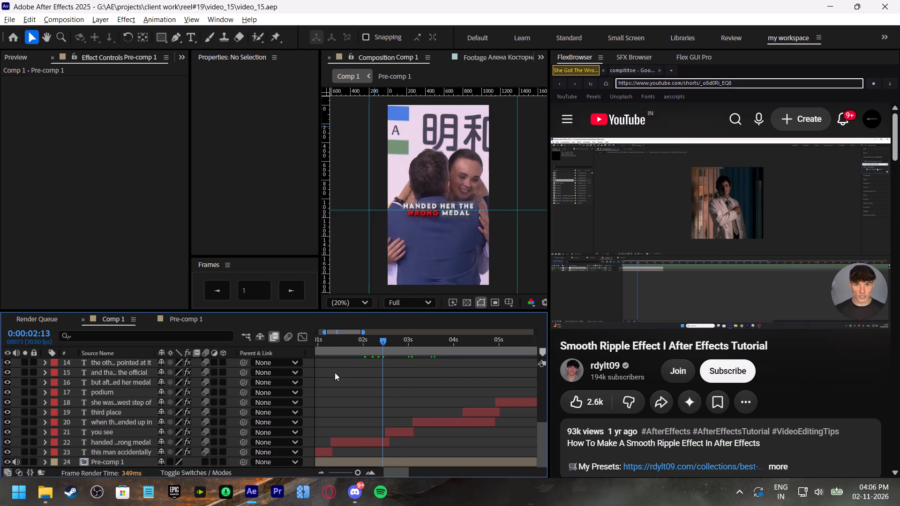
In Pre-comp 1, duplicate the Brightness & Contrast flash layer near 5 seconds and move the copy over the podium cut at 0:00:02:15.
double_click(376, 459)
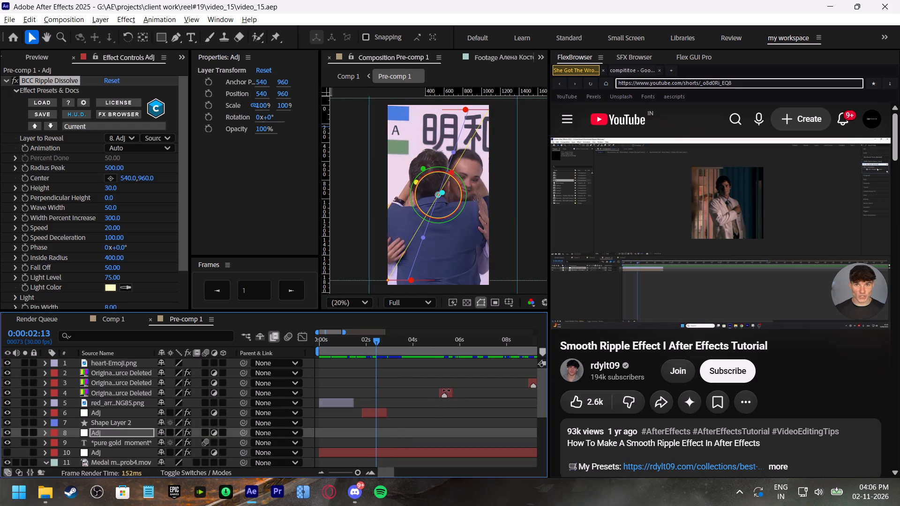
left_click(449, 390)
key("ctrl+d")
scroll(398, 396, "down", 4)
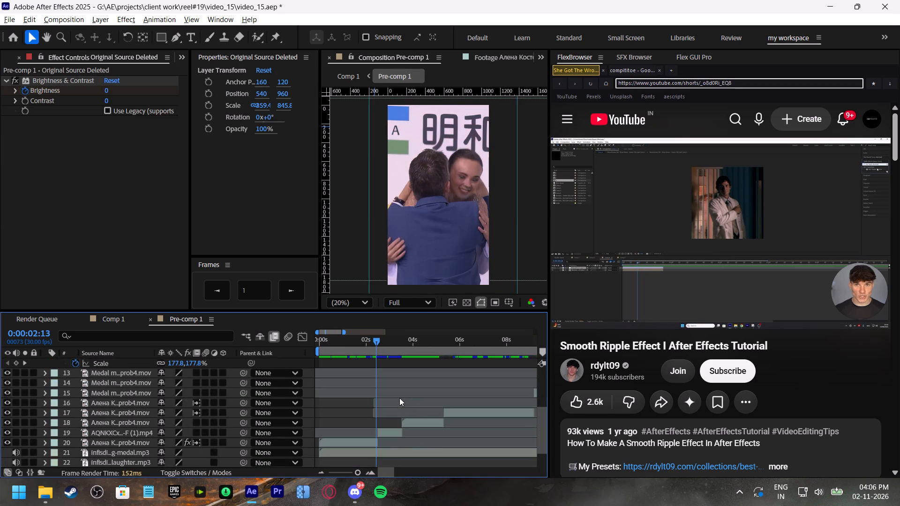
scroll(399, 398, "up", 2)
scroll(384, 382, "down", 2)
left_click(378, 342)
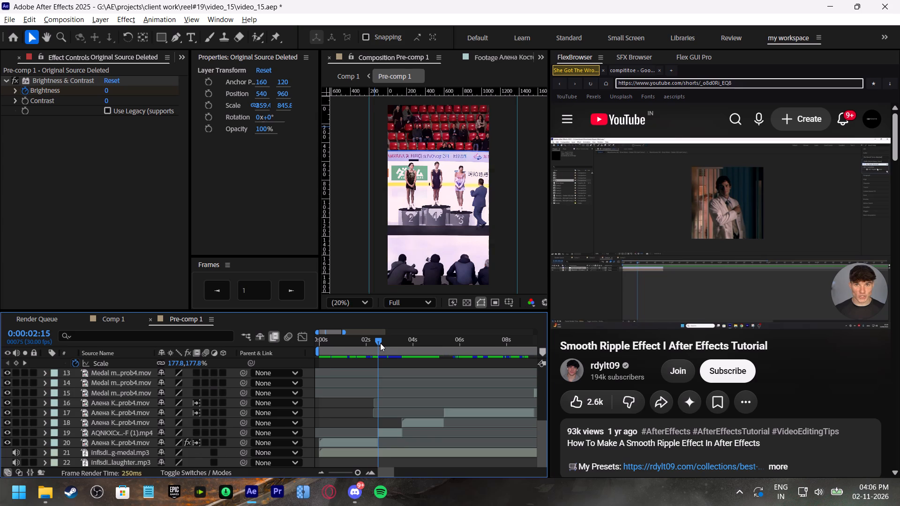
scroll(453, 432, "up", 4)
left_click_drag(448, 394, 410, 394)
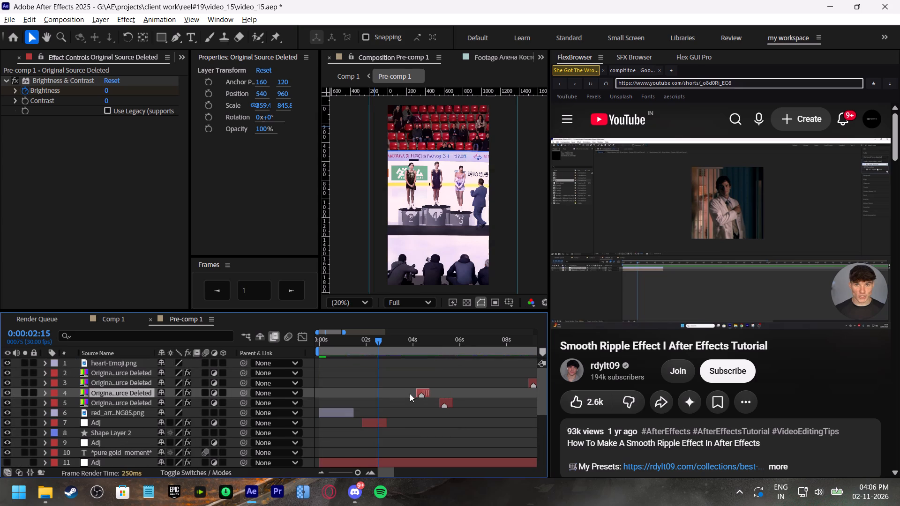
left_click_drag(410, 394, 382, 391)
Play Pre-comp 1 from 0:00:01:25 to check the copied flash on the podium cut.
left_click(362, 340)
key("space")
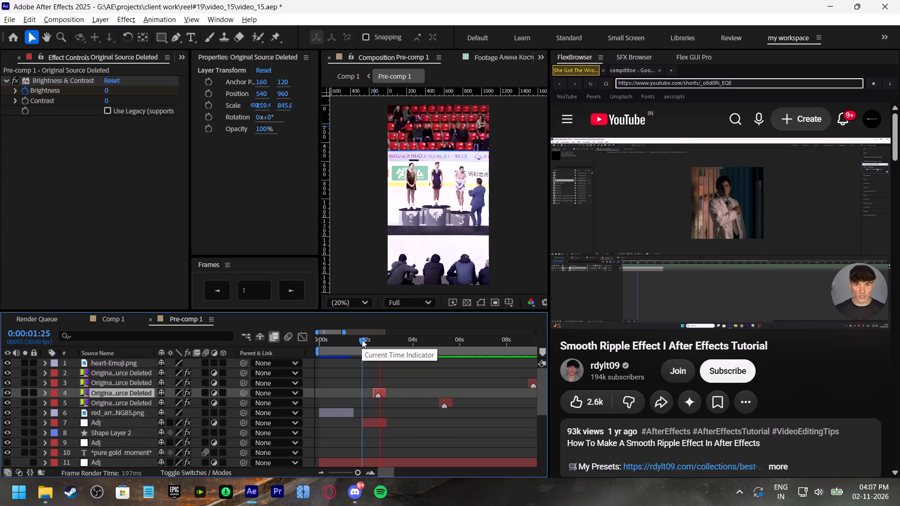
left_click(362, 340)
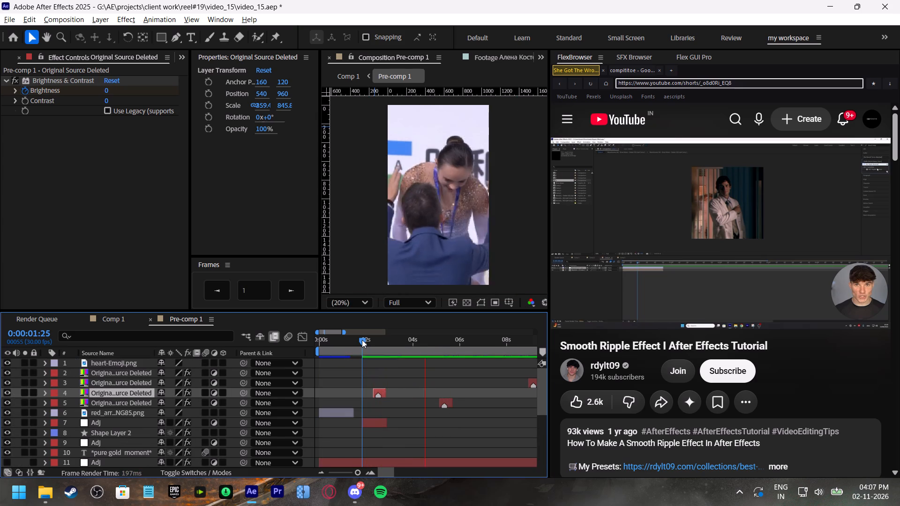
Save the project.
key("ctrl+s")
Pre-compose all layers of Comp 1 together, moving all attributes into the new composition.
left_click(122, 323)
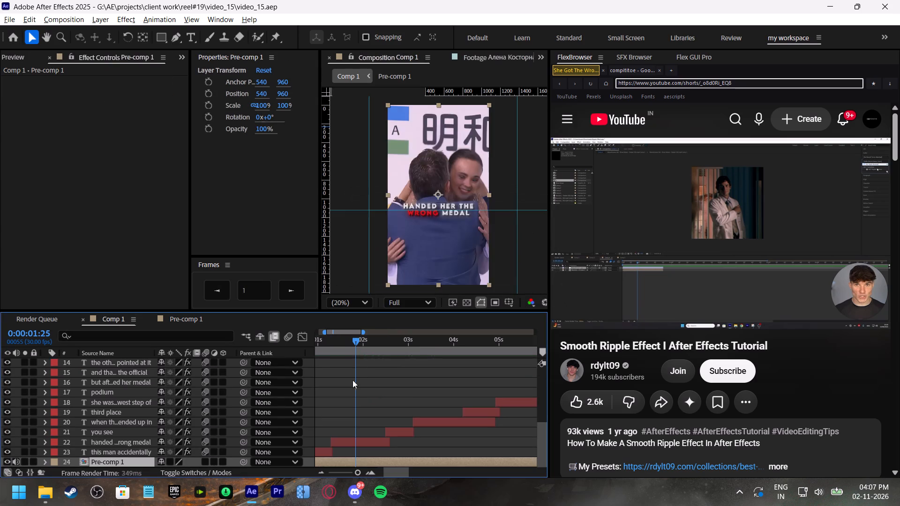
left_click_drag(341, 339, 254, 344)
left_click(370, 421)
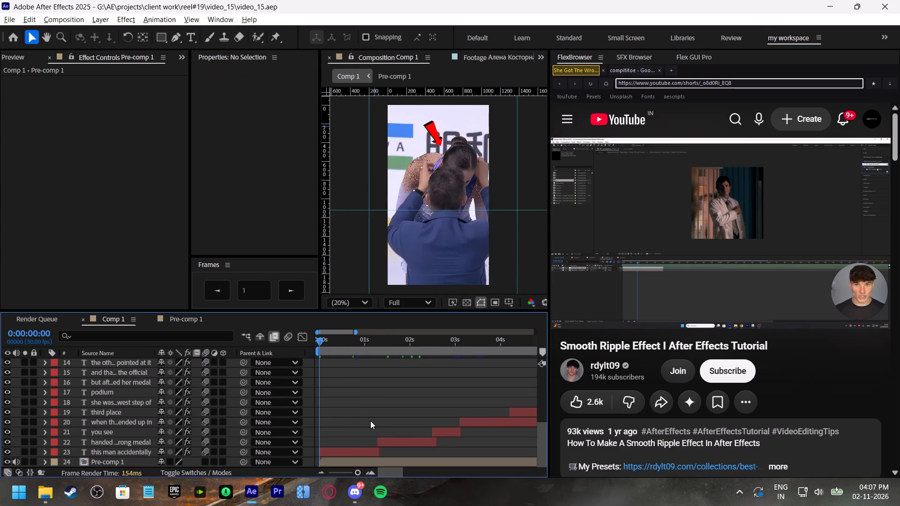
key("ctrl+a")
right_click(391, 455)
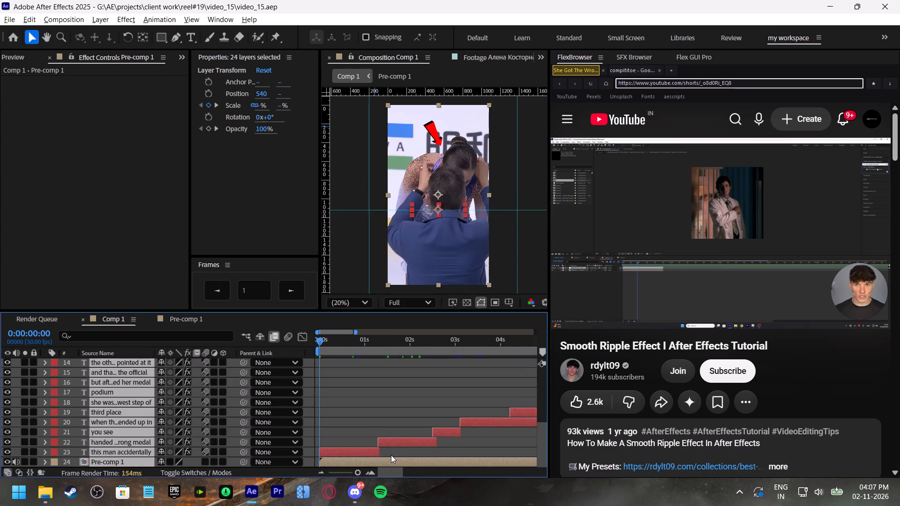
right_click(391, 455)
left_click(429, 383)
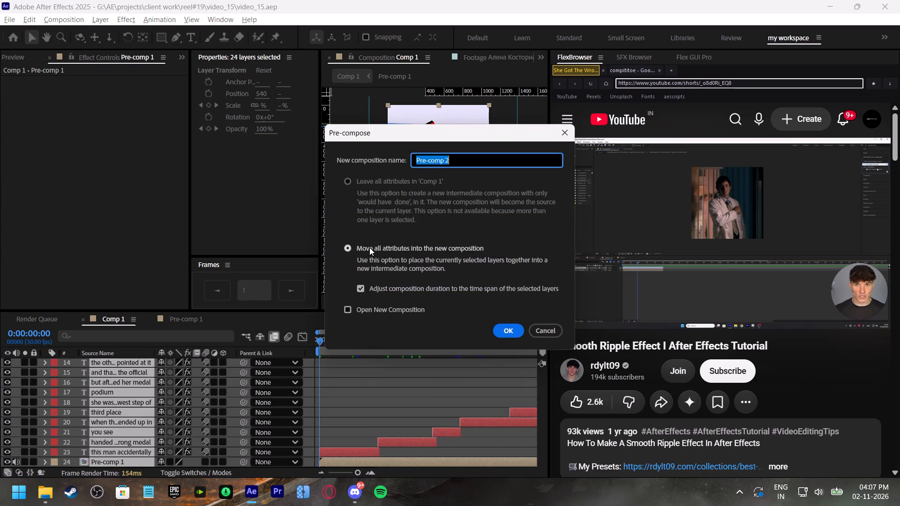
left_click(369, 247)
left_click(506, 333)
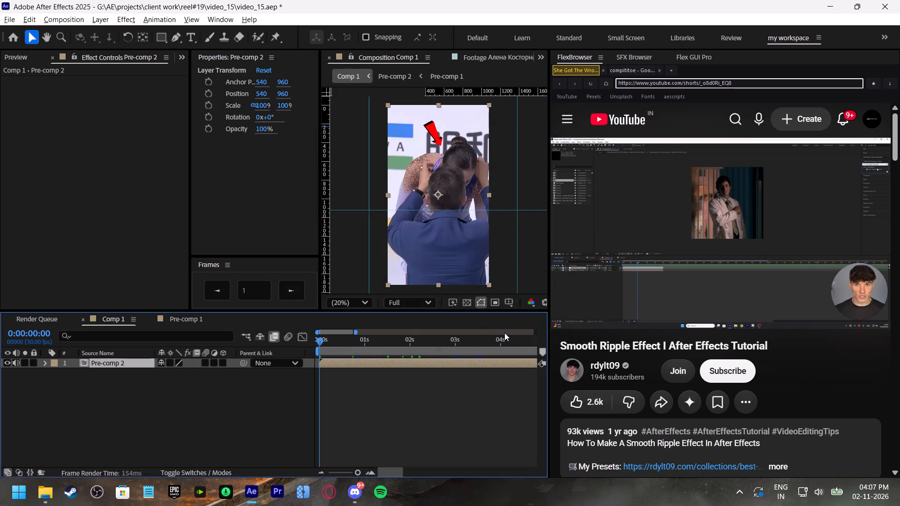
Bring up the Flex GUI Pro tools for working on the newly nested Comp 1.
left_click(308, 405)
left_click(327, 363)
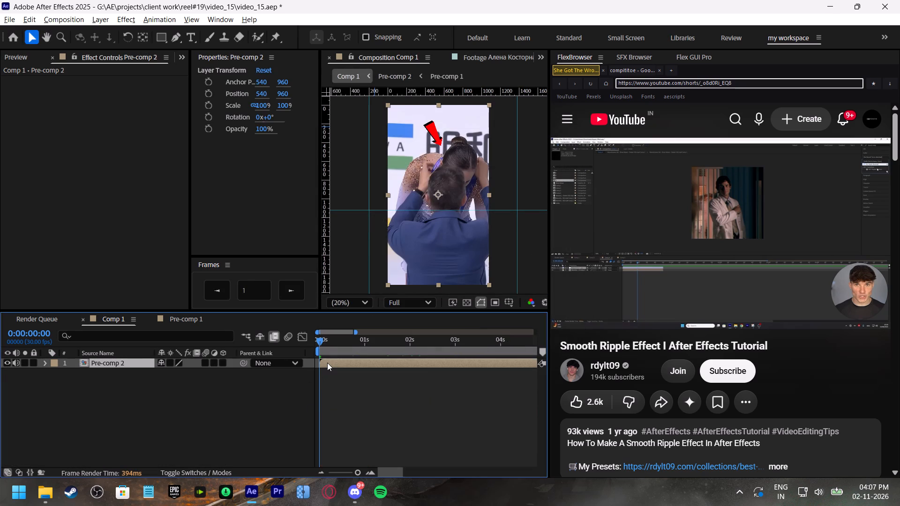
left_click(339, 391)
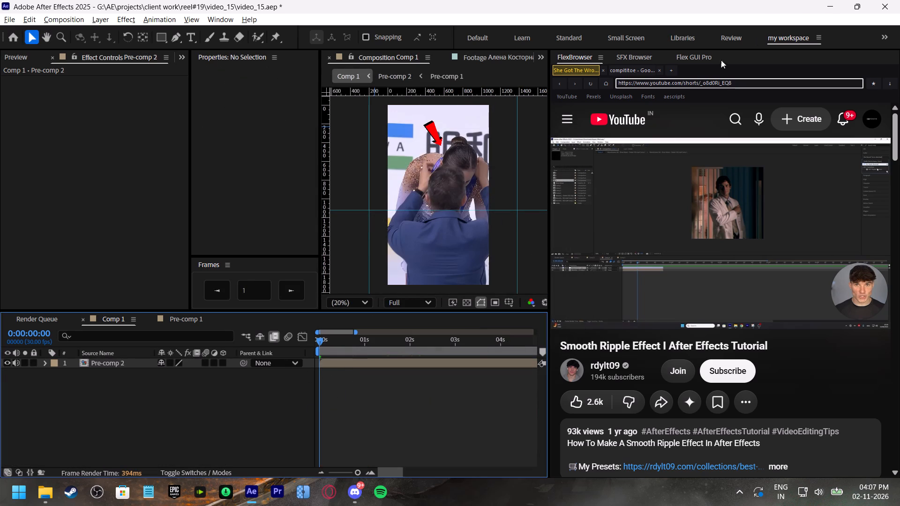
left_click(696, 56)
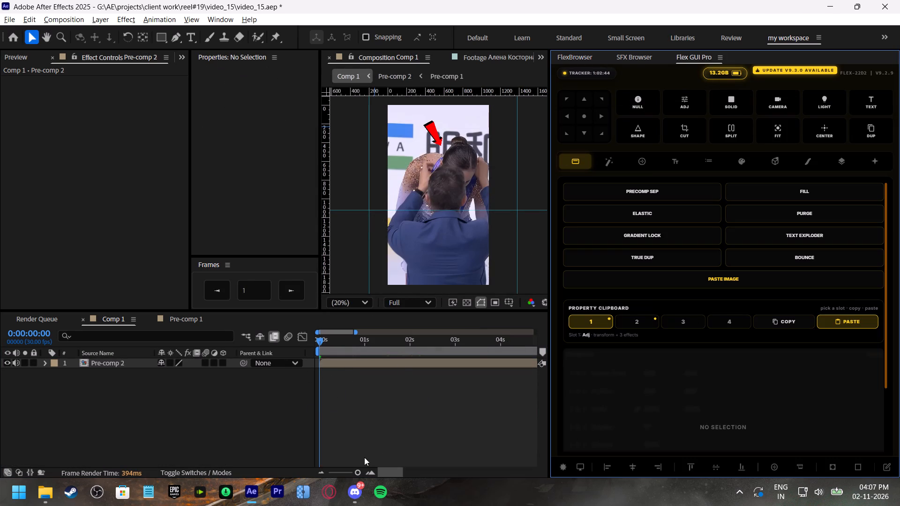
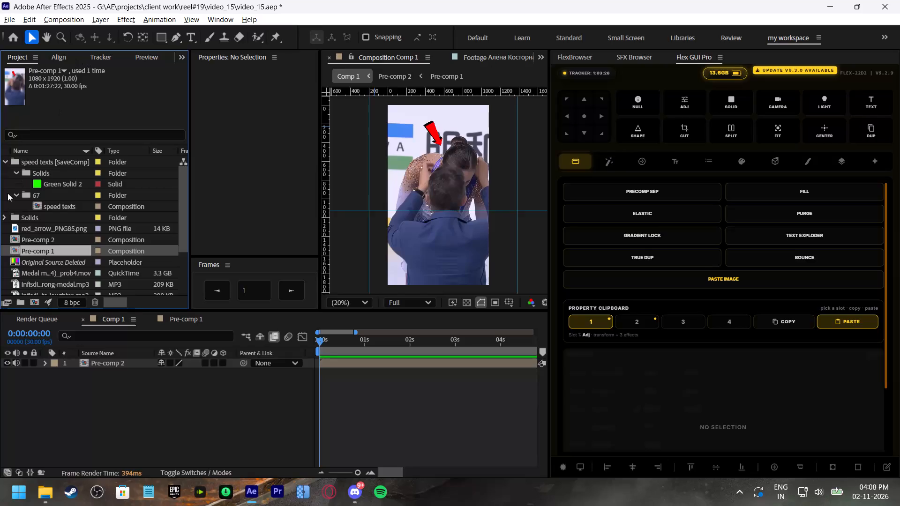
Import the Alok & Alan Walker MP3 from the video_15 folder and add it to Comp 1 below Pre-comp 2.
double_click(7, 193)
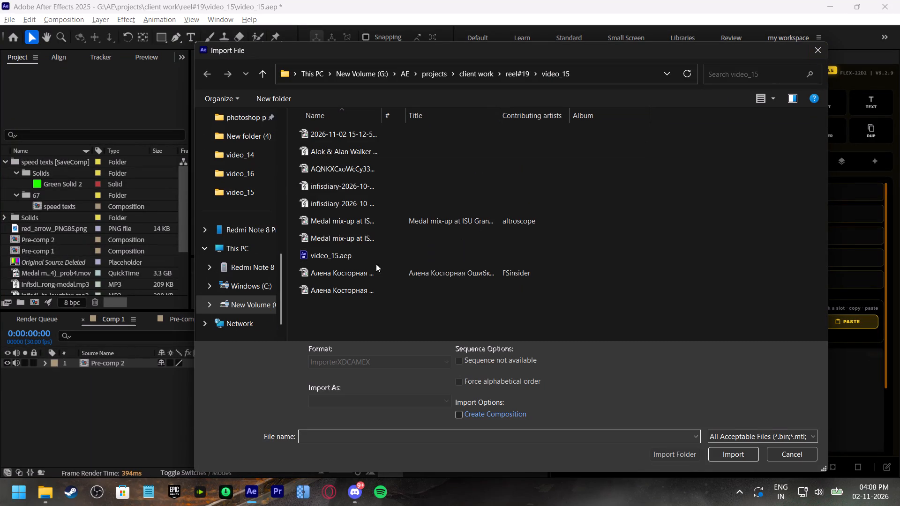
left_click(349, 150)
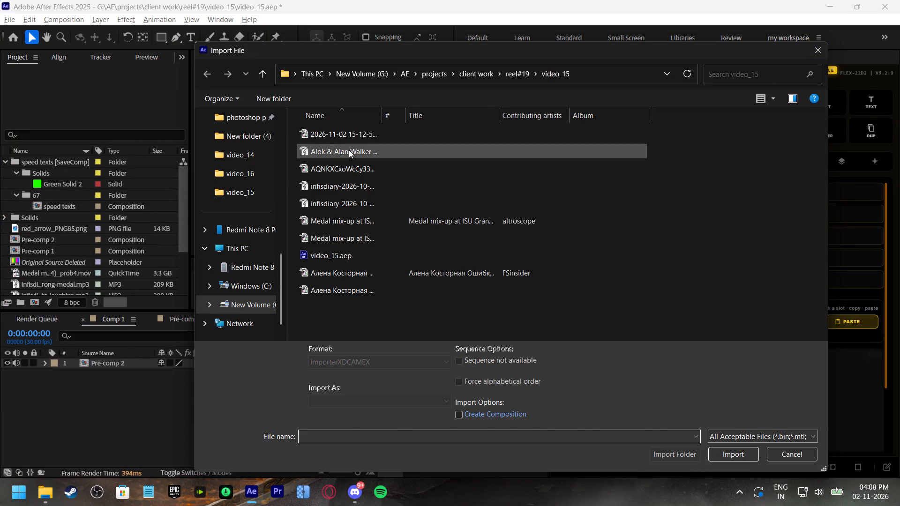
left_click(750, 459)
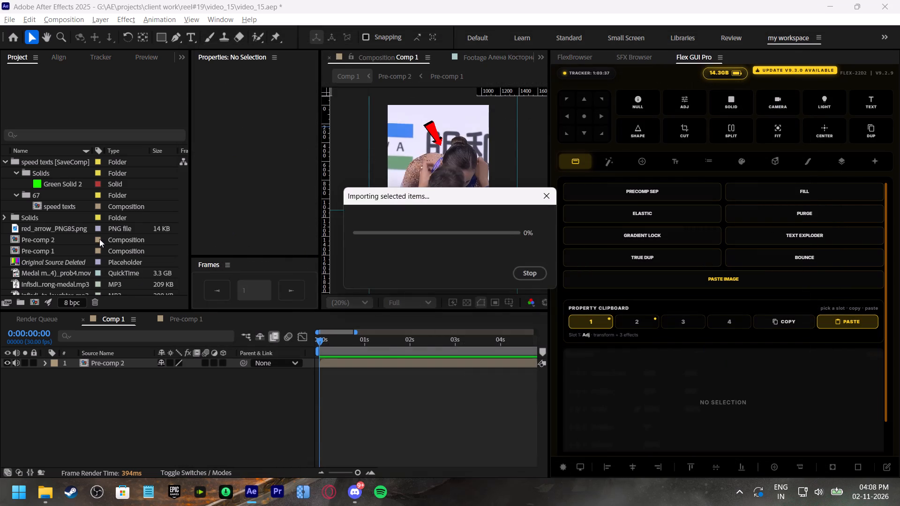
left_click_drag(50, 283, 229, 403)
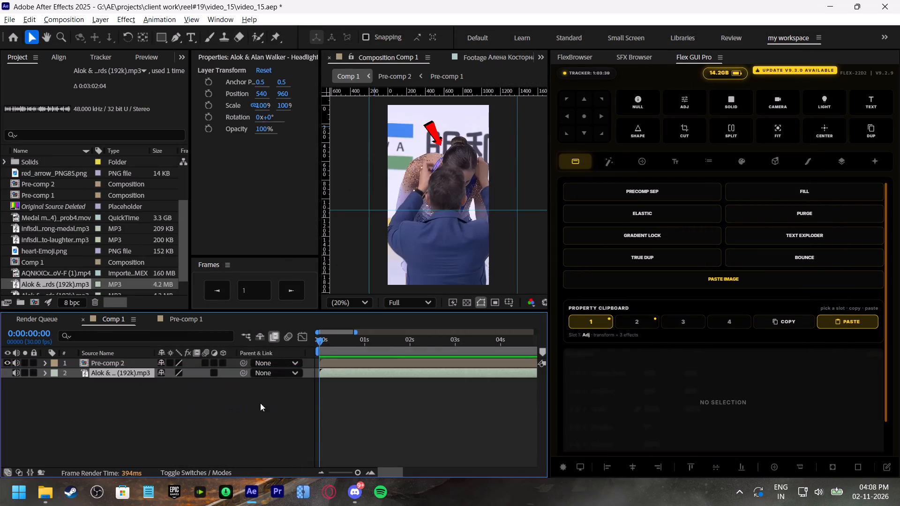
Solo the Alok & Alan Walker music layer and slide it earlier in Comp 1 while previewing to find a fitting part.
left_click(22, 372)
key("space")
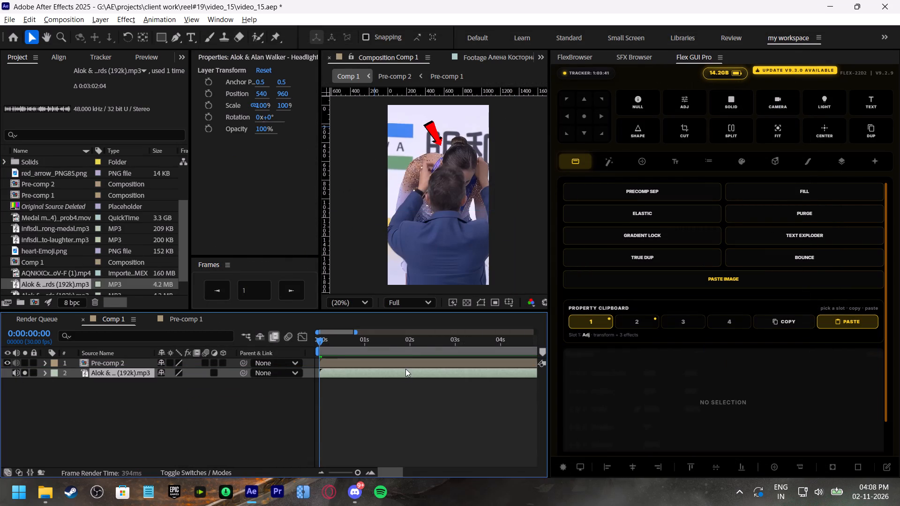
left_click_drag(442, 372, 218, 398)
left_click_drag(518, 371, 501, 373)
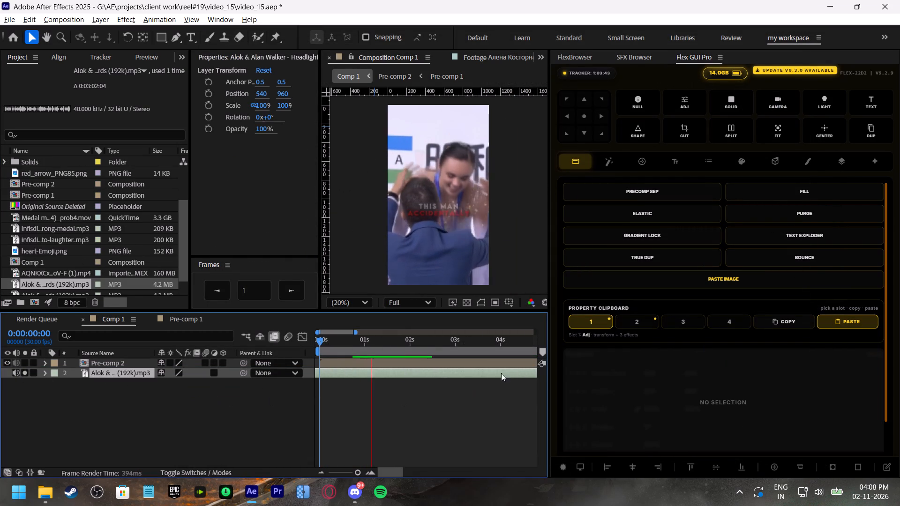
left_click_drag(501, 373, 90, 390)
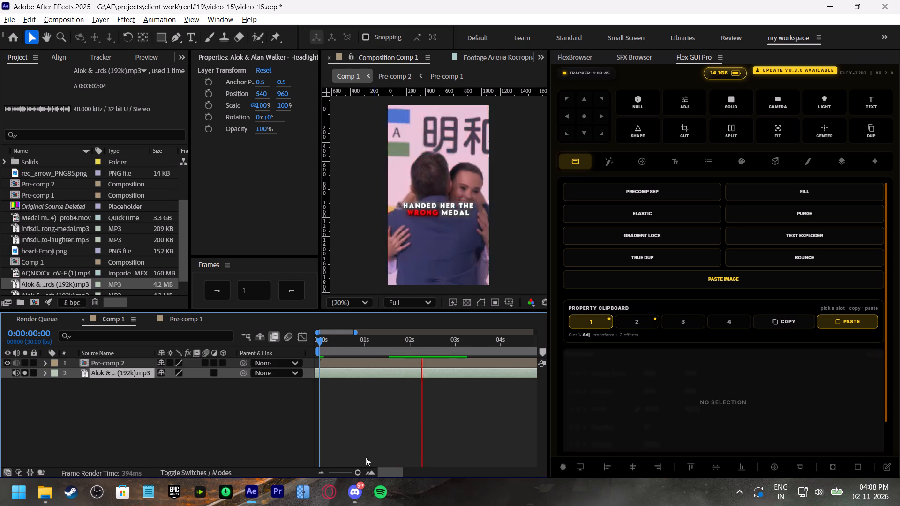
left_click_drag(358, 472, 344, 472)
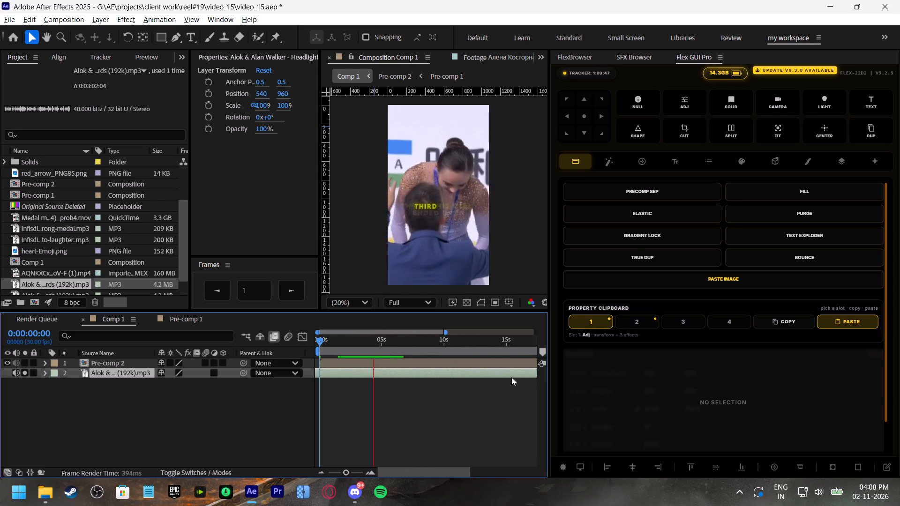
left_click_drag(347, 471, 340, 472)
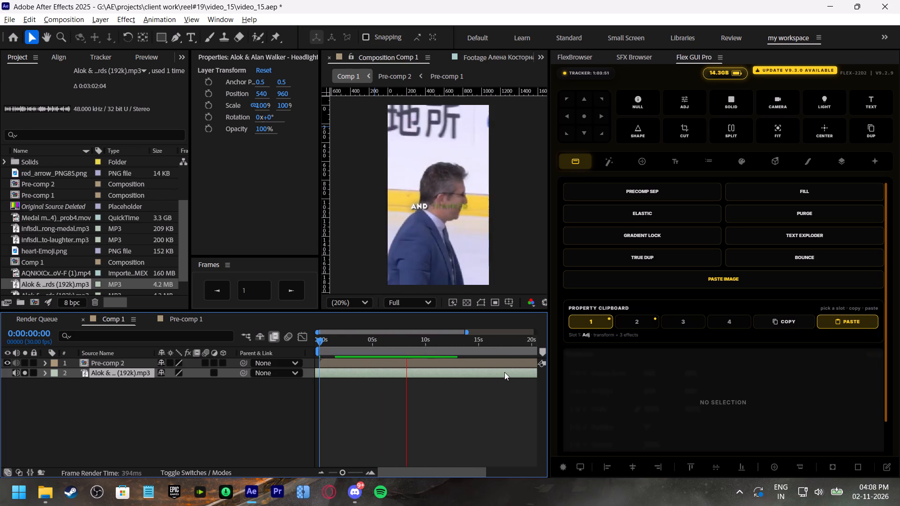
left_click_drag(504, 372, 441, 374)
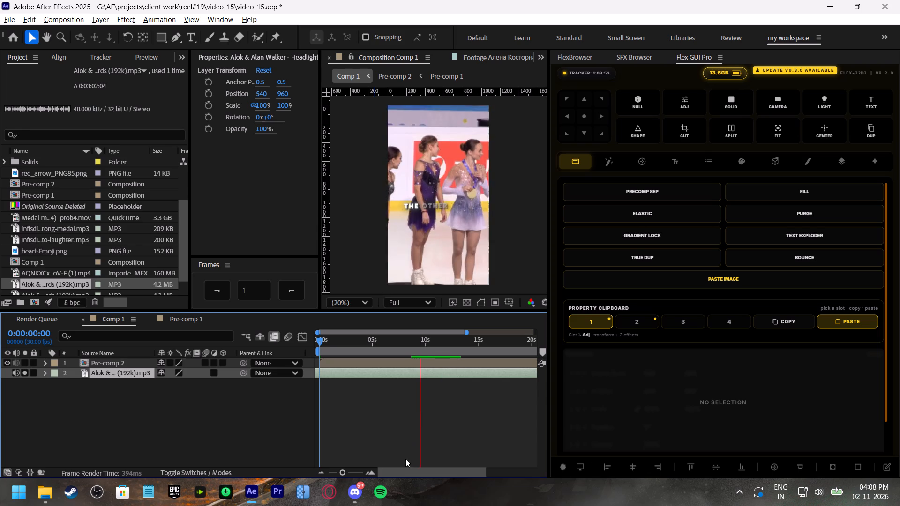
Stop the music preview with the current time at 0:00:10:19 in Comp 1.
left_click_drag(404, 471, 443, 471)
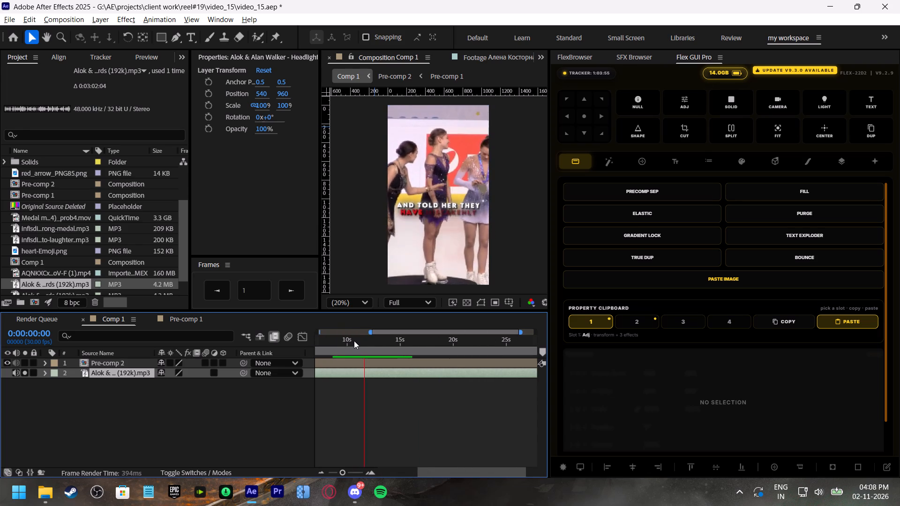
left_click(354, 341)
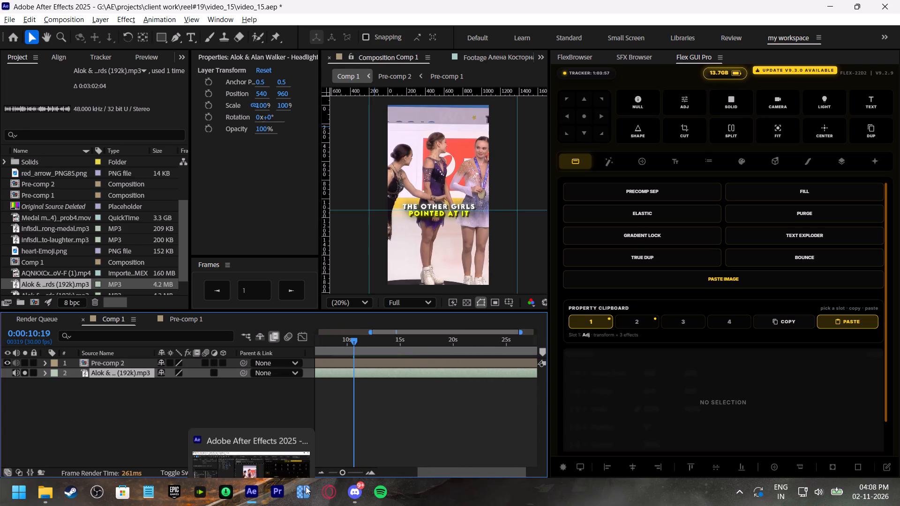
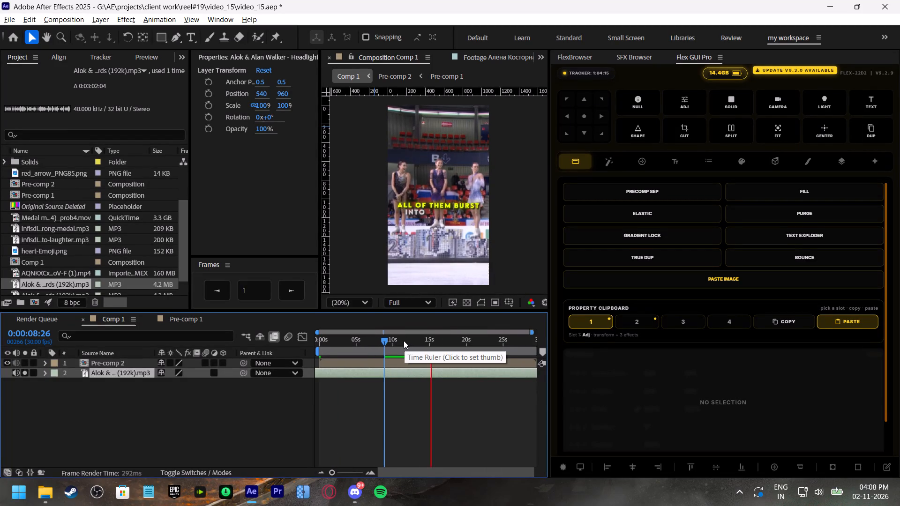
Slide the soloed Alok & Alan Walker music layer much earlier in Comp 1 and preview the music from 0:00:10:16.
left_click_drag(337, 473, 312, 476)
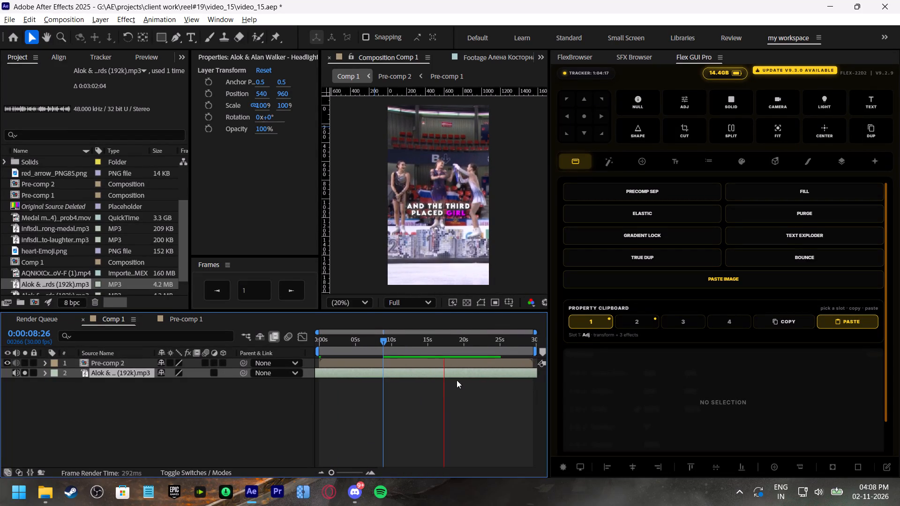
left_click_drag(489, 373, 231, 386)
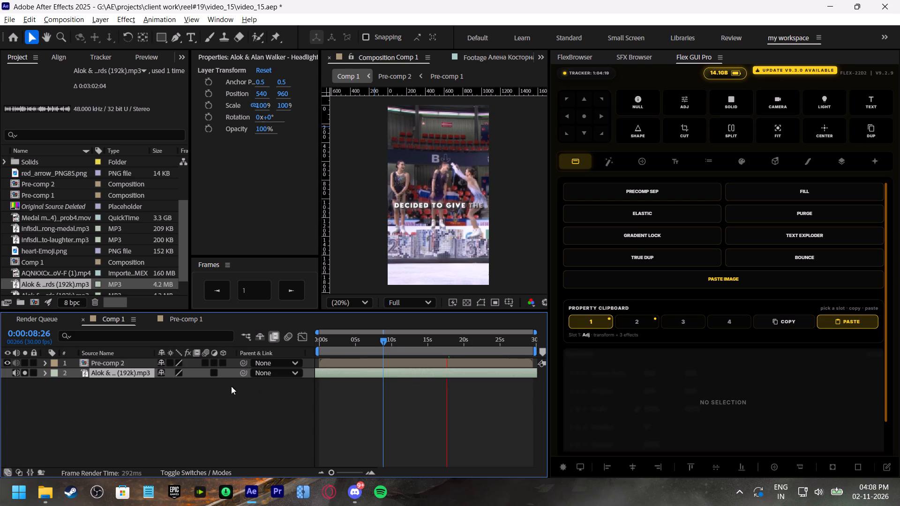
left_click_drag(231, 386, 137, 386)
left_click_drag(486, 373, 413, 378)
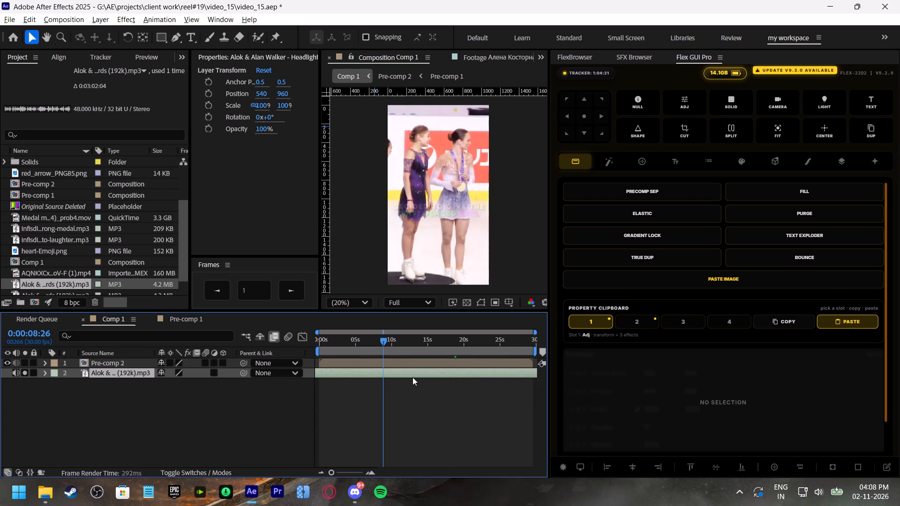
left_click(396, 342)
key("space")
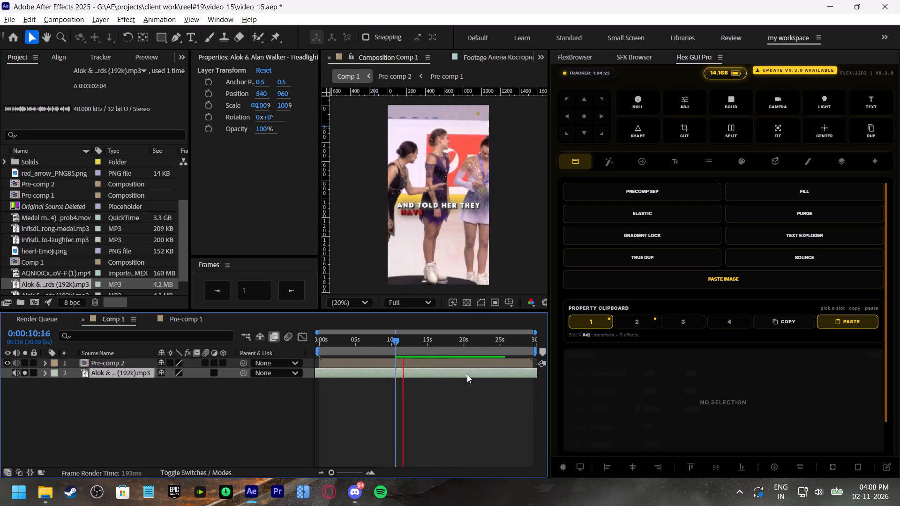
Preview from 0:00:04:02 while nudging the music layer slightly earlier, and park the current time at 0:00:08:01.
left_click(349, 343)
key("space")
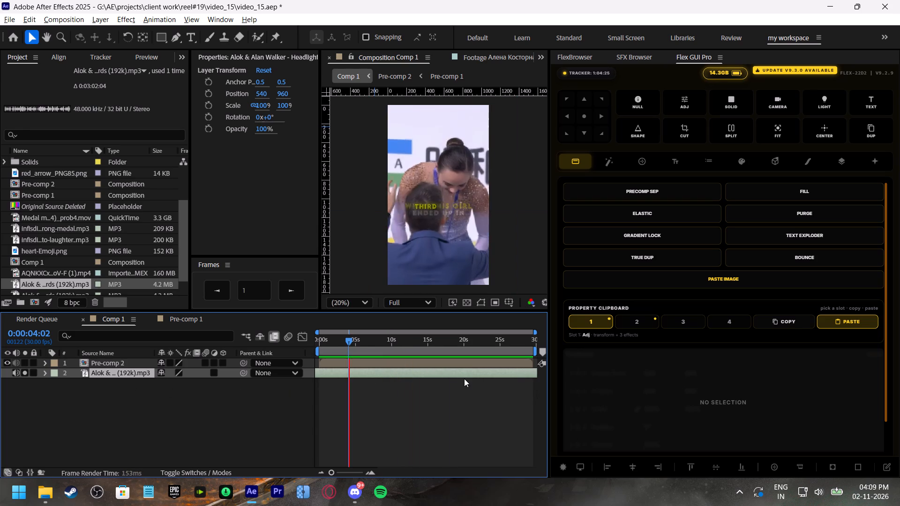
left_click_drag(465, 375, 458, 377)
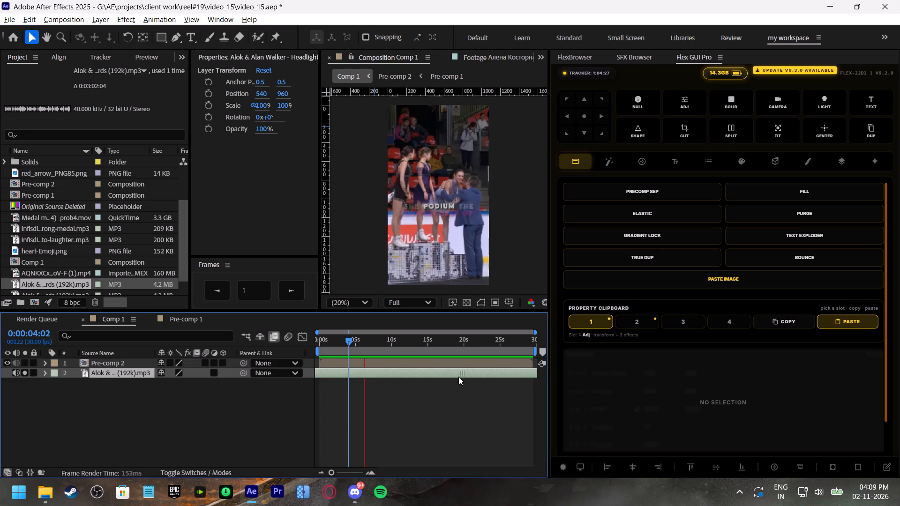
left_click_drag(458, 377, 455, 377)
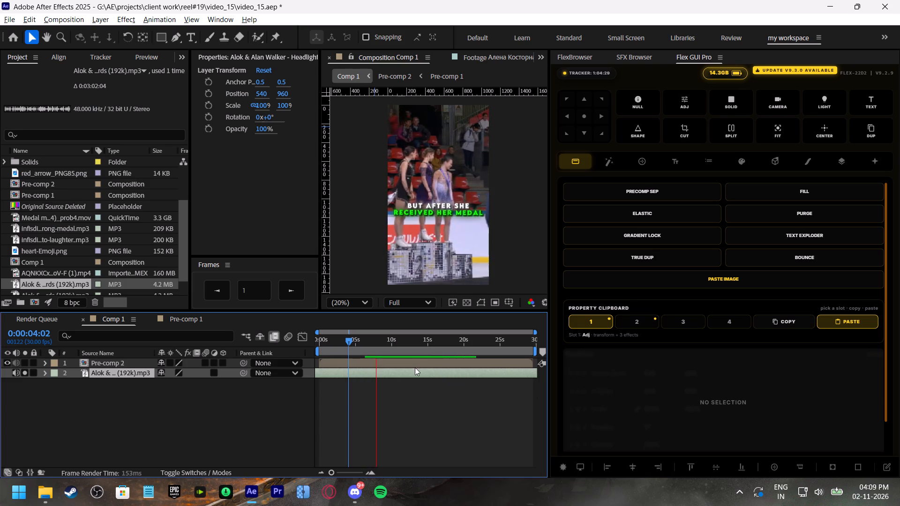
left_click(377, 342)
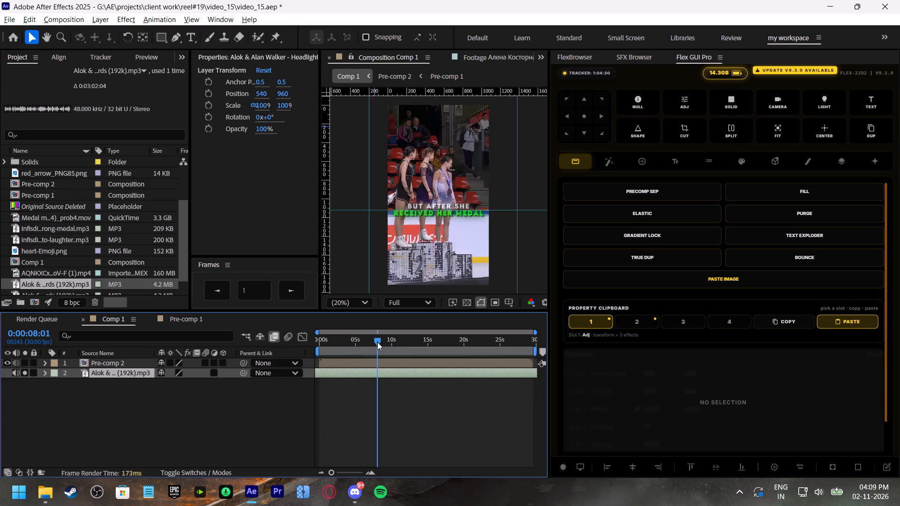
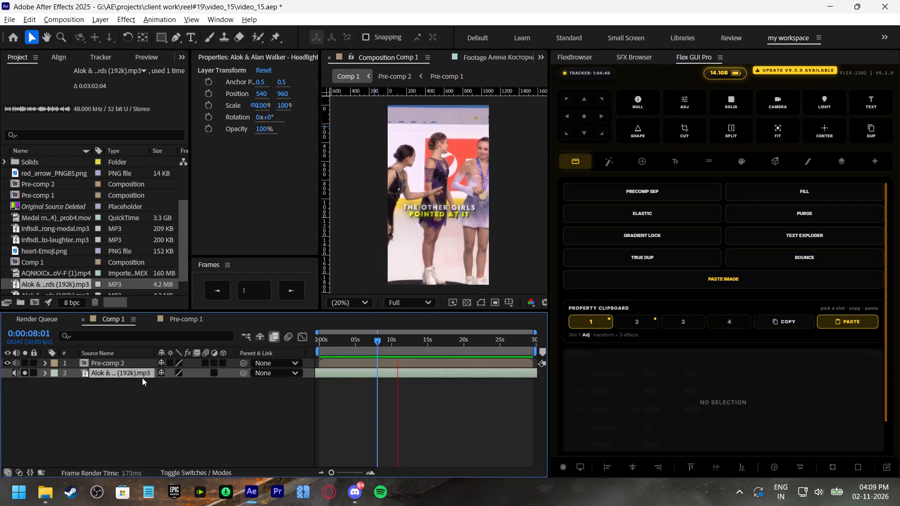
Set the audio level of the Alok & Alan Walker music layer in Comp 1 to -14 dB.
key("l")
left_click_drag(164, 383, 157, 384)
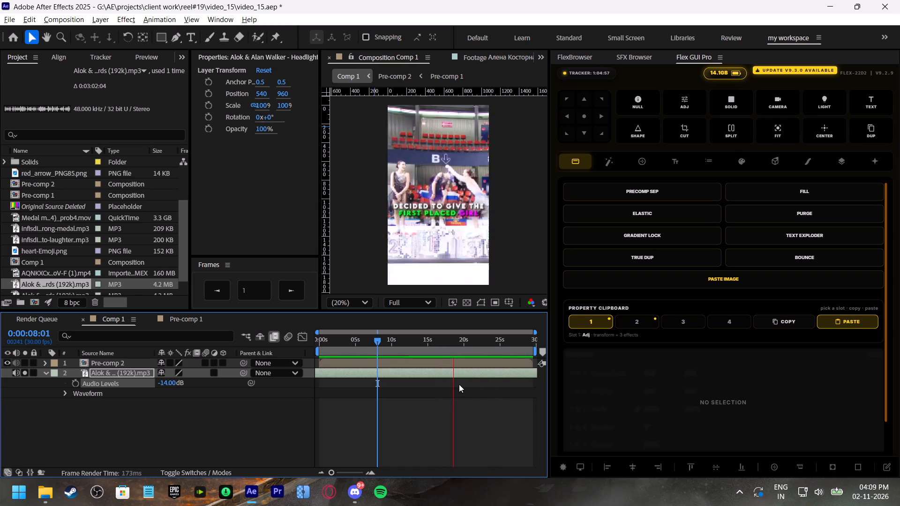
scroll(459, 384, "down", 2, "shift")
left_click(448, 345)
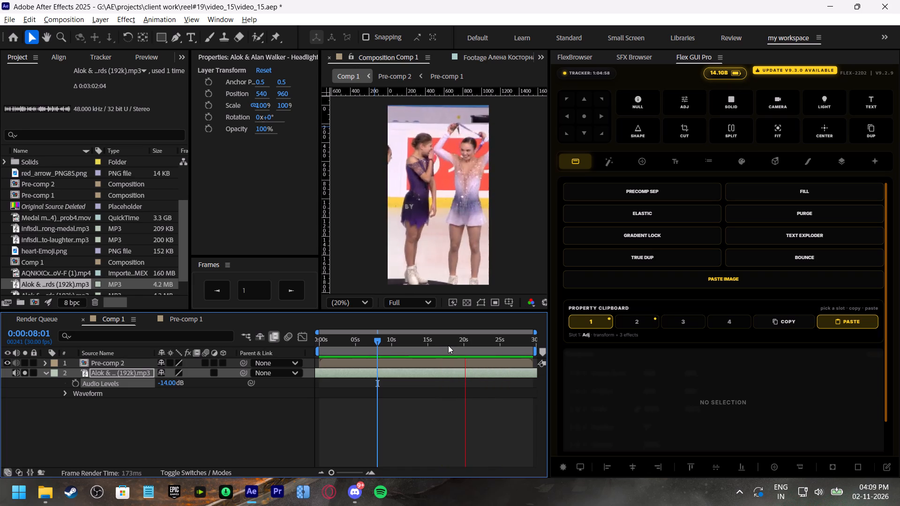
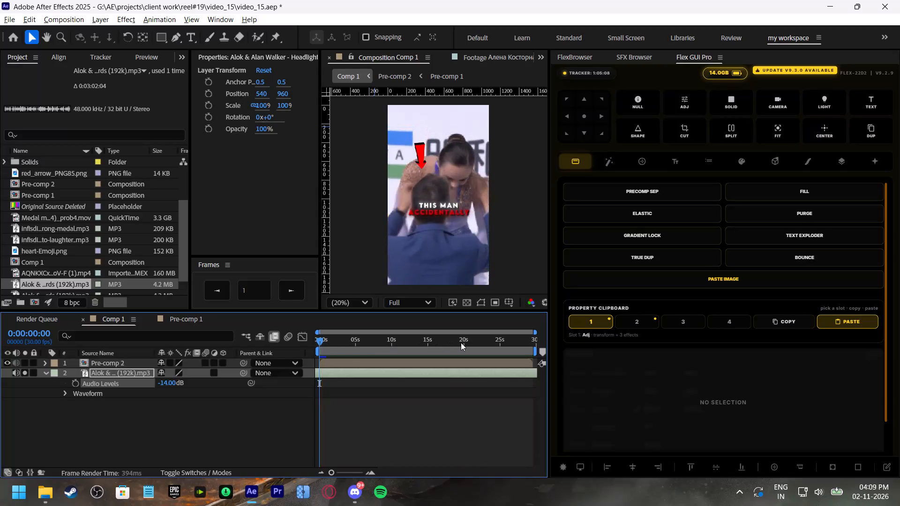
Play back Comp 1 to check the background music level against the nested edit.
scroll(487, 366, "down", 2, "shift")
key("space")
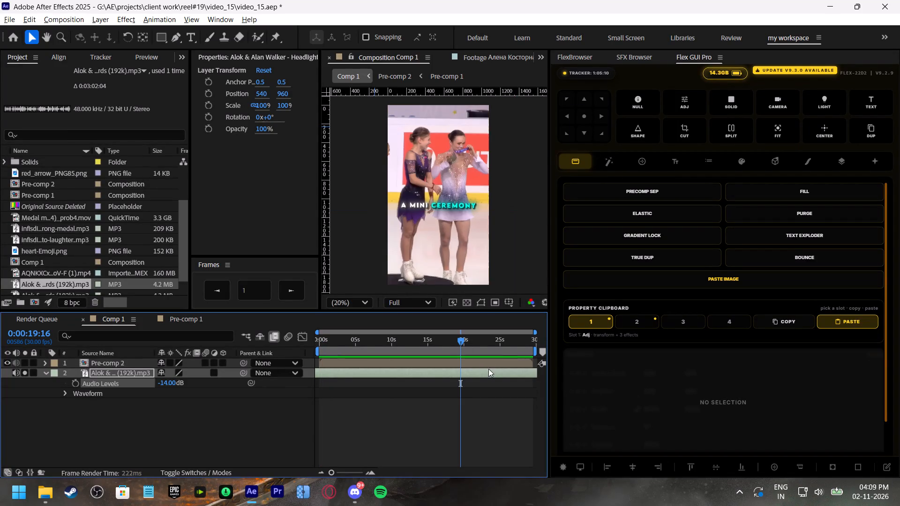
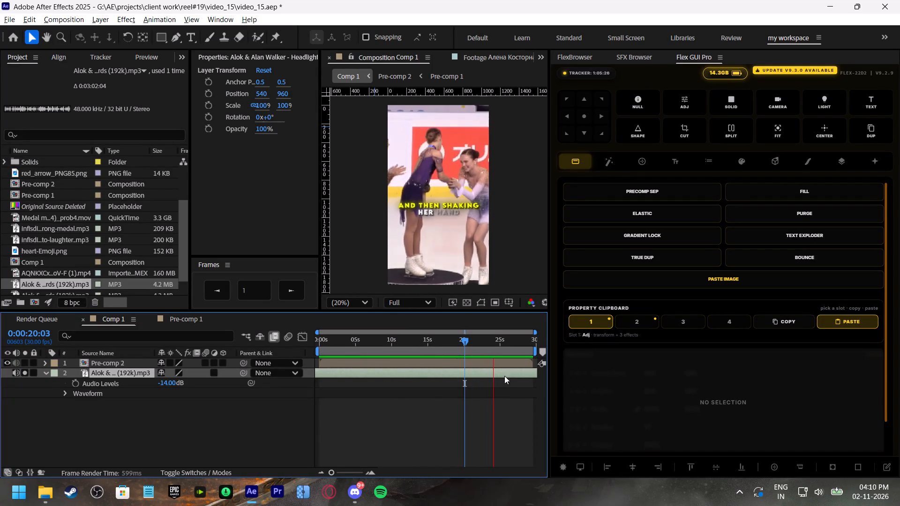
Slide the Alok & Alan Walker music layer earlier in Comp 1 and play back the ending from about 21:22.
left_click_drag(336, 471, 346, 476)
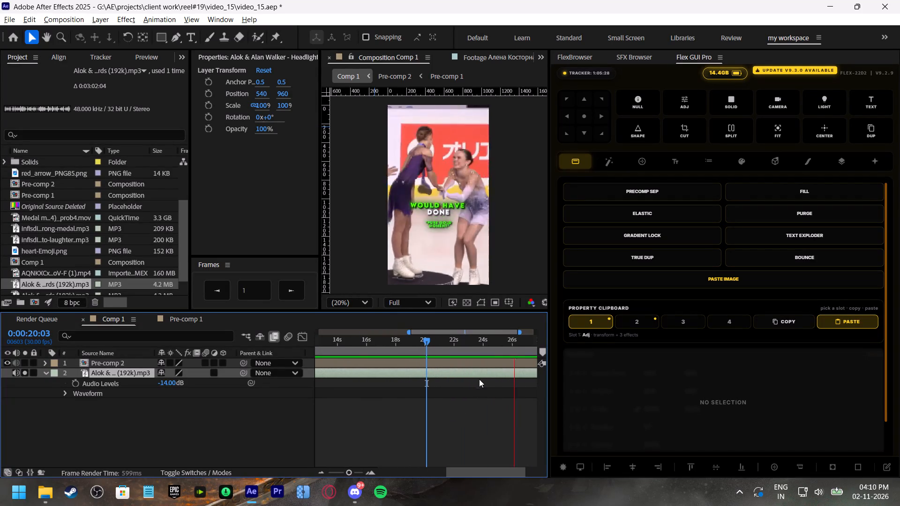
left_click_drag(491, 335, 590, 341)
left_click(464, 344)
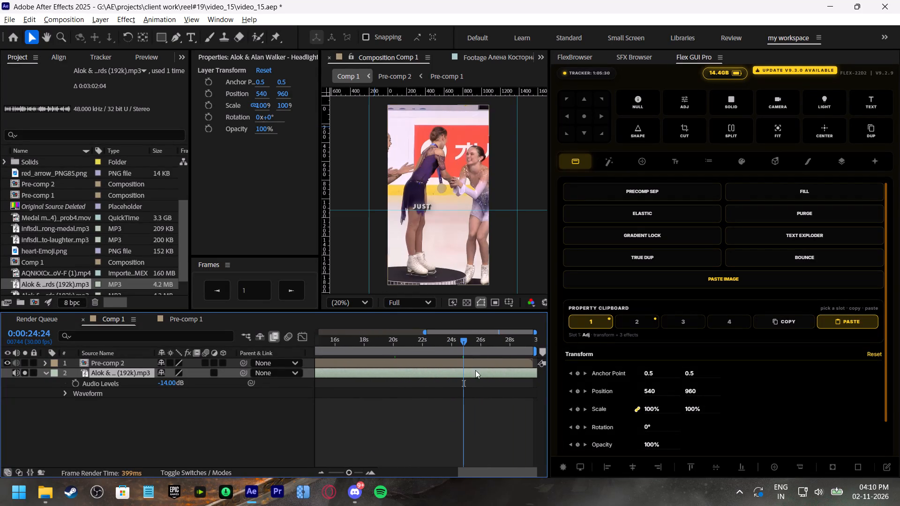
left_click_drag(474, 374, 426, 378)
left_click(418, 339)
key("space")
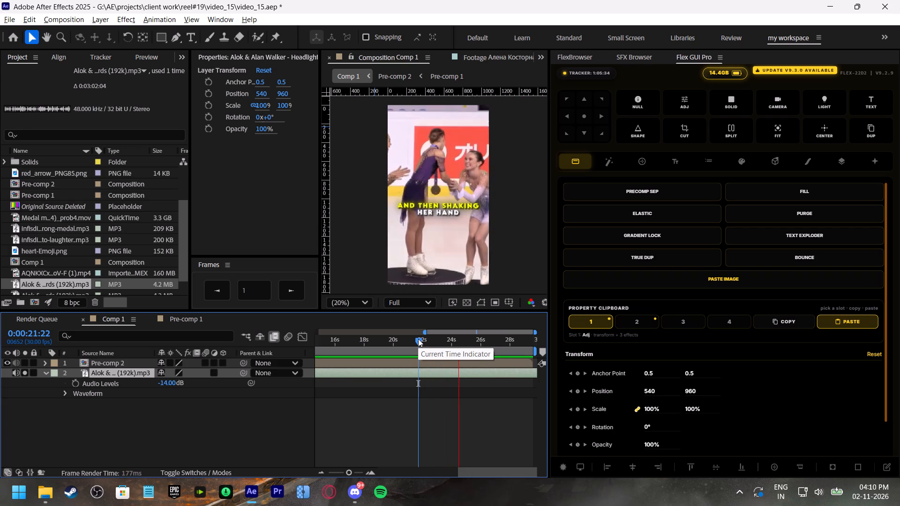
Mark the beat on the music layer and slide the layer until the marker meets the "PURE GOLD MOMENT" caption near 26 seconds.
key("asterisk")
left_click(465, 338)
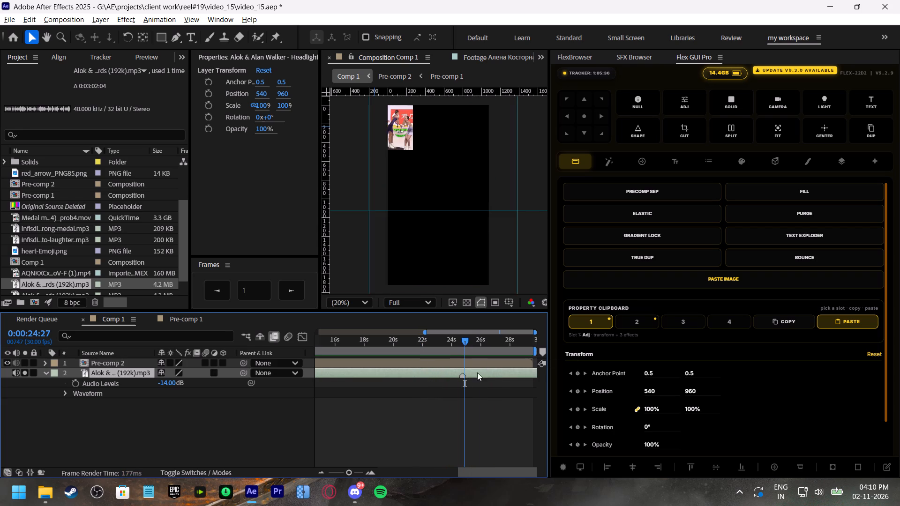
left_click_drag(477, 375, 496, 379)
left_click_drag(472, 341, 475, 344)
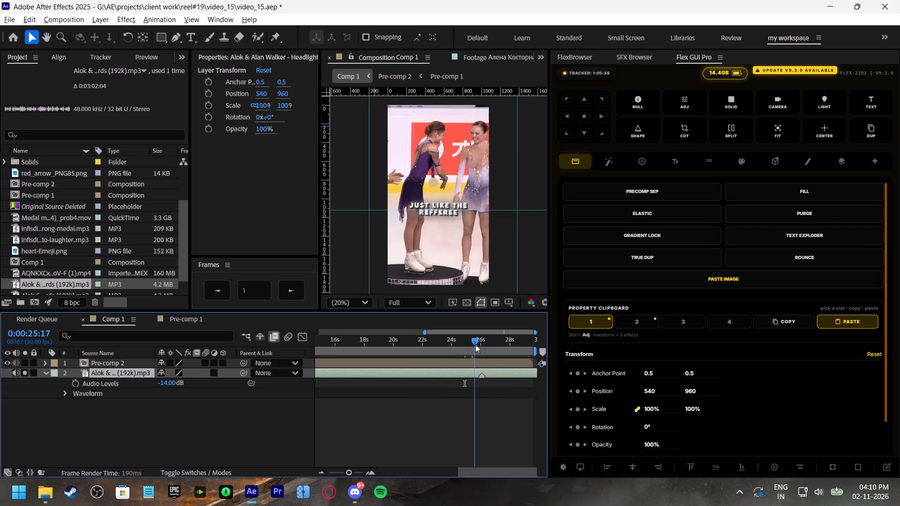
left_click_drag(475, 344, 485, 361)
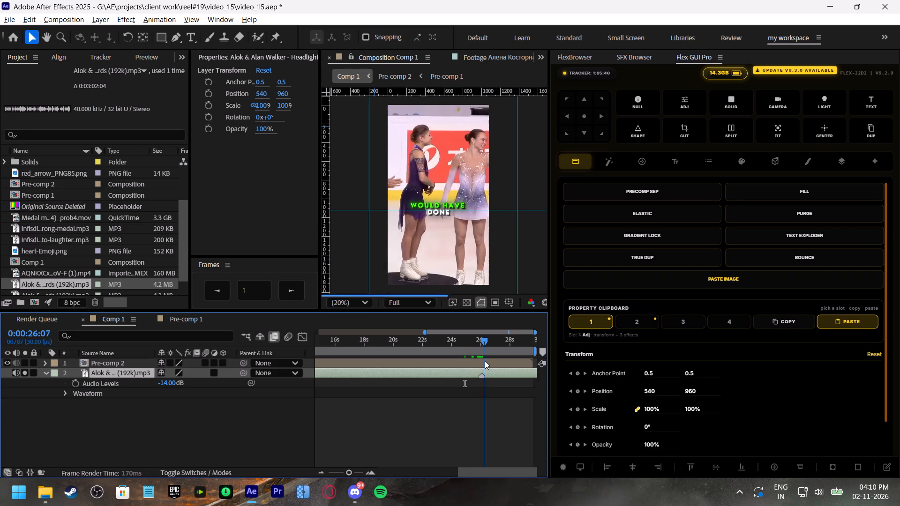
left_click_drag(485, 361, 486, 363)
left_click(495, 375)
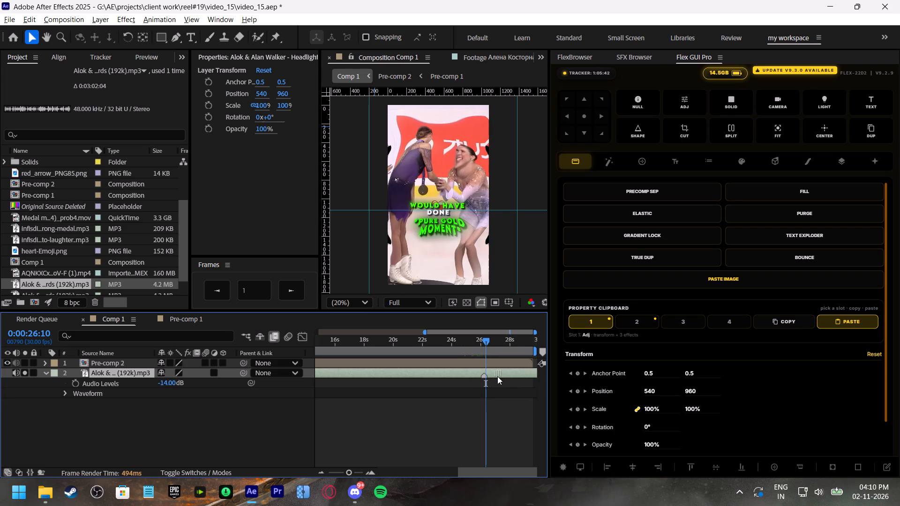
left_click(472, 342)
key("space")
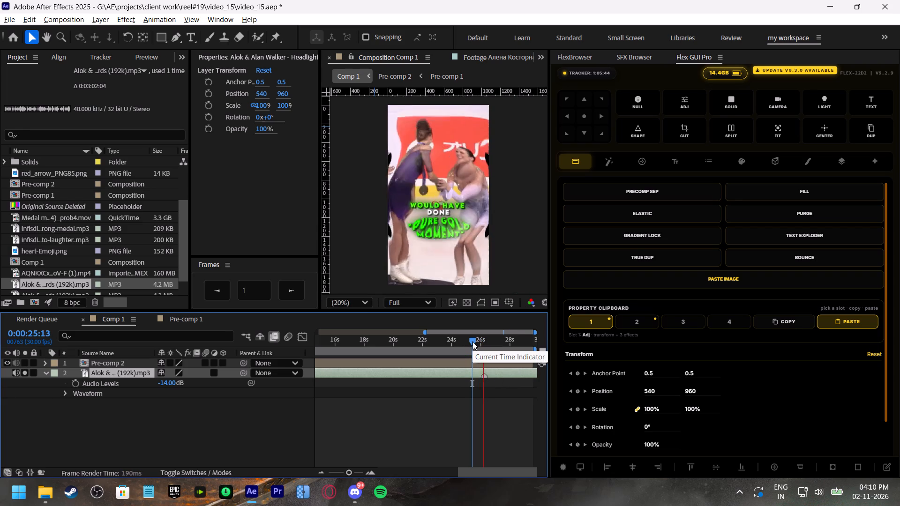
Turn off solo on the music layer and play Comp 1 from the beginning with all audio.
left_click_drag(472, 342, 294, 358)
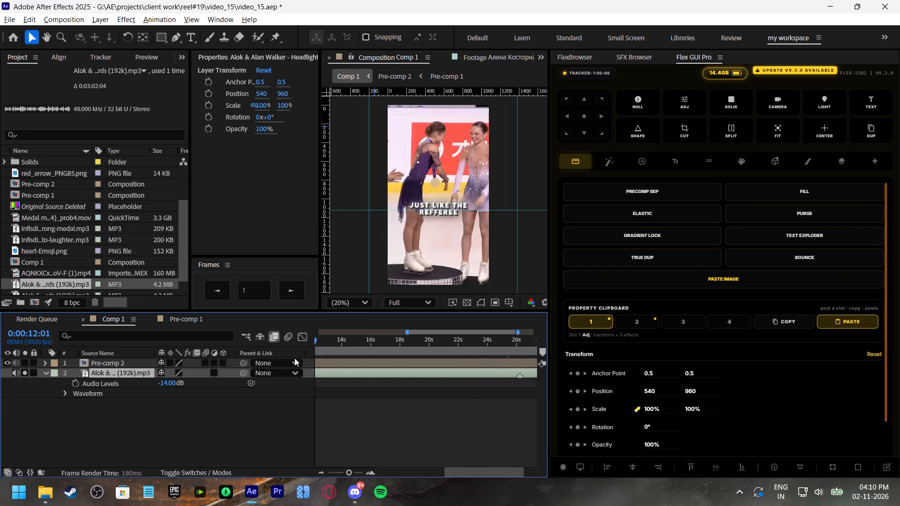
left_click_drag(294, 358, 231, 363)
key("space")
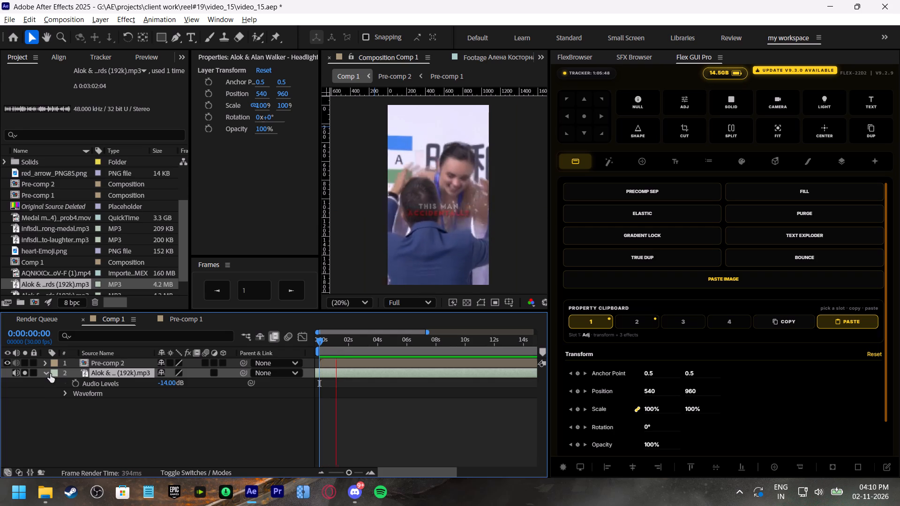
left_click(46, 375)
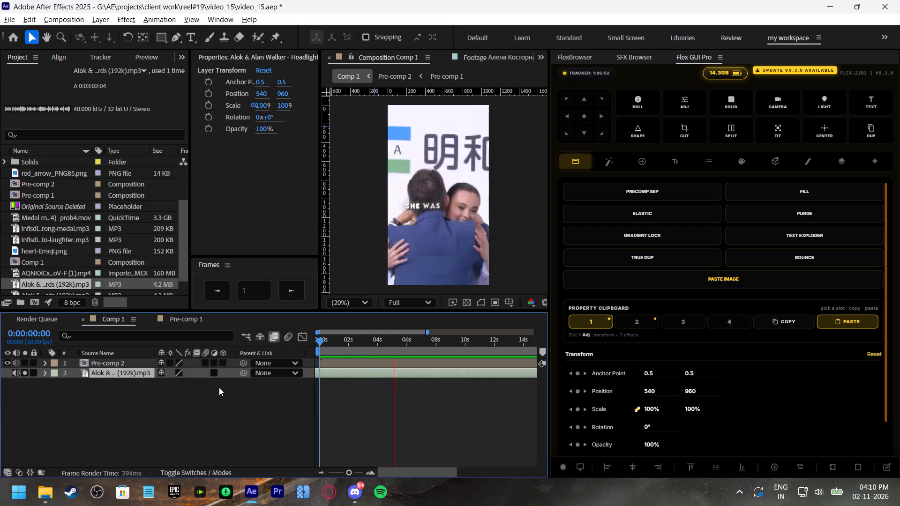
left_click_drag(344, 340, 313, 349)
left_click(24, 372)
left_click_drag(324, 335, 300, 344)
key("space")
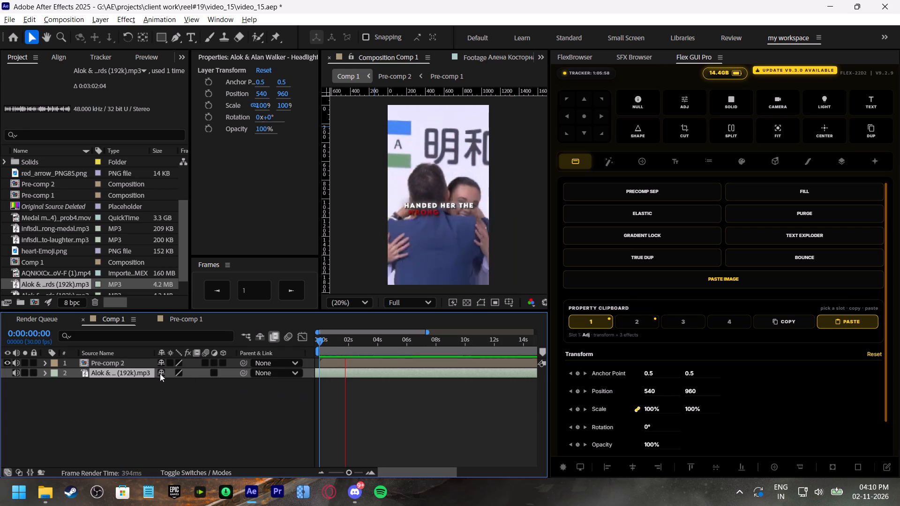
Lower the music layer's audio level to -24 dB and save the project.
key("l")
left_click_drag(169, 385, 165, 386)
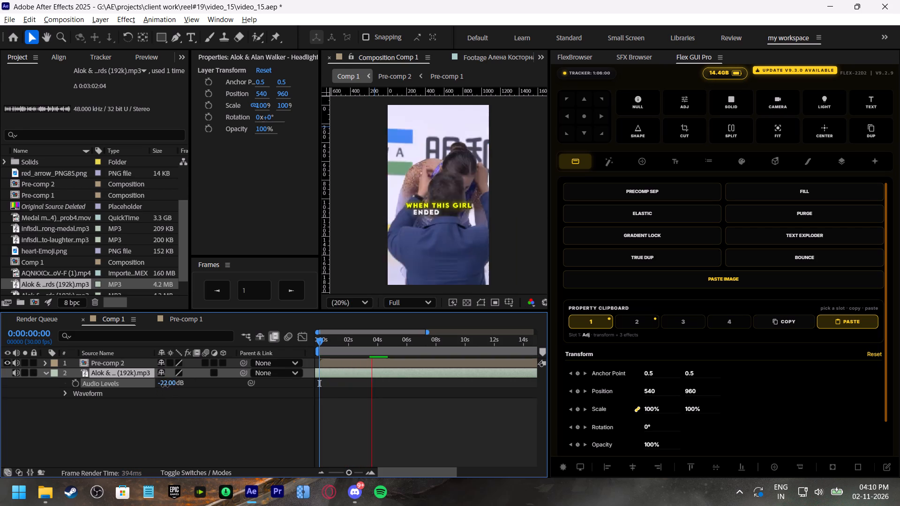
left_click_drag(165, 386, 165, 386)
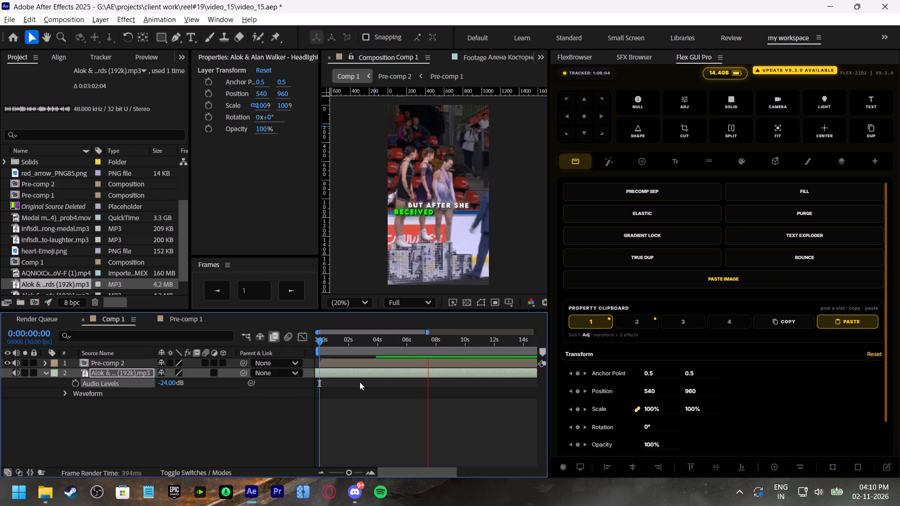
left_click_drag(334, 341, 310, 347)
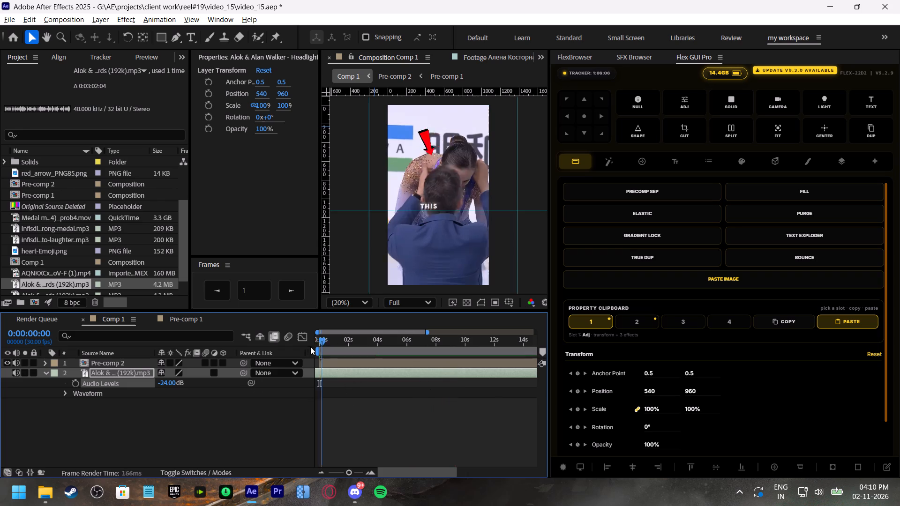
left_click_drag(310, 347, 295, 351)
left_click(40, 372)
left_click(46, 373)
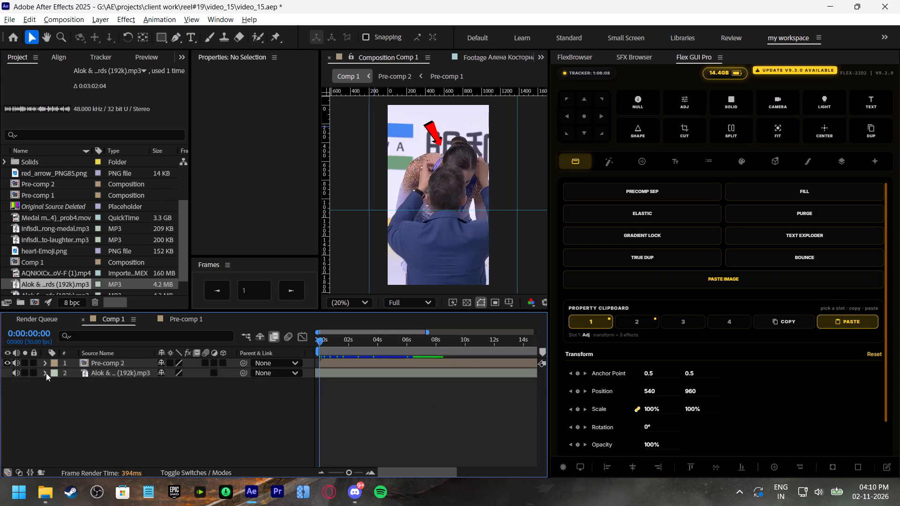
key("ctrl+s")
Find "ting" in the sound effects library, add ting.mp3 at the start of Comp 1 and play the opening.
key("space")
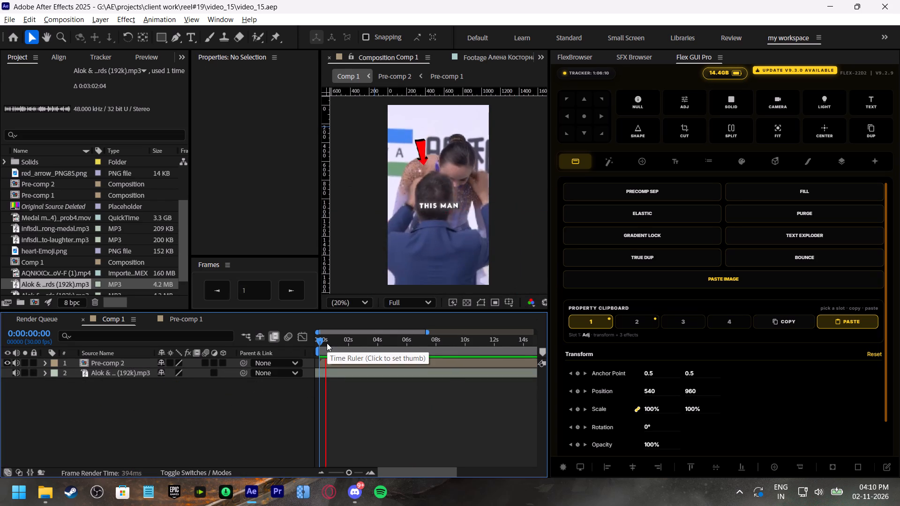
left_click_drag(327, 343, 297, 352)
left_click(636, 55)
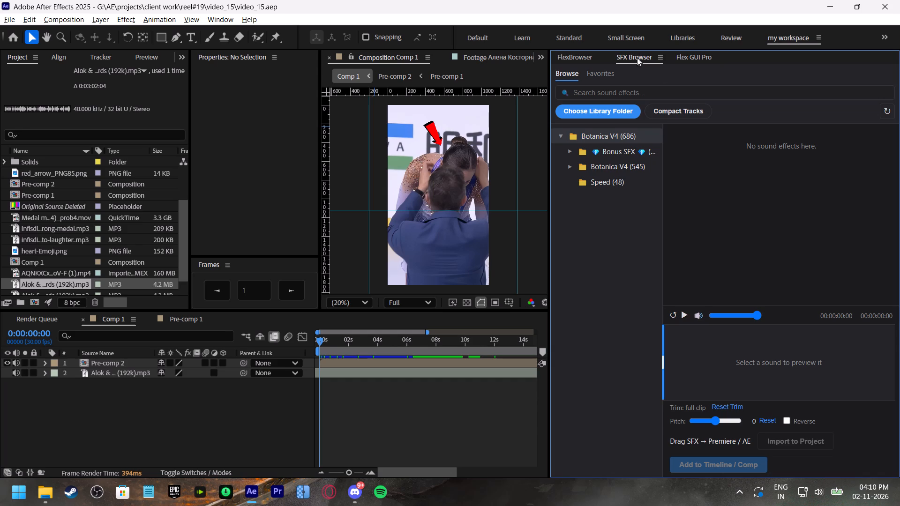
left_click(633, 88)
left_click(637, 90)
type("ting")
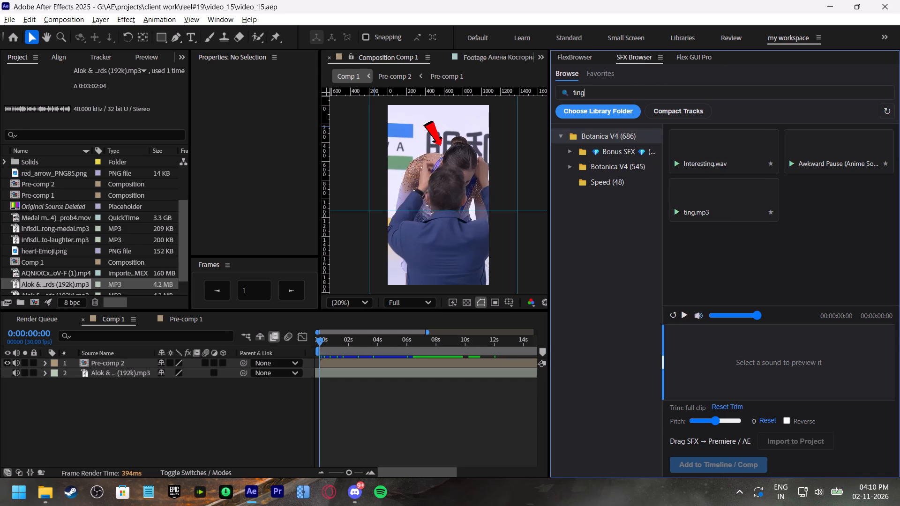
left_click(735, 208)
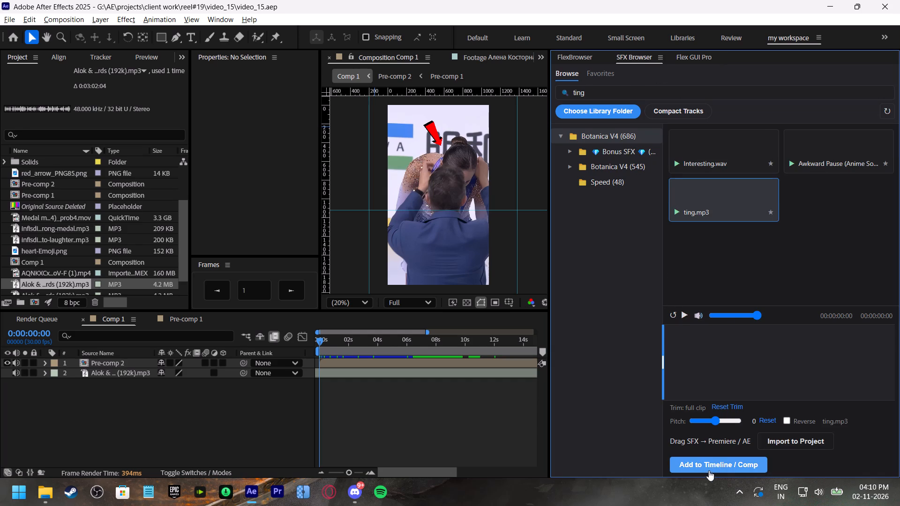
left_click(706, 469)
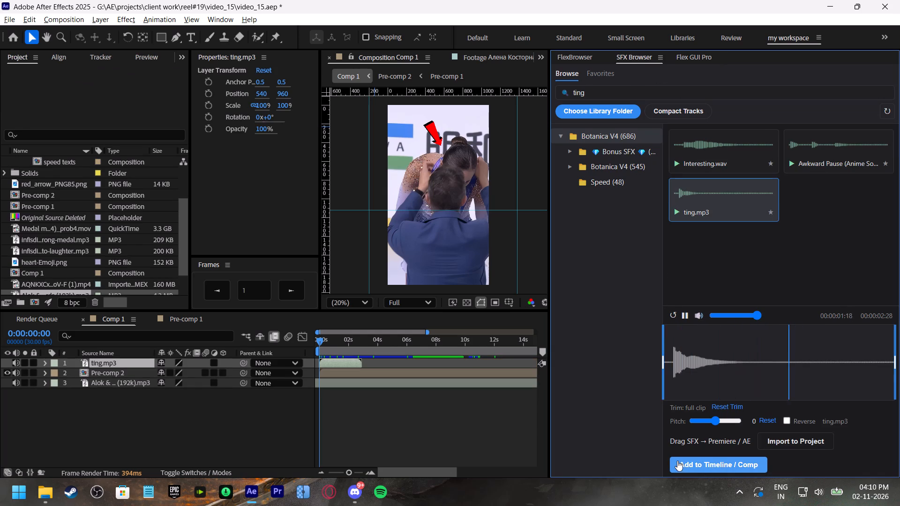
left_click_drag(329, 339, 293, 344)
key("space")
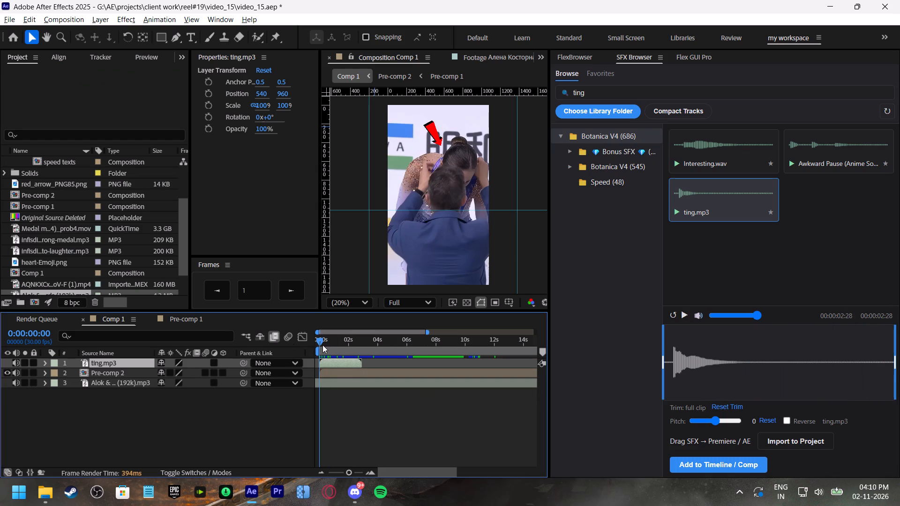
left_click_drag(332, 342, 299, 346)
key("space")
Set the ting.mp3 layer's audio level to -6 dB and replay the opening.
left_click(331, 341)
left_click(337, 363)
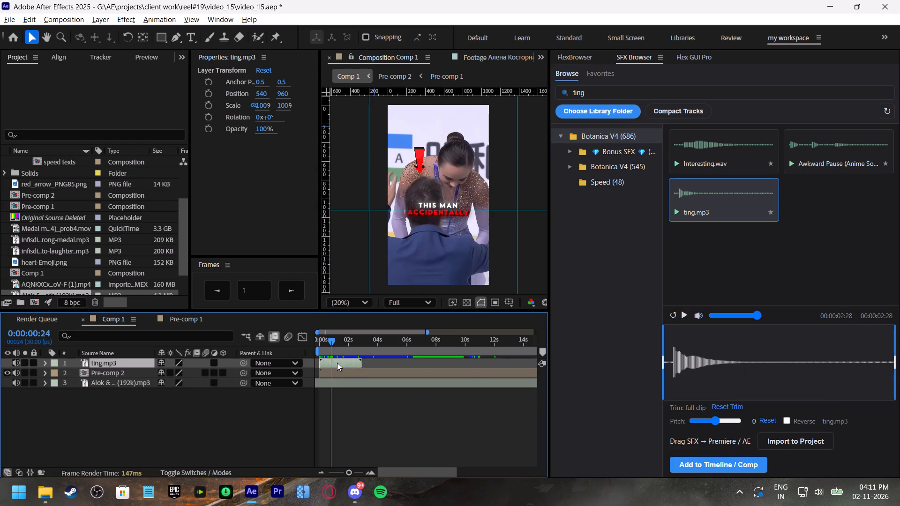
key("l")
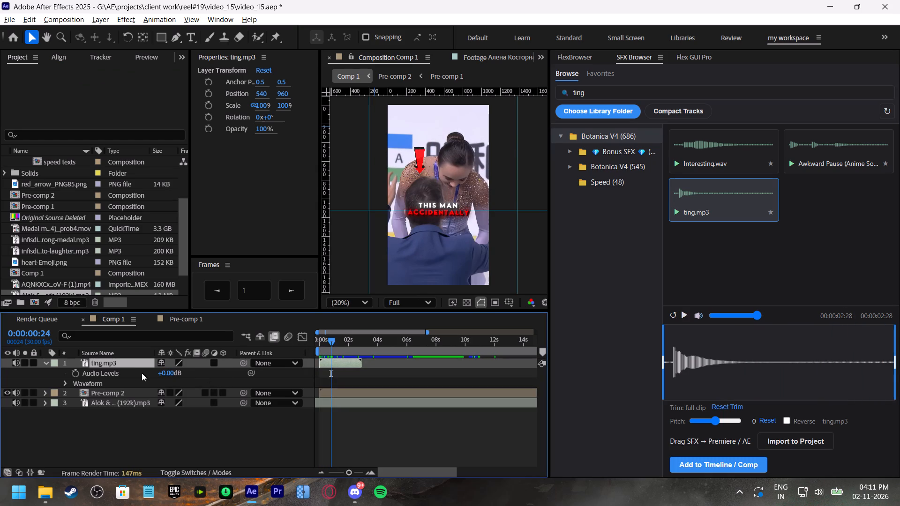
left_click(167, 371)
key("minus")
key("6")
left_click(199, 376)
left_click_drag(330, 339, 305, 344)
key("space")
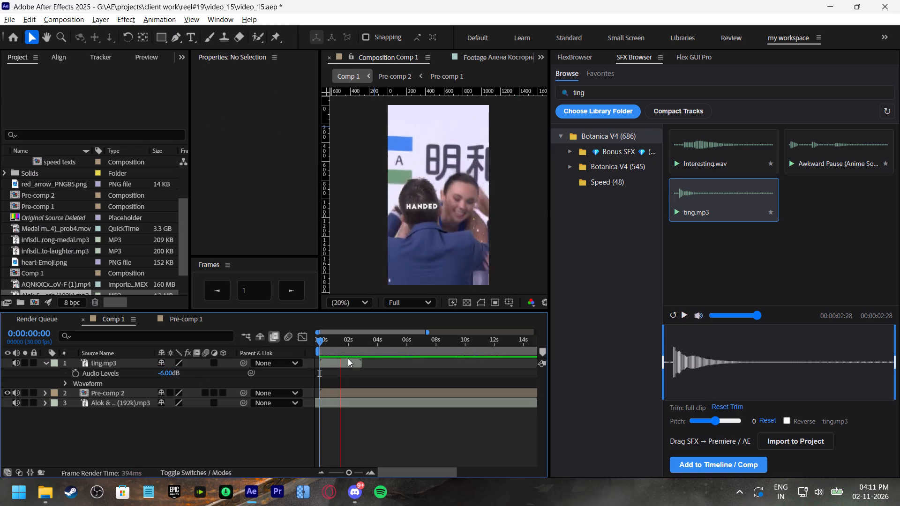
Find "hit" in the sound effects library and add Hit Impact (No FX) (2).wav at 0:00:01:25, on the red "WRONG" flash.
left_click_drag(348, 347, 349, 349)
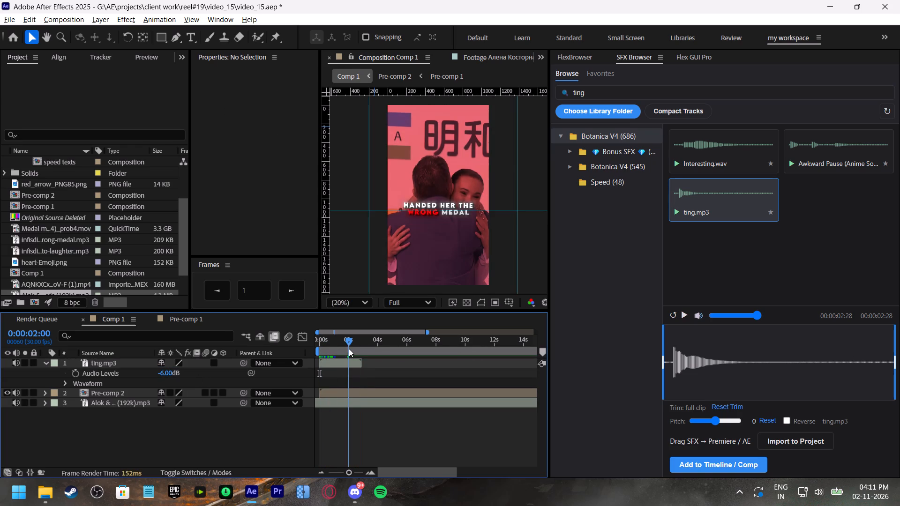
left_click_drag(349, 349, 346, 353)
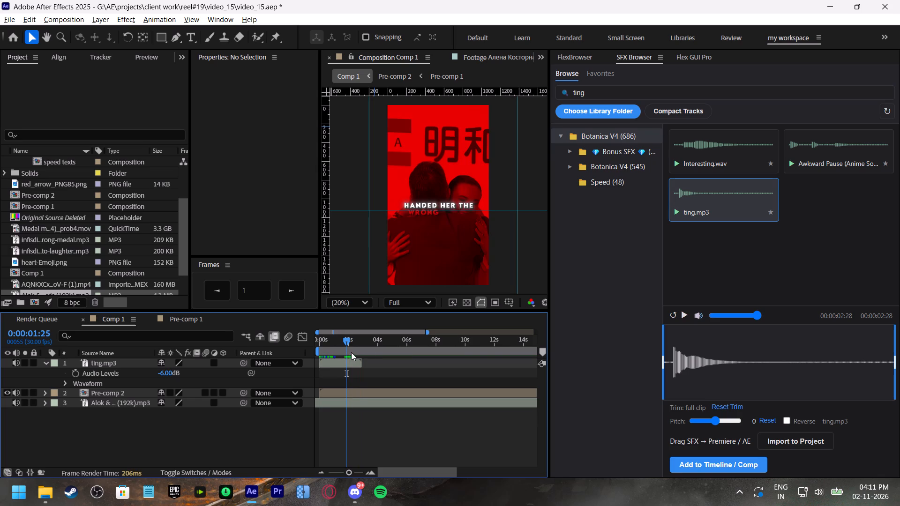
left_click_drag(612, 91, 544, 95)
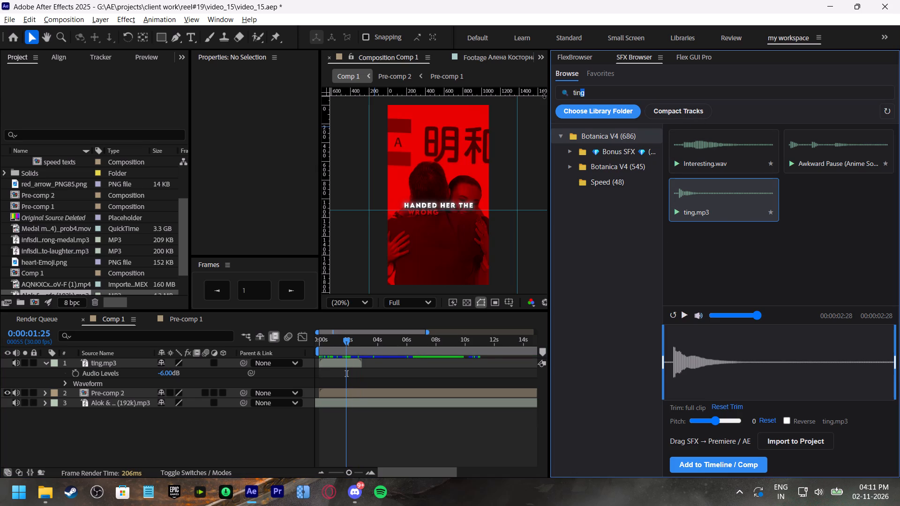
type("hit")
left_click(821, 156)
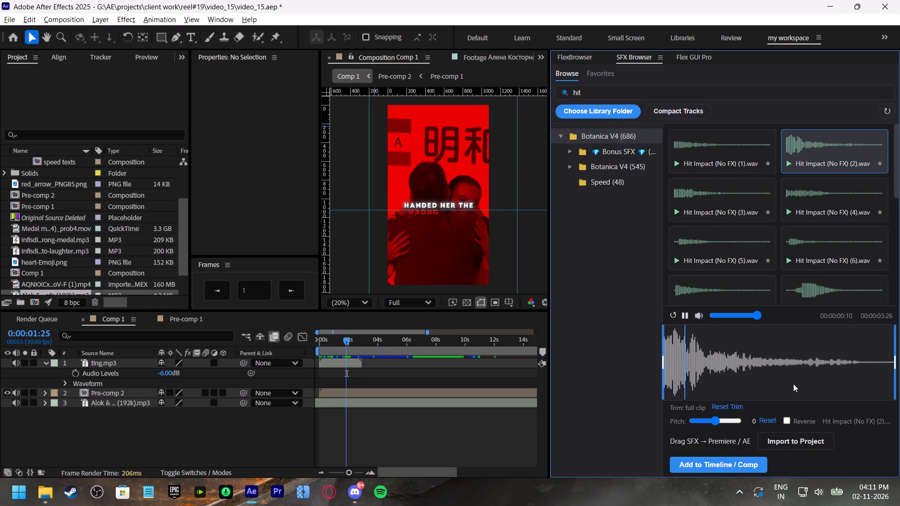
left_click(721, 464)
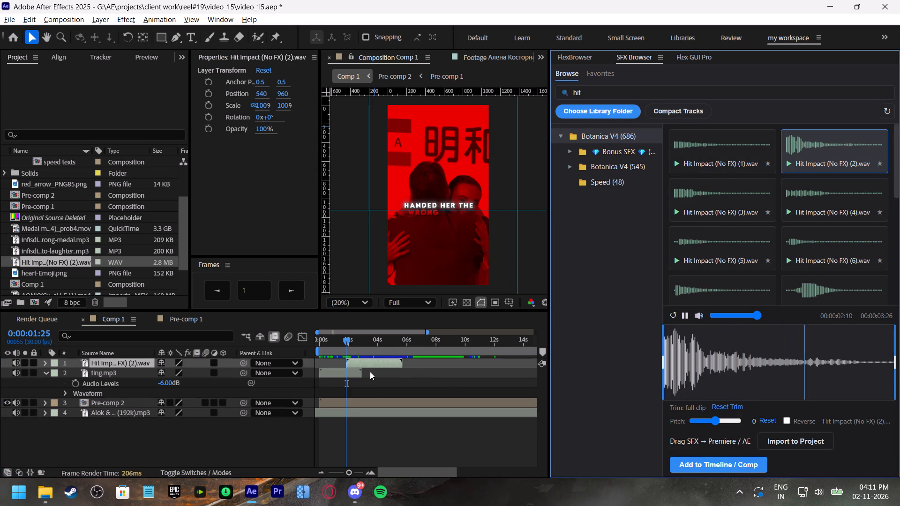
Set the Hit Impact layer's audio level to -14 dB.
left_click(367, 372)
left_click(372, 366)
key("l")
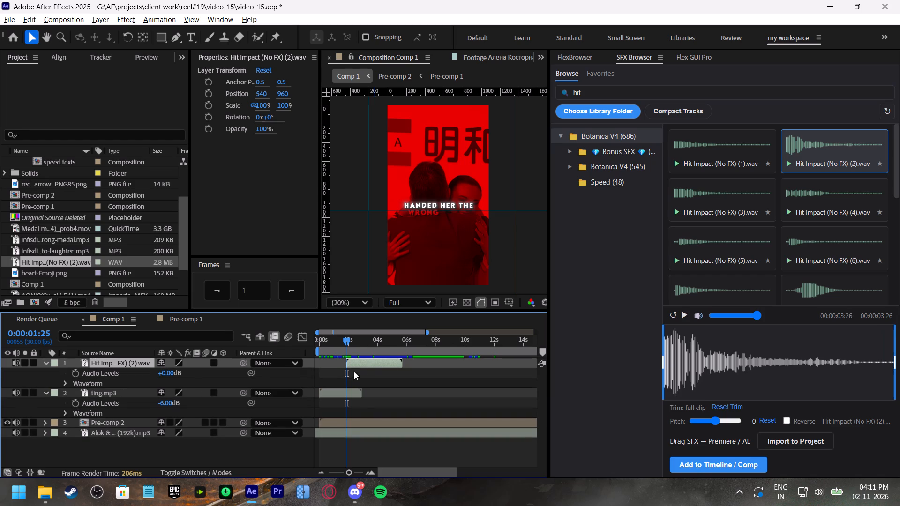
left_click(168, 372)
type("-1")
key("4")
left_click(209, 372)
left_click(333, 339)
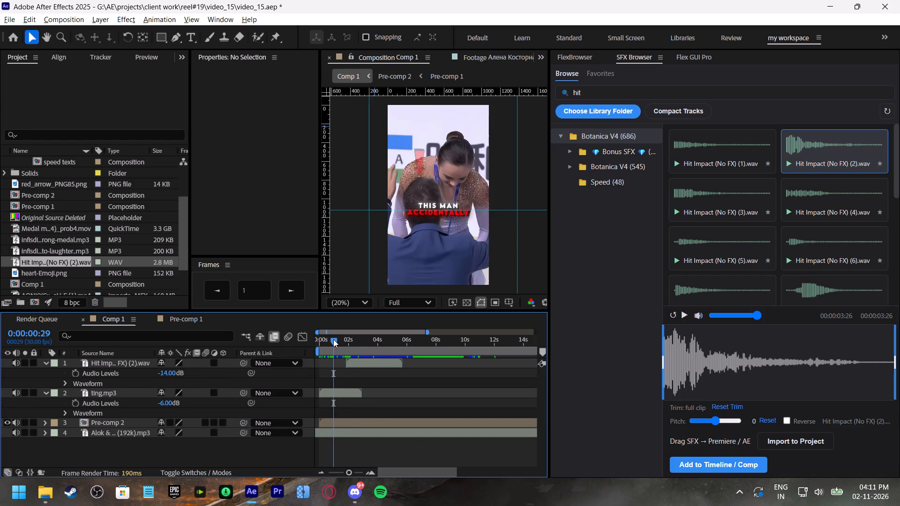
Find "shutt" in the sound effects library and add the Camera Shutter Sound Effect clip at 0:00:05:10, where the podium shot appears.
key("space")
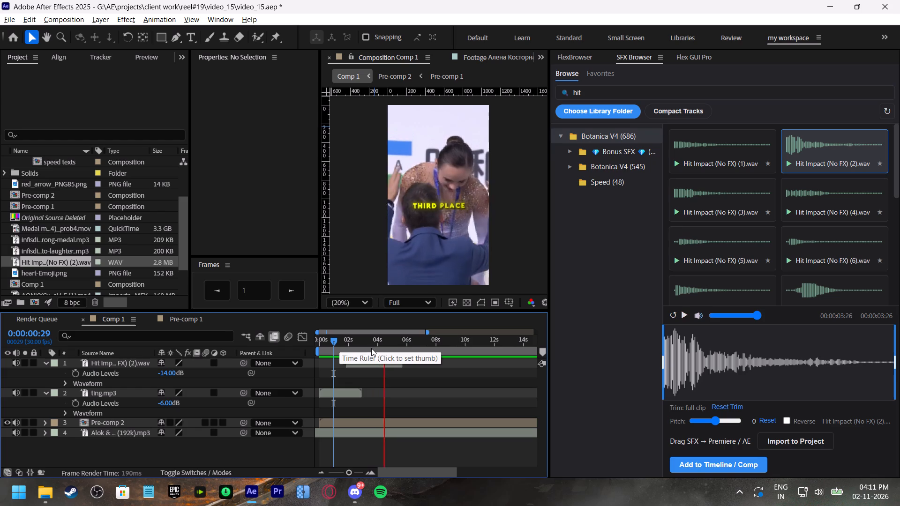
left_click_drag(387, 343, 388, 343)
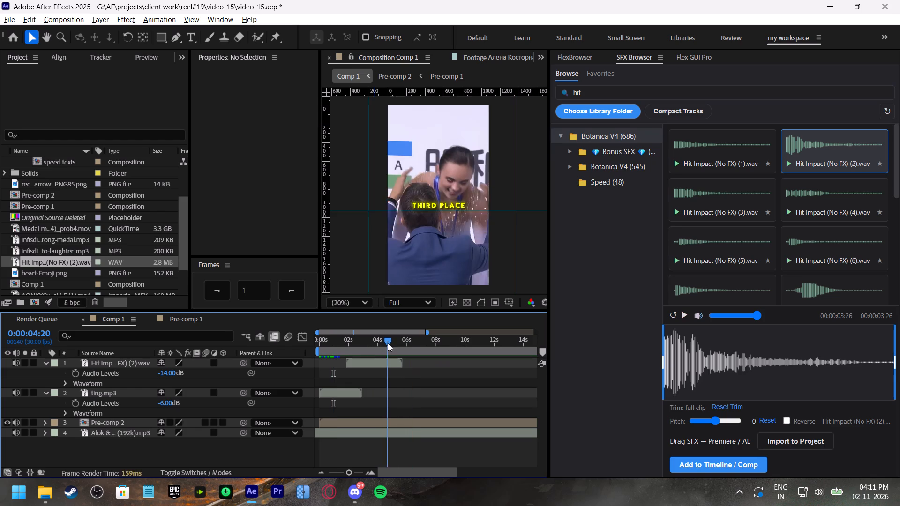
left_click_drag(388, 343, 397, 366)
left_click_drag(603, 92, 546, 92)
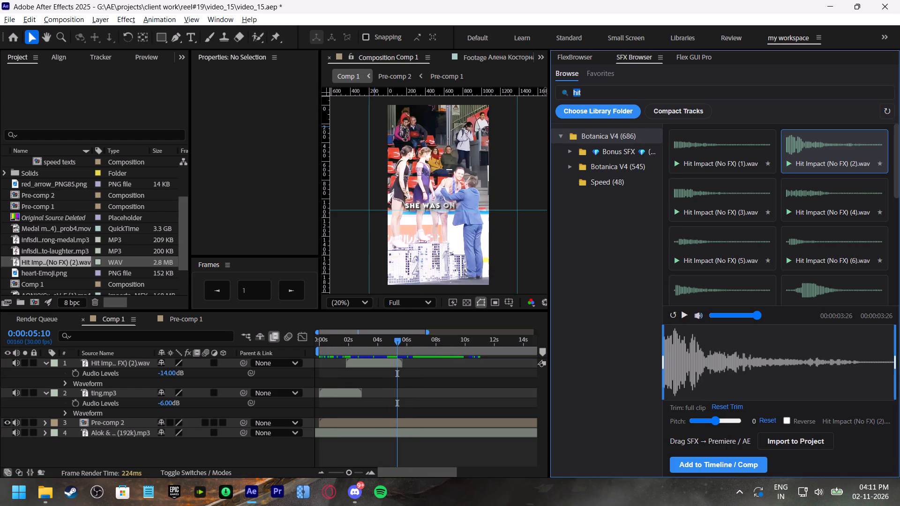
type("shutt")
left_click(695, 200)
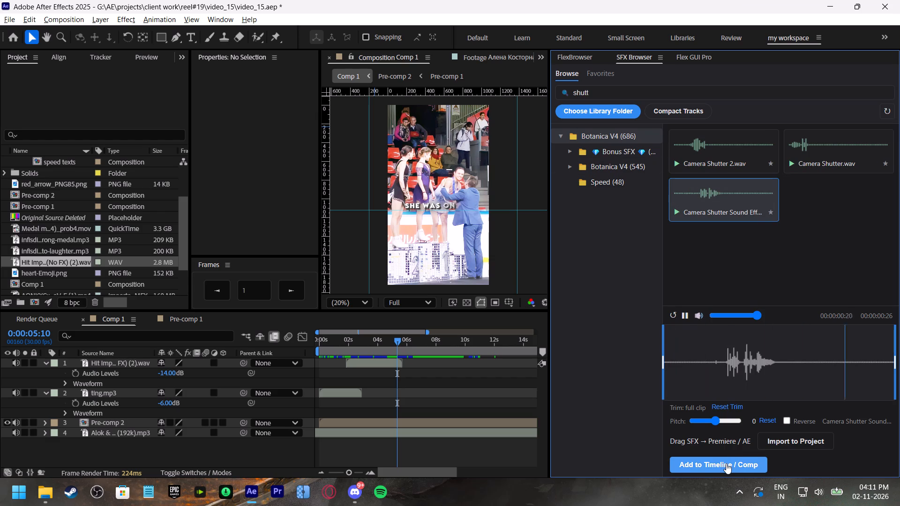
left_click(726, 463)
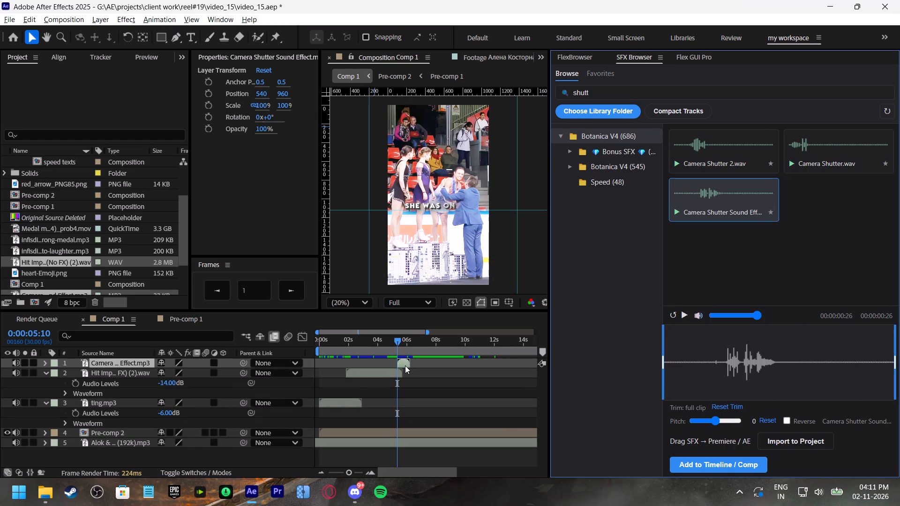
Shift the Camera Shutter Sound Effect layer slightly earlier, to about 0:00:05:05, and play the transition into the podium shot.
left_click(405, 365)
left_click(390, 344)
key("space")
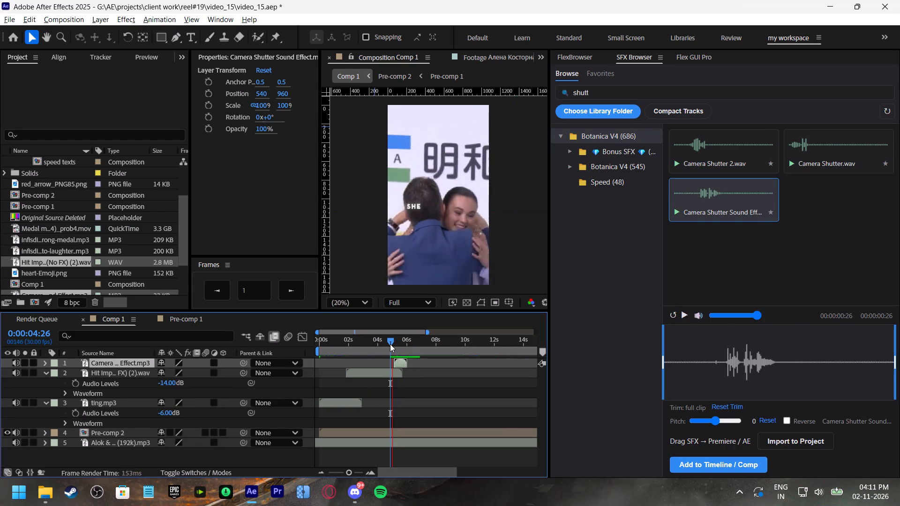
left_click(390, 344)
key("space")
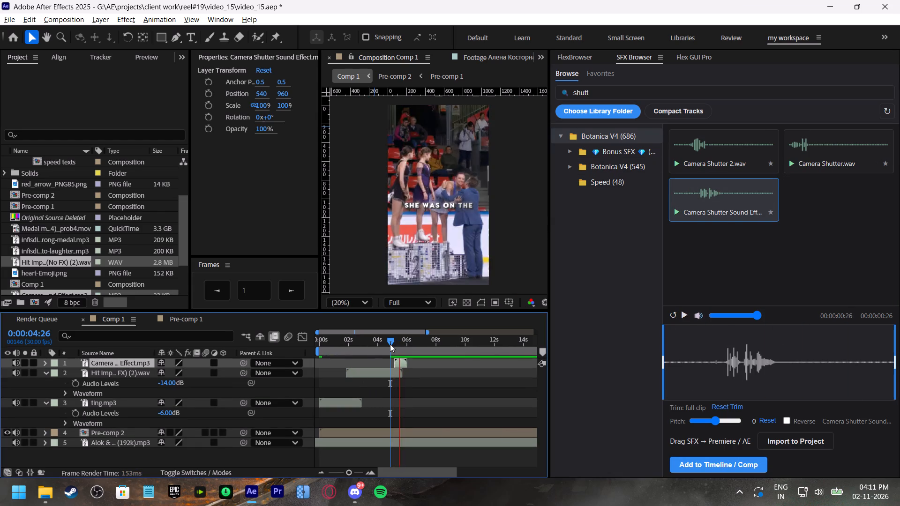
left_click(390, 344)
Set the Camera Shutter Sound Effect layer's audio level to -5 dB and replay from 0:00:03:26.
left_click(399, 360)
key("l")
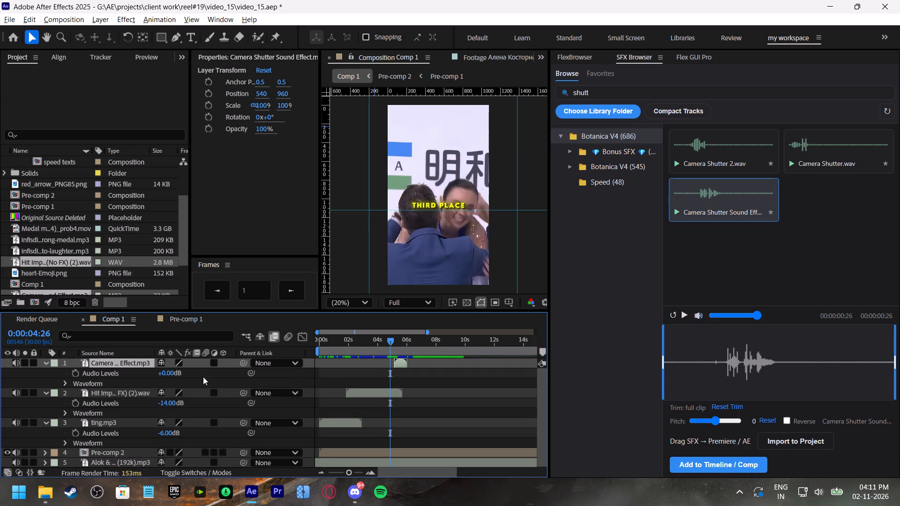
left_click(164, 372)
key("minus")
key("5")
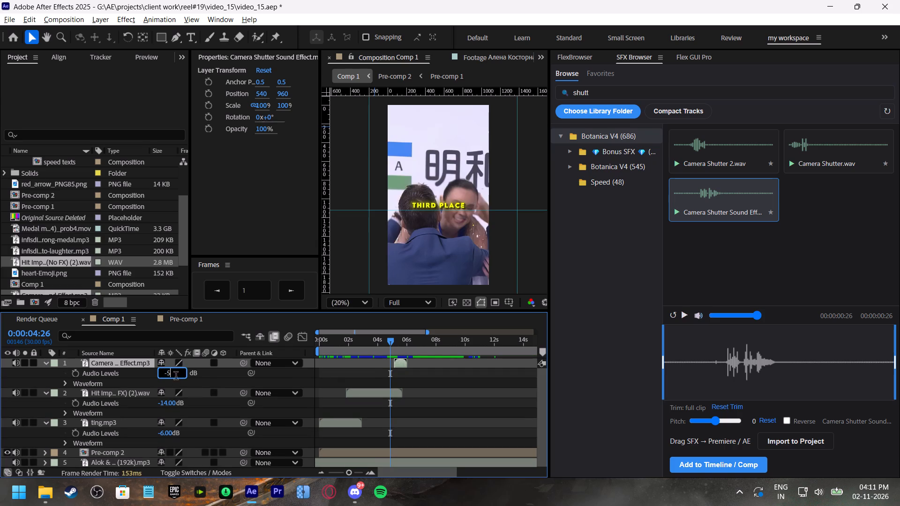
left_click(193, 379)
left_click(375, 337)
key("space")
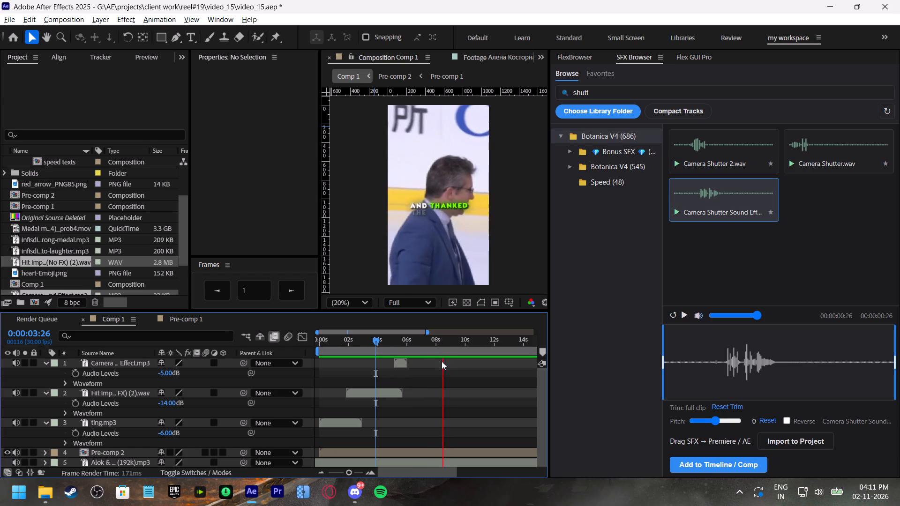
Audition dragon-studio-simple-whoosh-382724.mp3 from the Downloads folder and add it to Comp 1 at 0:00:09:05, before the cut to the skaters.
left_click_drag(448, 339, 452, 343)
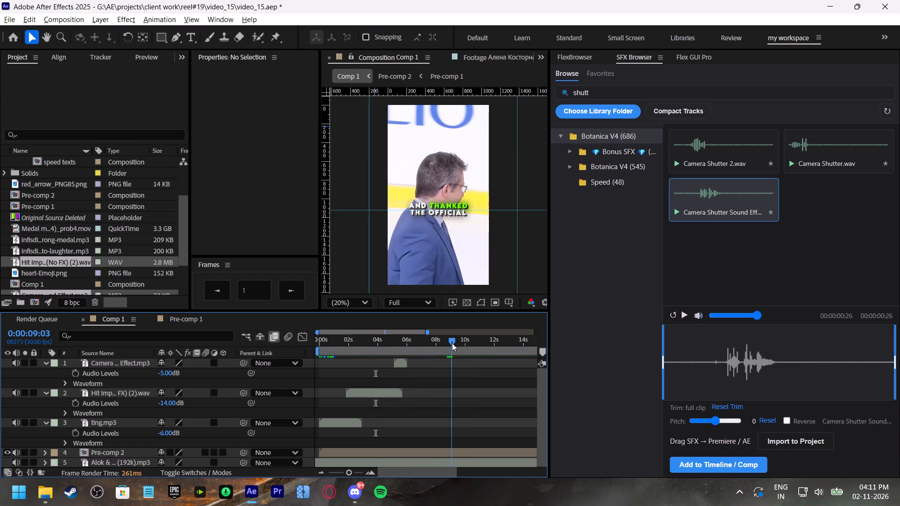
left_click_drag(452, 343, 453, 344)
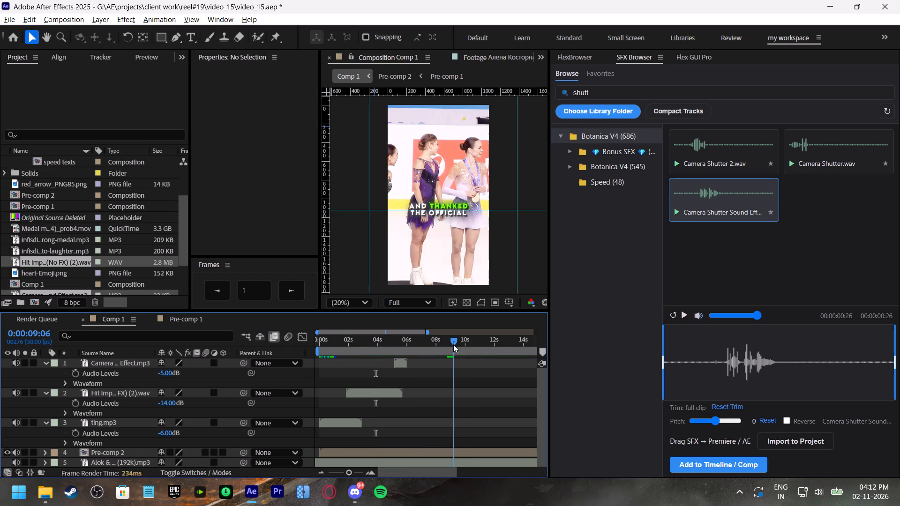
left_click_drag(453, 344, 453, 344)
left_click(49, 490)
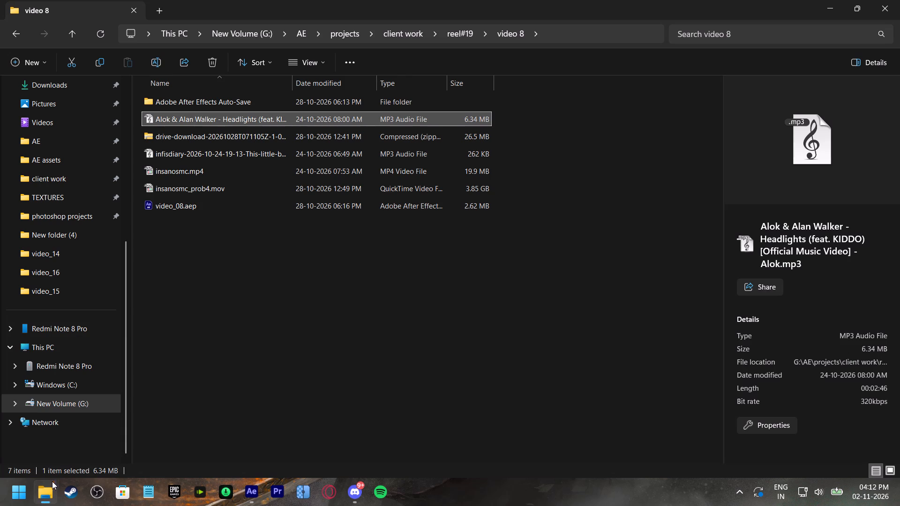
left_click(54, 90)
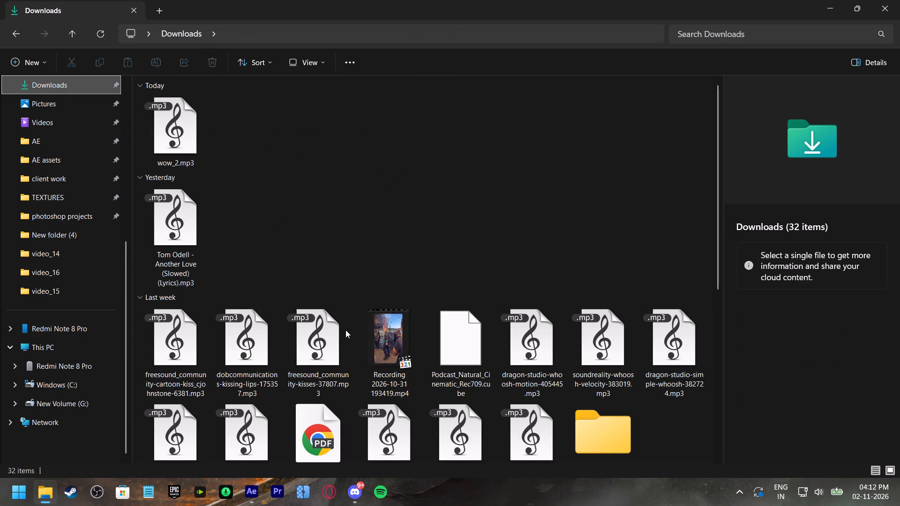
scroll(614, 350, "down", 1)
double_click(670, 197)
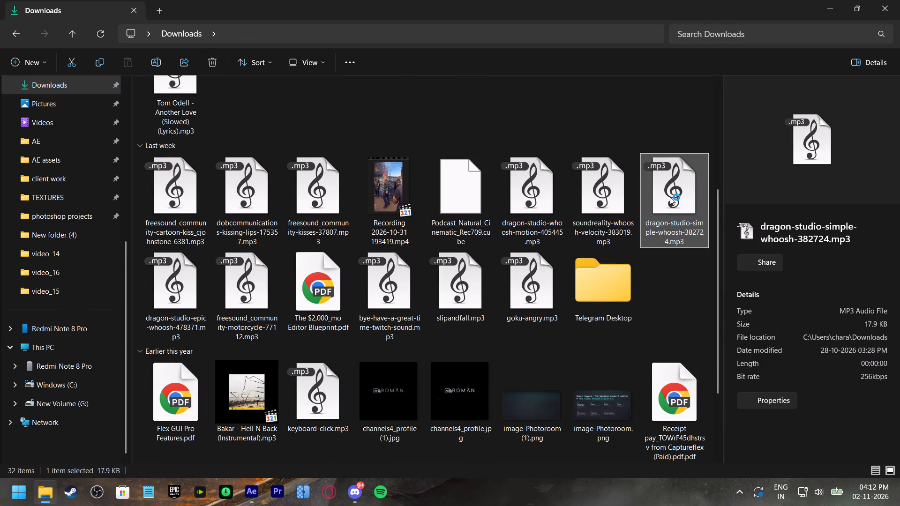
left_click(531, 155)
left_click_drag(659, 195, 581, 244)
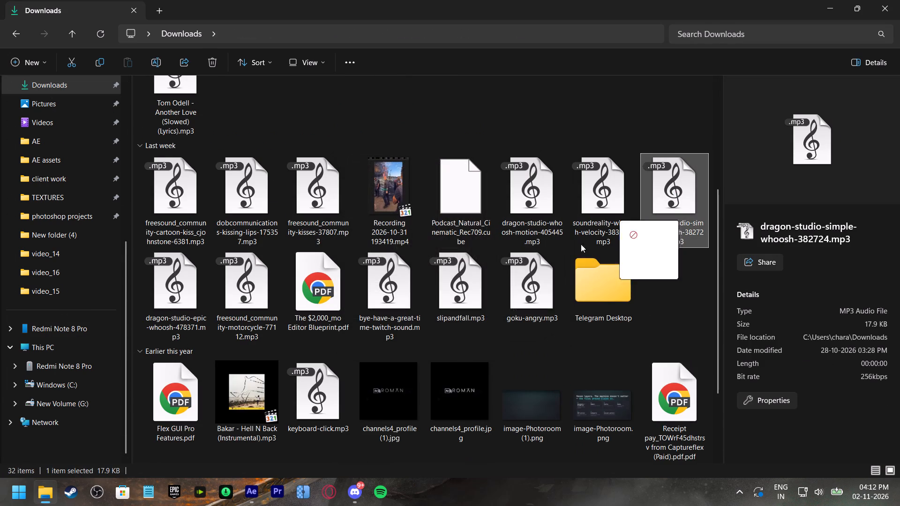
left_click_drag(581, 244, 435, 400)
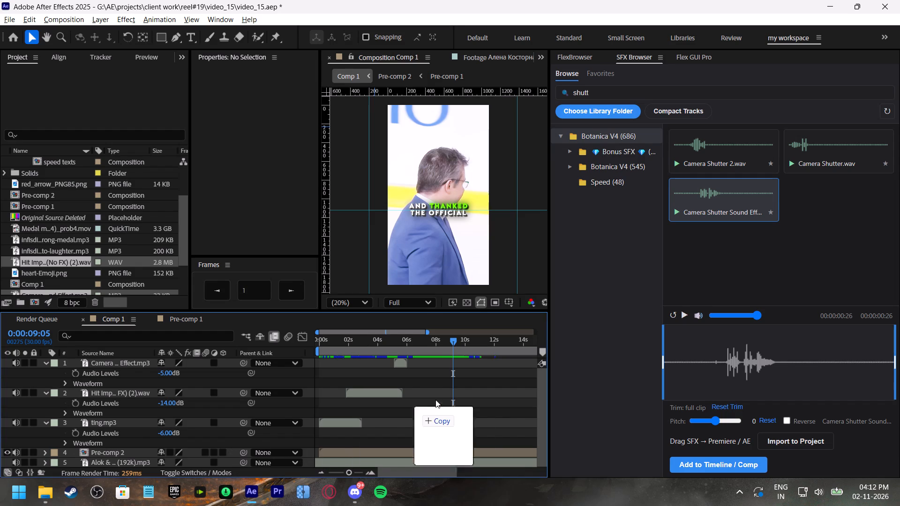
left_click_drag(435, 400, 450, 372)
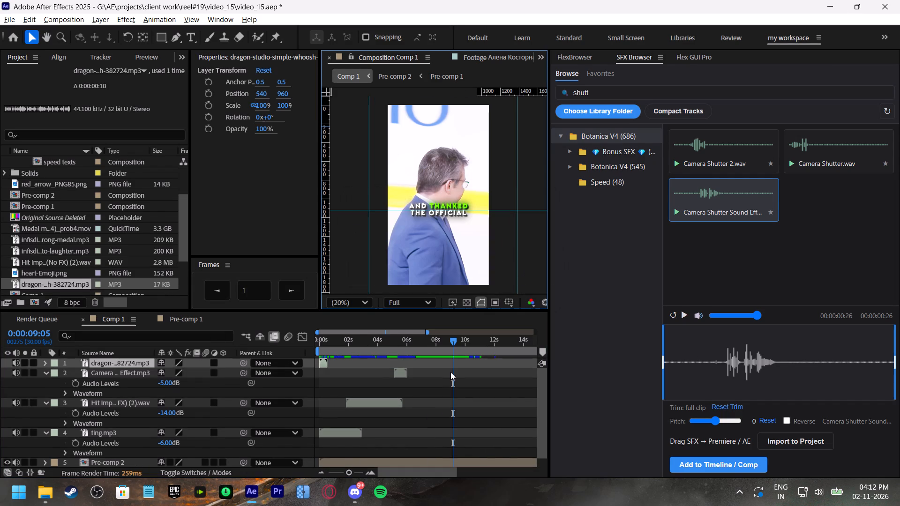
key("bracketleft")
Set the simple whoosh layer's audio level to -6 dB and replay the cut after "AND THANKED THE OFFICIAL".
key("l")
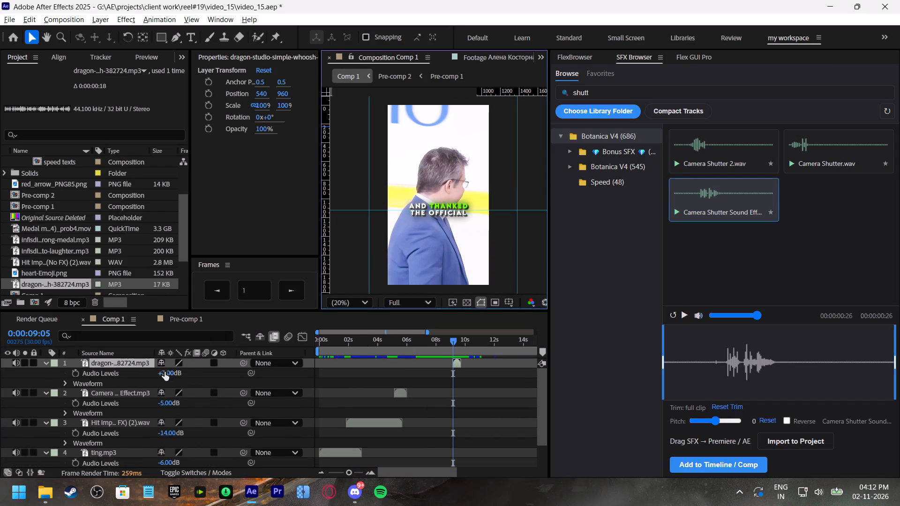
left_click(165, 372)
key("minus")
key("6")
left_click(220, 377)
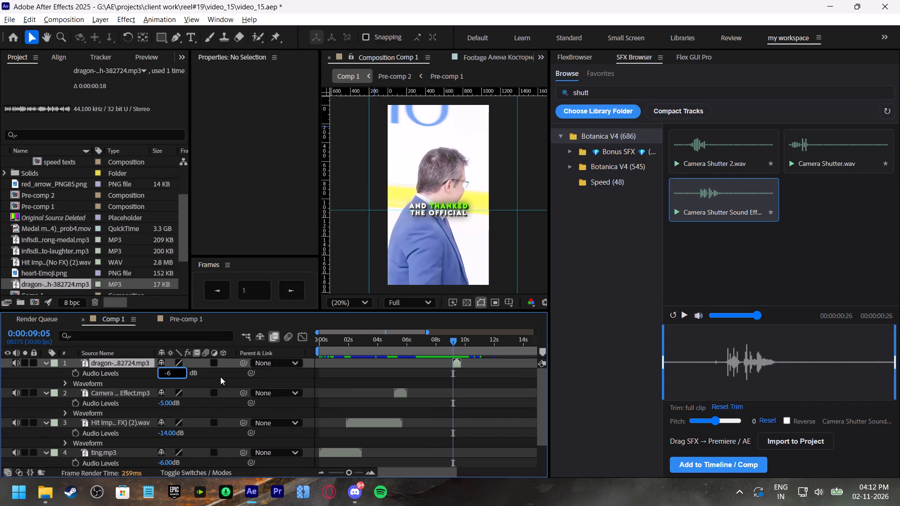
left_click(439, 338)
key("space")
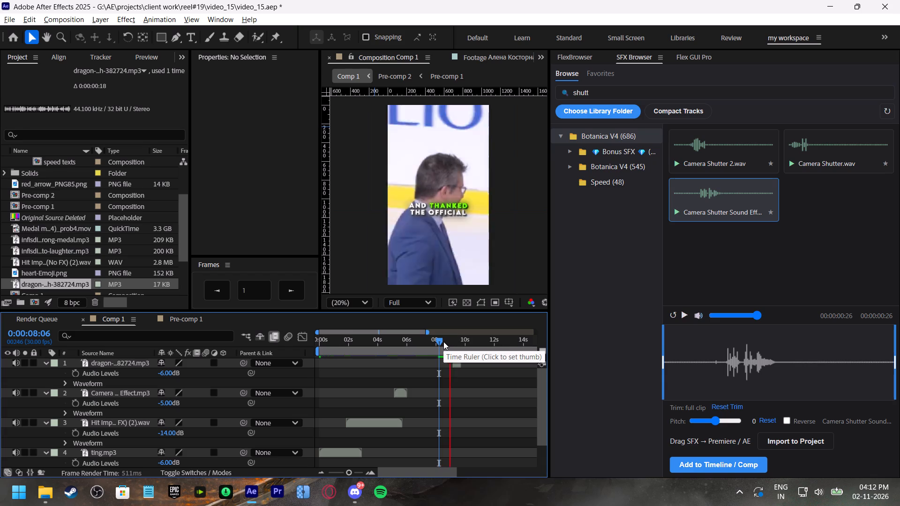
left_click(444, 341)
key("space")
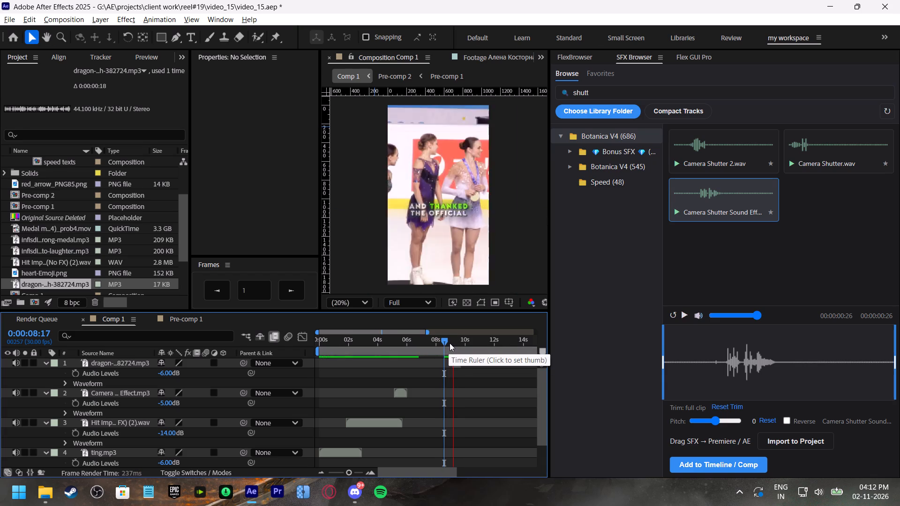
Shift the simple whoosh layer slightly earlier on the cut to the skaters and replay from 0:00:08:28.
left_click(450, 343)
left_click(457, 365)
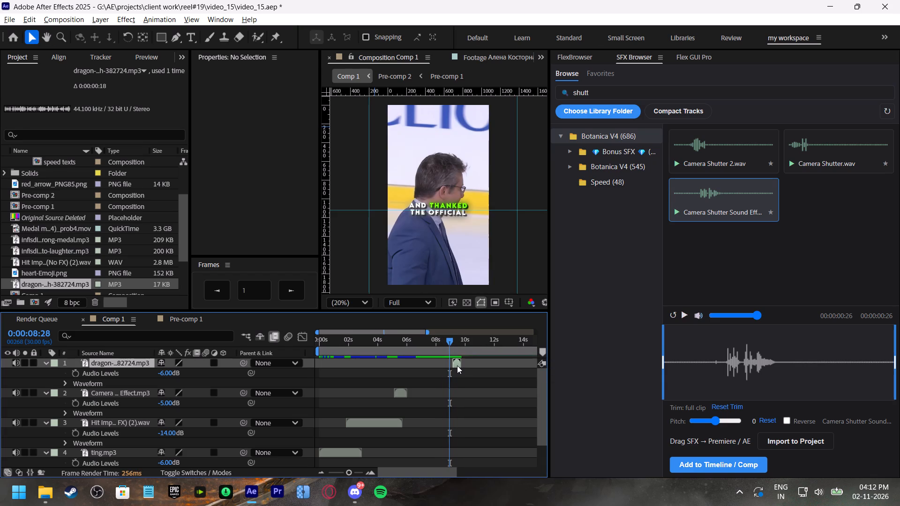
left_click(446, 342)
key("space")
left_click(446, 341)
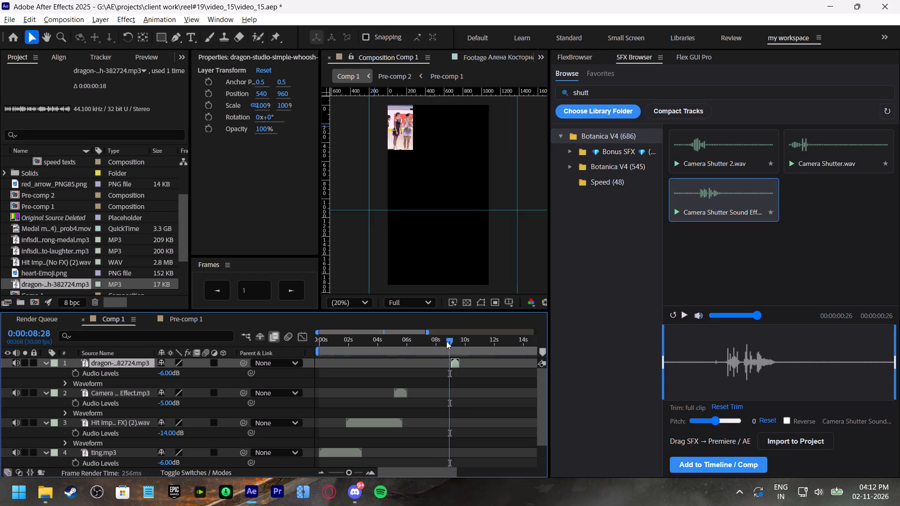
key("space")
Audition whoosh sounds from the Downloads folder and add soundreality-whoosh-velocity-383019.mp3 to Comp 1 at 0:00:13:13, around the transition to the podium shot.
scroll(452, 387, "down", 3, "shift")
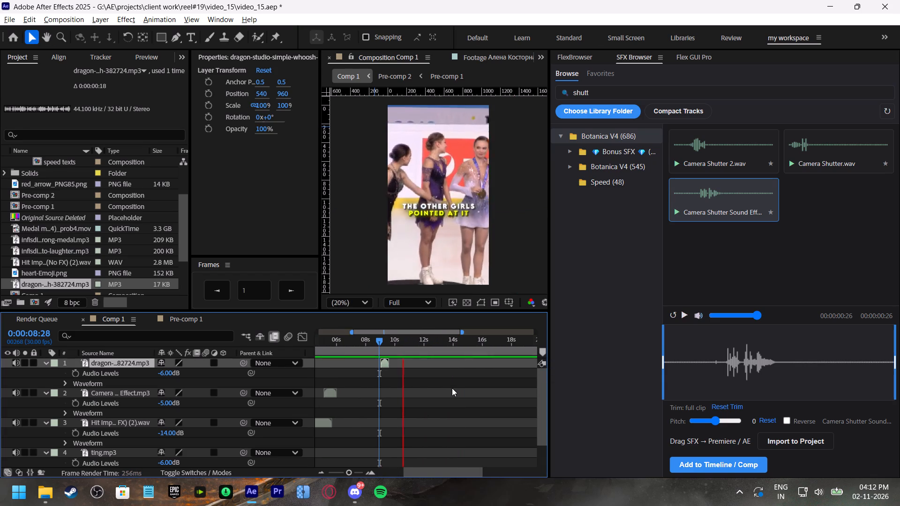
scroll(436, 386, "down", 1, "shift")
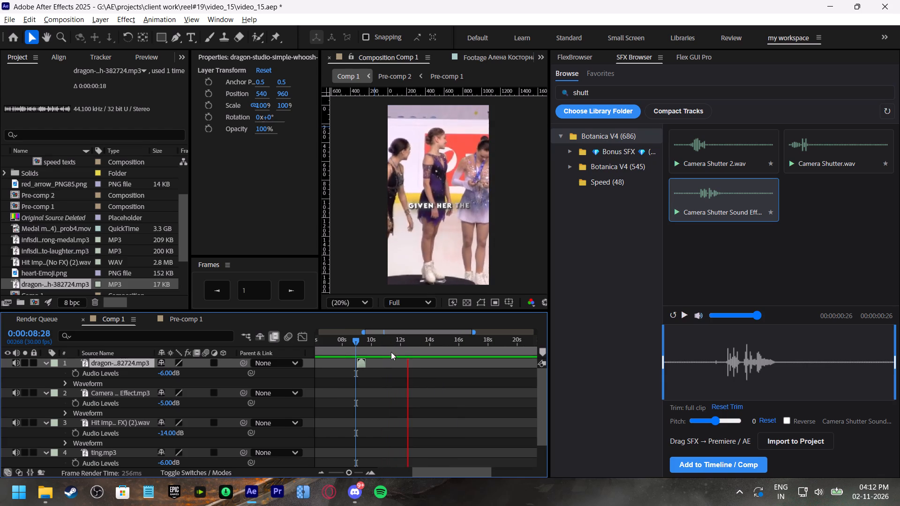
left_click_drag(405, 340, 412, 343)
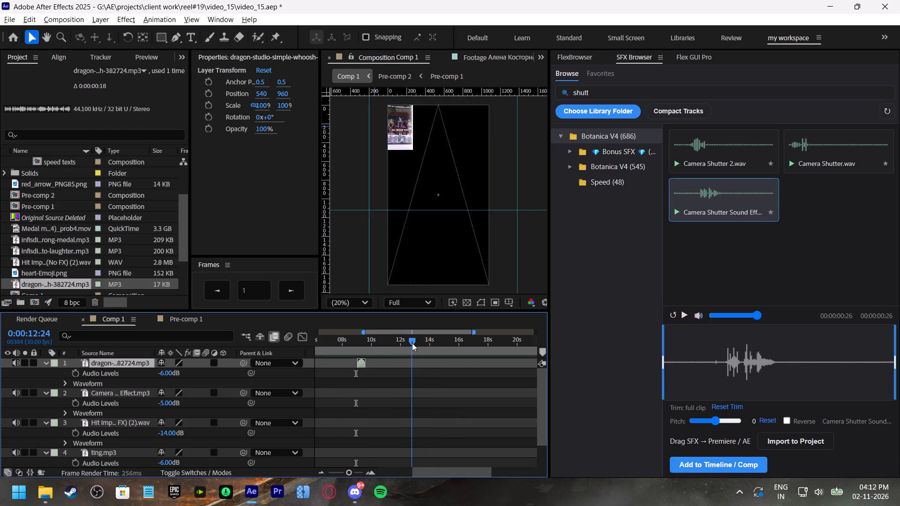
left_click_drag(412, 343, 430, 366)
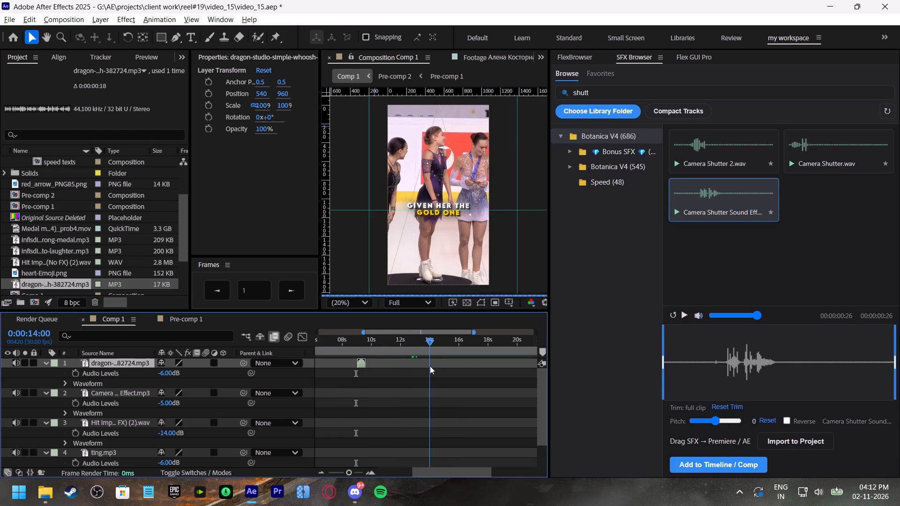
left_click_drag(430, 366, 424, 365)
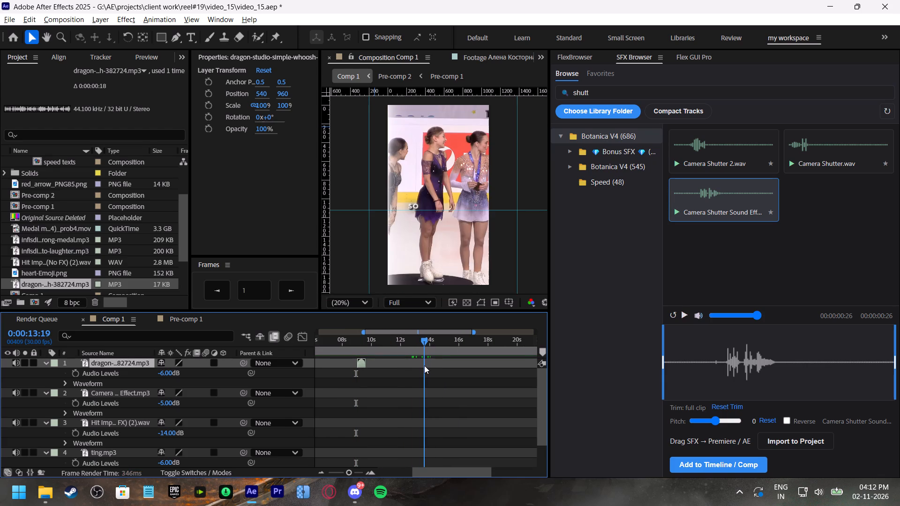
left_click_drag(424, 365, 421, 365)
key("alt+Tab")
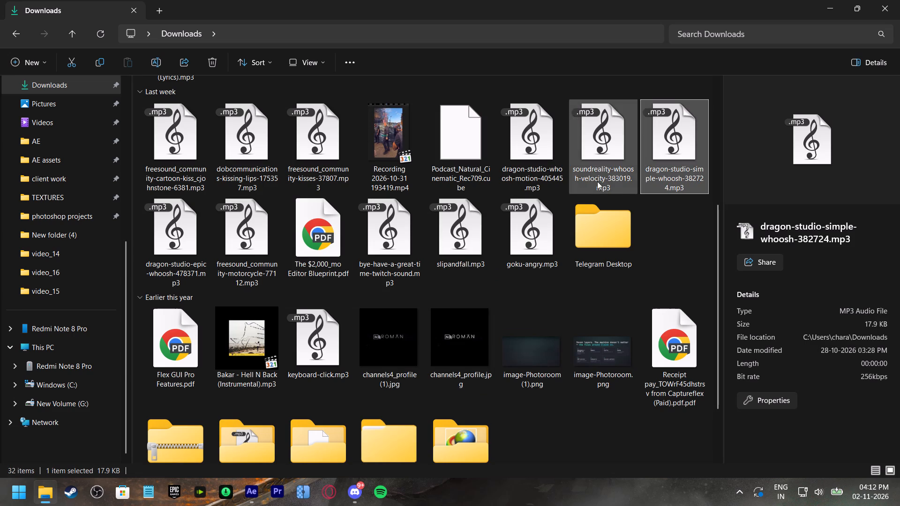
double_click(185, 237)
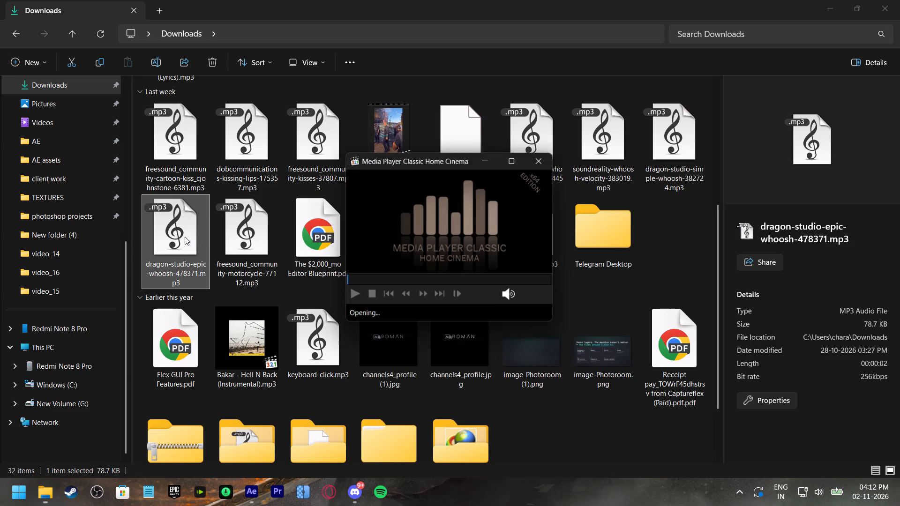
double_click(247, 243)
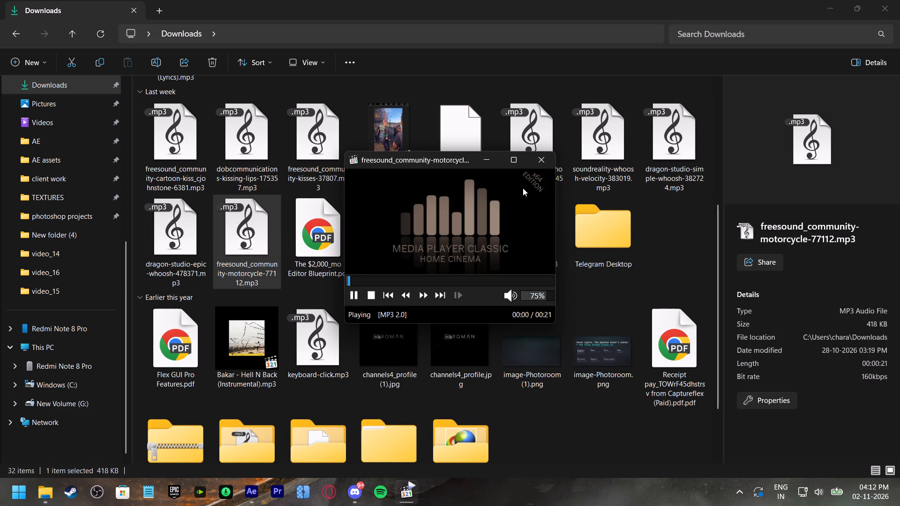
left_click(539, 160)
double_click(607, 149)
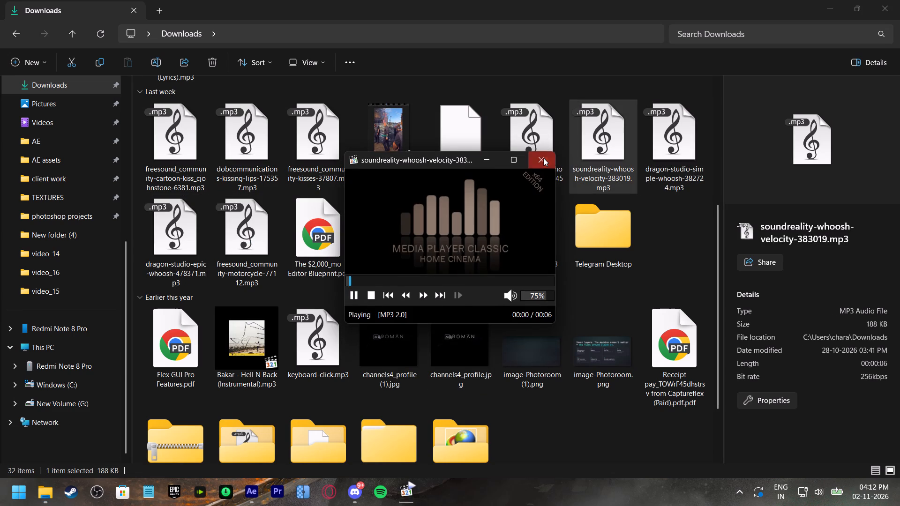
left_click(543, 158)
left_click_drag(611, 157, 242, 484)
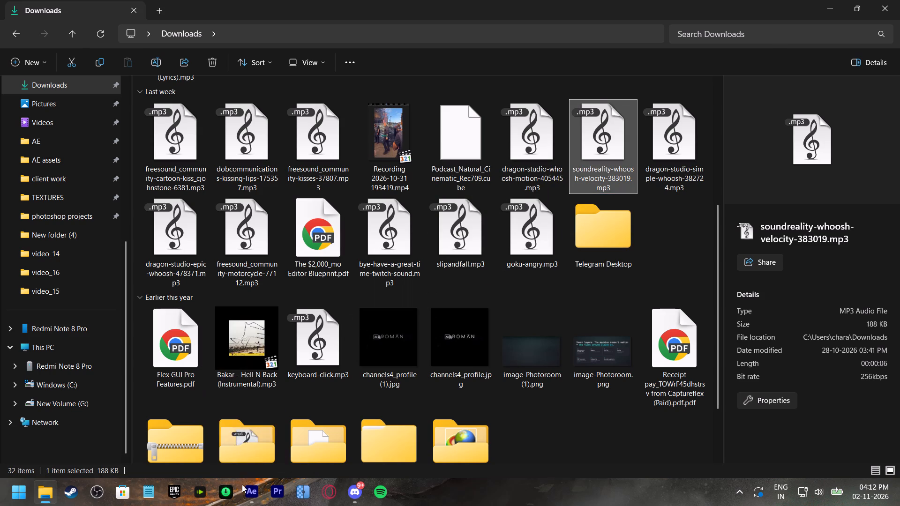
left_click_drag(242, 484, 453, 403)
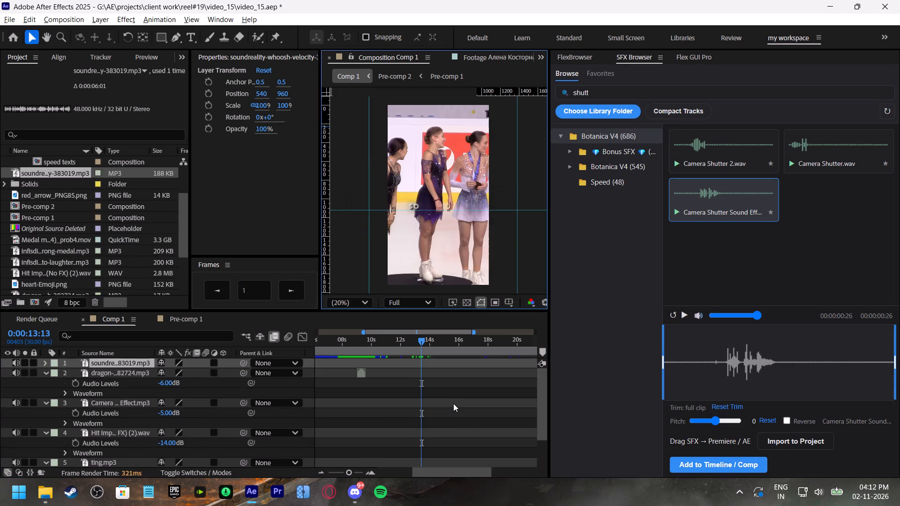
key("bracketleft")
Shift the whoosh velocity layer slightly earlier and replay the transition to the podium shot from 0:00:12:20.
left_click_drag(433, 363, 428, 363)
left_click(410, 344)
key("space")
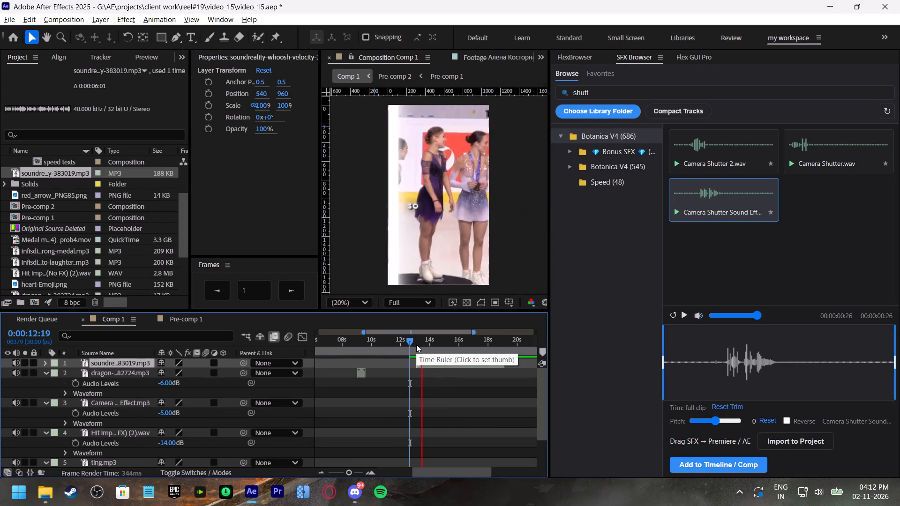
left_click(416, 344)
left_click(427, 362)
key("space")
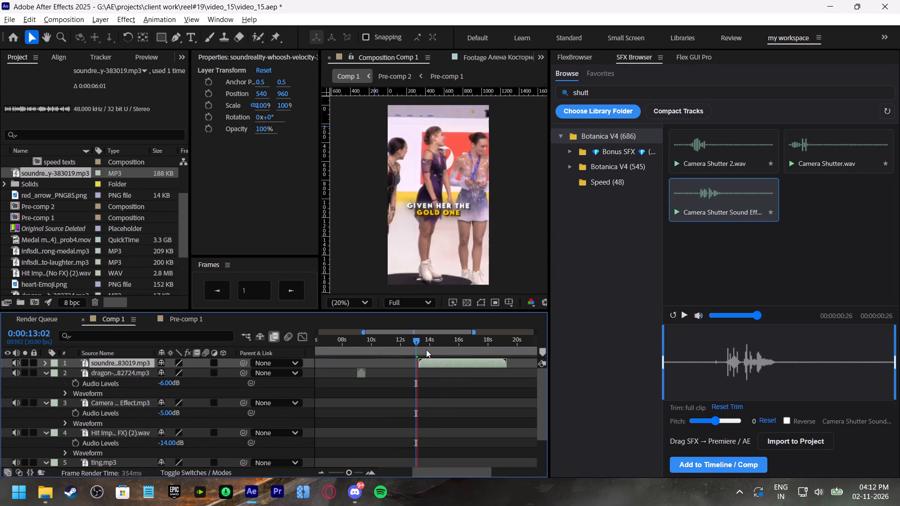
left_click(418, 344)
left_click(410, 343)
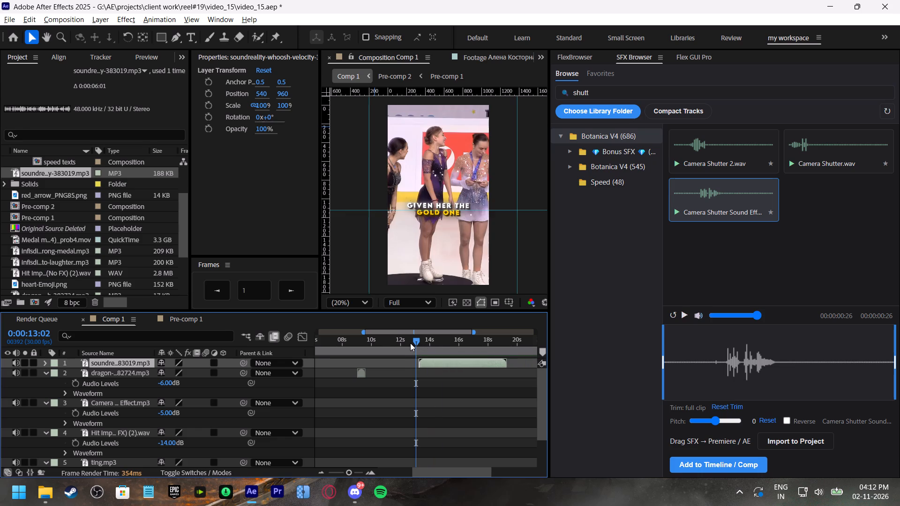
key("space")
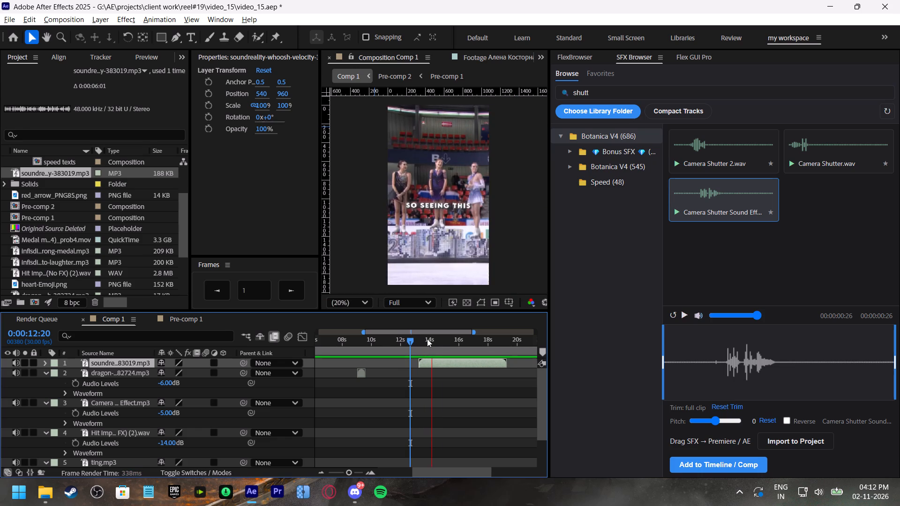
Trim the end of the whoosh velocity layer to about 0:00:14:20 and replay the transition.
left_click_drag(435, 338, 440, 341)
left_click_drag(507, 364, 446, 370)
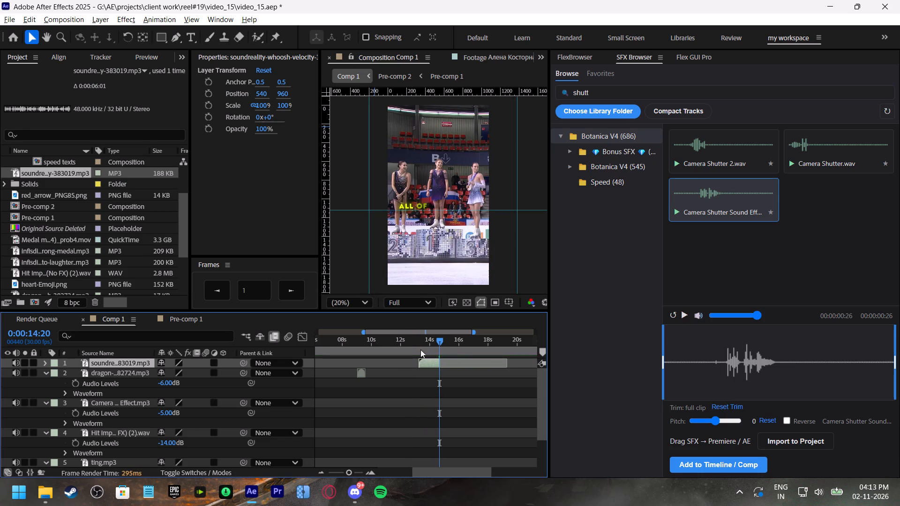
left_click(416, 346)
key("space")
left_click(430, 346)
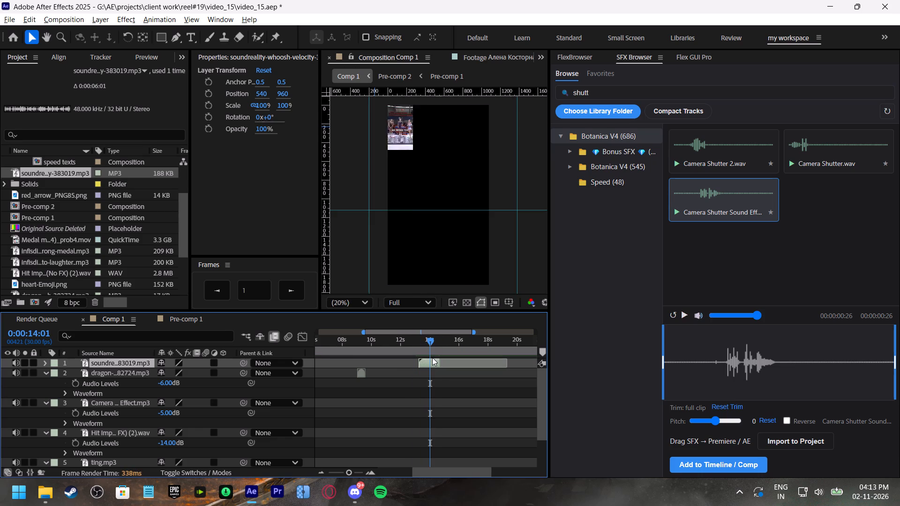
Set the whoosh velocity layer's audio level to -10 dB and save the project.
left_click(432, 357)
key("l")
left_click(178, 373)
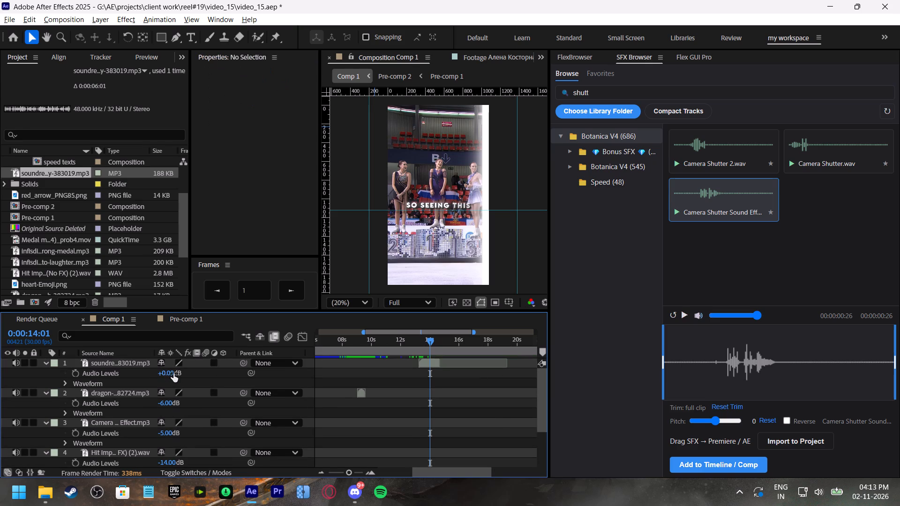
left_click(171, 372)
key("minus")
key("1")
key("9")
key("BackSpace")
key("0")
left_click(232, 379)
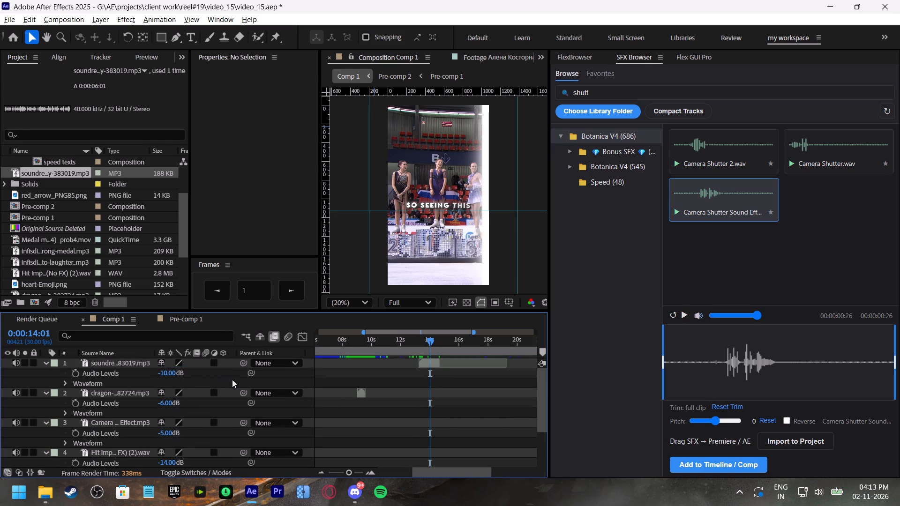
key("ctrl+s")
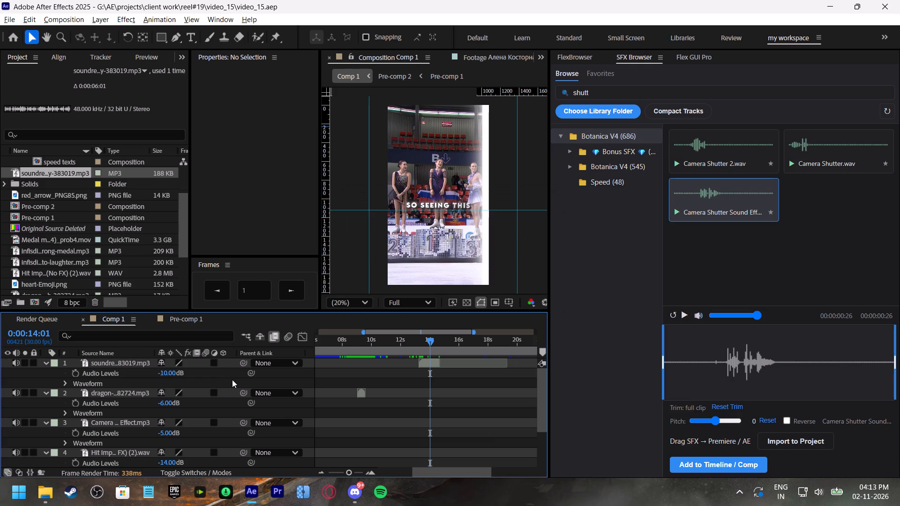
Replay Comp 1 from 0:00:10:18 and examine the section around "AND THE THIRD PLACED GIRL" up to 0:00:18:00 for sound effect placement.
left_click(380, 344)
key("space")
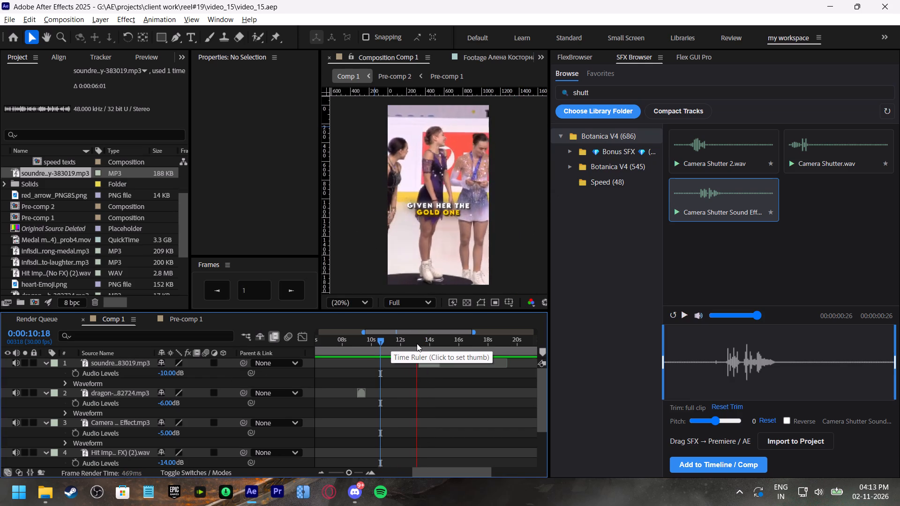
scroll(439, 384, "down", 1, "shift")
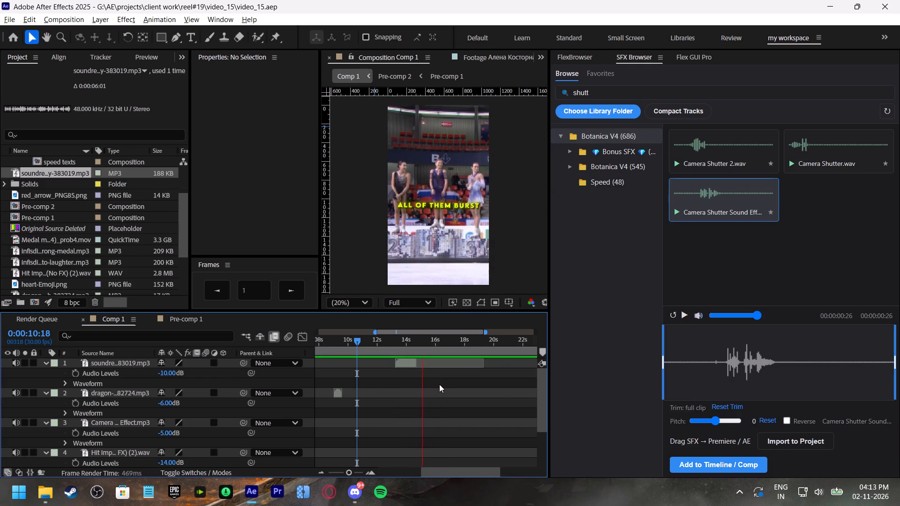
scroll(442, 385, "up", 2)
scroll(445, 386, "down", 2, "shift")
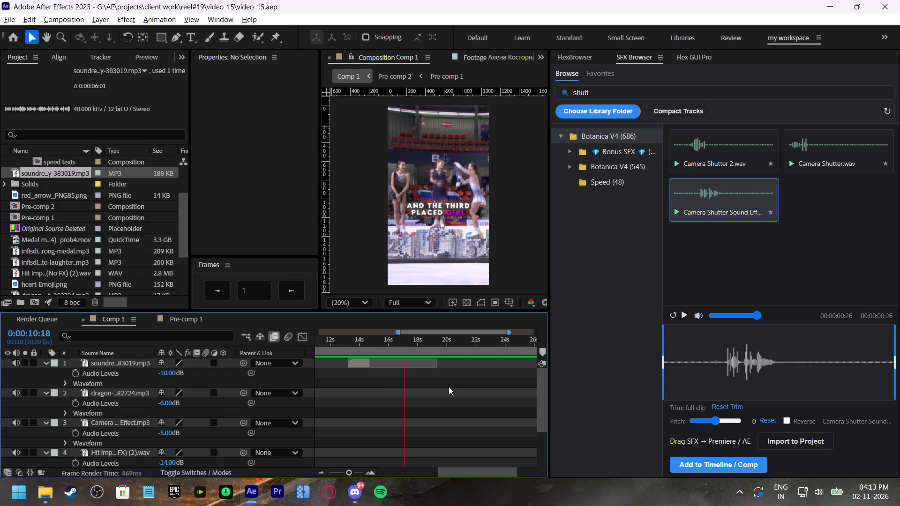
scroll(445, 388, "down", 2, "shift")
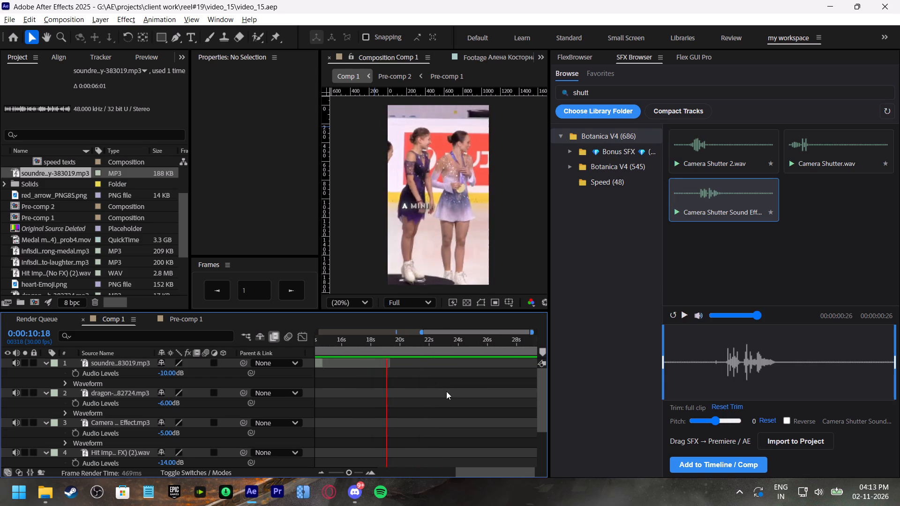
scroll(402, 373, "up", 1)
scroll(402, 373, "down", 1)
left_click(366, 338)
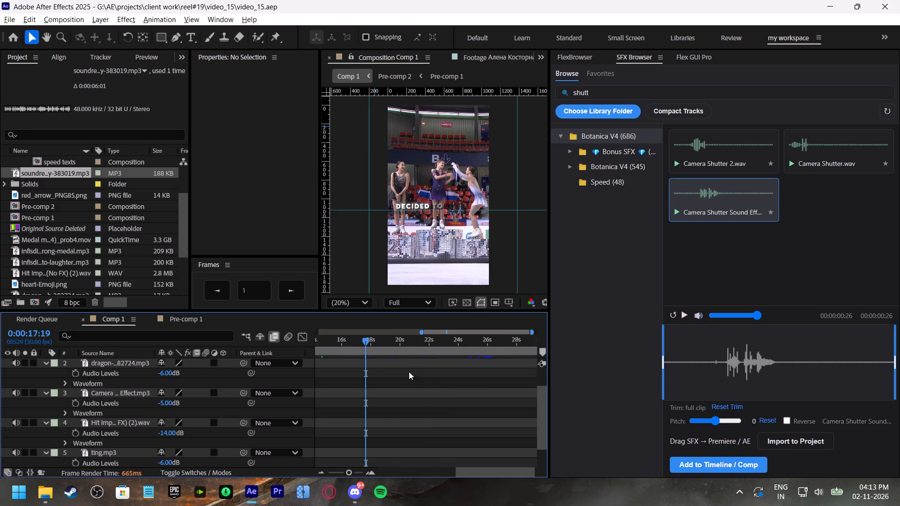
scroll(414, 374, "up", 2, "shift")
left_click_drag(406, 340, 393, 340)
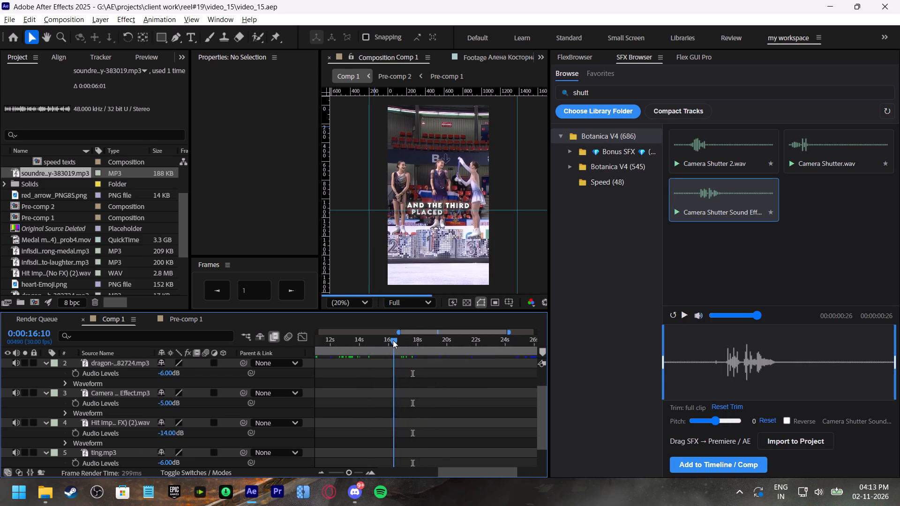
left_click_drag(393, 340, 413, 354)
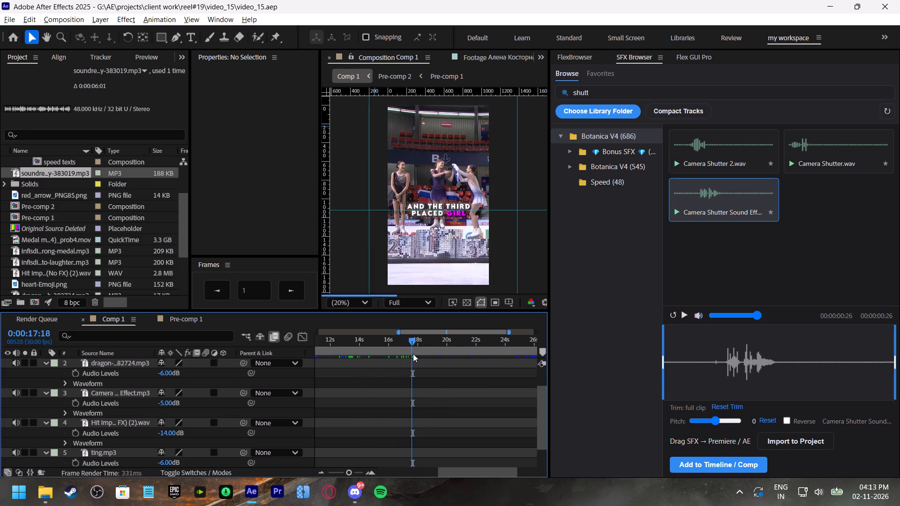
left_click_drag(413, 354, 418, 356)
scroll(461, 379, "up", 2)
scroll(461, 379, "down", 4)
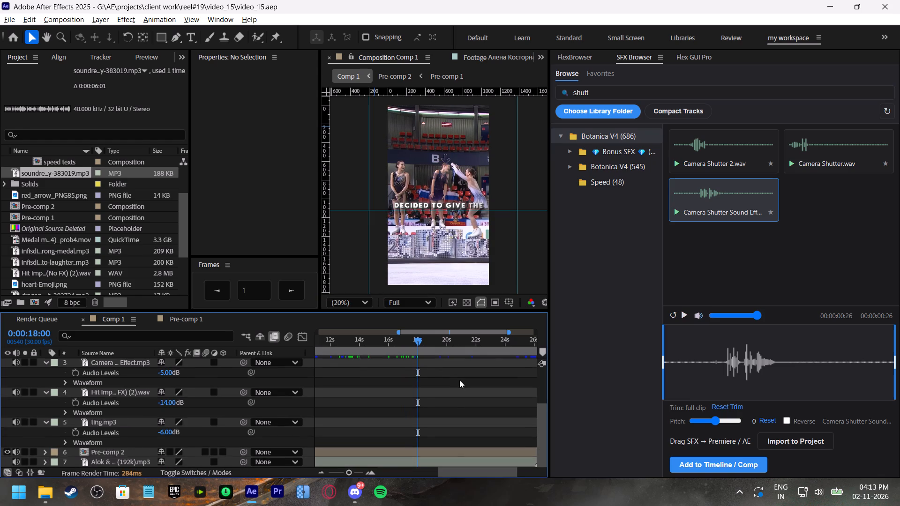
scroll(459, 380, "up", 2)
Collapse the expanded audio properties of all layers in Comp 1.
left_click(372, 390)
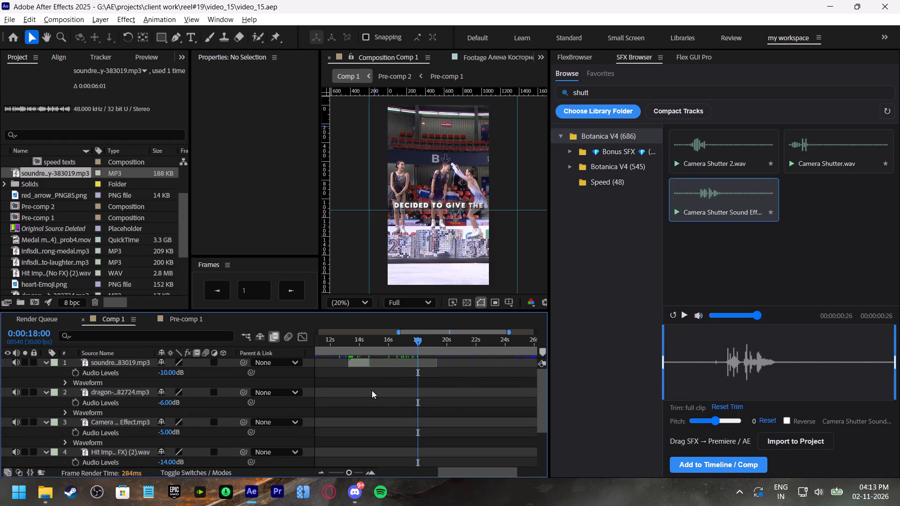
key("u")
Duplicate the simple whoosh layer from 0:00:09:00 and start the copy at the cut at 0:00:18:22.
left_click_drag(368, 340, 375, 357)
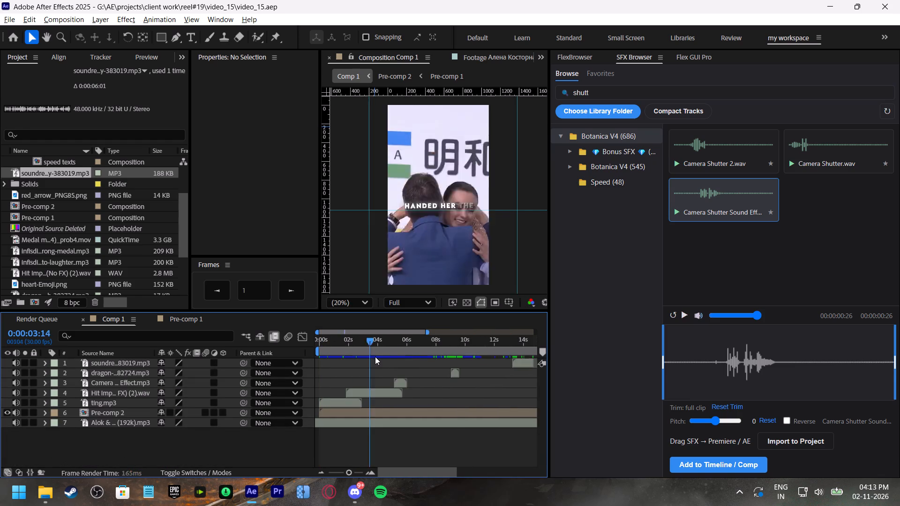
left_click_drag(375, 357, 376, 357)
key("space")
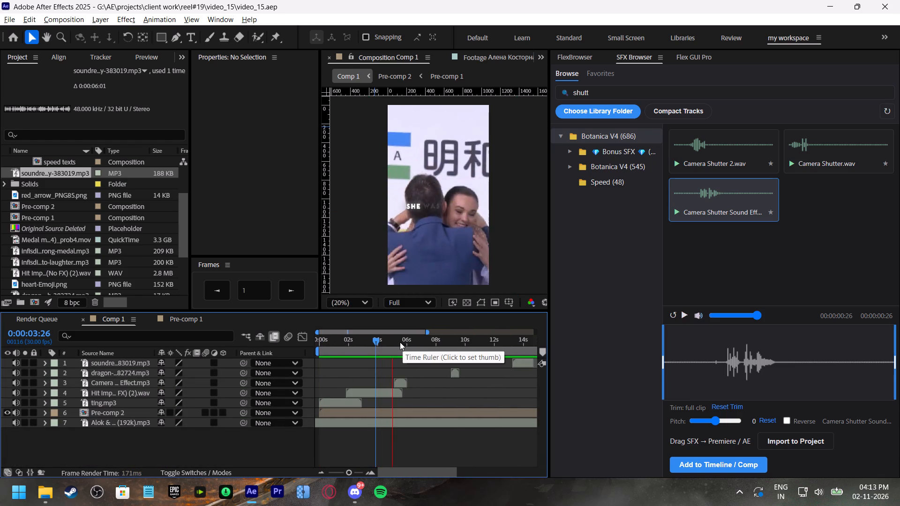
left_click(450, 340)
key("space")
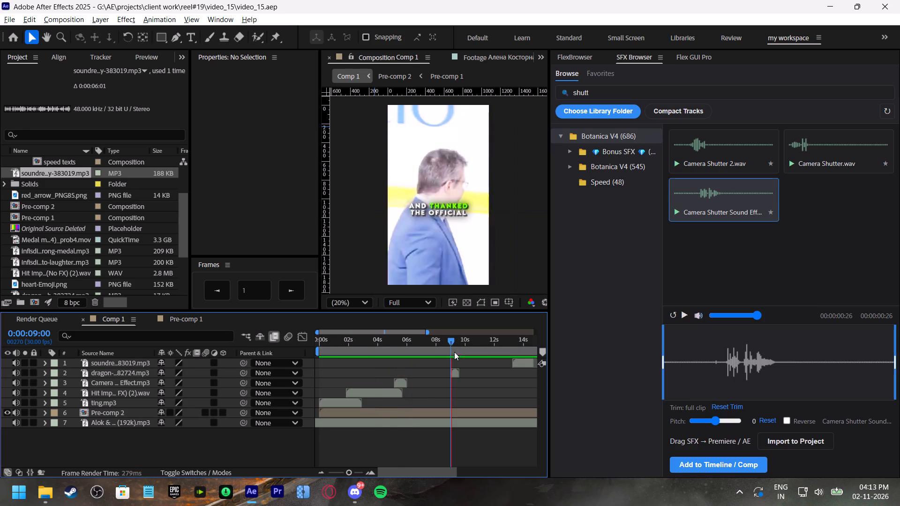
scroll(484, 387, "down", 3, "shift")
left_click(385, 372)
key("ctrl+d")
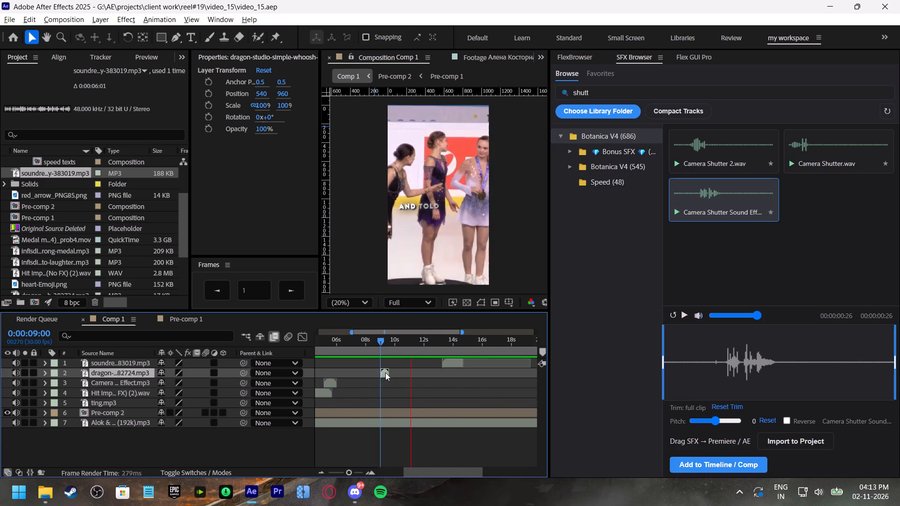
scroll(473, 386, "down", 3, "shift")
left_click(401, 343)
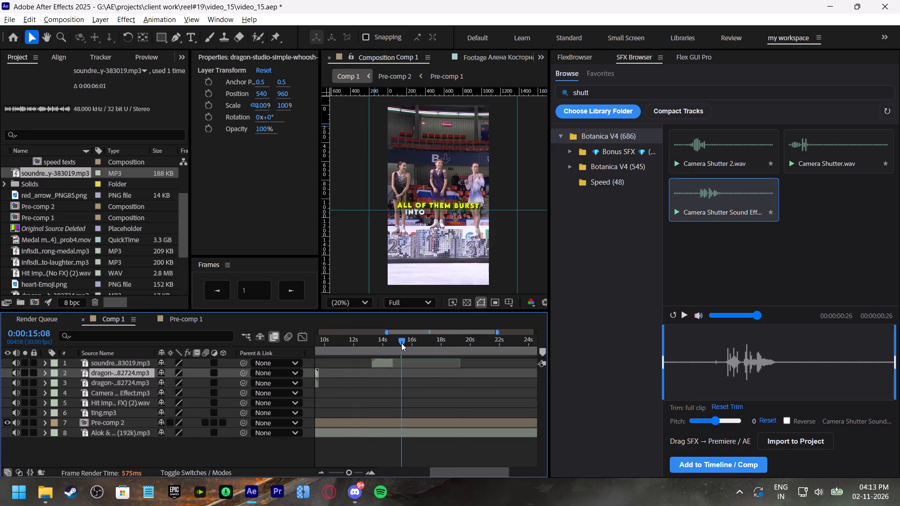
key("space")
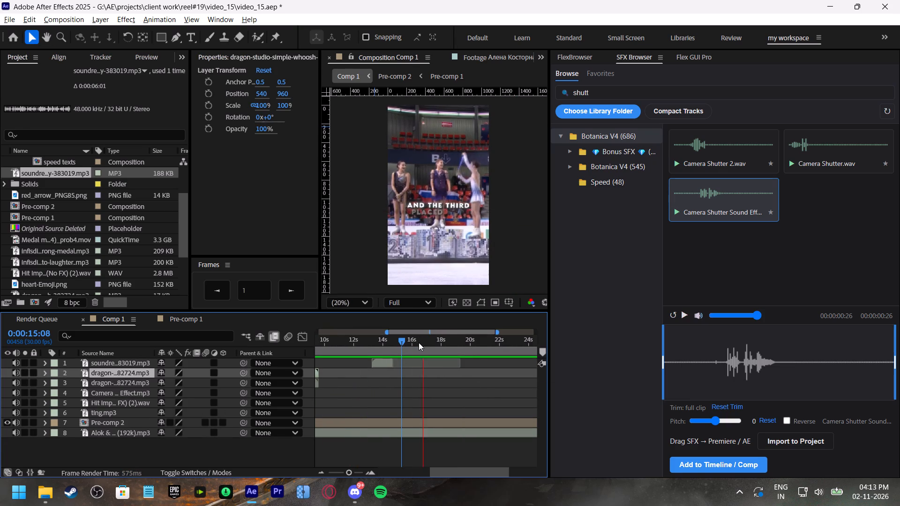
left_click(453, 341)
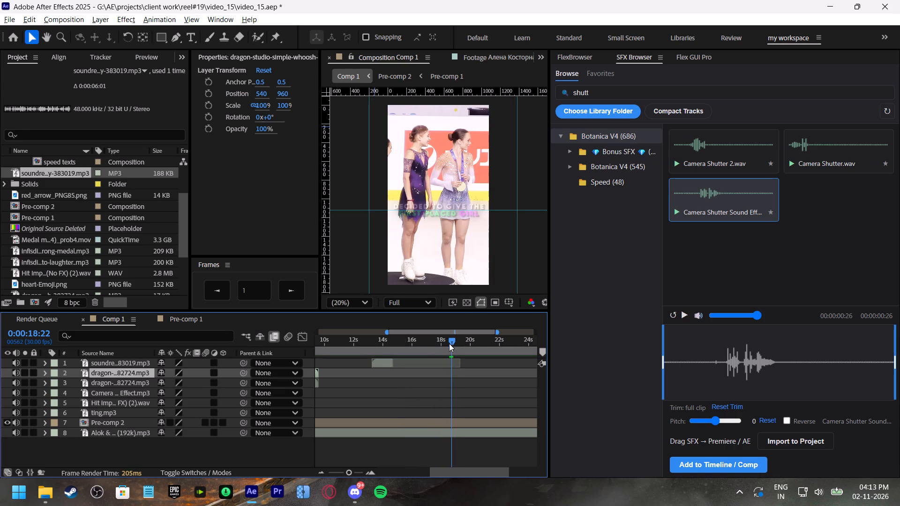
key("bracketleft")
Shift the duplicated whoosh a few frames earlier than 0:00:18:22 and replay Comp 1 from 0:00:17:22 to about 0:00:25.
left_click(436, 343)
key("space")
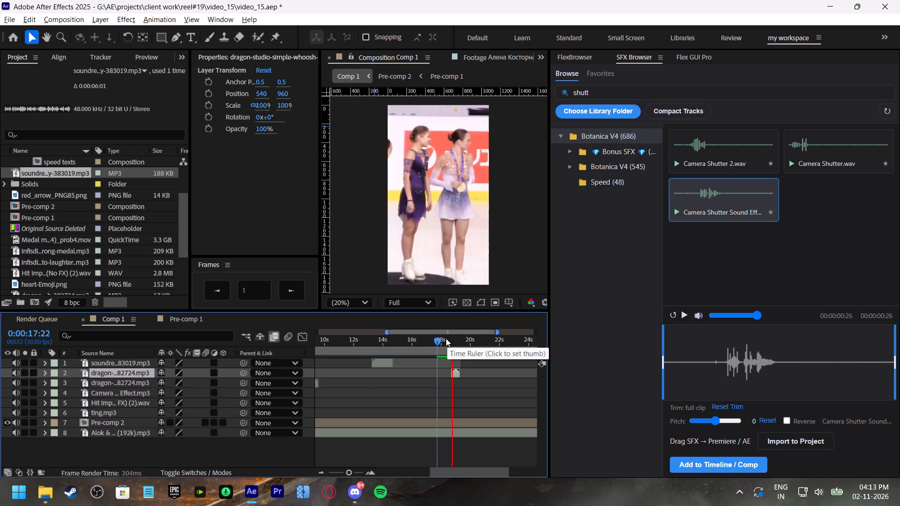
left_click(441, 338)
left_click(456, 375)
key("space")
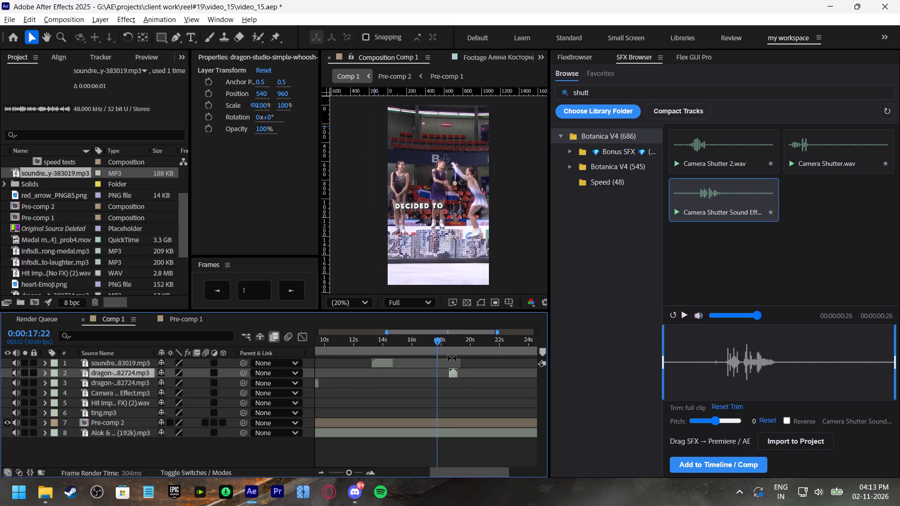
scroll(461, 379, "down", 2, "shift")
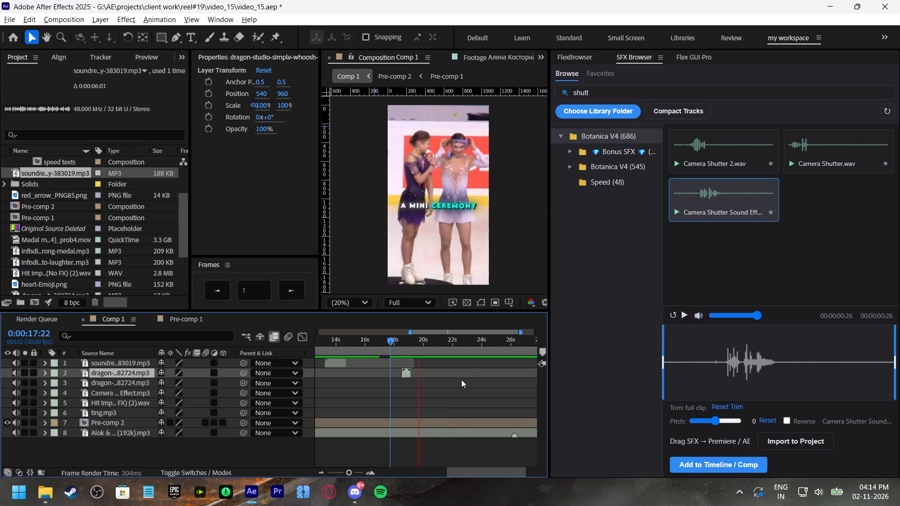
scroll(459, 392, "down", 2, "shift")
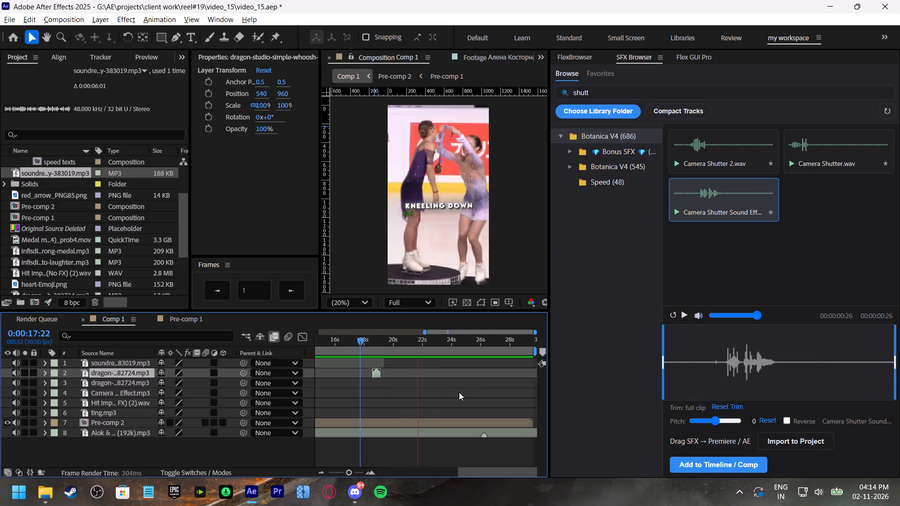
scroll(452, 397, "down", 2, "shift")
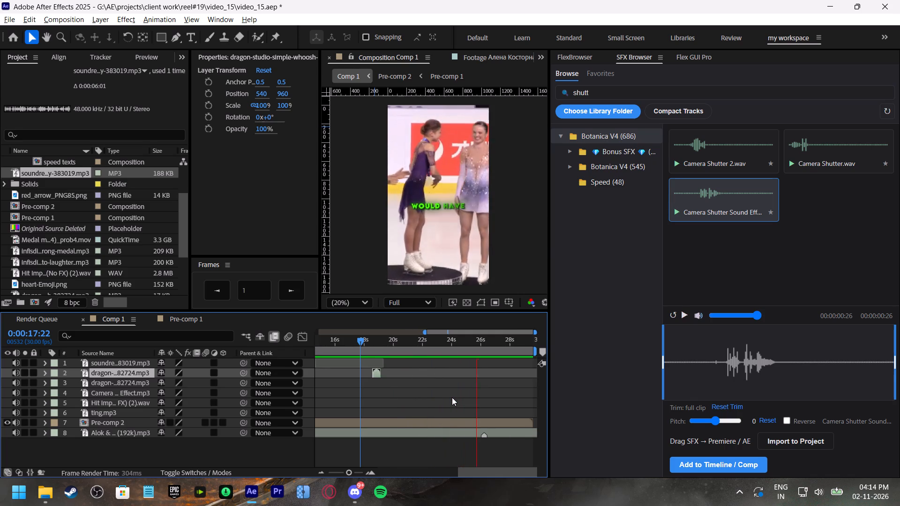
Search the sound library for "high" and add high-honor-rdr2.mp3 to Comp 1 at 0:00:26:07.
left_click_drag(467, 340, 484, 361)
left_click_drag(630, 95, 549, 98)
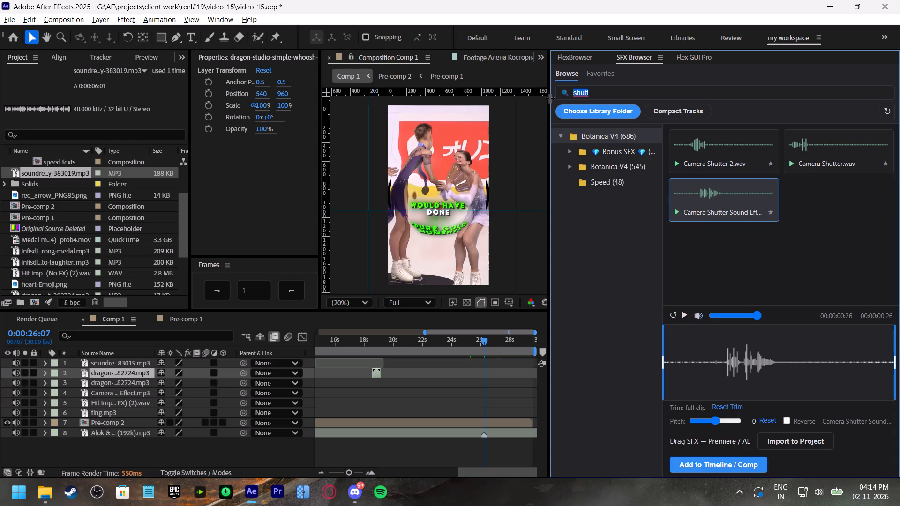
type("high")
left_click(718, 163)
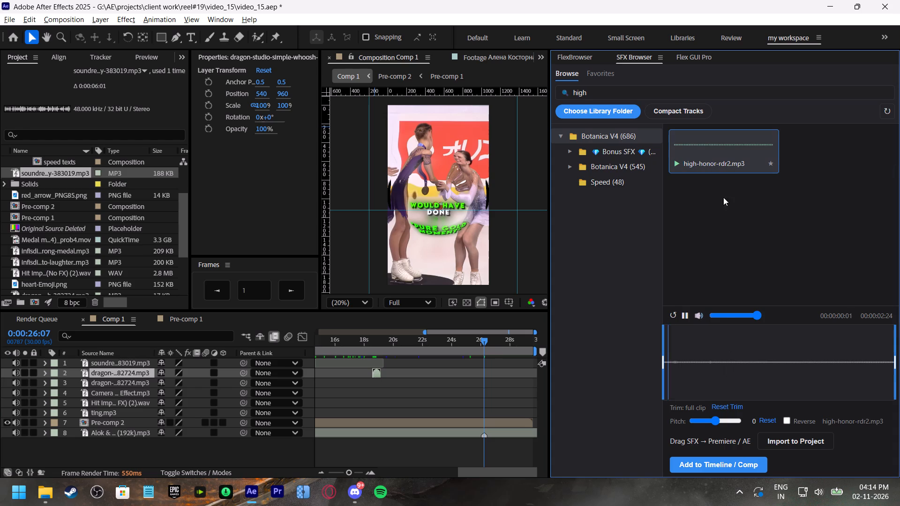
left_click(711, 463)
Shift the high-honor sound slightly earlier, to about 0:00:26:02, and replay the "PURE GOLD MOMENT" caption from 0:00:25:13.
left_click(477, 345)
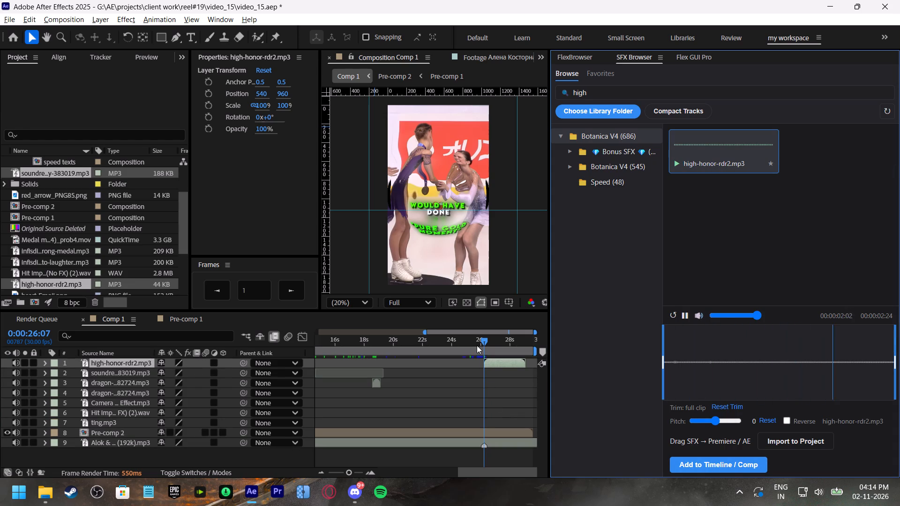
key("space")
left_click(472, 342)
left_click(491, 360)
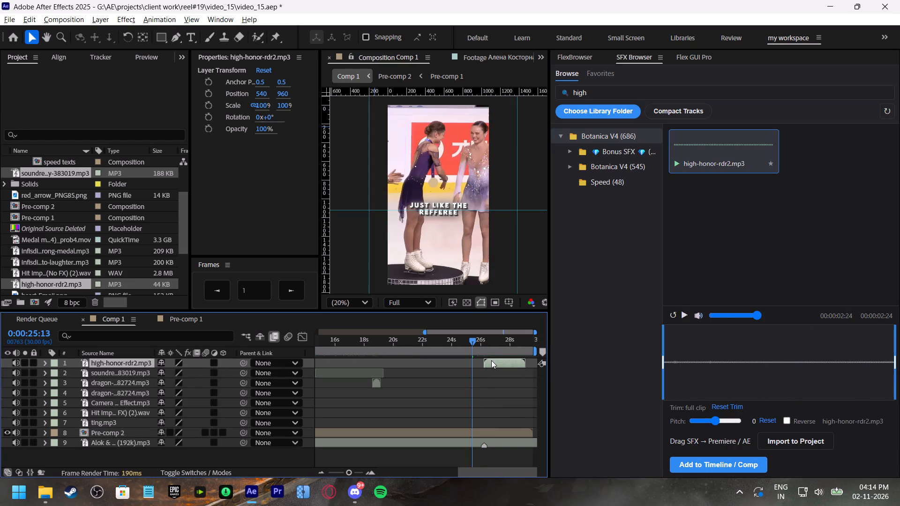
key("space")
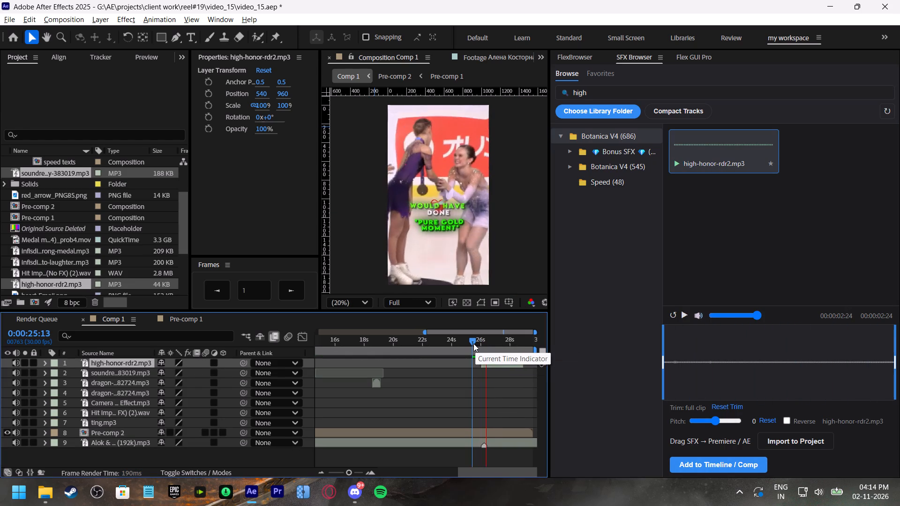
left_click(473, 343)
key("space")
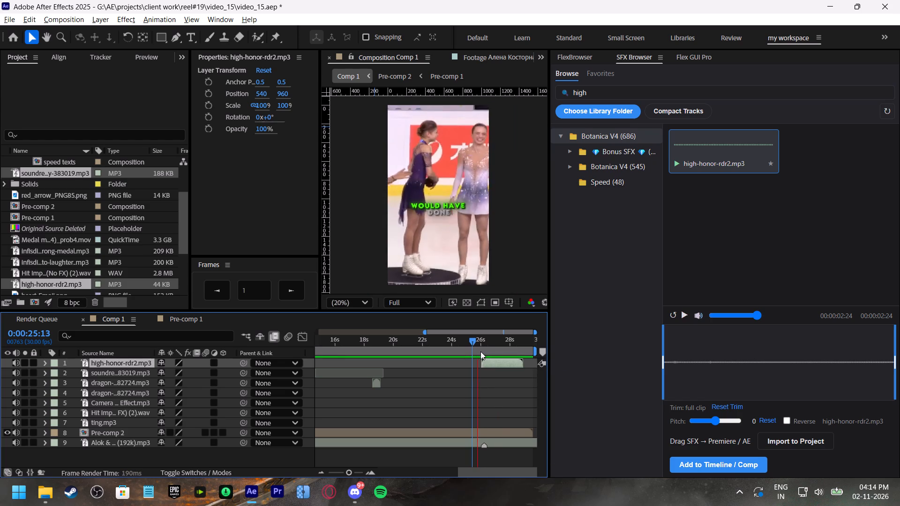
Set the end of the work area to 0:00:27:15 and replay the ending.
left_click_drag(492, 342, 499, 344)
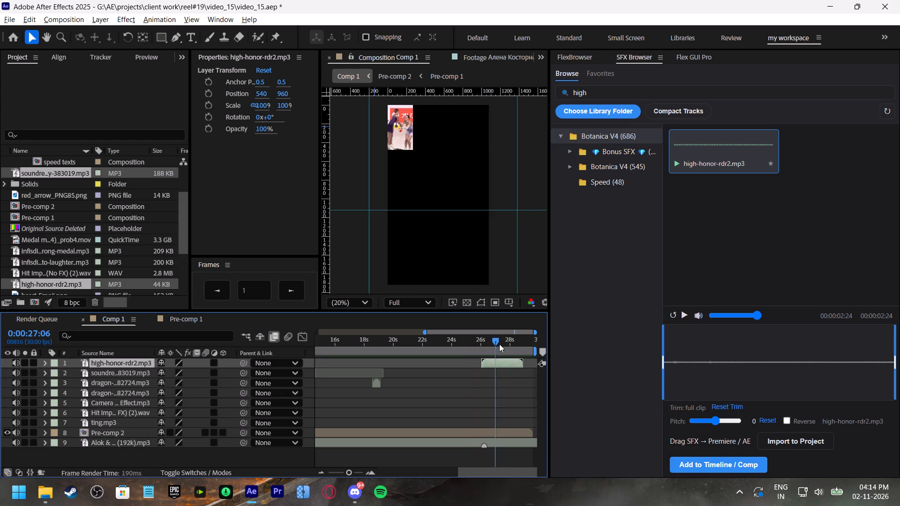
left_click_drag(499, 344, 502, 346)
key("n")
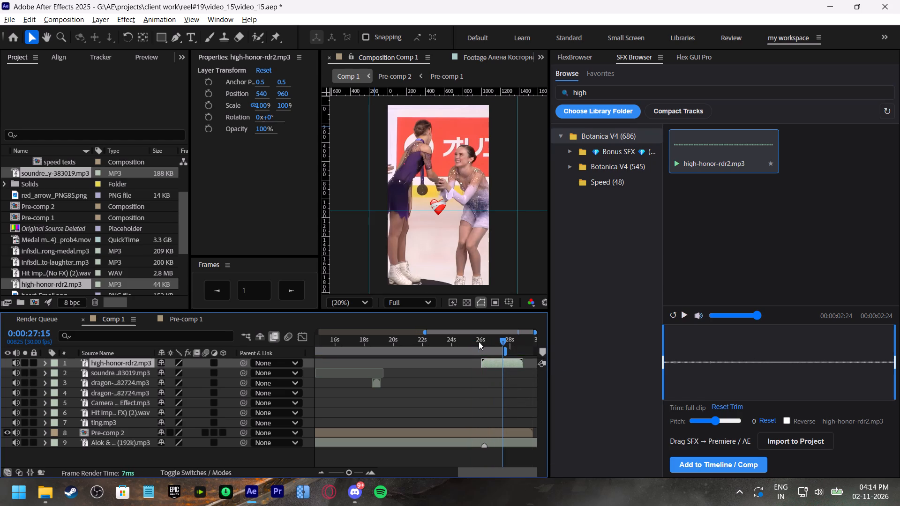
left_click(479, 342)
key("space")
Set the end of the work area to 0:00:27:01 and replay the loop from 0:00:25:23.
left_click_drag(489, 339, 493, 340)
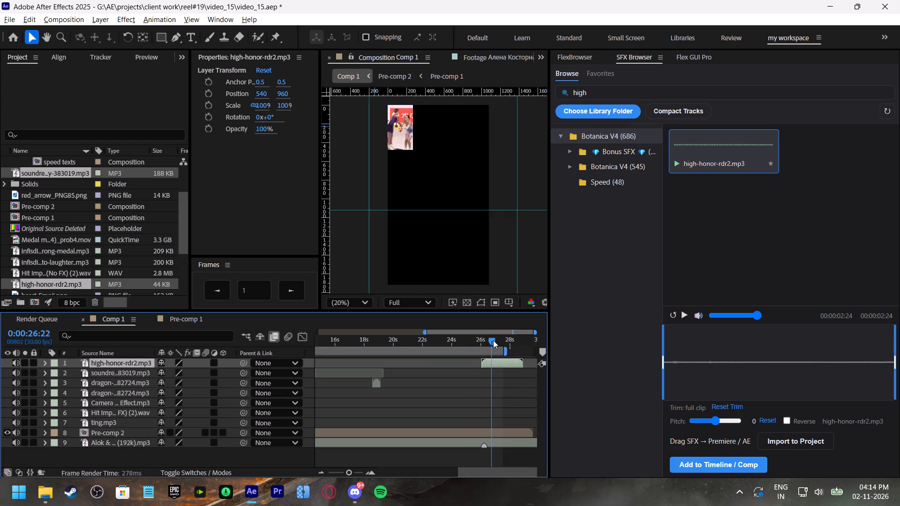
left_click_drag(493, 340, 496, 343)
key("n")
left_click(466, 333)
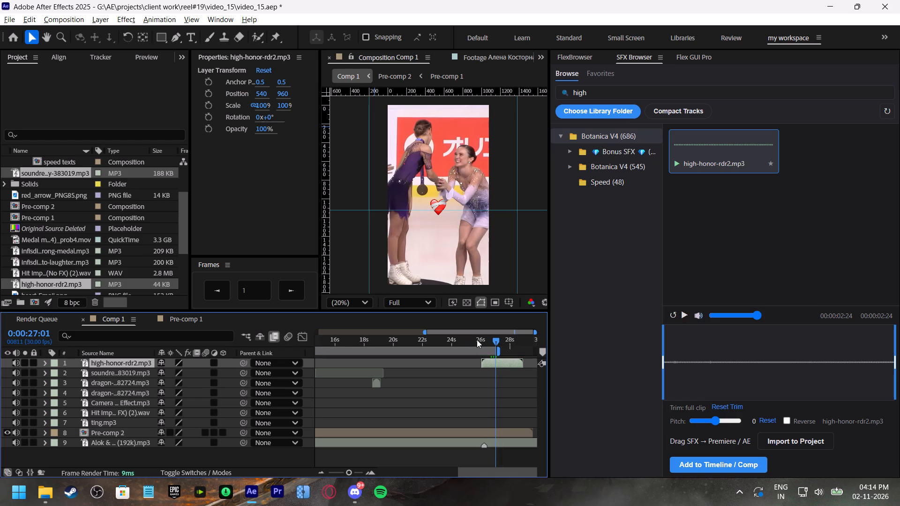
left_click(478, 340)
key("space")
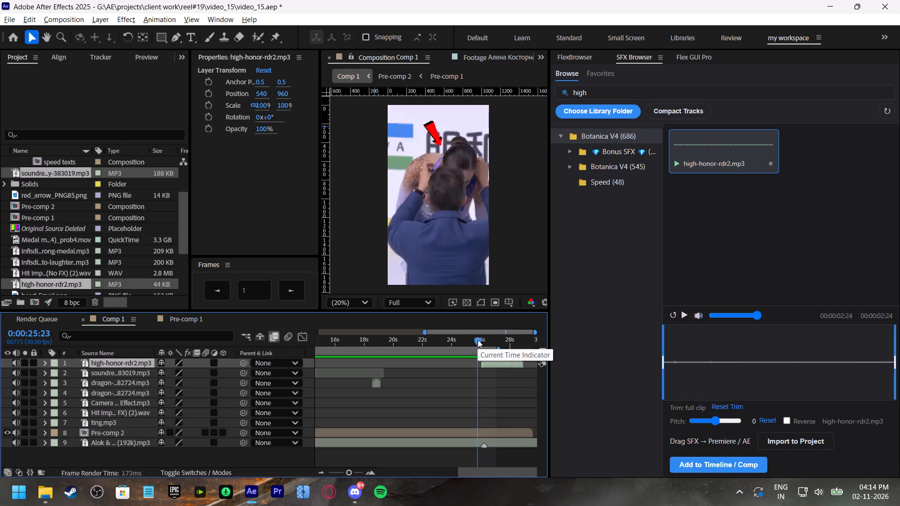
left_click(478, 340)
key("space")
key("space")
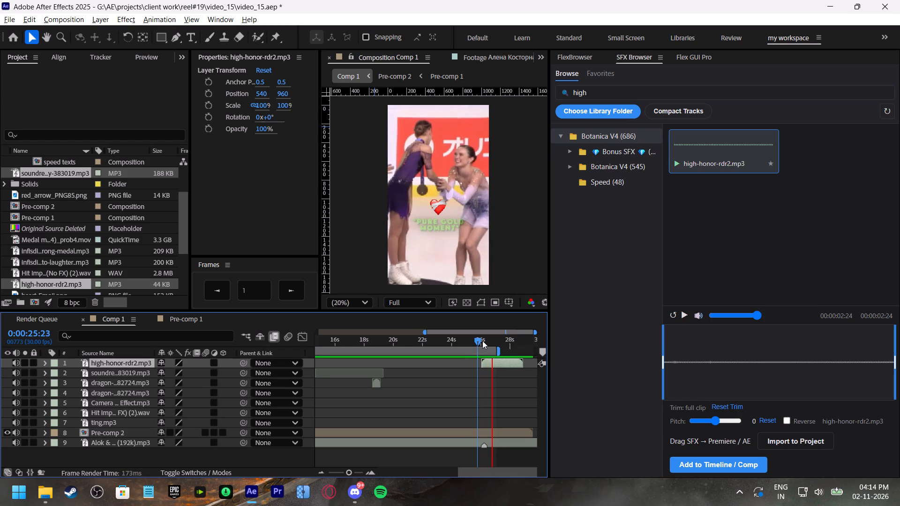
Trim the work area's end to just before 0:00:27:00, replay the loop from 0:00:25:11, and save the project.
left_click_drag(487, 341, 495, 345)
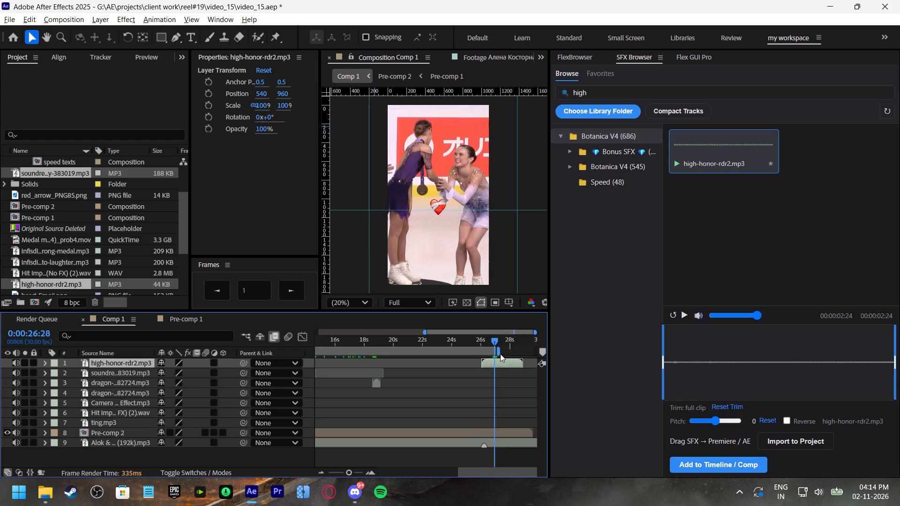
left_click(500, 354)
left_click(499, 350)
left_click(483, 338)
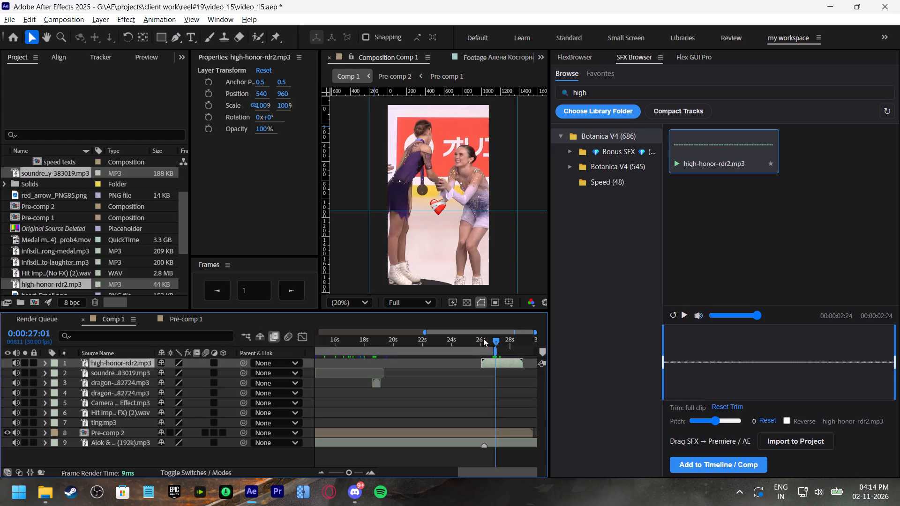
key("space")
left_click(472, 339)
key("space")
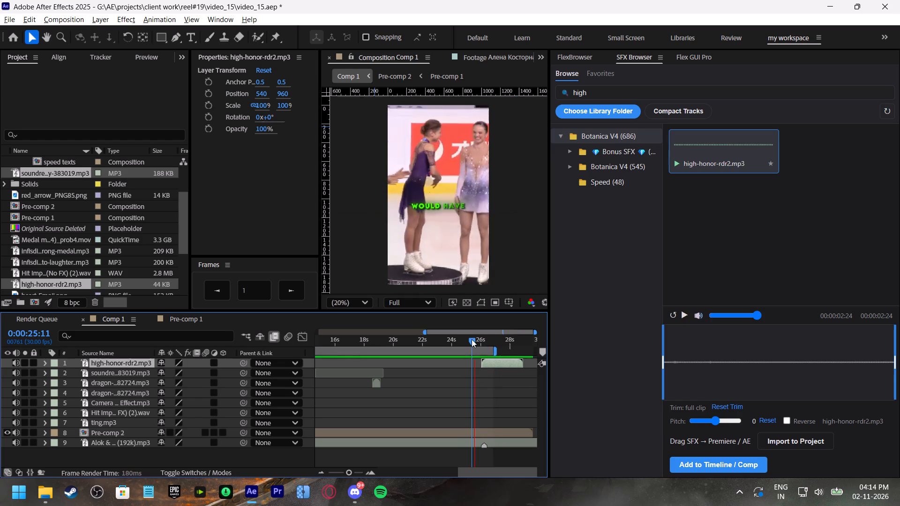
left_click(472, 339)
key("space")
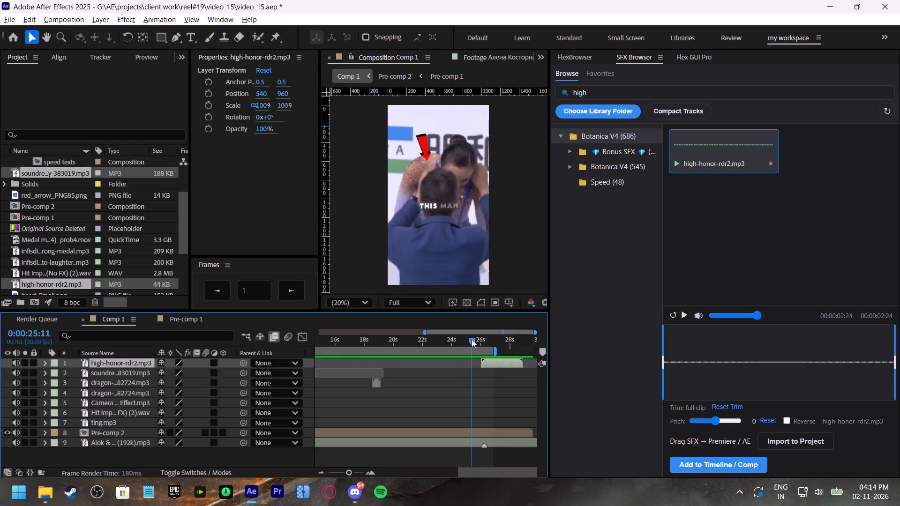
left_click(472, 339)
key("ctrl+s")
Replay the reel's opening, duplicate the simple whoosh layer at 0:00:09:00, and move the copy over the cut at about 0:00:02:14.
left_click_drag(472, 339, 329, 351)
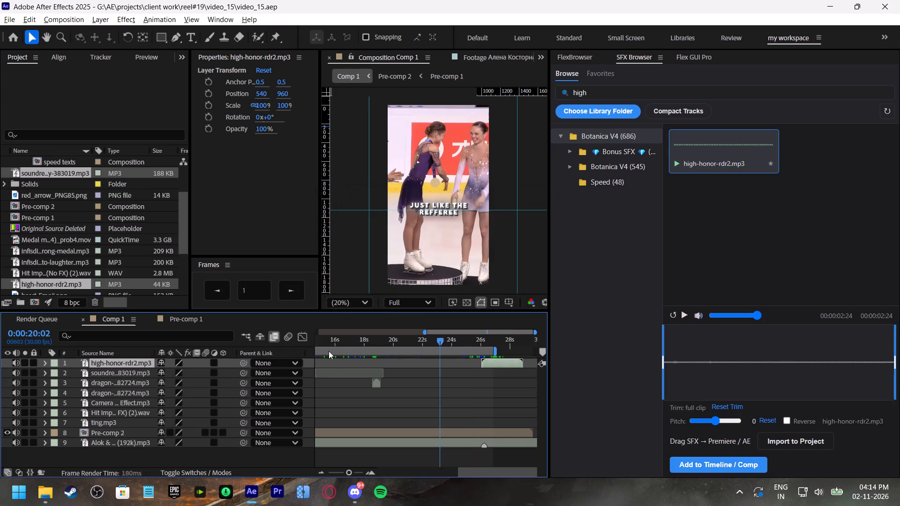
left_click_drag(329, 351, 228, 359)
key("space")
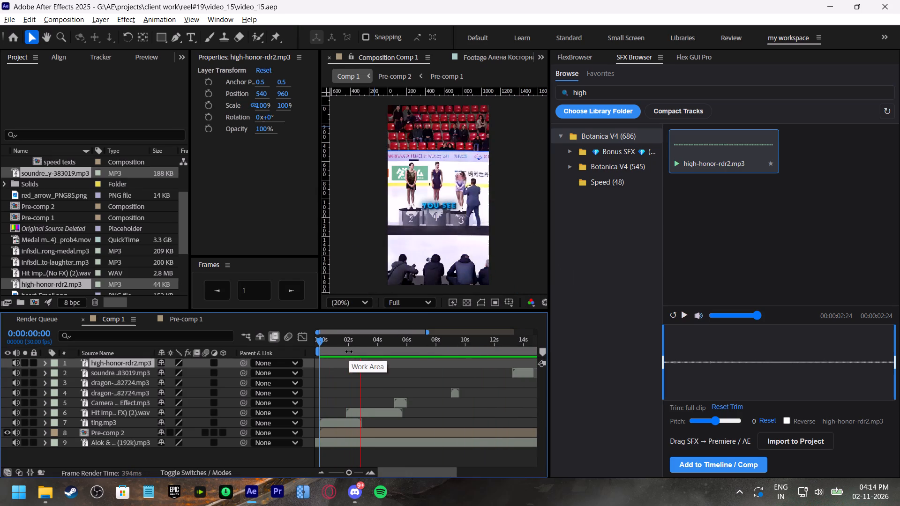
left_click_drag(357, 344, 353, 343)
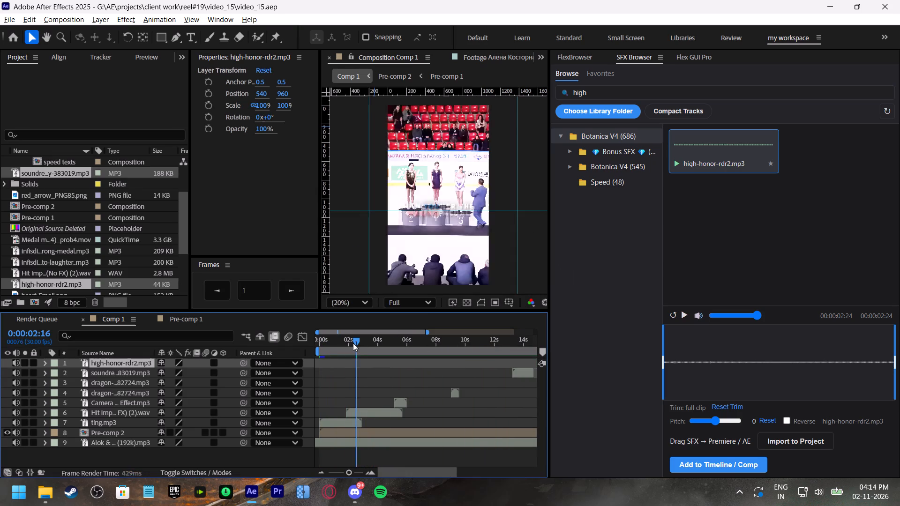
left_click_drag(353, 343, 352, 342)
key("space")
left_click(352, 342)
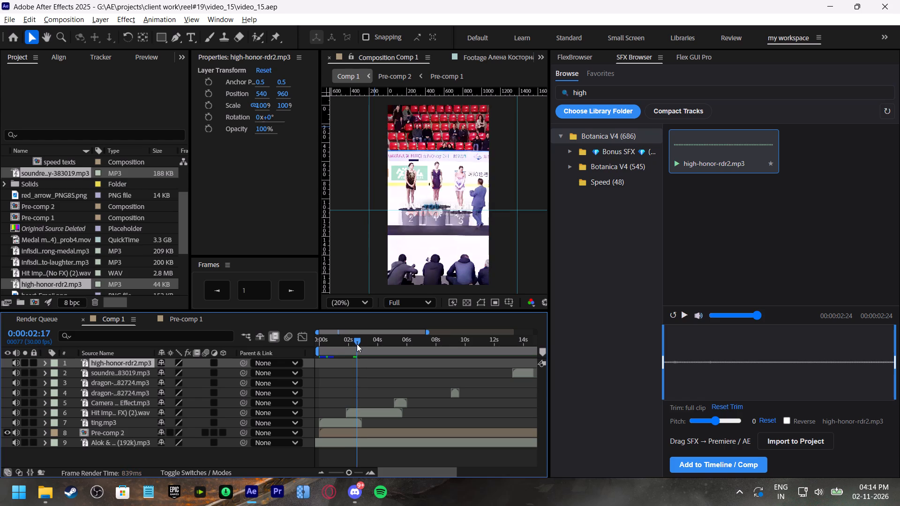
left_click(452, 391)
key("ctrl+d")
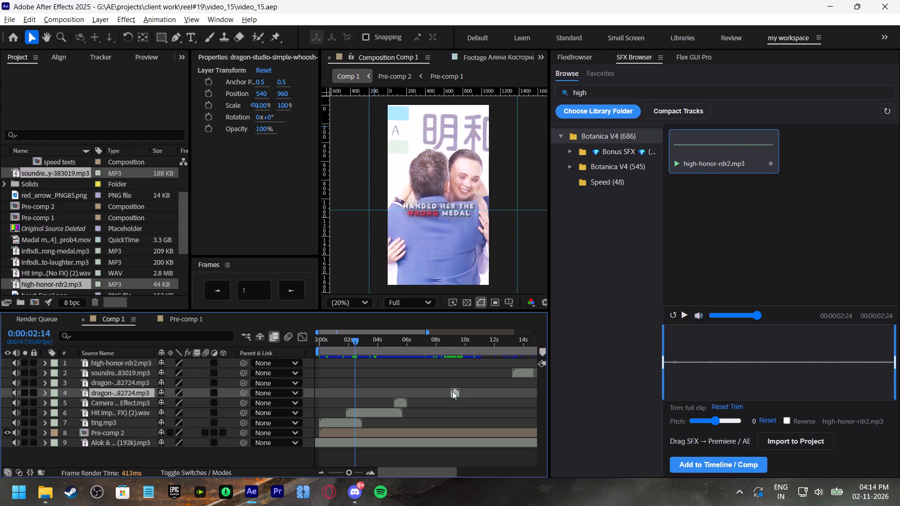
left_click_drag(456, 393, 356, 403)
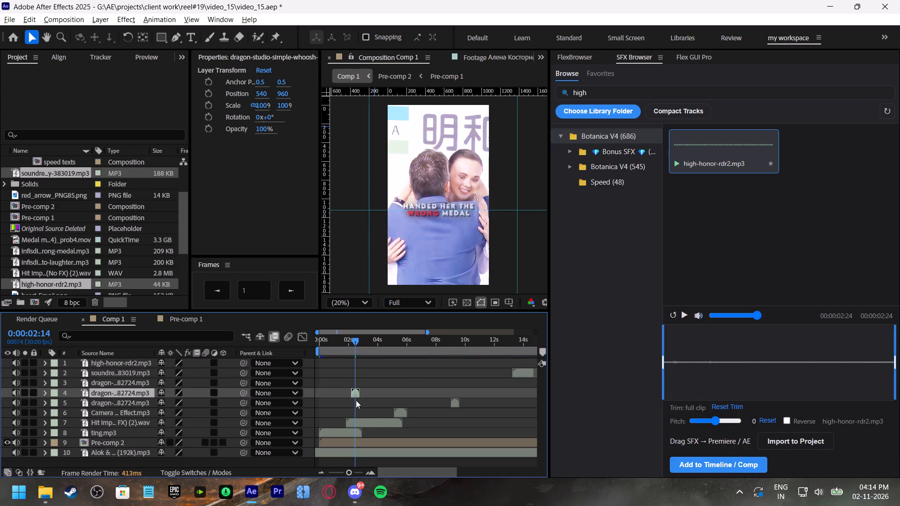
Replay the reel from 0:00:01:23 and nudge the copied whoosh layer slightly later over the cut near 0:00:02:14.
left_click(345, 338)
key("space")
left_click(345, 338)
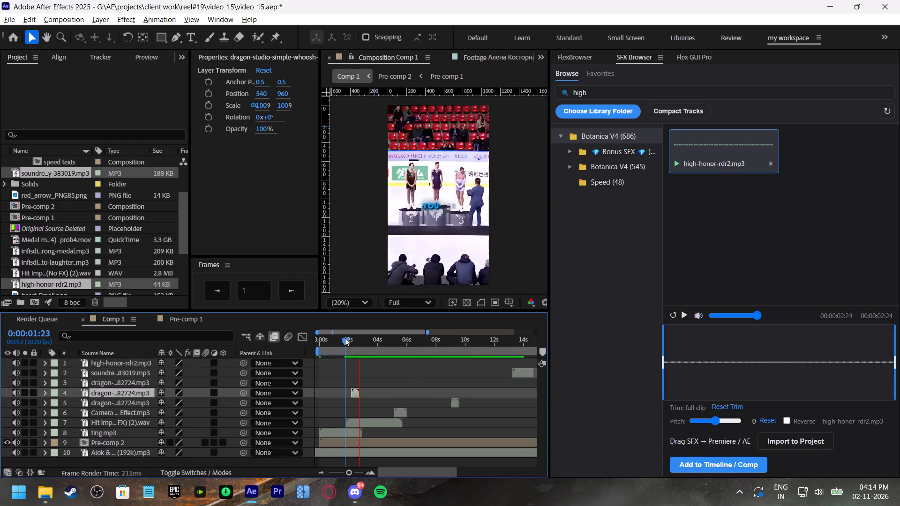
left_click(356, 394)
key("space")
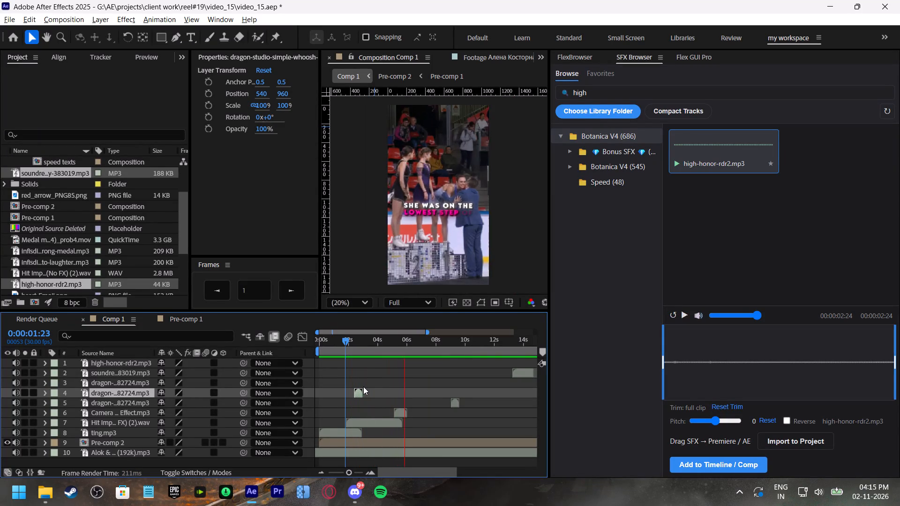
Replay the reel from about 0:00:09:05 through its end and again from 0:00:00:00 to check the sound effects.
left_click_drag(346, 472, 345, 472)
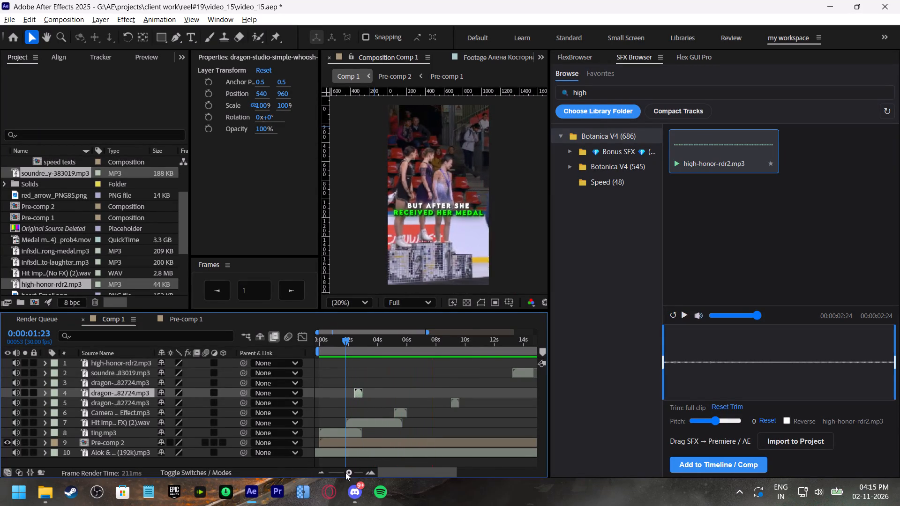
left_click_drag(345, 472, 334, 471)
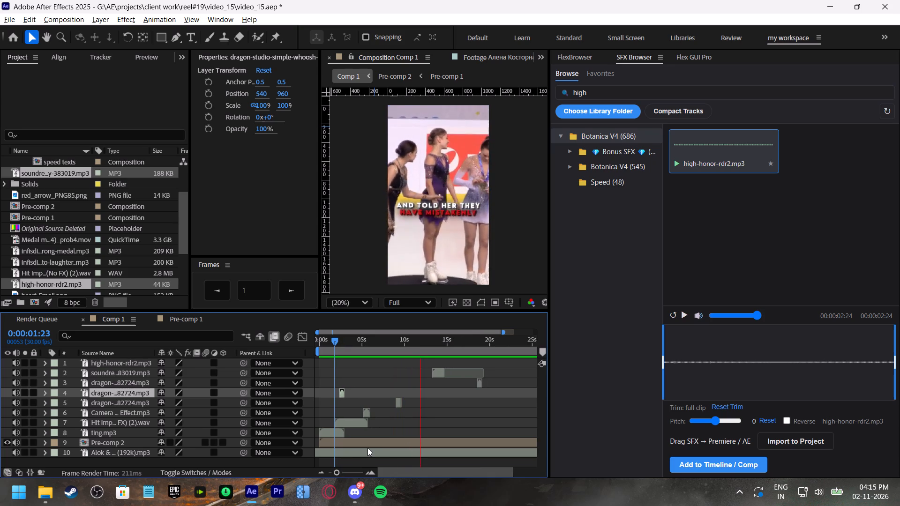
left_click(409, 339)
key("space")
left_click_drag(408, 340, 398, 342)
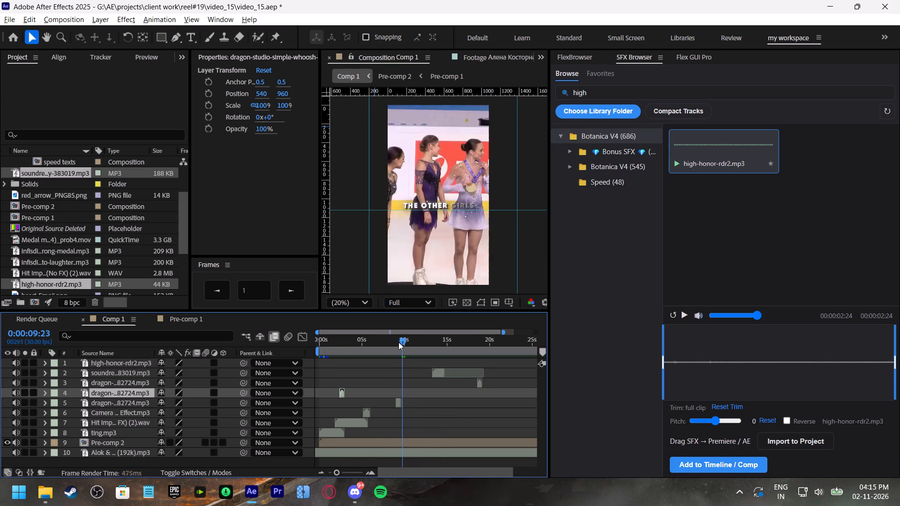
left_click_drag(398, 342, 397, 342)
key("space")
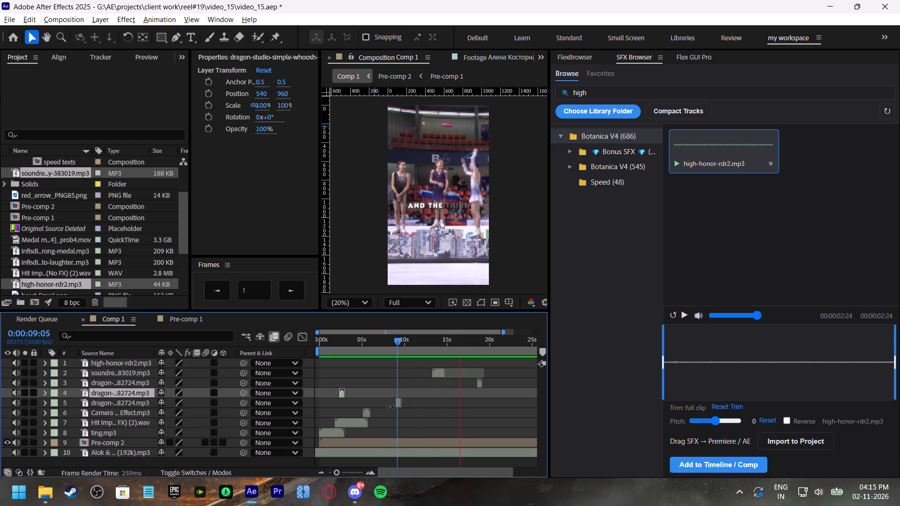
left_click_drag(333, 473, 317, 476)
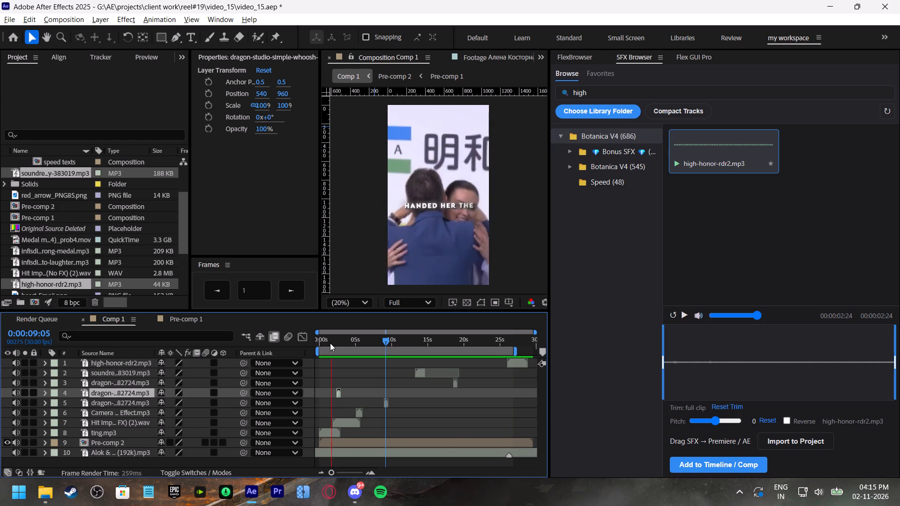
left_click_drag(330, 343, 300, 349)
key("space")
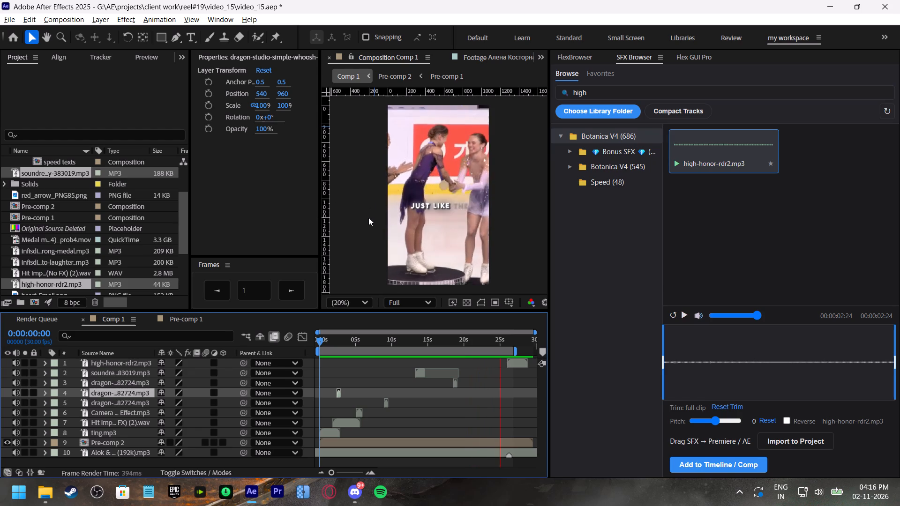
Open Pre-comp 2 and review the captions around the "you see" line at 0:00:02:23.
left_click(344, 343)
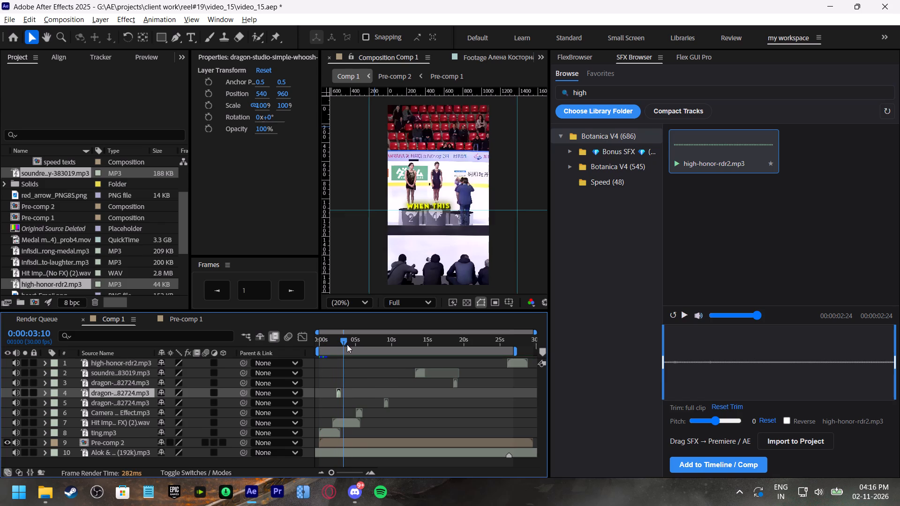
double_click(351, 446)
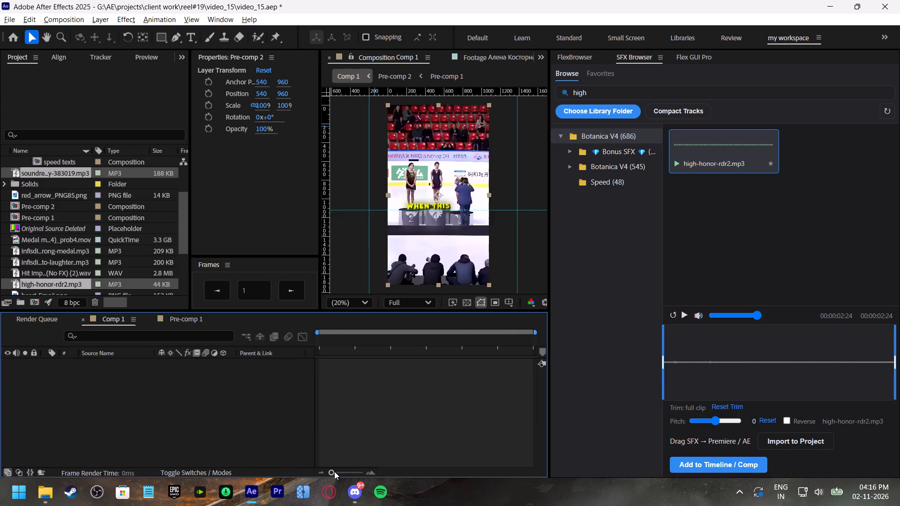
left_click_drag(334, 471, 348, 478)
scroll(419, 427, "down", 4)
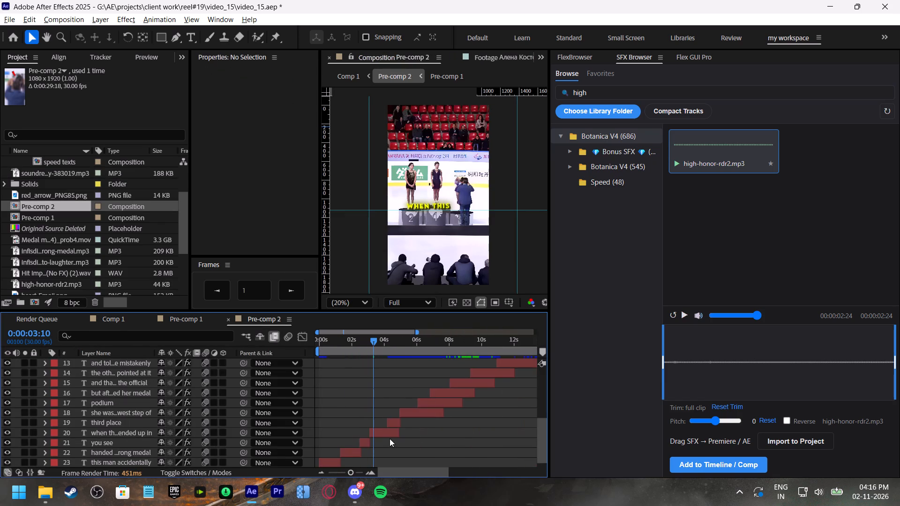
key("space")
left_click_drag(375, 342, 363, 339)
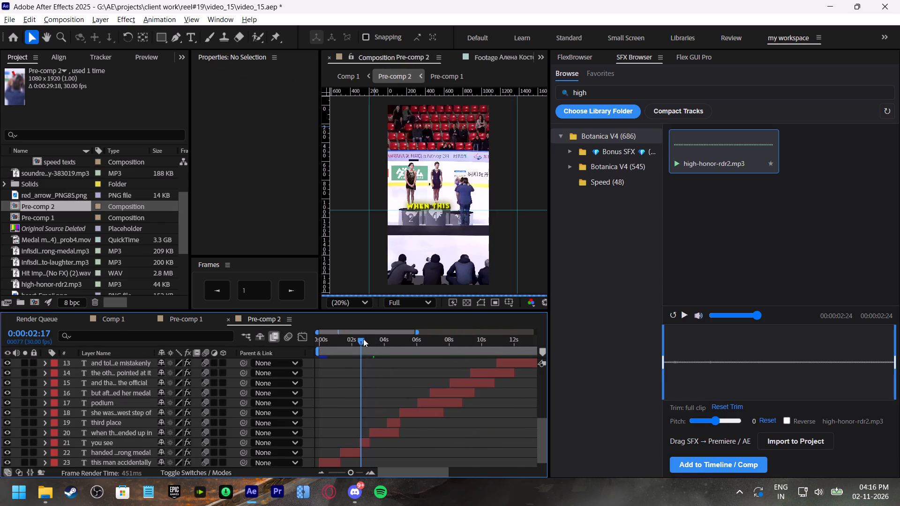
left_click_drag(363, 339, 367, 342)
key("space")
left_click(367, 342)
Select the caption layers from "you see" through "would have done", move the horizontal guide off them, and raise them together to Y position 1022.
left_click(364, 442)
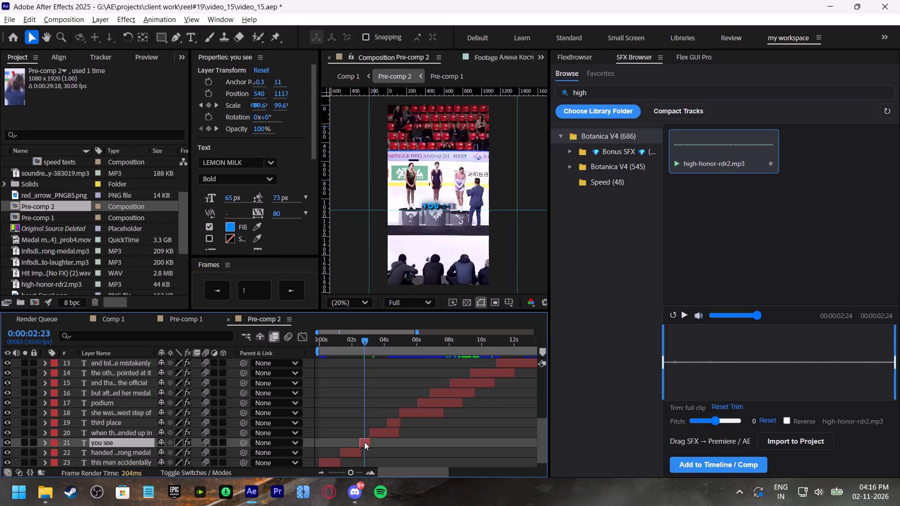
scroll(446, 441, "up", 3)
scroll(446, 441, "down", 4)
scroll(446, 429, "down", 3, "shift")
scroll(446, 429, "up", 2)
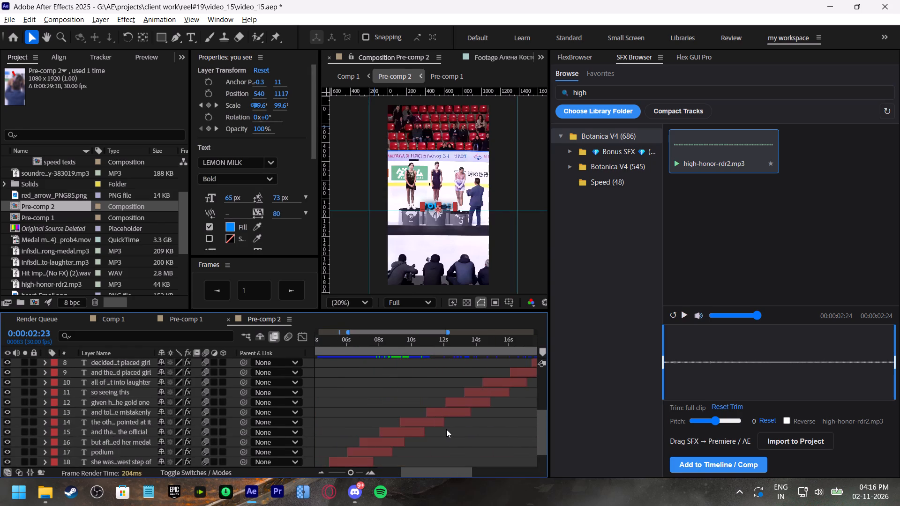
scroll(446, 429, "down", 1)
scroll(446, 429, "down", 2, "shift")
scroll(446, 428, "up", 3)
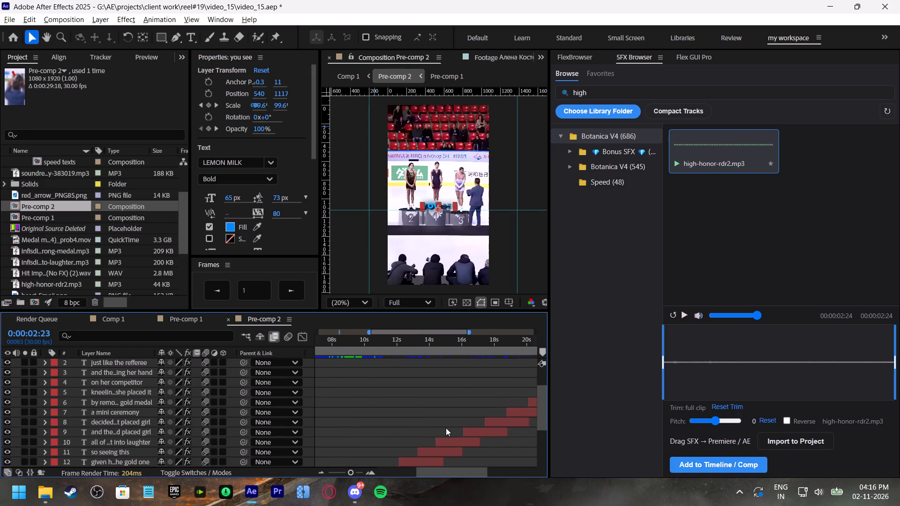
scroll(446, 428, "up", 1, "shift")
scroll(446, 428, "down", 7, "shift")
scroll(450, 418, "up", 2)
scroll(450, 418, "down", 1, "shift")
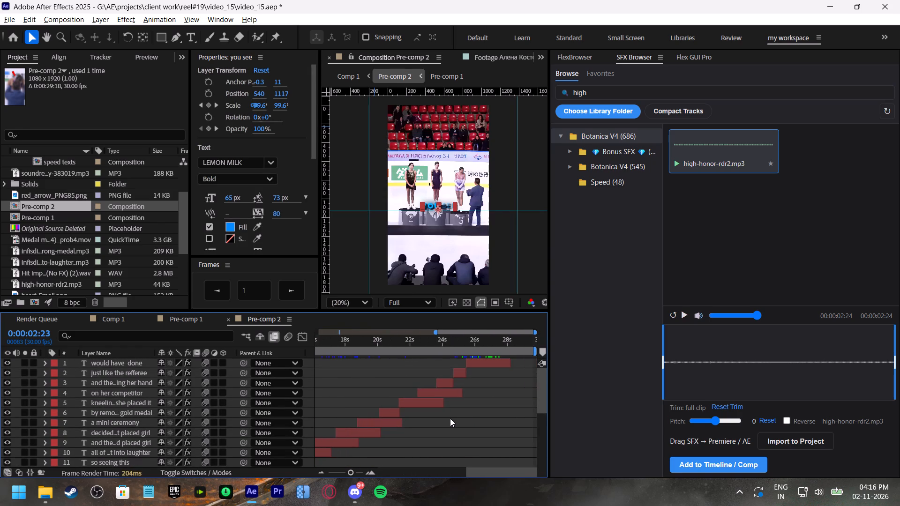
scroll(450, 418, "down", 1, "shift")
scroll(450, 418, "up", 1)
left_click(483, 362, "ctrl")
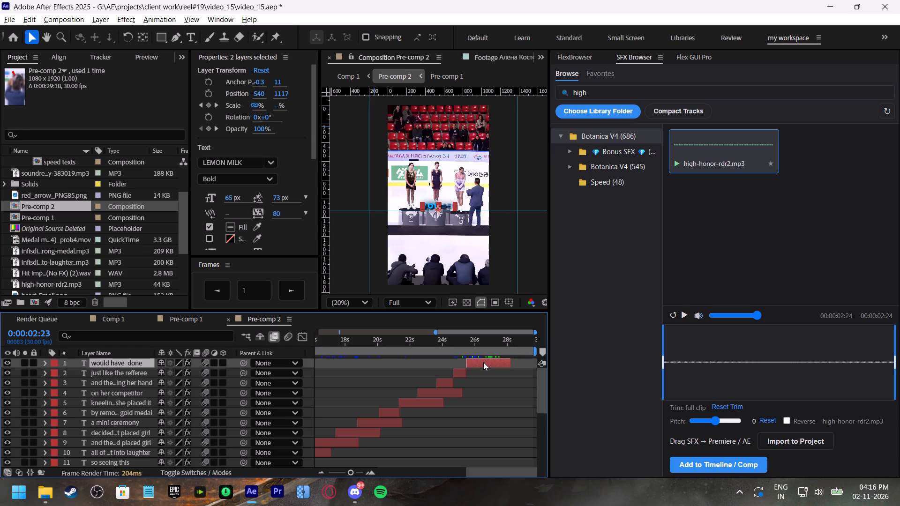
left_click(483, 362, "shift")
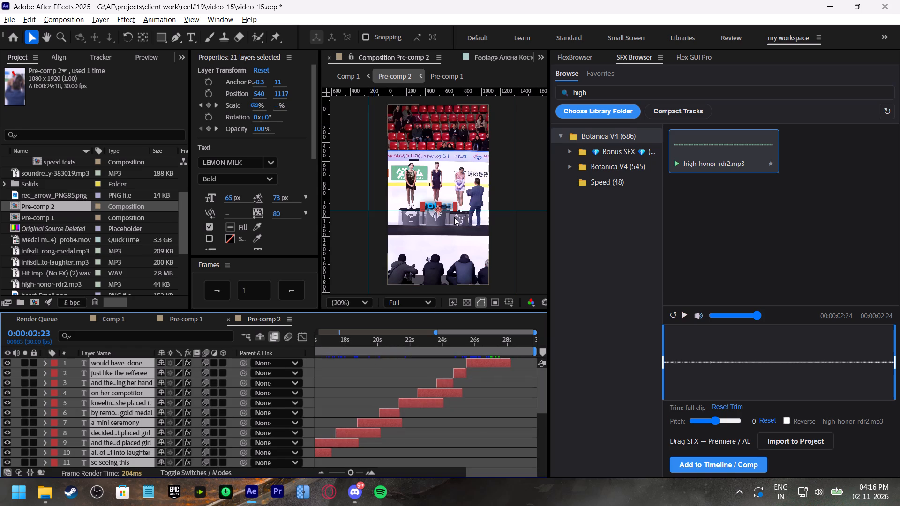
left_click(406, 343)
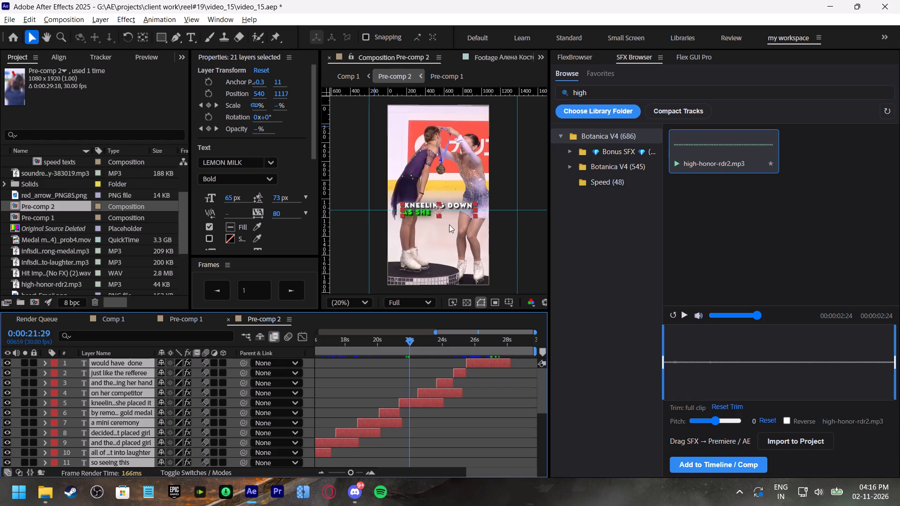
left_click_drag(504, 208, 507, 120)
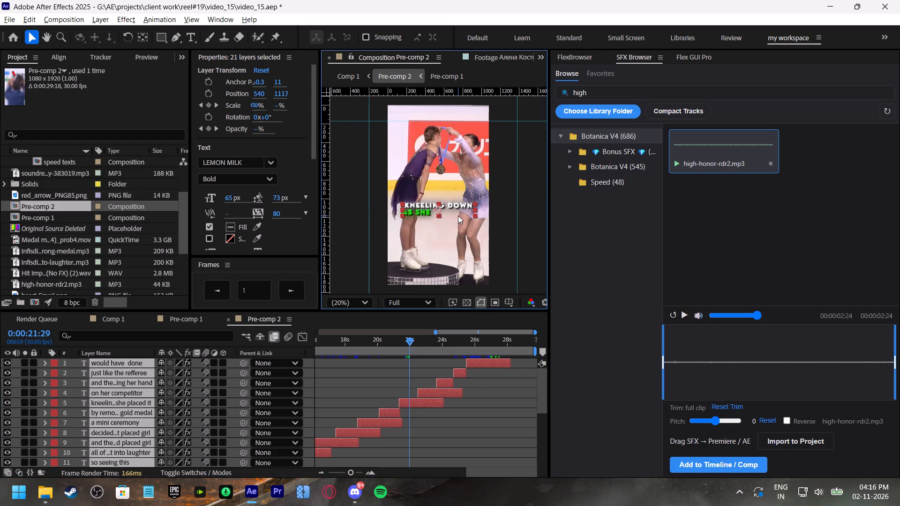
left_click_drag(458, 208, 458, 201)
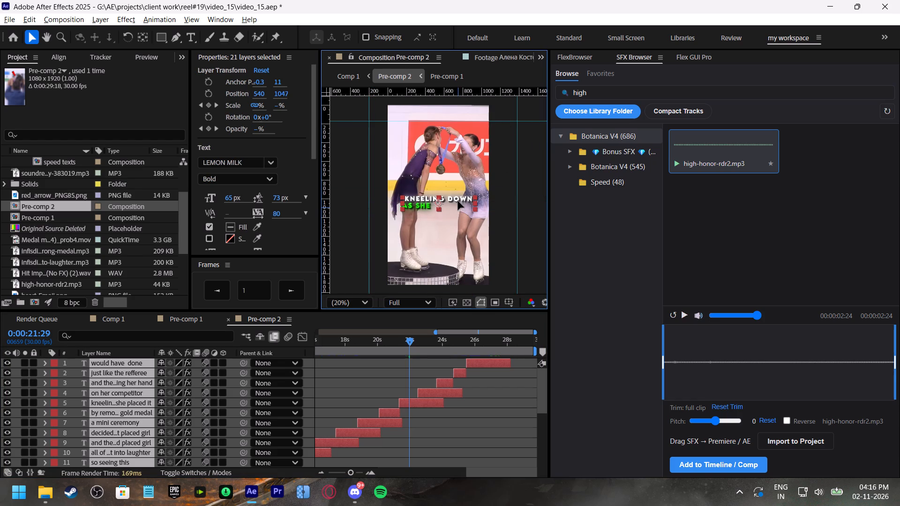
left_click_drag(458, 201, 457, 199)
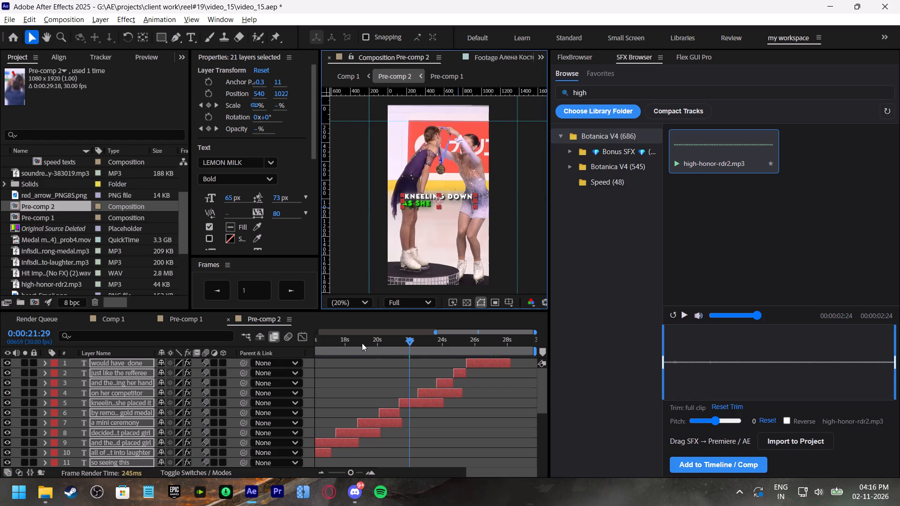
Replay Pre-comp 2 from 0:00:00:00 to check the raised captions.
left_click_drag(362, 343, 302, 347)
key("space")
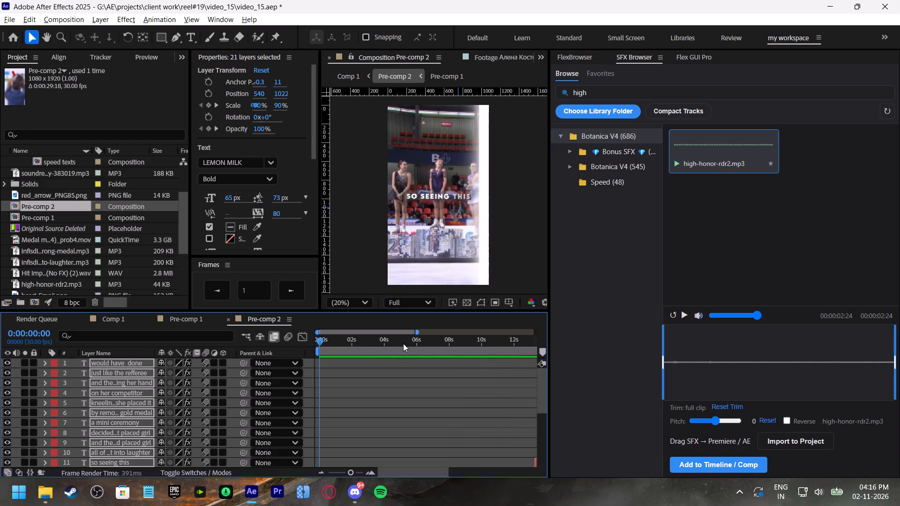
Open Pre-comp 1 from Pre-comp 2 and replay the podium footage from 0:00:05:09.
left_click(425, 339)
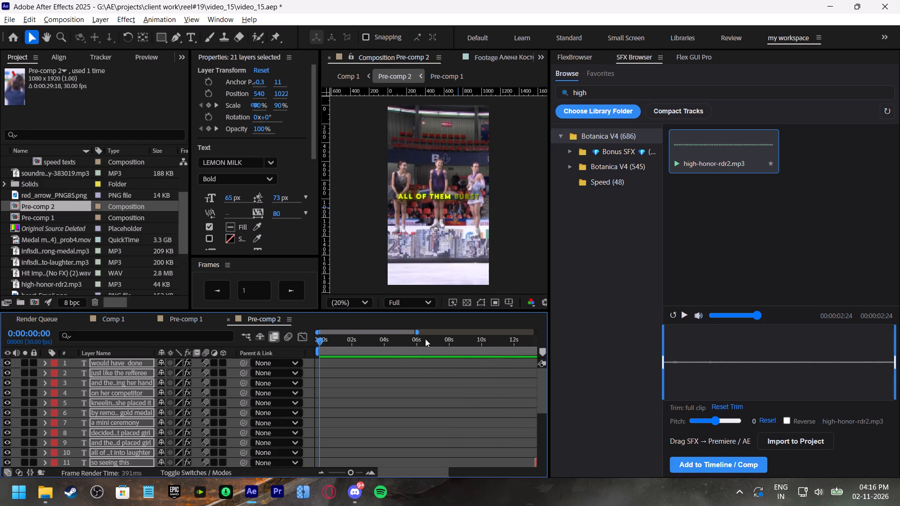
scroll(442, 395, "down", 3, "shift")
scroll(443, 400, "down", 6)
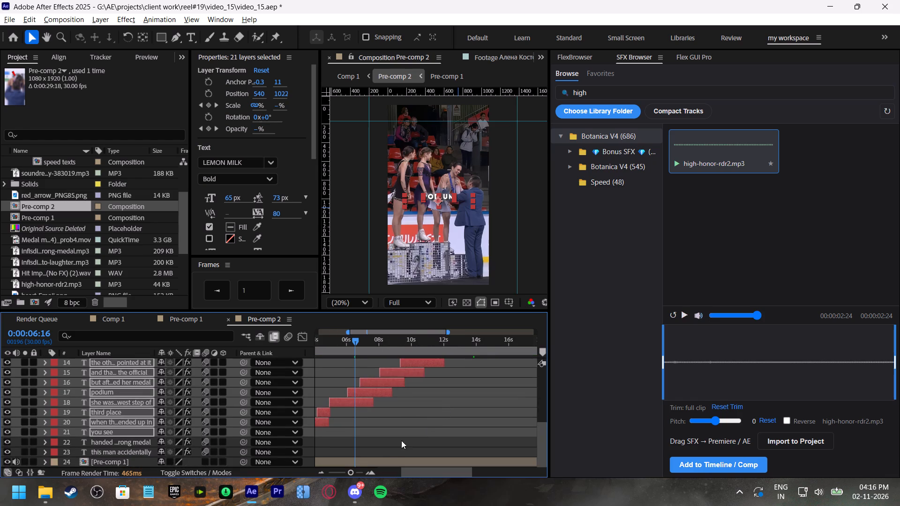
double_click(374, 460)
scroll(448, 405, "down", 6)
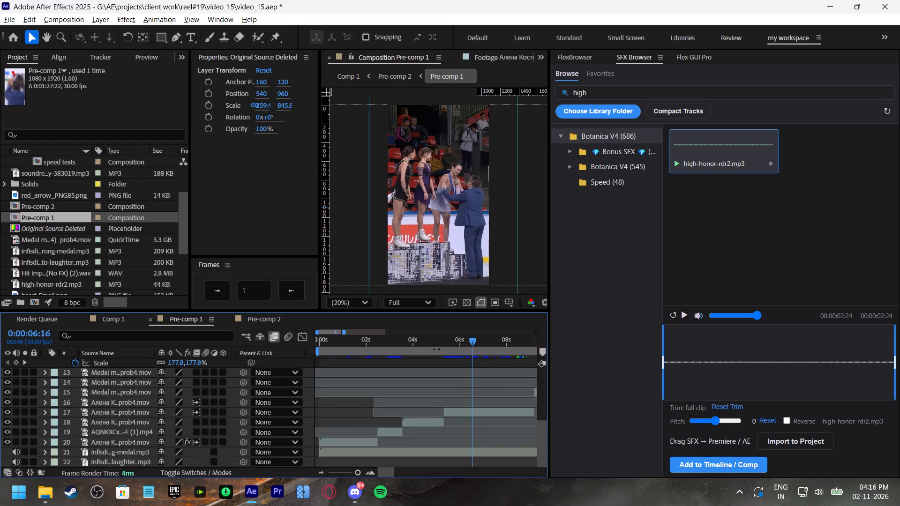
left_click(443, 344)
key("space")
scroll(461, 392, "down", 3, "shift")
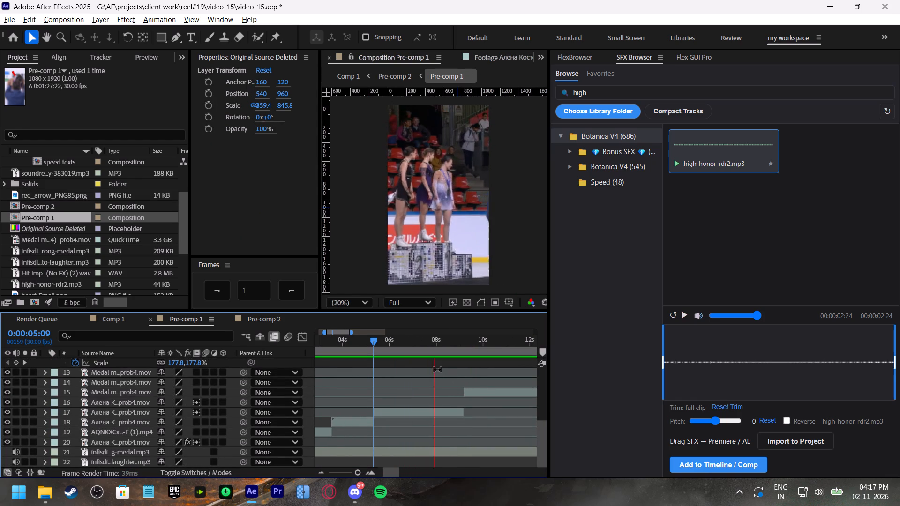
Find the shot change after the podium footage and split the layer 17 clip there at 0:00:08:05.
left_click_drag(410, 337, 415, 341)
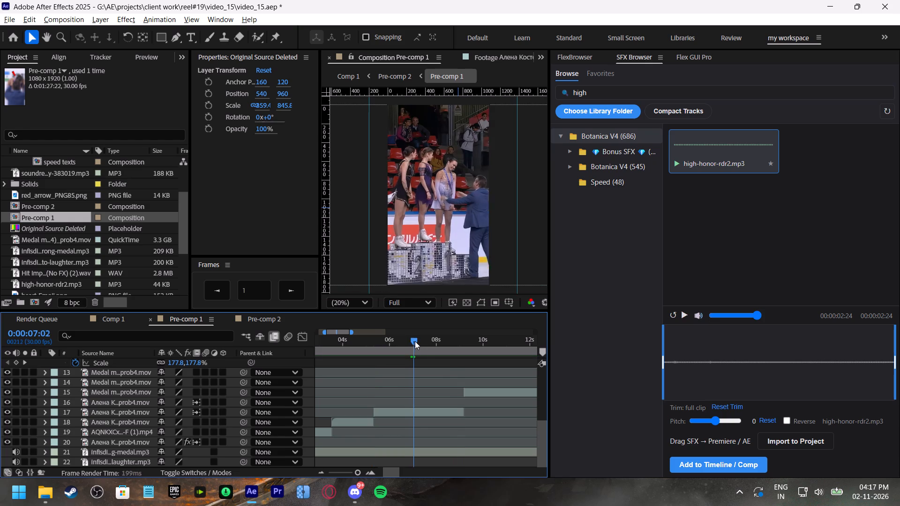
left_click_drag(415, 341, 427, 365)
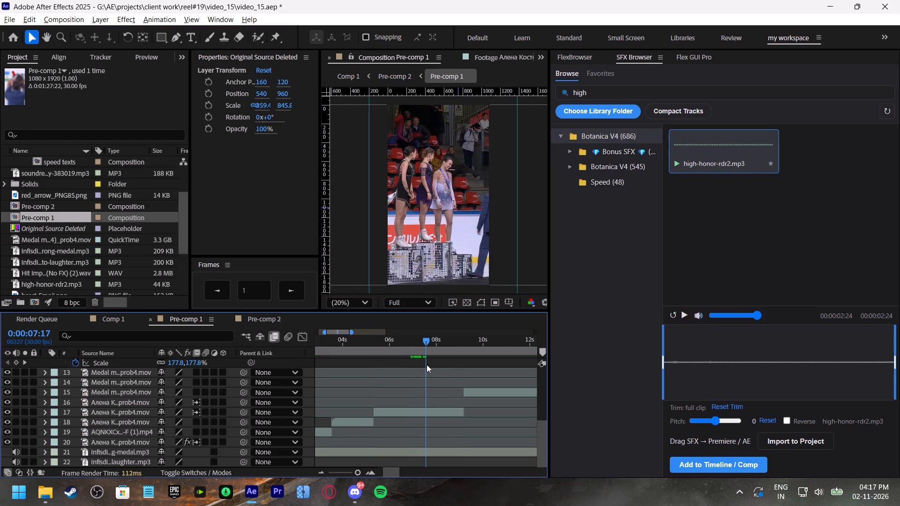
left_click_drag(427, 365, 435, 378)
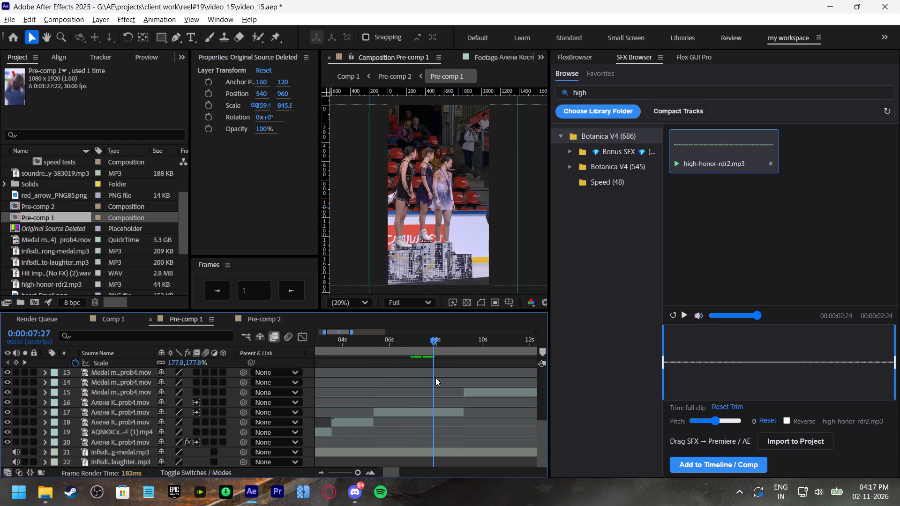
left_click_drag(435, 378, 437, 379)
left_click(297, 292)
left_click(297, 292)
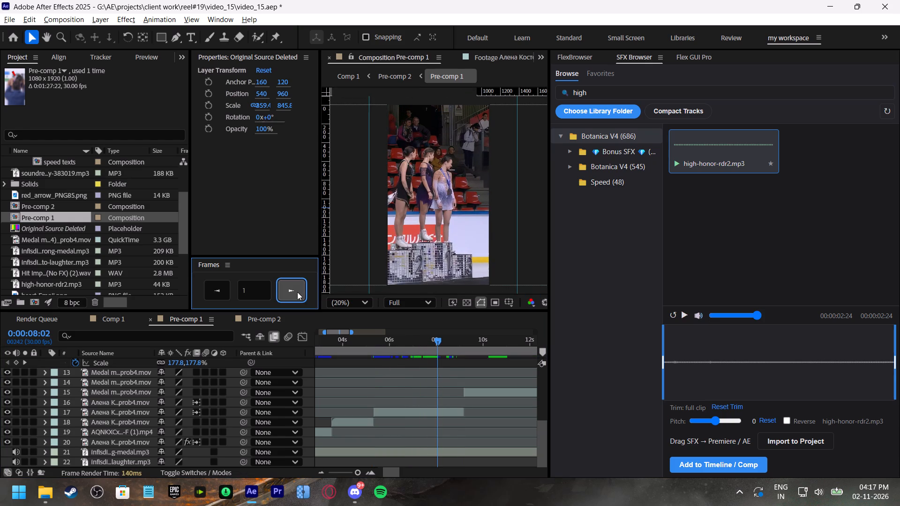
left_click(297, 292)
left_click(297, 292)
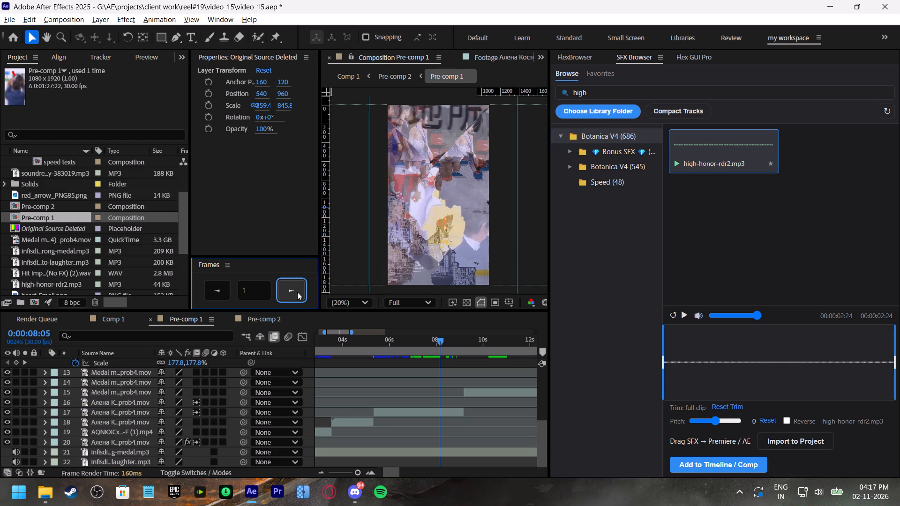
left_click(450, 411)
key("ctrl+shift+d")
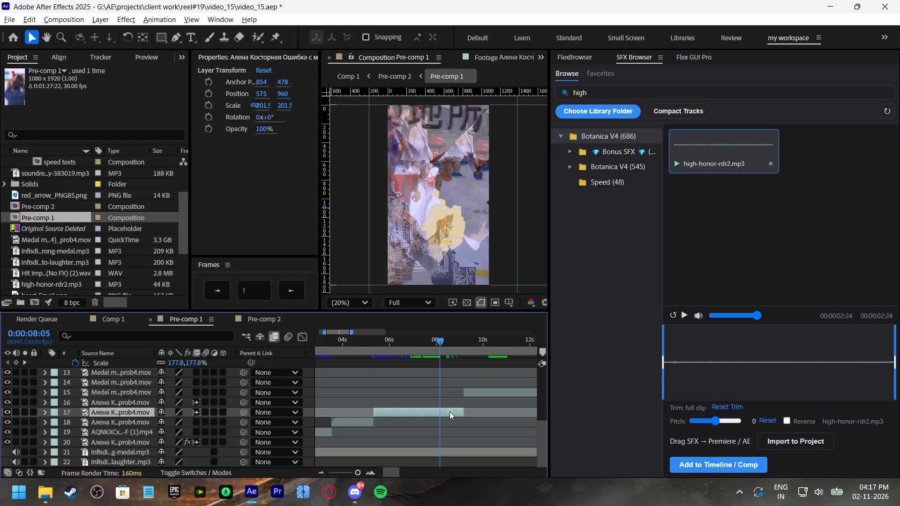
Enlarge the split-off layer 17 clip of the suited man to about 263%, move it to position 505, 670, replay the cut and save.
left_click(445, 341)
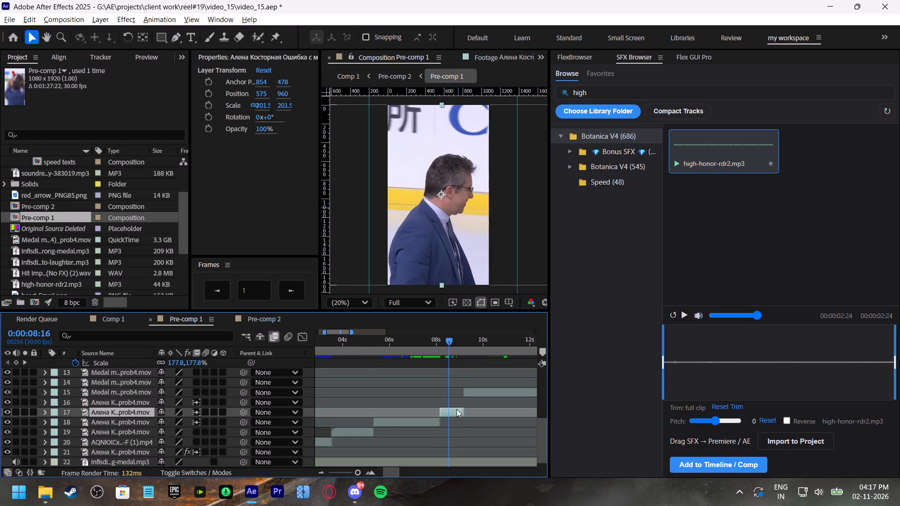
left_click(457, 413)
scroll(459, 234, "down", 1)
scroll(459, 234, "up", 1)
left_click_drag(442, 283, 442, 311)
left_click_drag(458, 261, 457, 239)
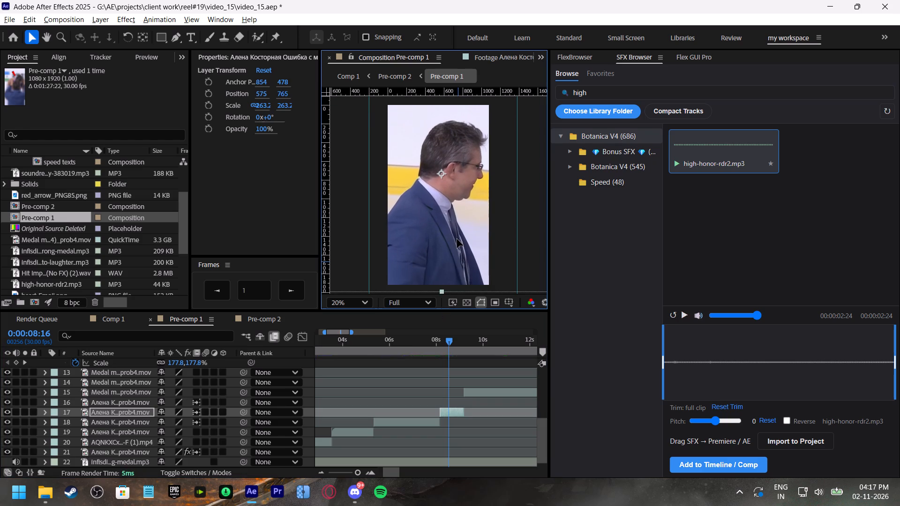
left_click_drag(457, 239, 451, 234)
left_click(425, 336)
key("space")
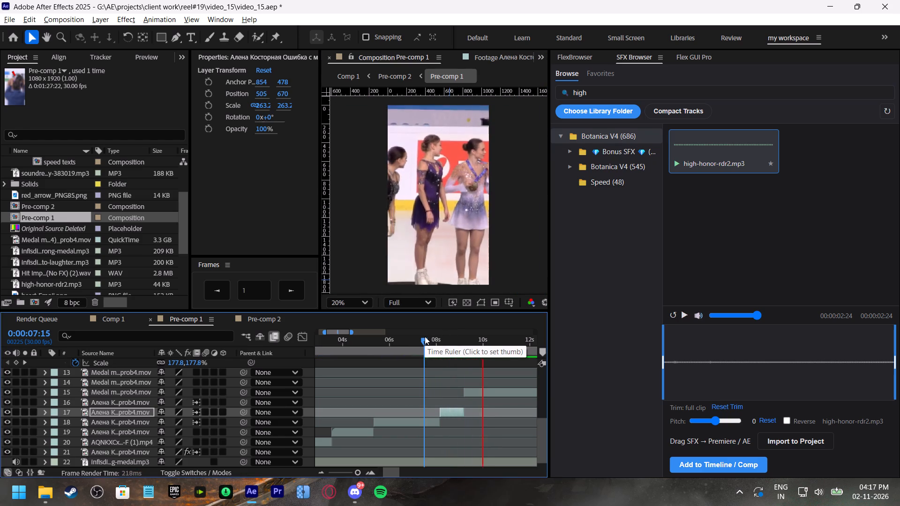
left_click(425, 336)
key("ctrl+s")
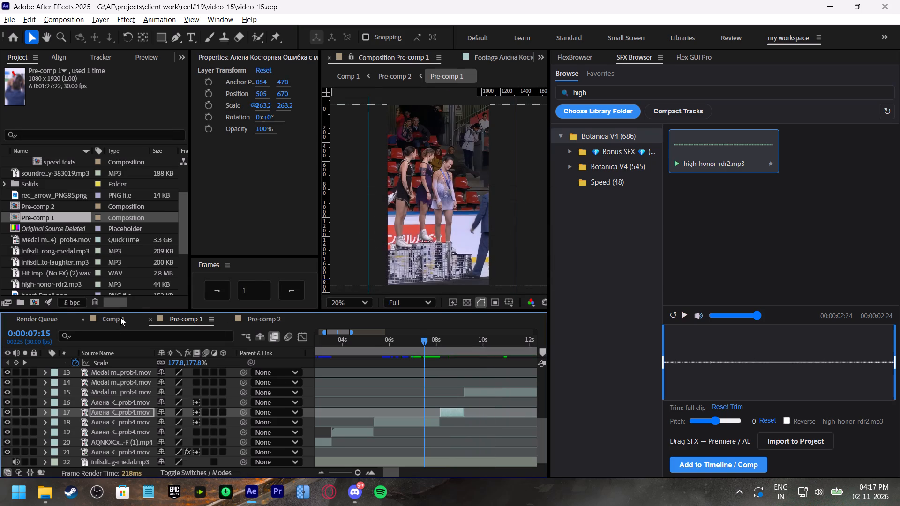
Replay Comp 1 from 0:00:06:17 through the end of the reel.
left_click(120, 317)
left_click(391, 343)
left_click(367, 338)
key("space")
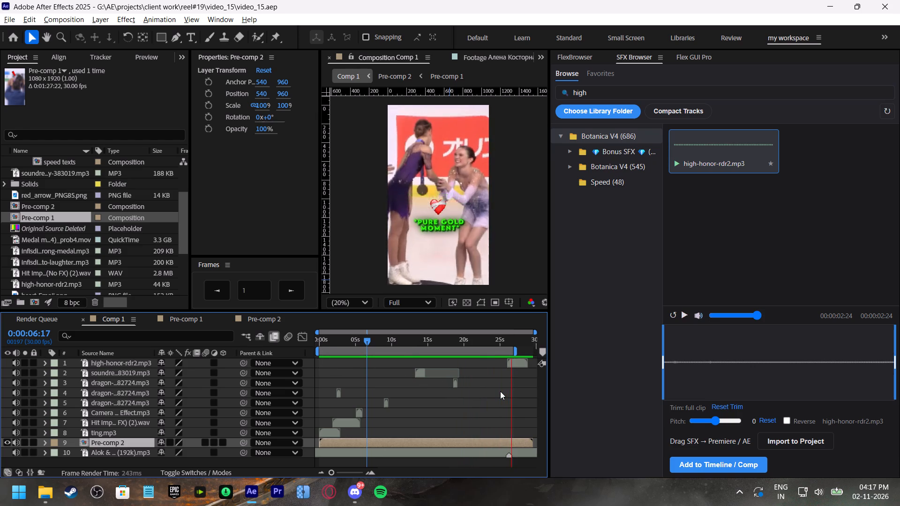
In Pre-comp 2, trim the "would have done" caption to end at 0:00:26:03, before the "pure gold moment" text appears, and save.
left_click(503, 341)
scroll(498, 405, "up", 1)
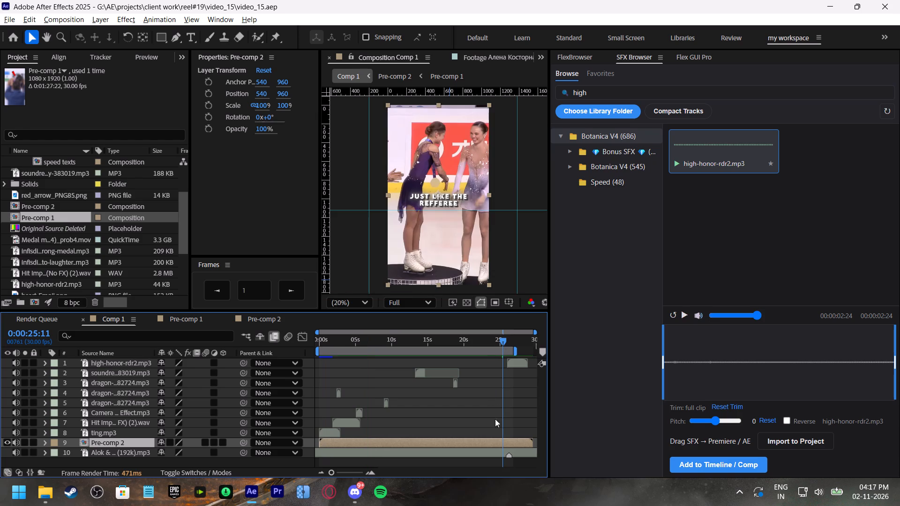
double_click(483, 438)
double_click(484, 439)
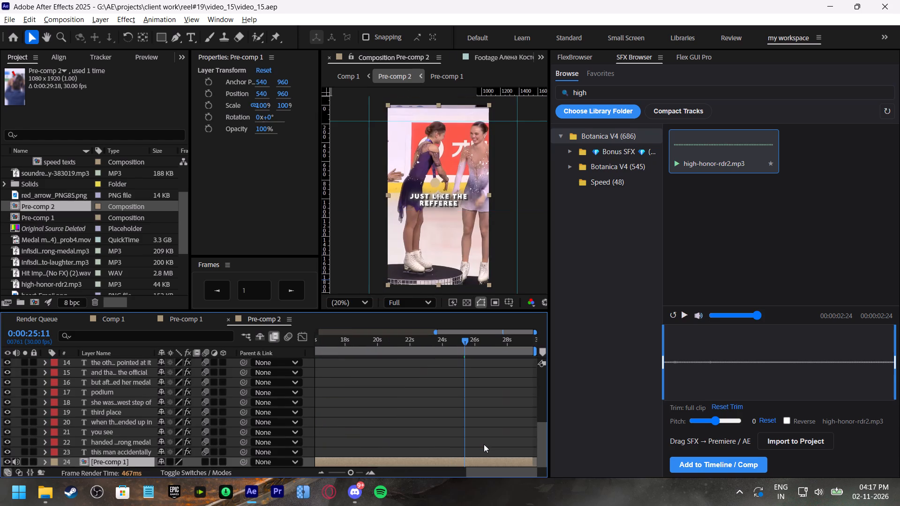
scroll(478, 452, "up", 8)
left_click_drag(462, 340, 465, 340)
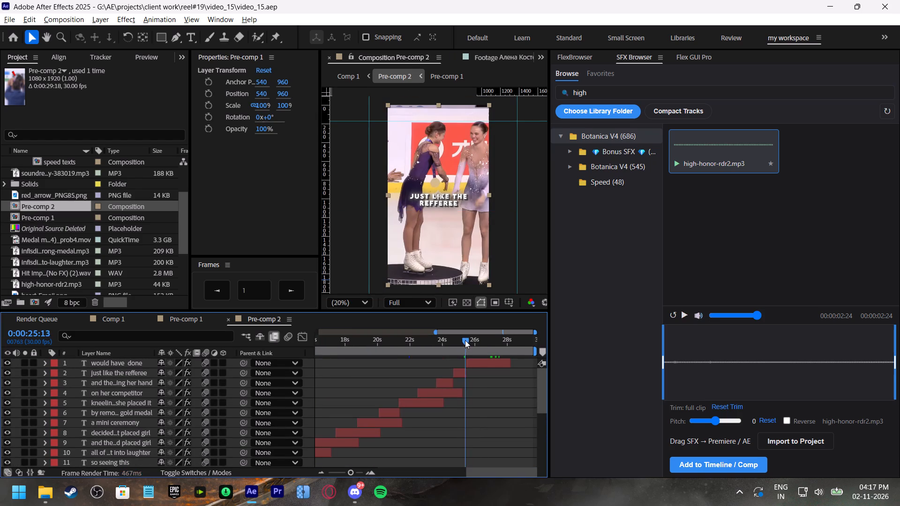
left_click_drag(465, 340, 479, 348)
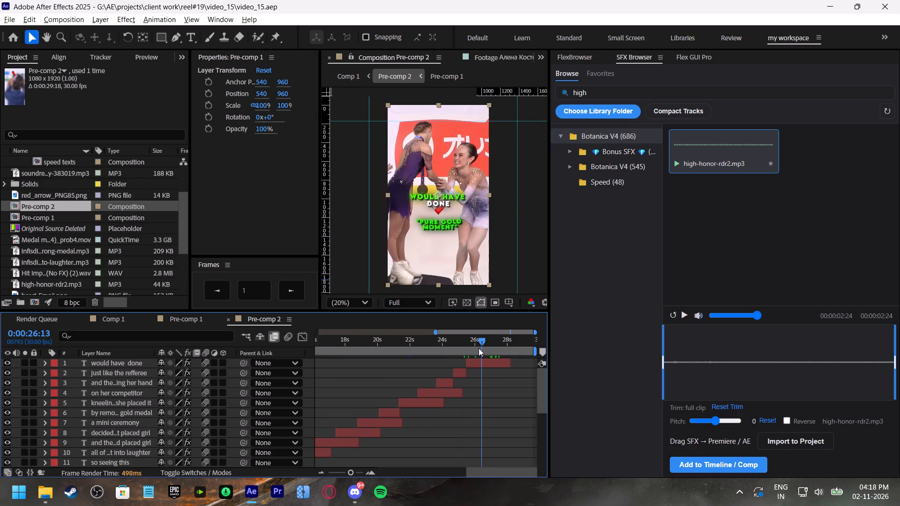
left_click_drag(479, 348, 476, 347)
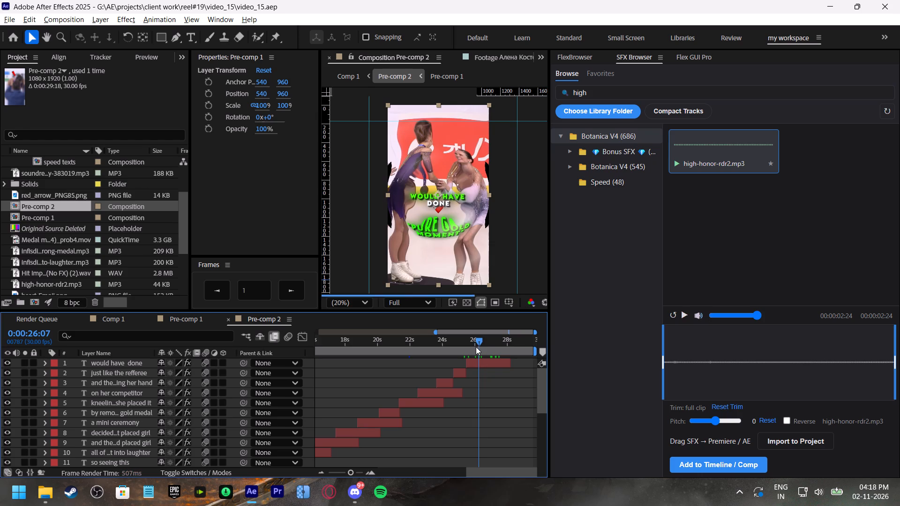
left_click(210, 291)
left_click(210, 291)
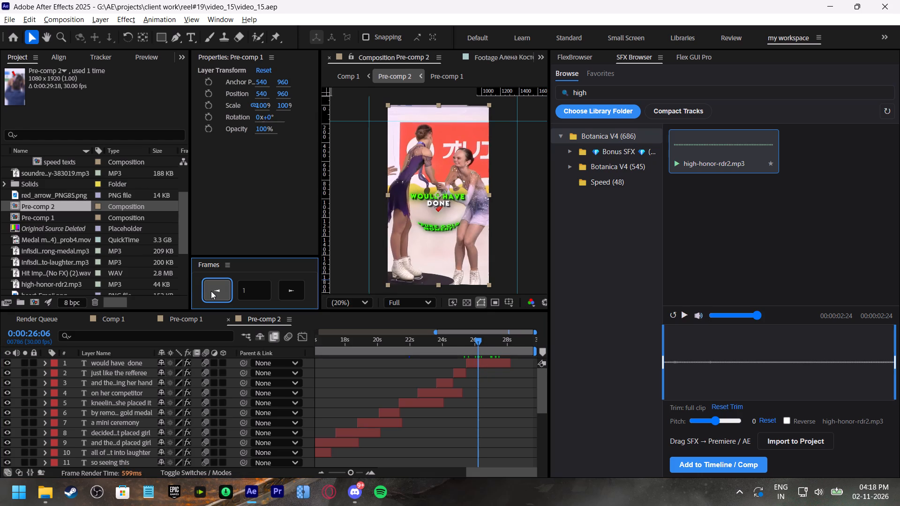
left_click(212, 291)
left_click(212, 291)
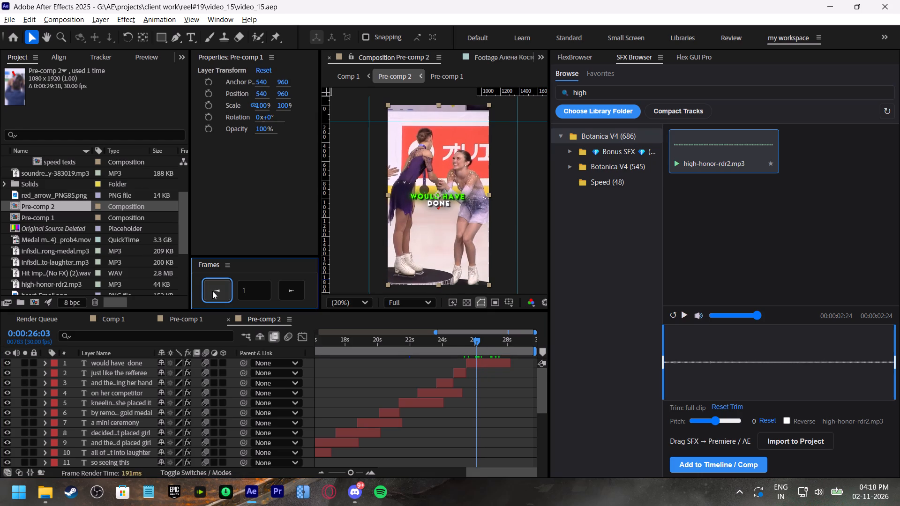
left_click(289, 284)
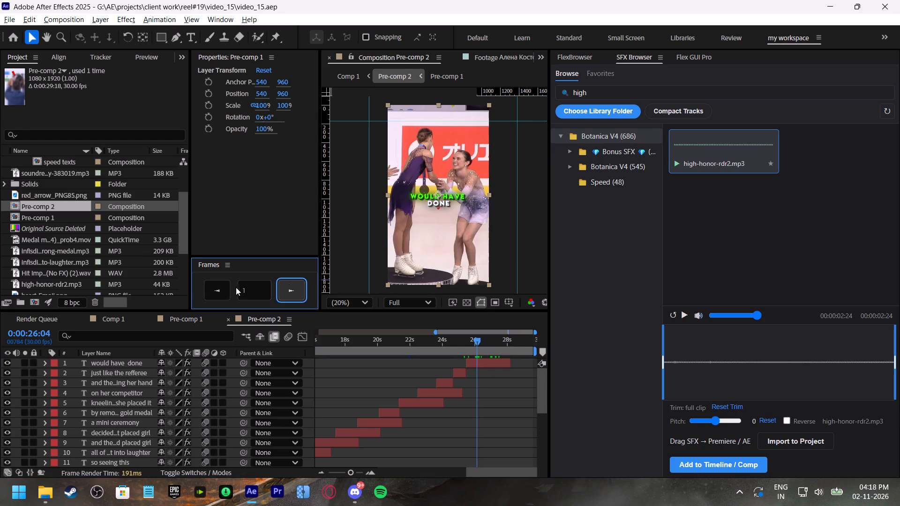
left_click(220, 290)
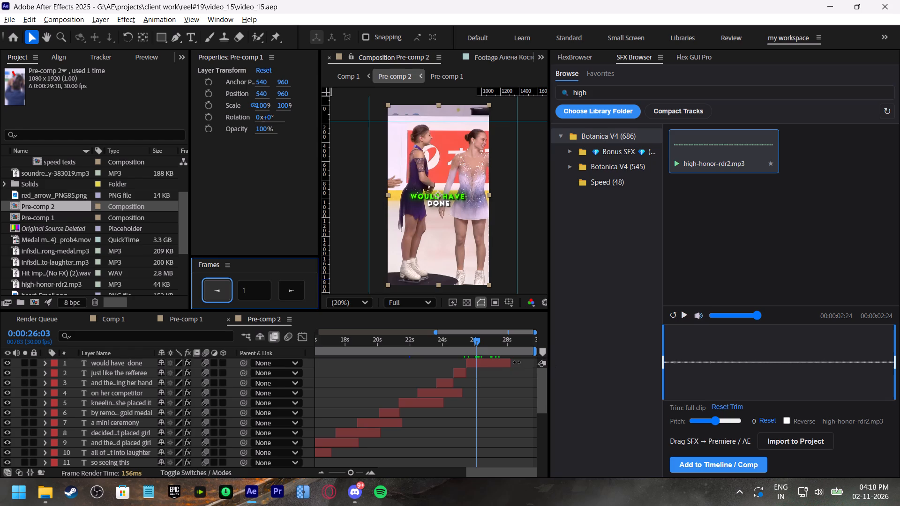
left_click_drag(514, 362, 477, 374)
left_click(294, 289)
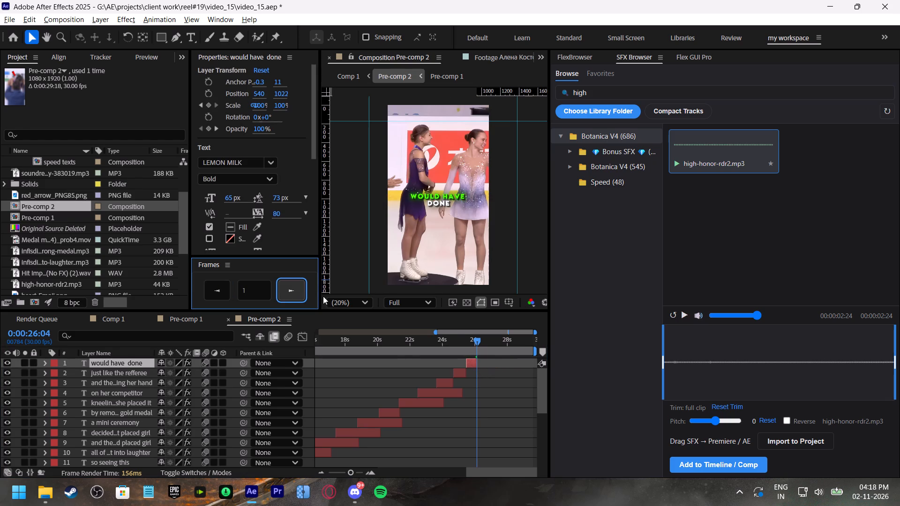
left_click(465, 338)
key("ctrl+s")
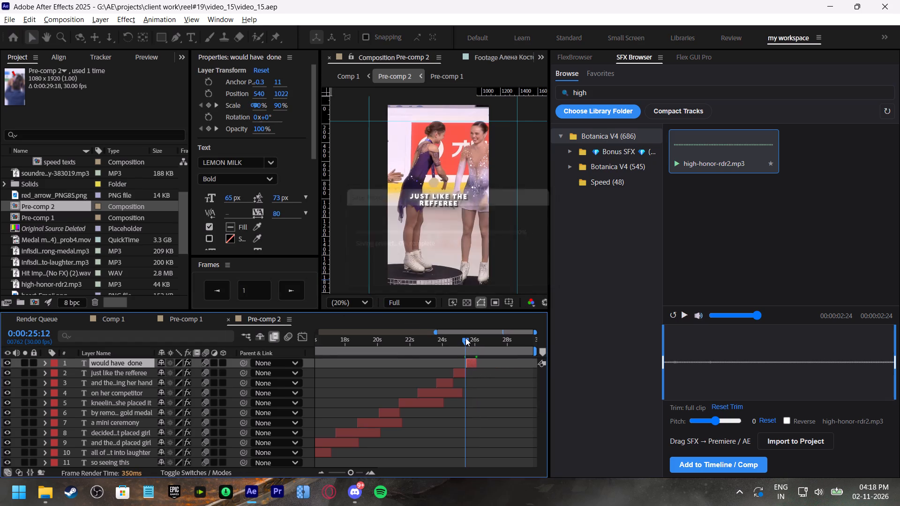
Replay the trimmed caption ending from 0:00:24:14 in Pre-comp 2 and in Comp 1.
left_click(450, 338)
key("space")
left_click(450, 338)
left_click(112, 318)
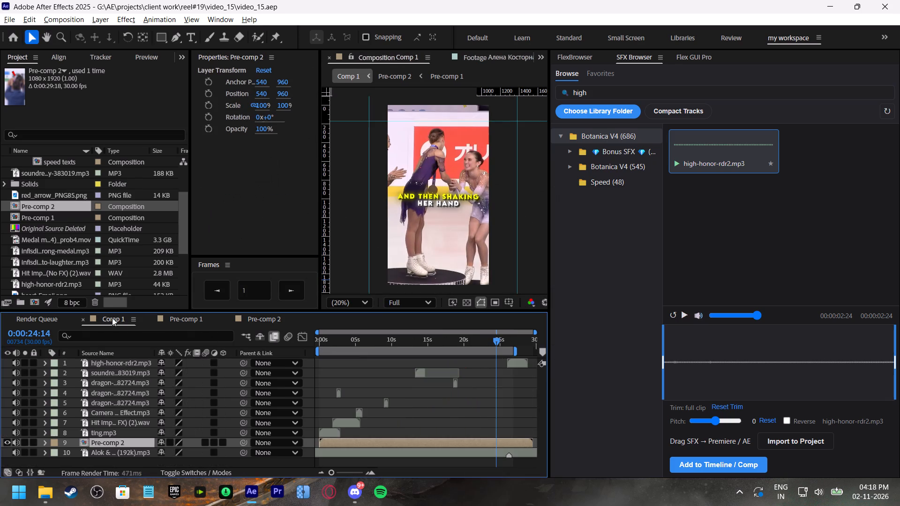
key("space")
scroll(501, 402, "down", 2, "shift")
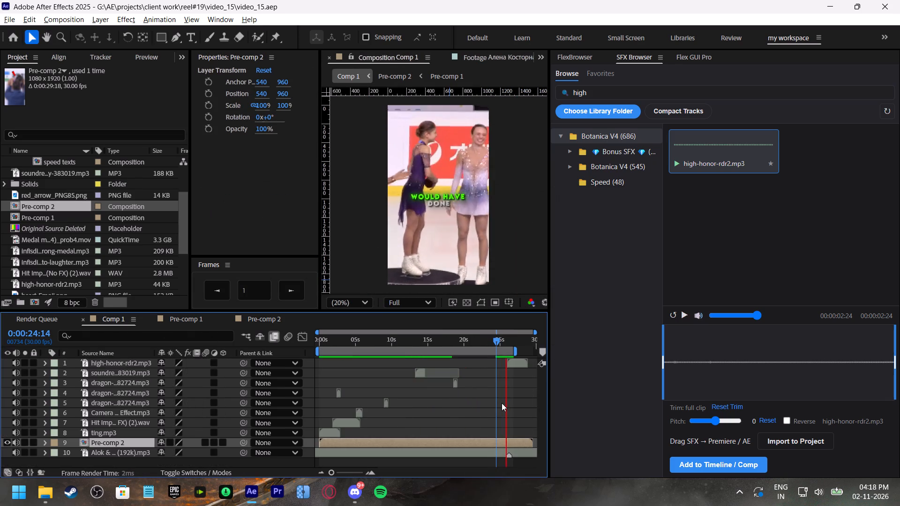
Open Pre-comp 1 at the final handshake shot, convert both Scale keyframes of the layer 12 clip to linear and replay the zoom.
left_click(500, 341)
left_click_drag(500, 340, 505, 344)
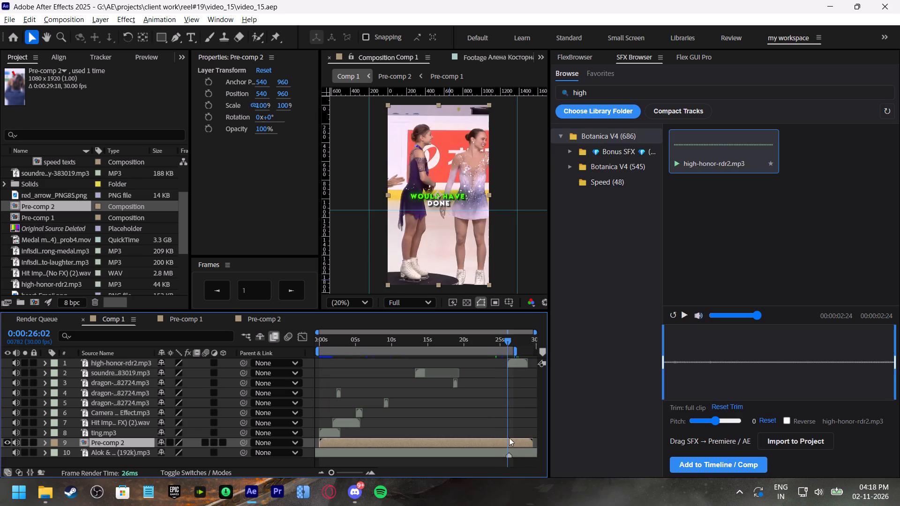
left_click(507, 440)
left_click(498, 449)
left_click(502, 443)
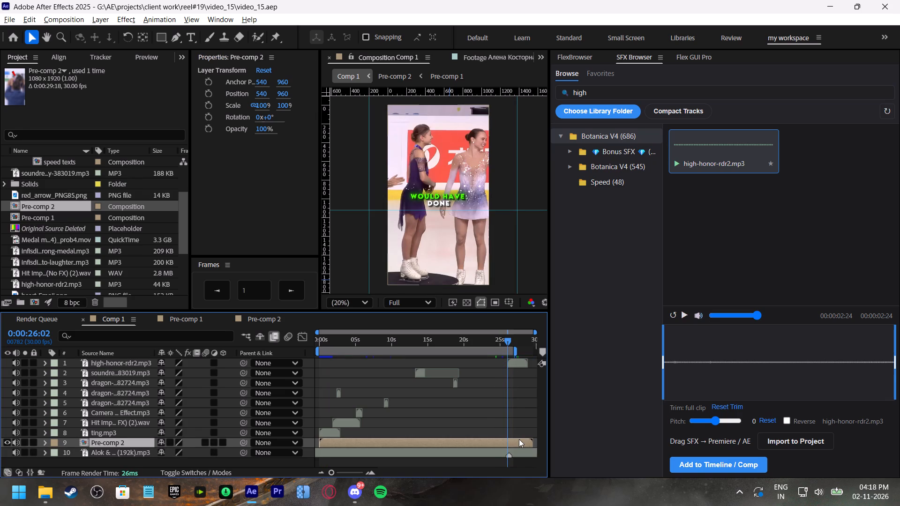
double_click(519, 439)
scroll(502, 412, "down", 6)
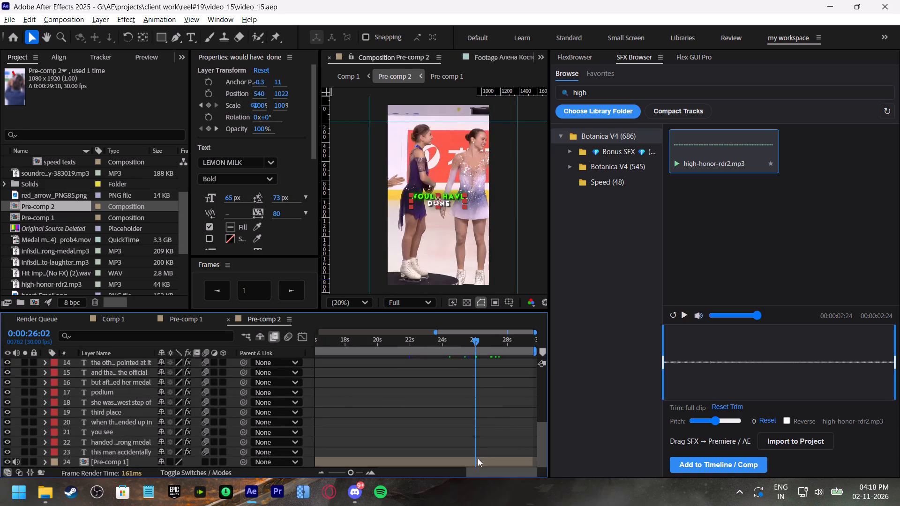
double_click(478, 458)
scroll(501, 433, "down", 4)
scroll(500, 433, "up", 3)
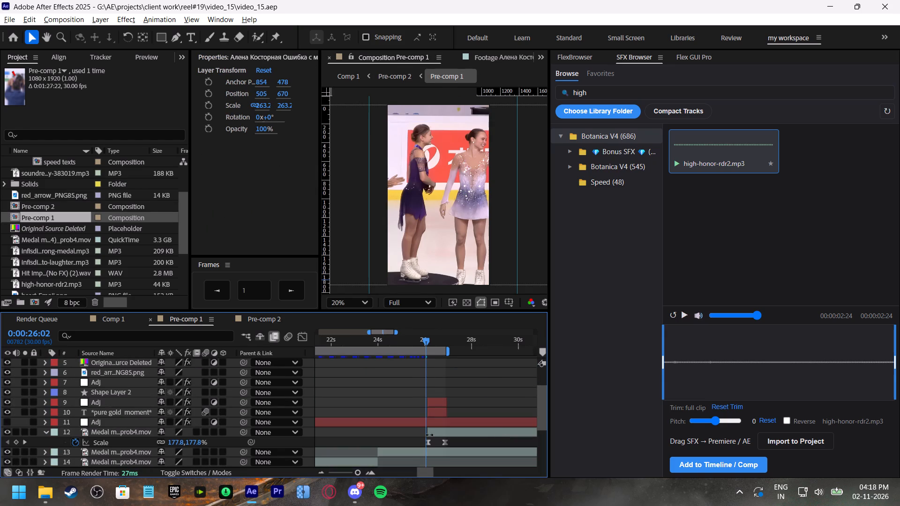
left_click(442, 436)
left_click(427, 343)
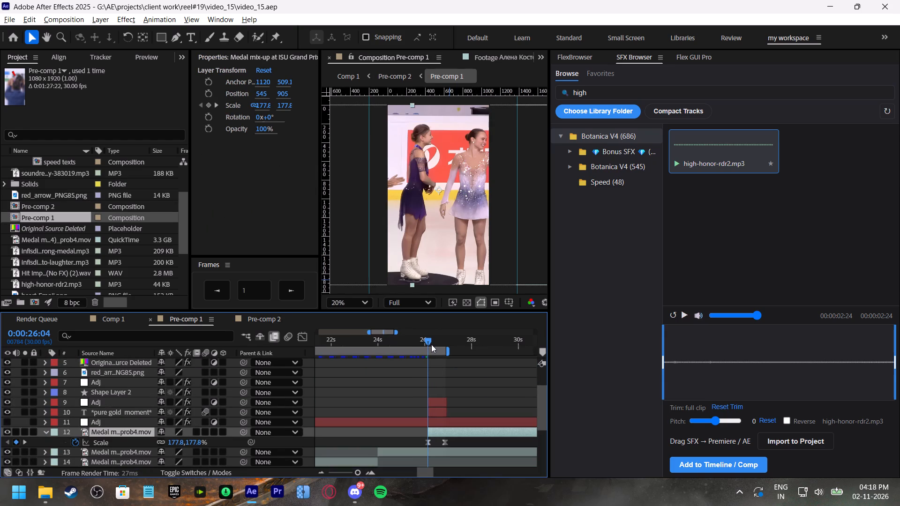
left_click_drag(453, 442, 410, 446)
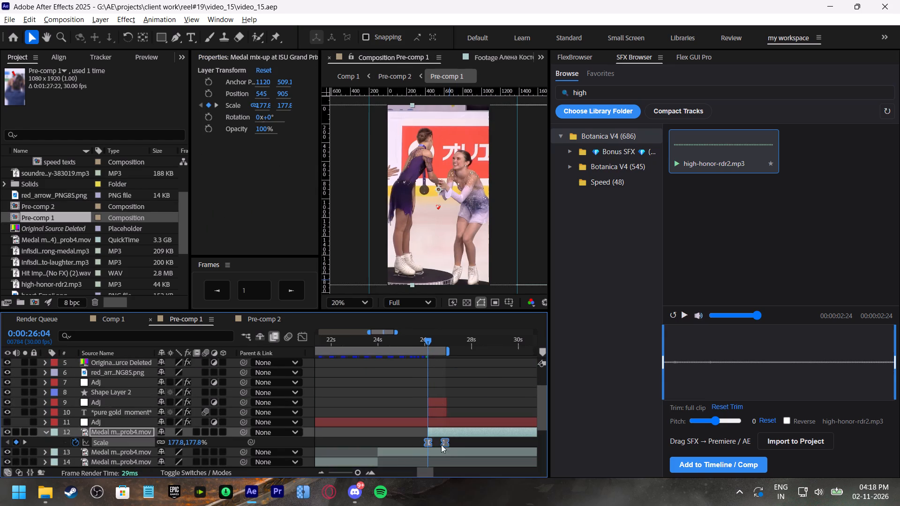
left_click(446, 442, "ctrl")
left_click(416, 343)
key("space")
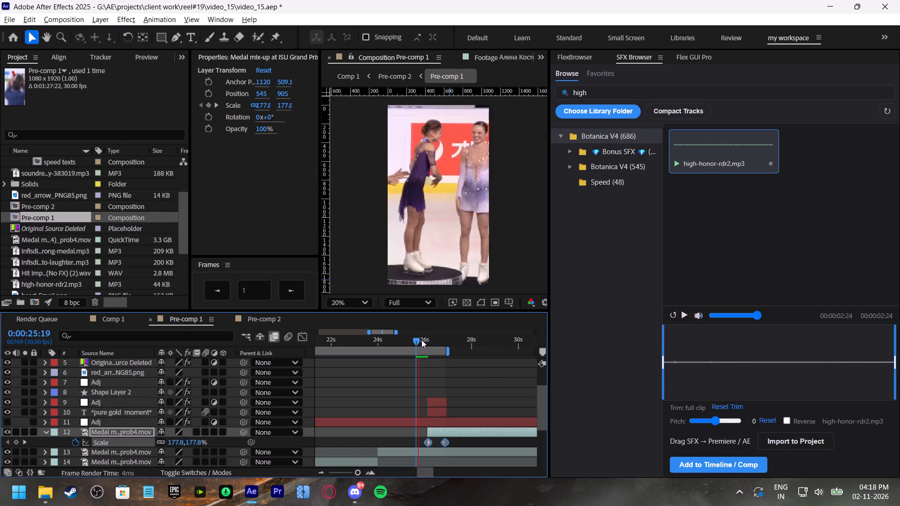
Increase the Scale of the layer 12 clip's last keyframe at 0:00:26:26 for a stronger closing zoom, and save the project.
left_click_drag(421, 340, 437, 350)
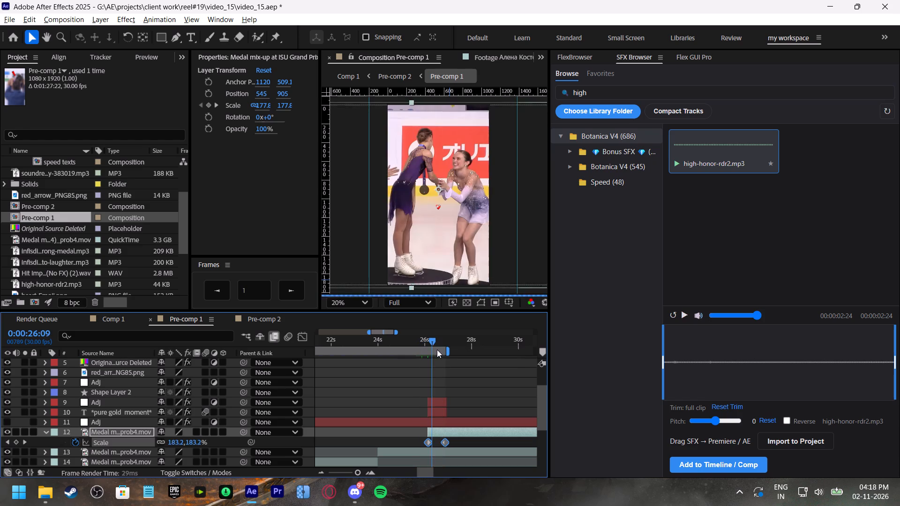
left_click_drag(437, 350, 444, 357)
left_click(402, 433)
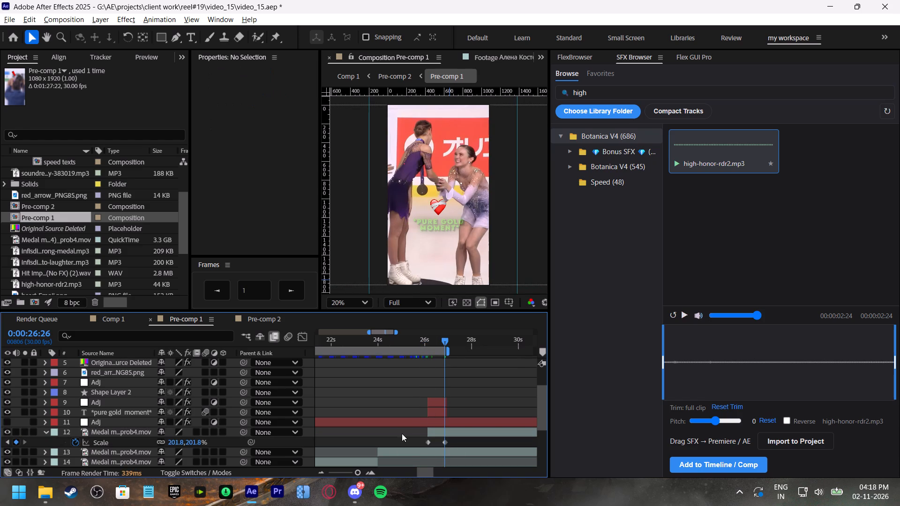
left_click(446, 443)
left_click_drag(194, 444, 198, 444)
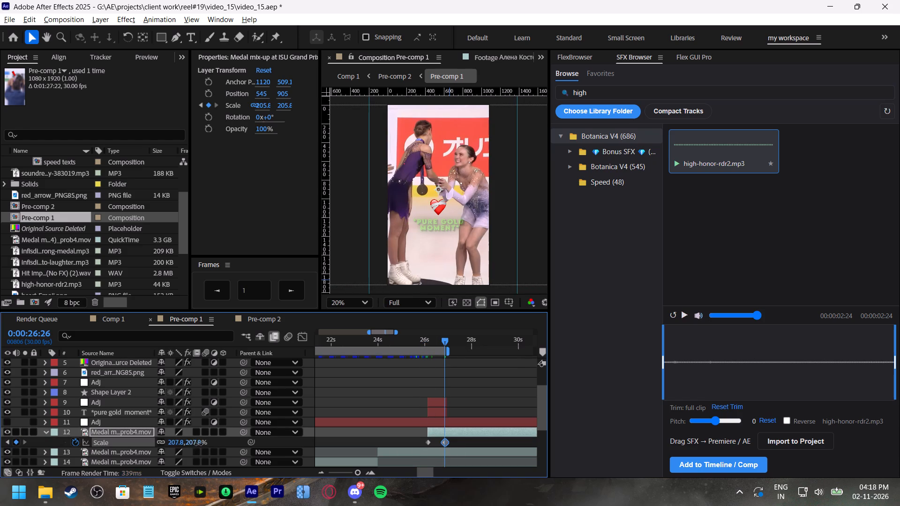
left_click_drag(198, 444, 211, 444)
left_click(425, 341)
key("ctrl+s")
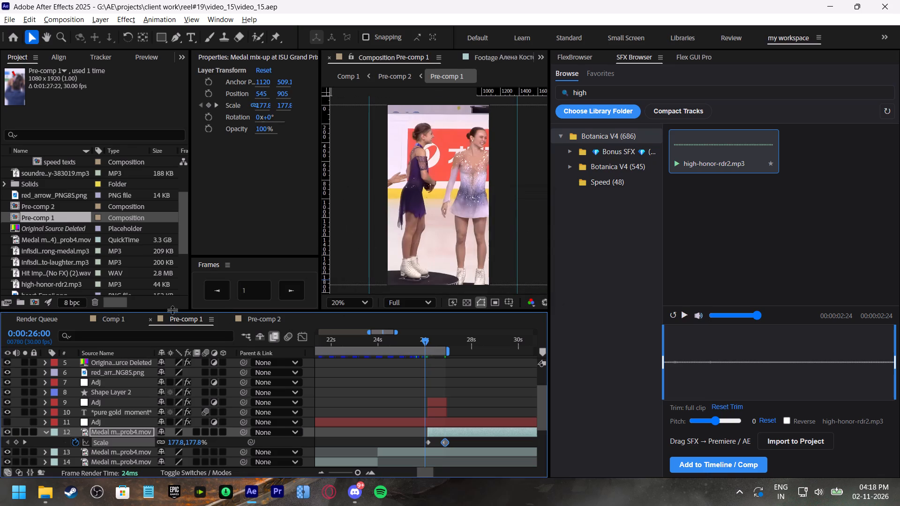
Replay the ending in Comp 1 from 0:00:20:08 and again from 0:00:21:27 to check the closing zoom.
left_click(111, 315)
left_click(466, 341)
key("space")
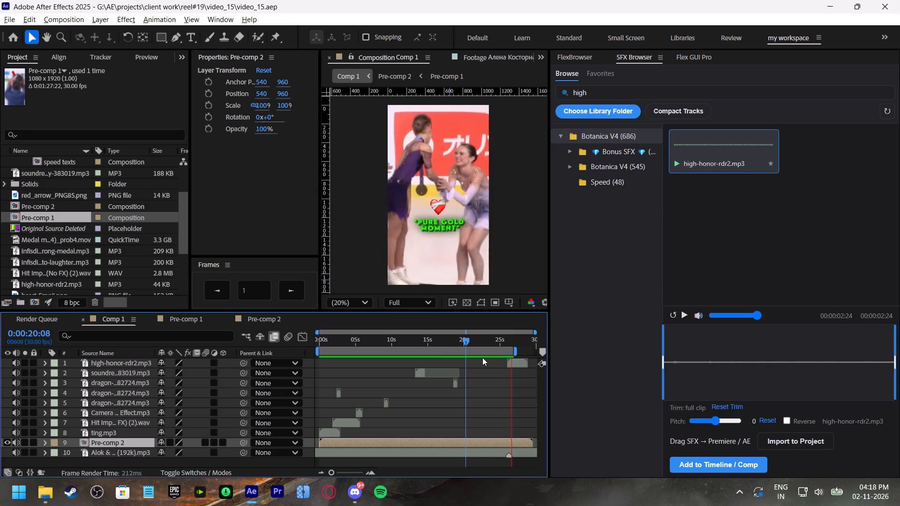
left_click(478, 339)
key("space")
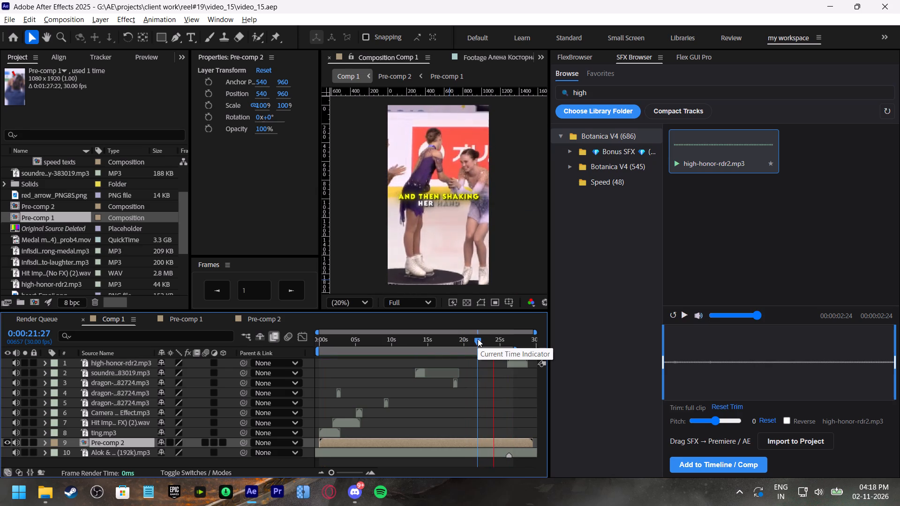
left_click(478, 339)
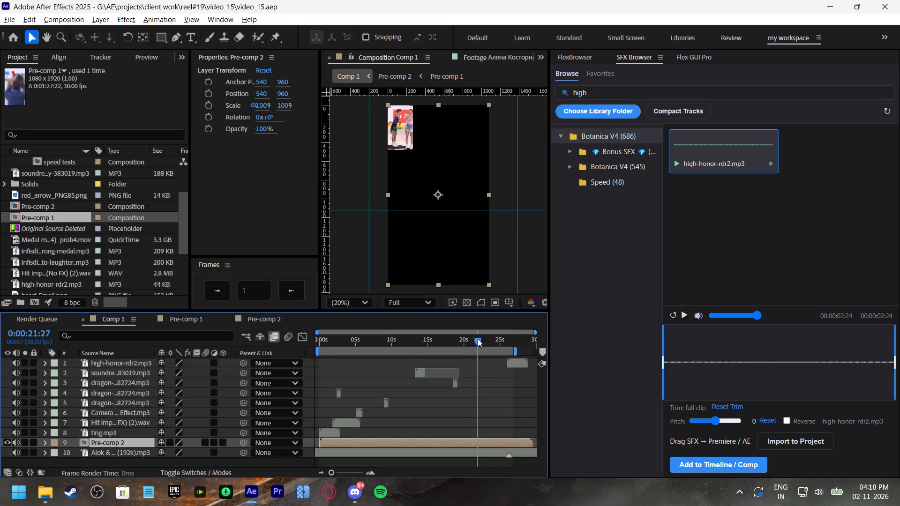
Open Pre-comp 1 through Pre-comp 2 and set a first Position keyframe on the layer 14 clip at 0:00:20:00.
scroll(487, 436, "down", 1)
left_click(484, 448)
left_click(484, 439)
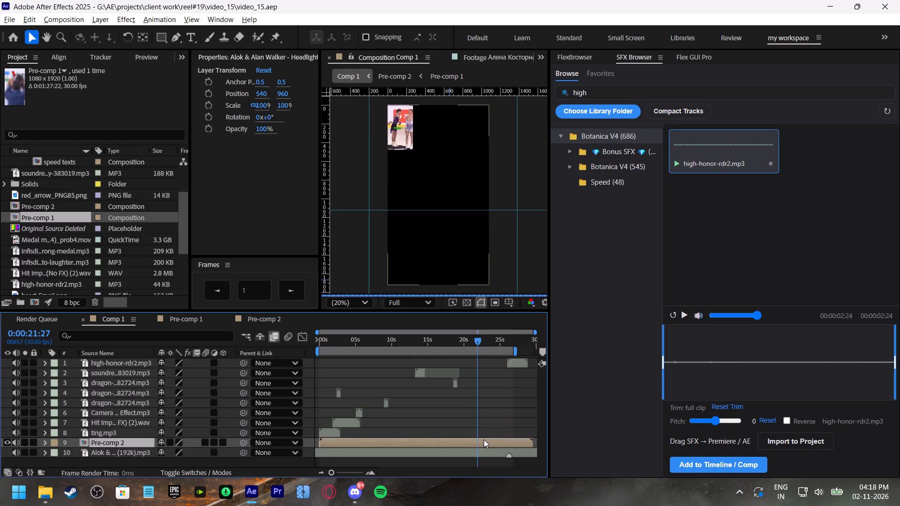
double_click(481, 440)
double_click(436, 464)
scroll(454, 420, "down", 1)
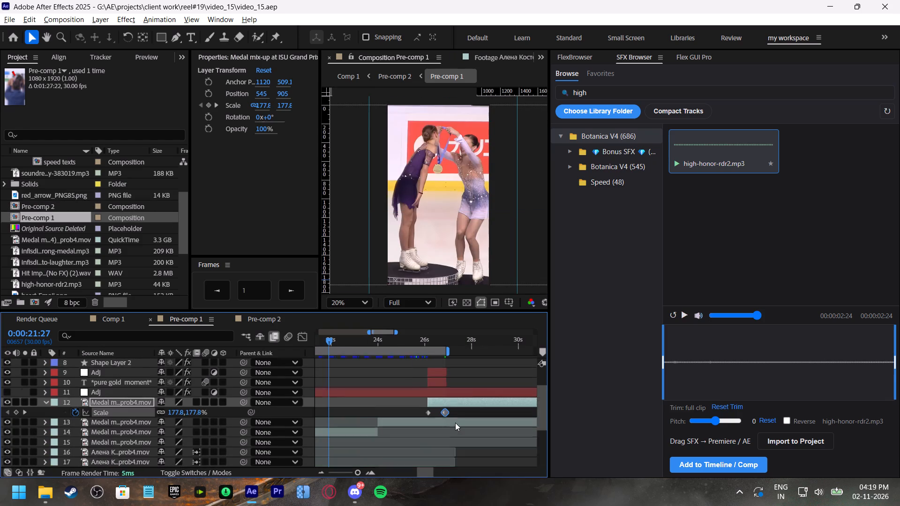
scroll(455, 423, "down", 2)
scroll(454, 424, "up", 3, "shift")
scroll(452, 423, "up", 3)
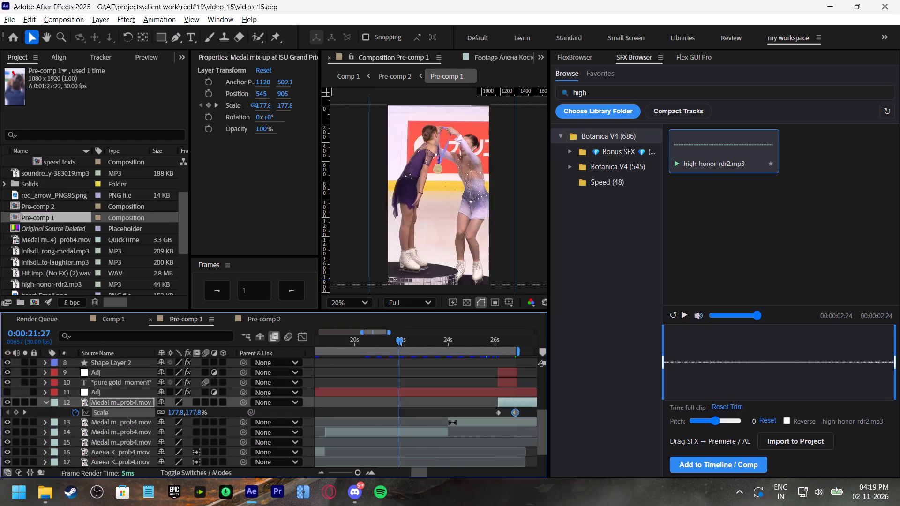
left_click_drag(351, 344, 359, 348)
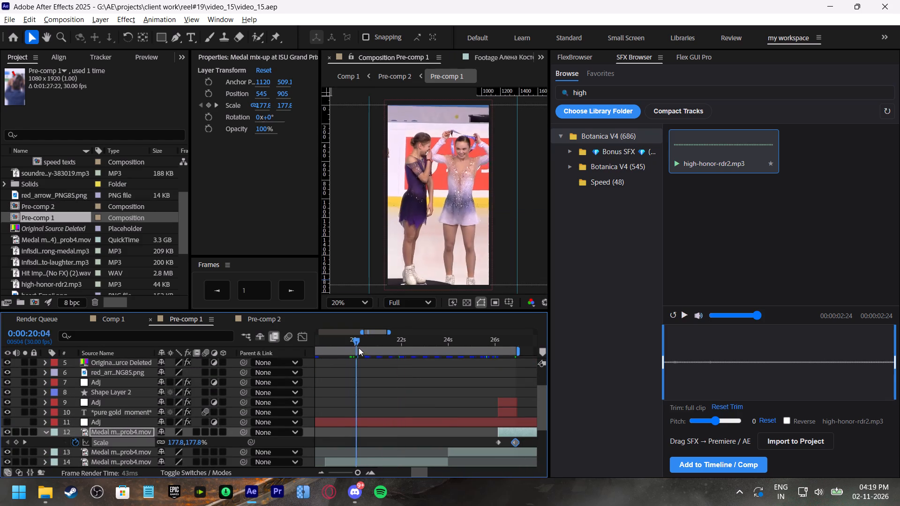
left_click_drag(359, 348, 354, 349)
scroll(365, 444, "down", 2)
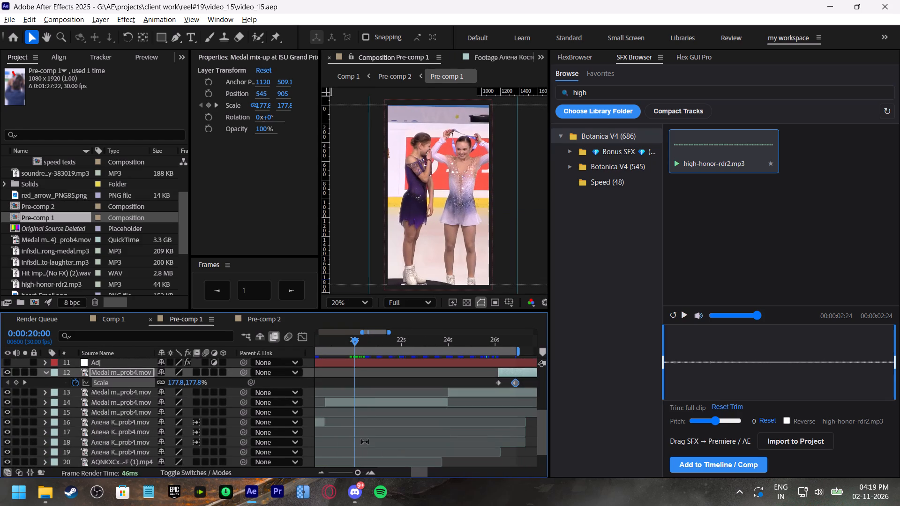
left_click(372, 398)
key("p")
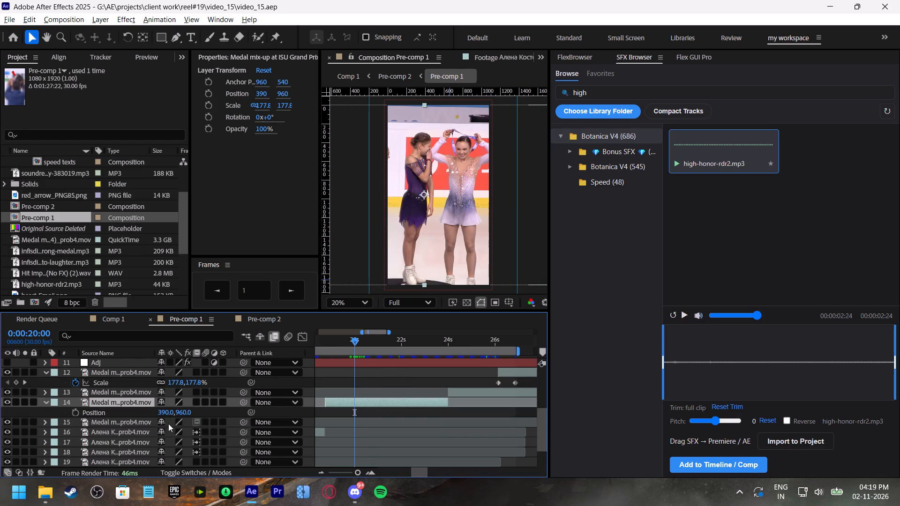
left_click(72, 415)
At 0:00:23:29, shift the layer 14 clip sideways to Position 285, 960 so both skaters are framed at the handshake.
left_click_drag(369, 340, 396, 354)
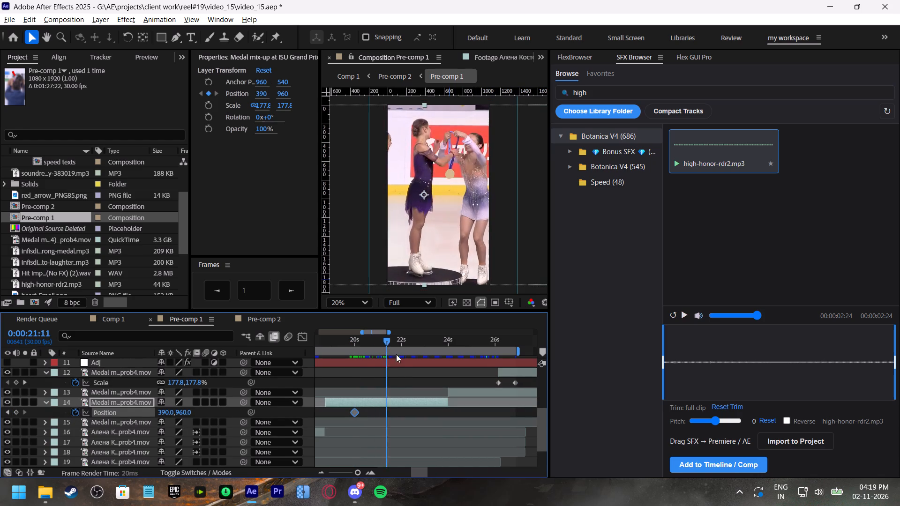
left_click_drag(396, 354, 451, 358)
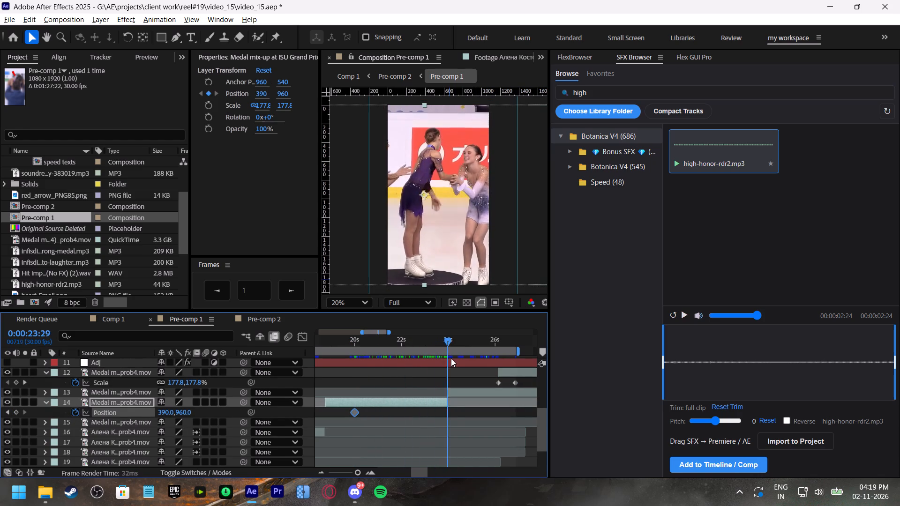
left_click_drag(451, 358, 448, 358)
left_click_drag(457, 268, 449, 267)
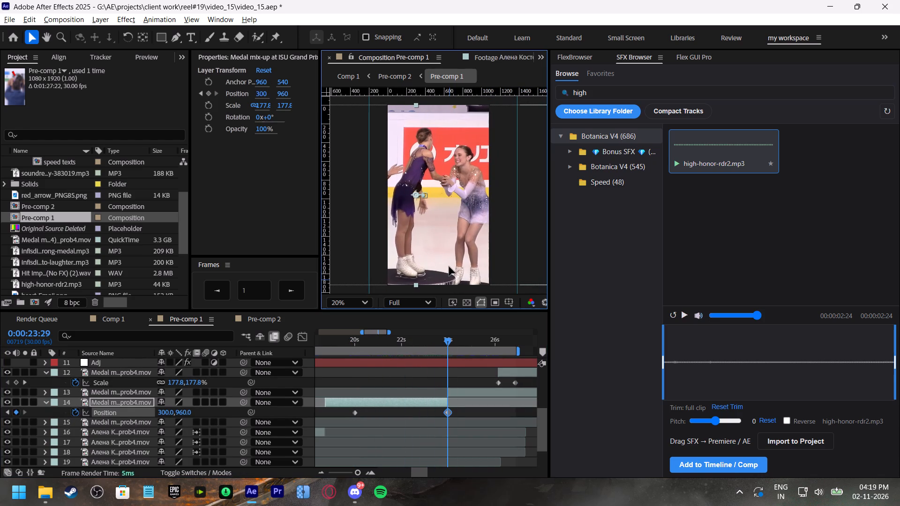
left_click_drag(449, 267, 448, 266)
Replay the layer 14 clip's new pan in Pre-comp 1 from 0:00:19:00.
left_click_drag(441, 343, 417, 342)
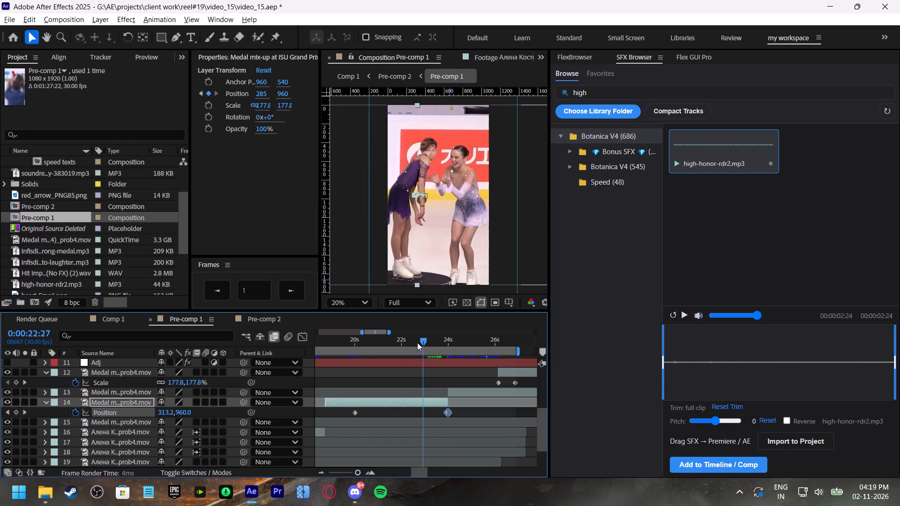
left_click_drag(417, 342, 331, 348)
key("space")
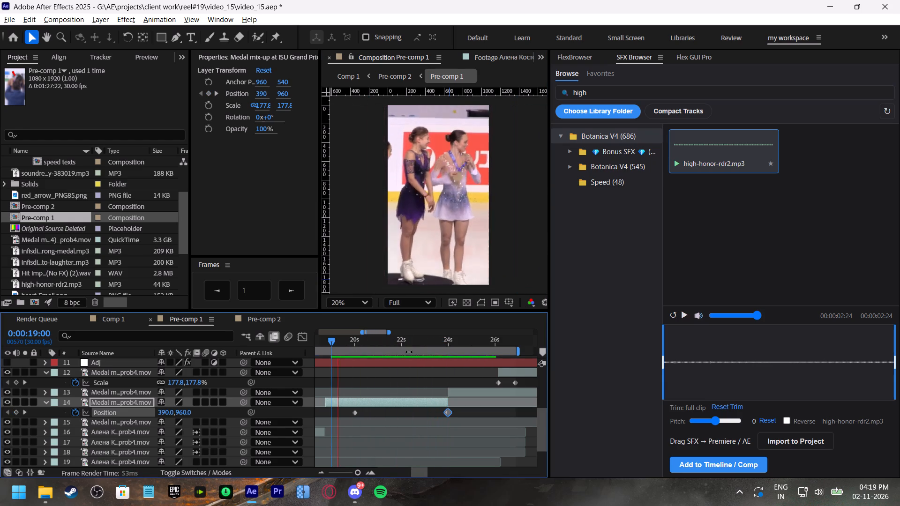
left_click(450, 342)
Switch to Comp 1 and play the whole reel from 0:00:00:00 to review the captions, sounds and new pan.
left_click(111, 319)
key("space")
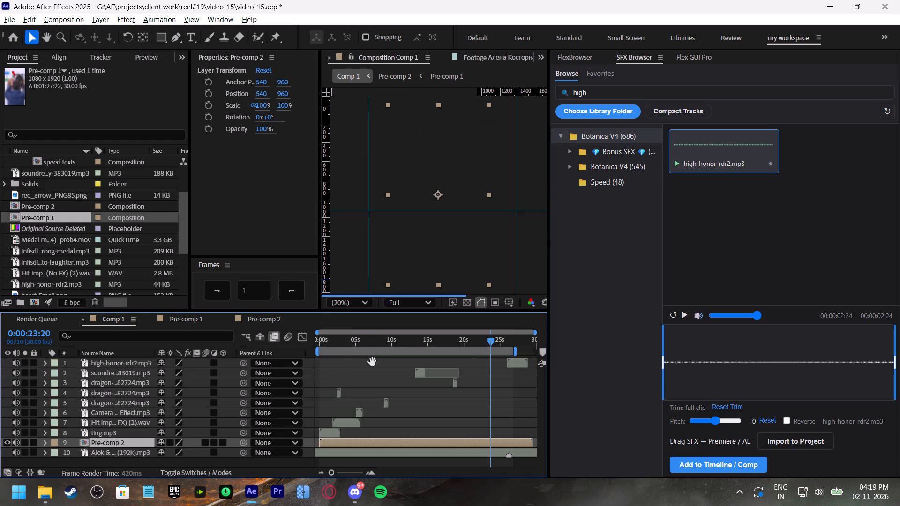
left_click_drag(357, 346, 285, 354)
left_click_drag(355, 339, 103, 370)
key("space")
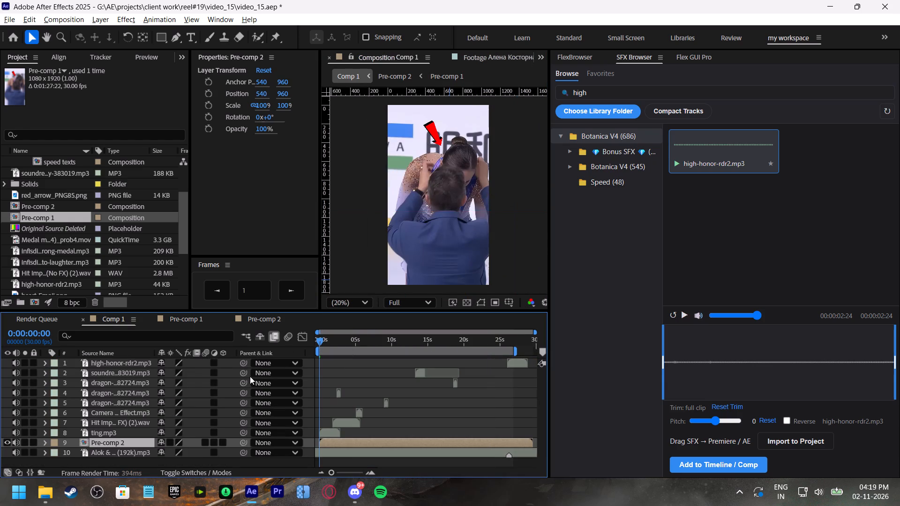
left_click_drag(341, 473, 322, 477)
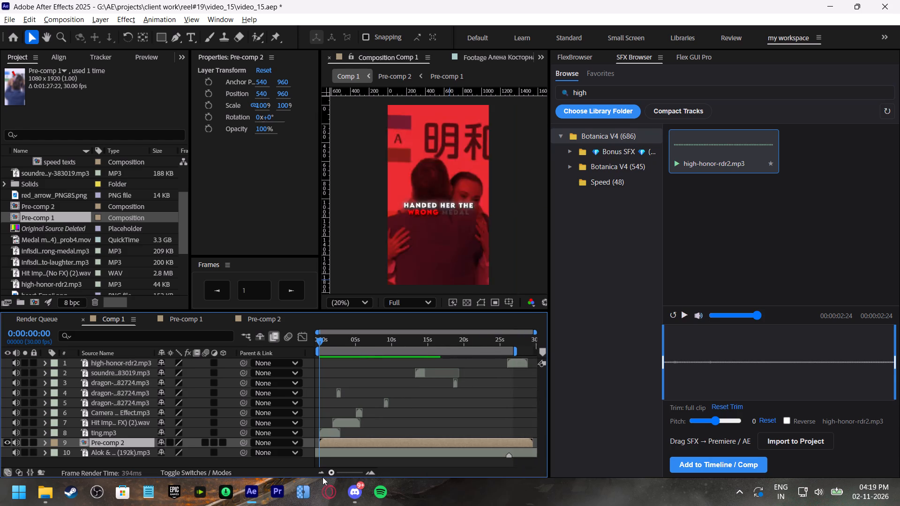
left_click_drag(322, 477, 322, 477)
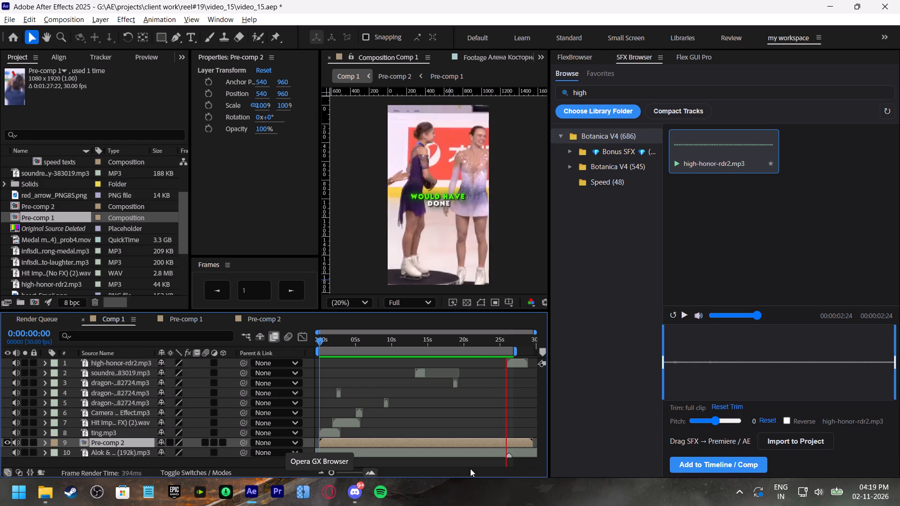
Go to the handshake at 0:00:23:16 and reopen Pre-comp 1 through Pre-comp 2 at the panned layer 14 clip.
left_click(487, 340)
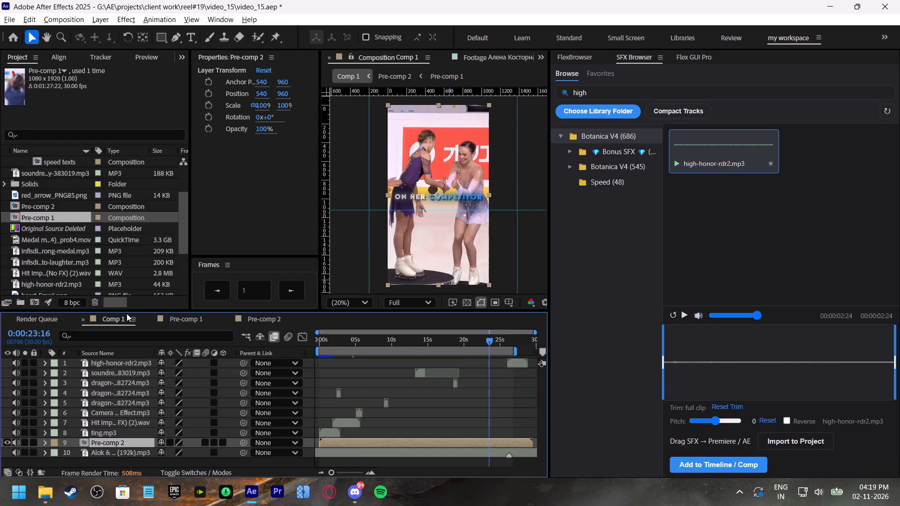
left_click(113, 321)
left_click(258, 318)
scroll(419, 404, "down", 2)
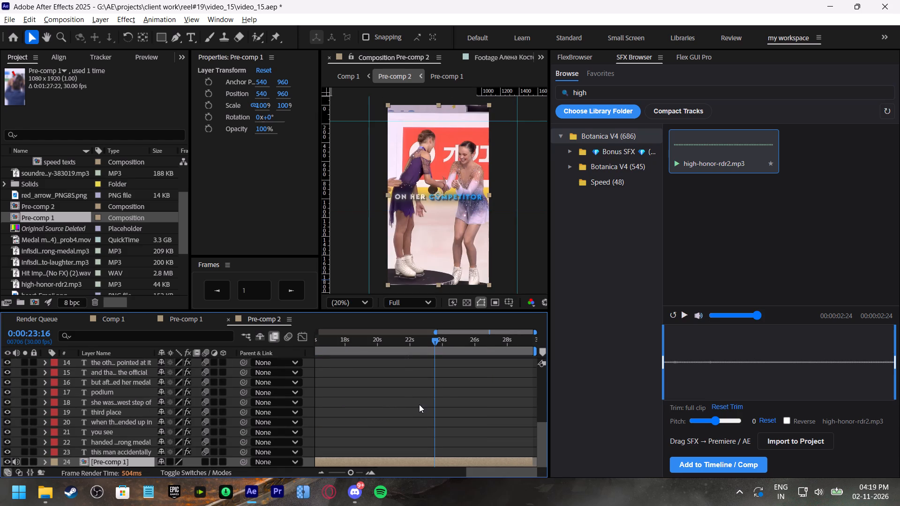
scroll(419, 404, "down", 2)
double_click(440, 460)
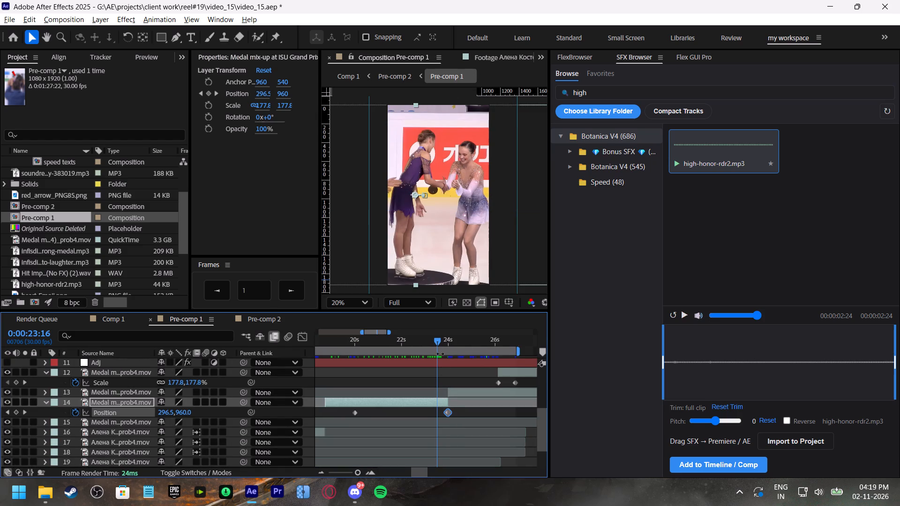
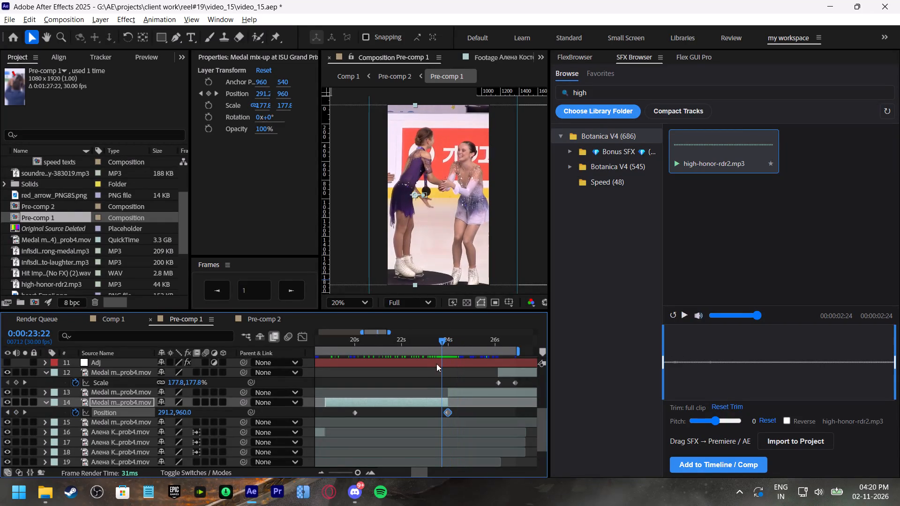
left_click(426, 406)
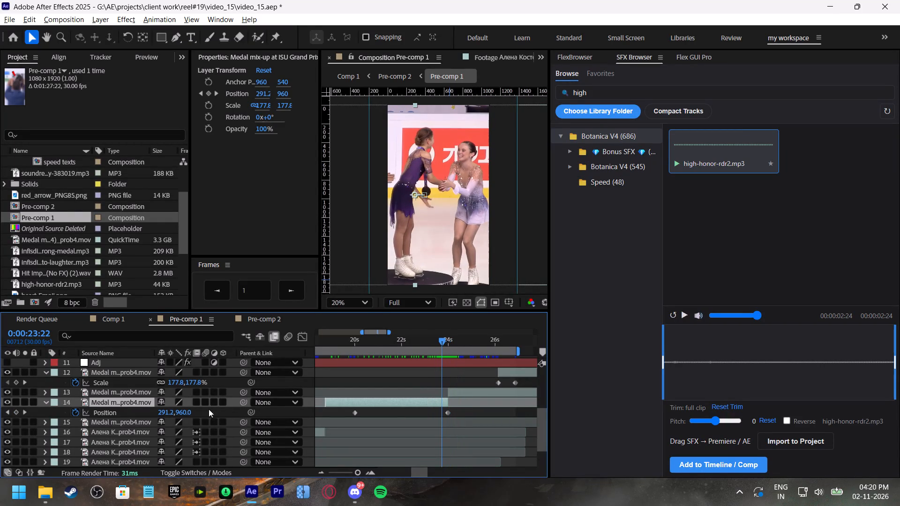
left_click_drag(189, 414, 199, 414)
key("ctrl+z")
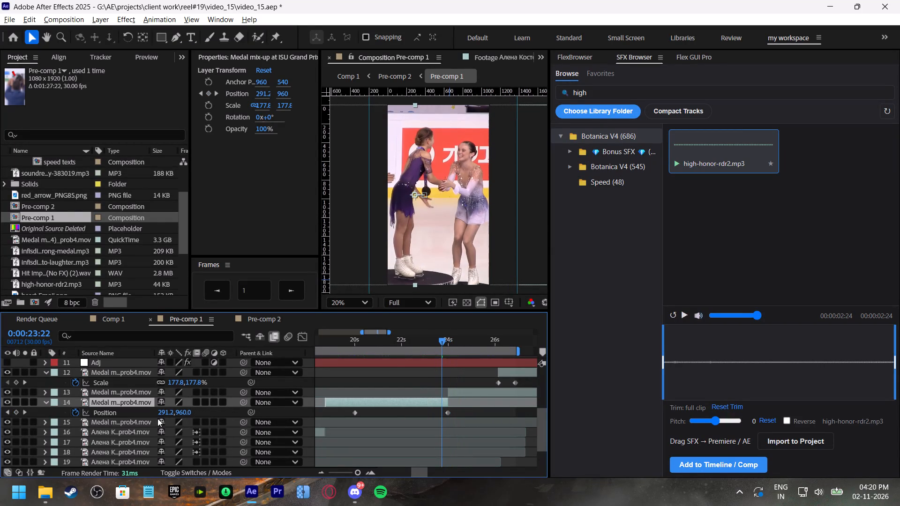
Set the layer 13 clip's horizontal Position to 291 so its framing matches the end of the layer 14 pan.
left_click_drag(452, 335, 457, 338)
left_click(455, 346)
left_click(460, 396)
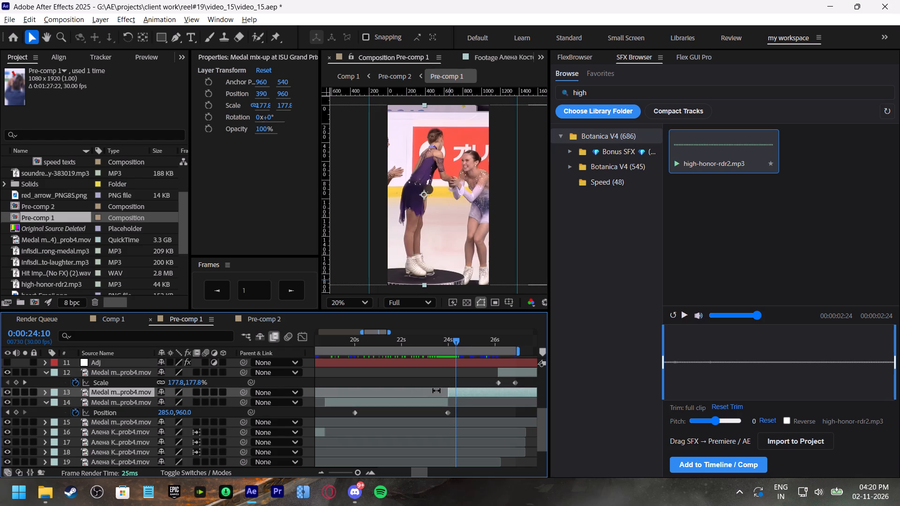
key("p")
left_click(164, 403)
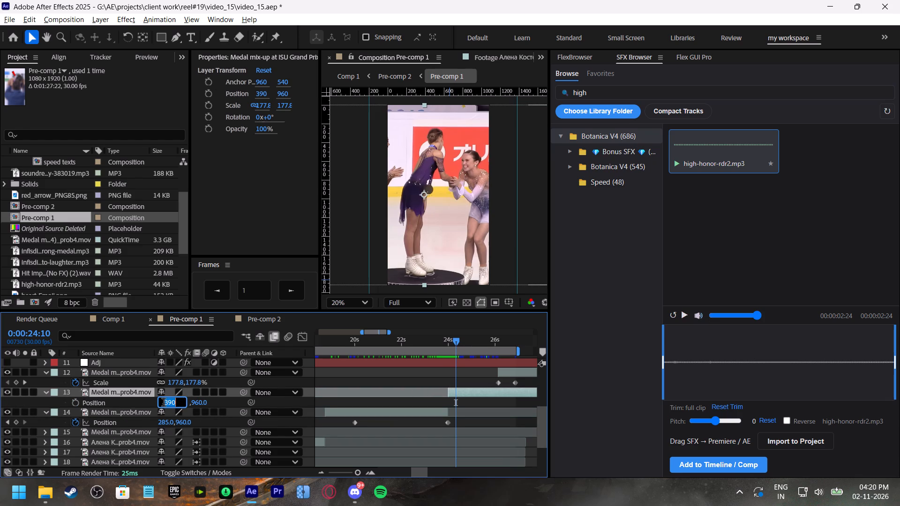
type("291")
left_click(230, 403)
Replay the cut from the layer 14 clip to the layer 13 clip from 0:00:23:10, and save the project.
left_click(433, 338)
key("space")
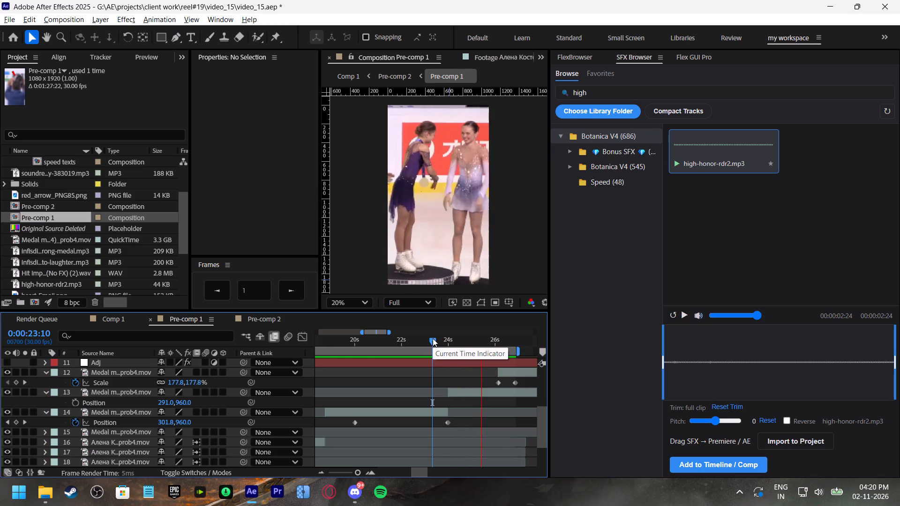
left_click(433, 338)
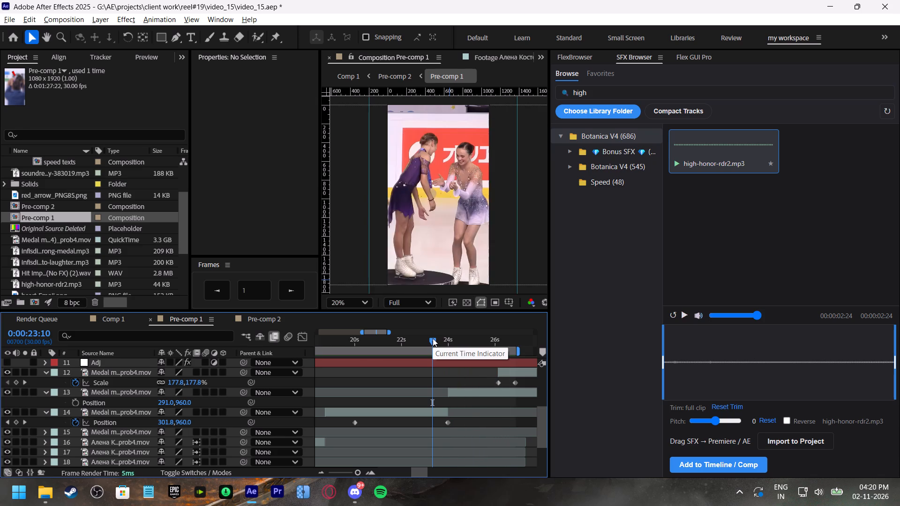
key("ctrl+s")
Switch to Comp 1, save the project and play the reel's opening from 0:00:00:00.
left_click(111, 323)
key("space")
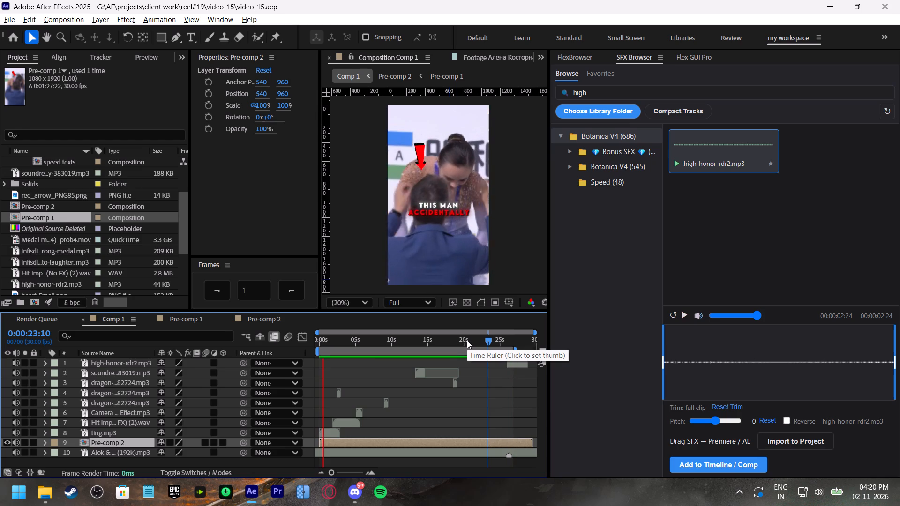
left_click_drag(467, 340, 276, 349)
key("ctrl+s")
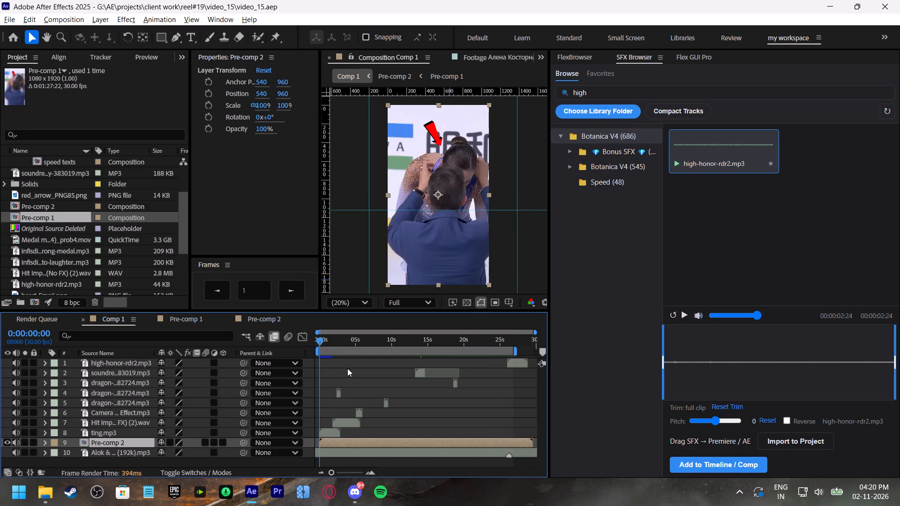
key("space")
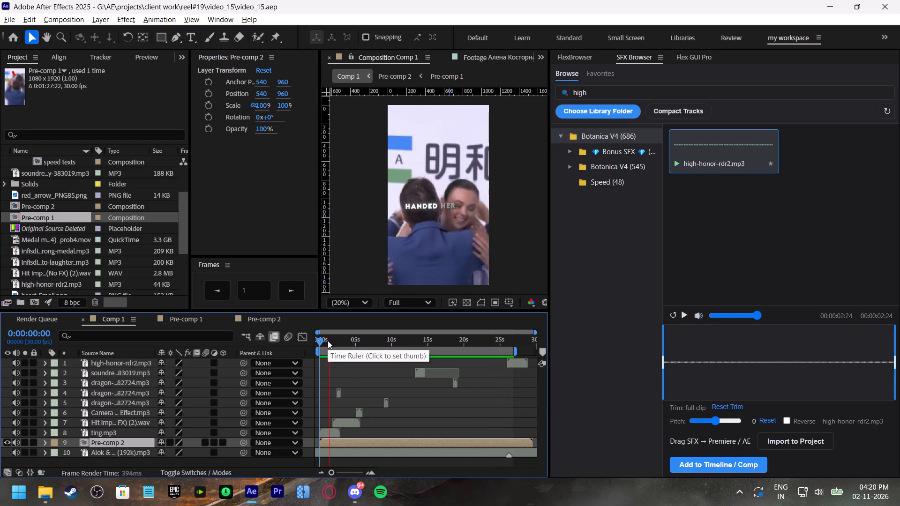
left_click(328, 341)
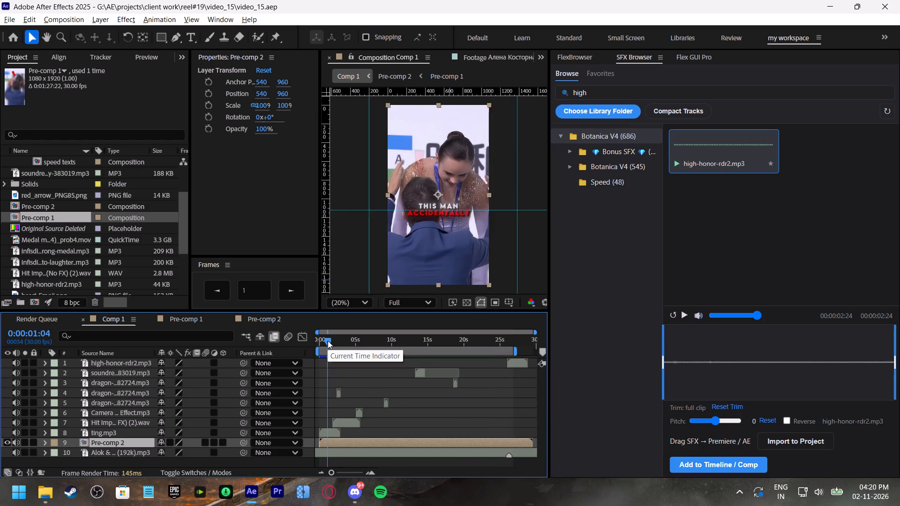
Add Comp 1 to the render queue and set its output module format to H.264.
key("ctrl+m")
left_click(97, 392)
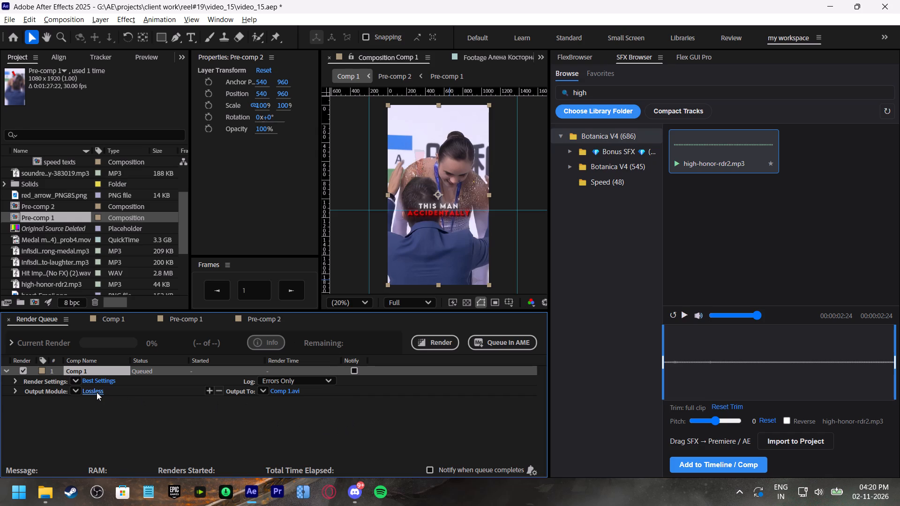
left_click(381, 96)
left_click(401, 159)
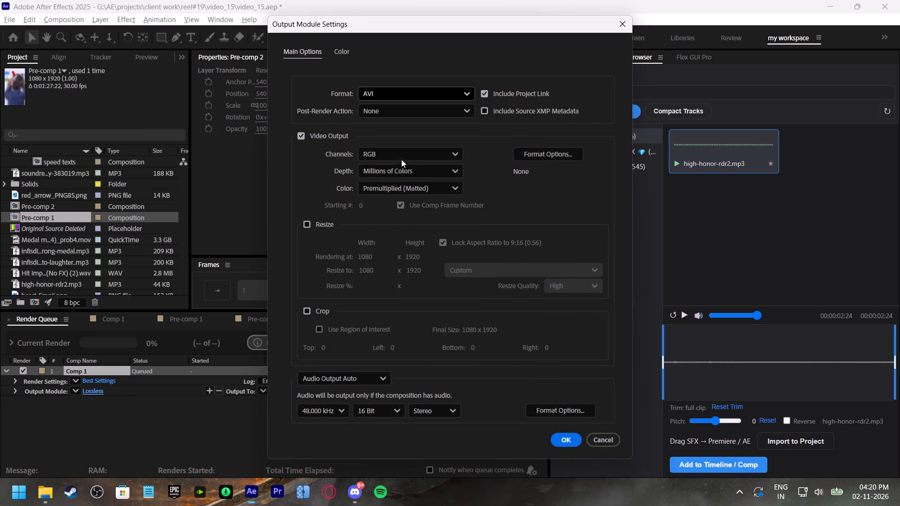
left_click(566, 441)
Set the render's output file to video_15 in the video_15 folder inside reel#19.
left_click(292, 392)
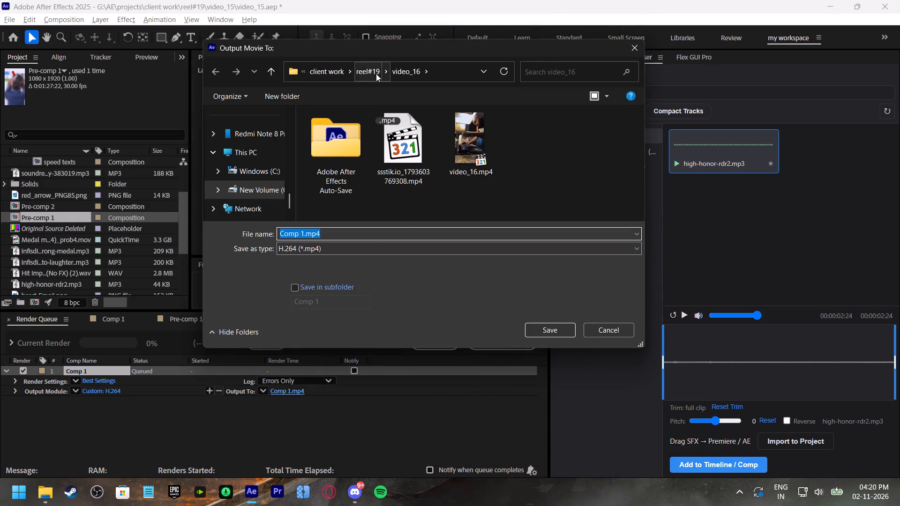
left_click(376, 73)
scroll(529, 228, "down", 2)
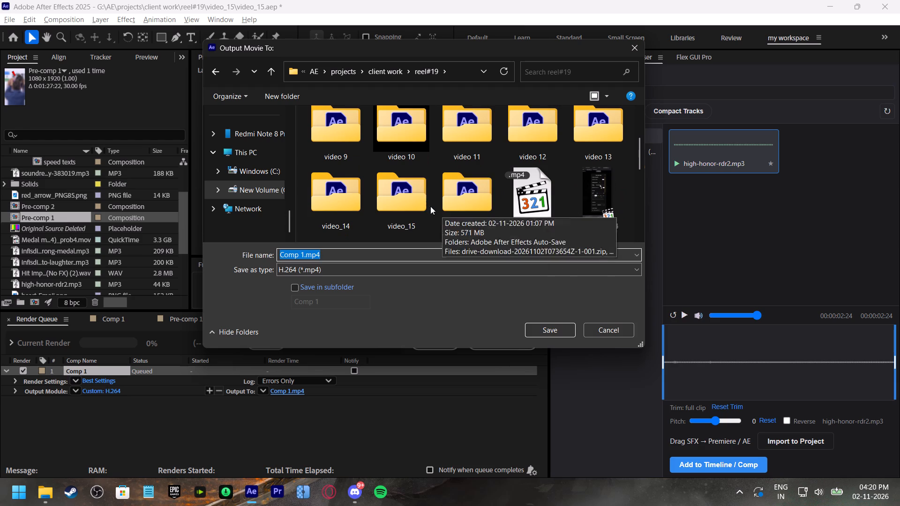
double_click(418, 206)
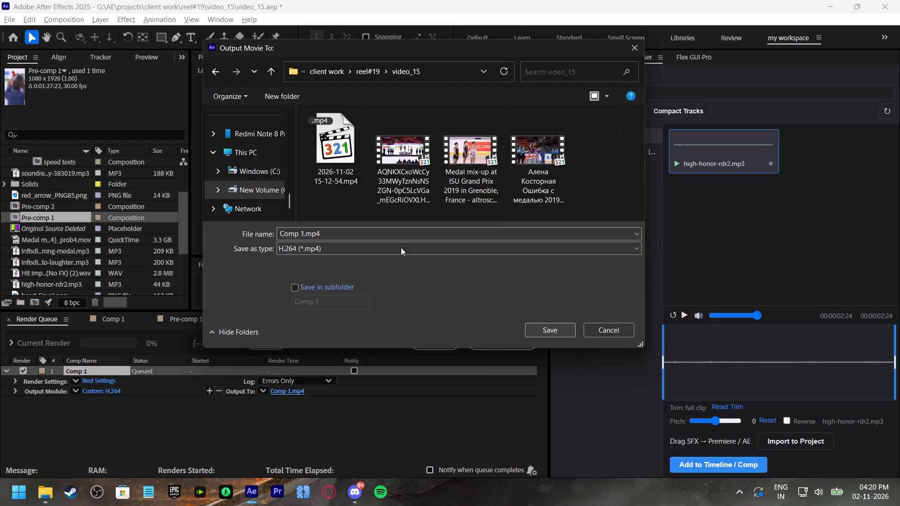
left_click(429, 239)
type("video_")
type("15")
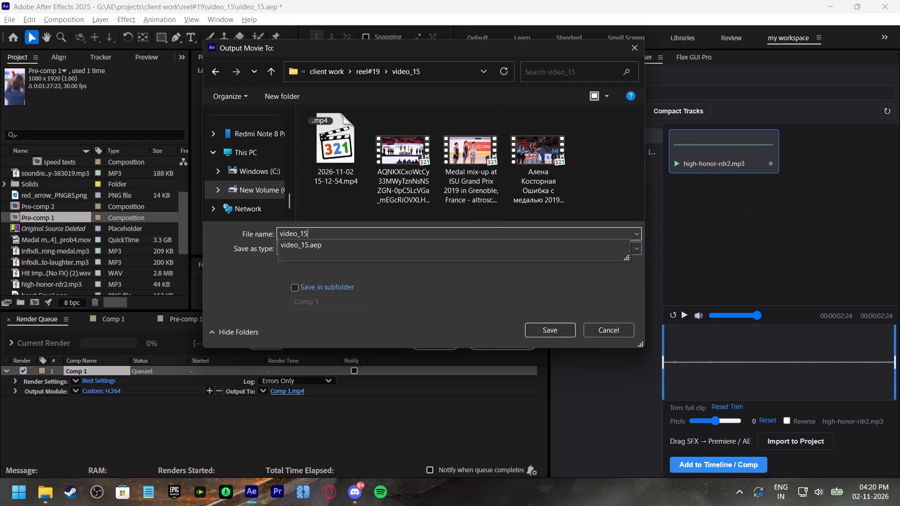
left_click(555, 326)
Start rendering the queued Comp 1.
left_click(437, 337)
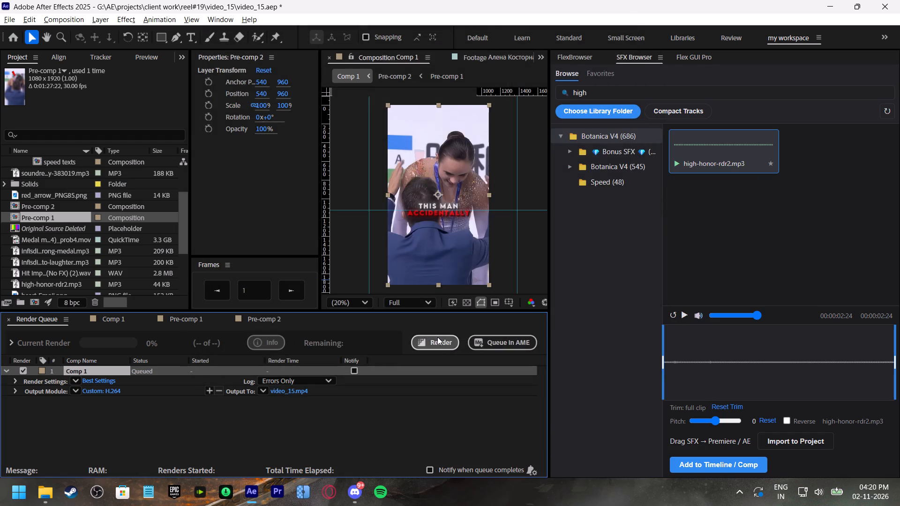
left_click(507, 274)
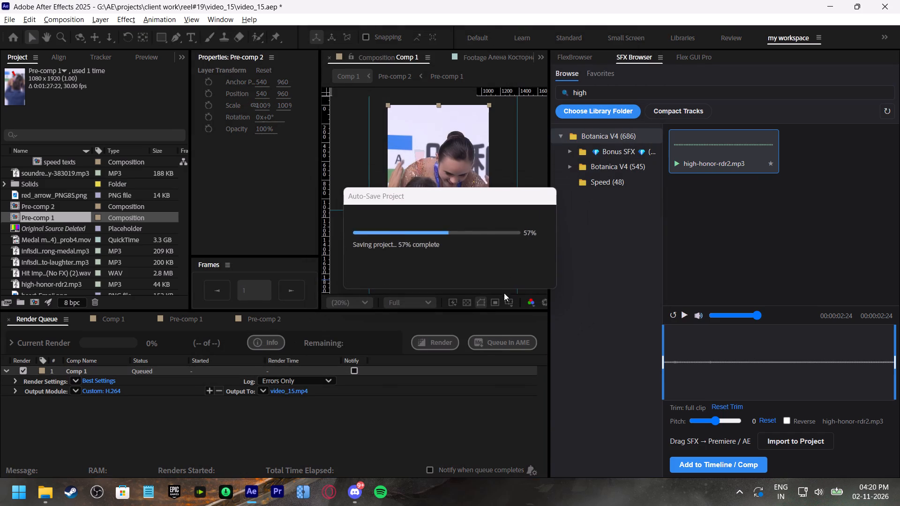
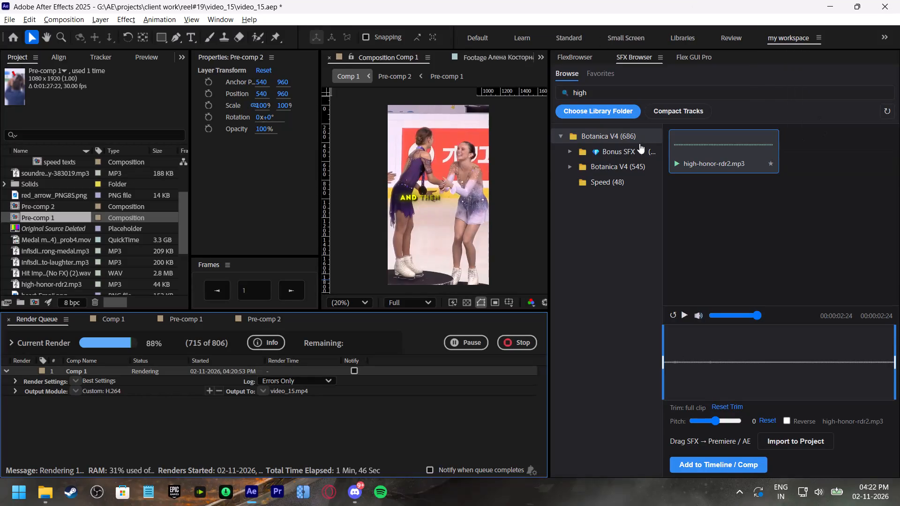
Stop the running render of Comp 1.
left_click(516, 345)
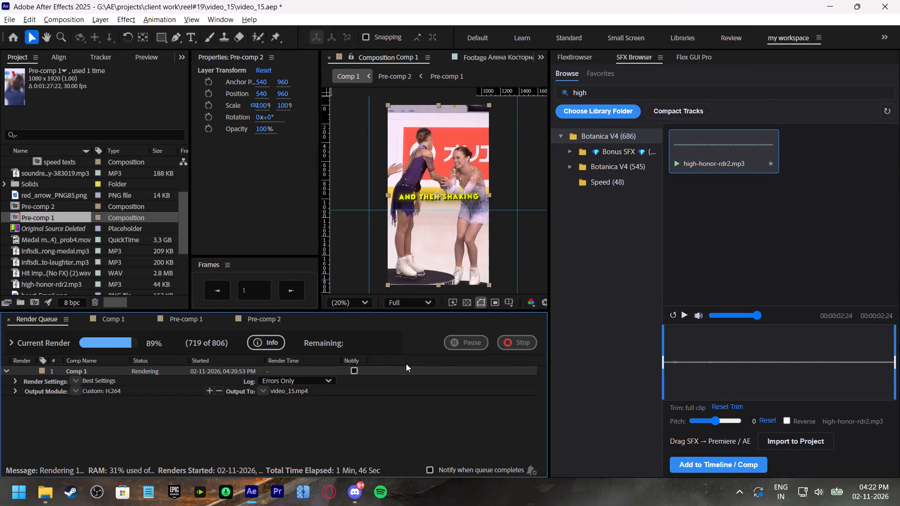
Inside Pre-comp 1, nested in Comp 1's Pre-comp 2, turn on the visibility of Adj layer 11 above the medal footage.
left_click(122, 317)
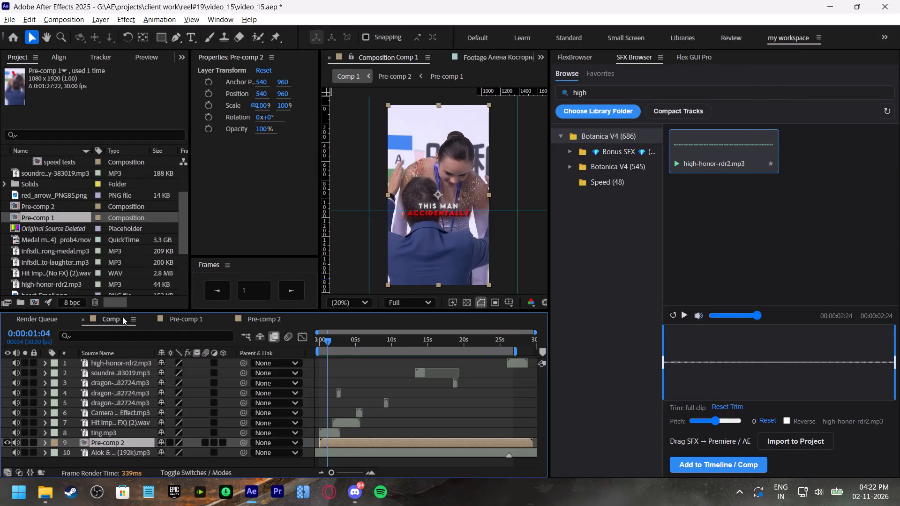
double_click(353, 446)
double_click(352, 456)
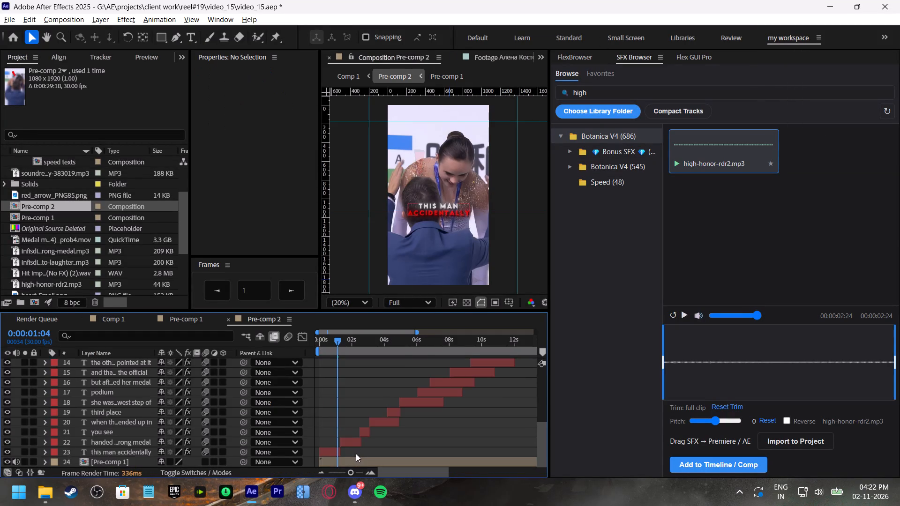
double_click(359, 462)
scroll(370, 419, "down", 9)
scroll(374, 422, "up", 4)
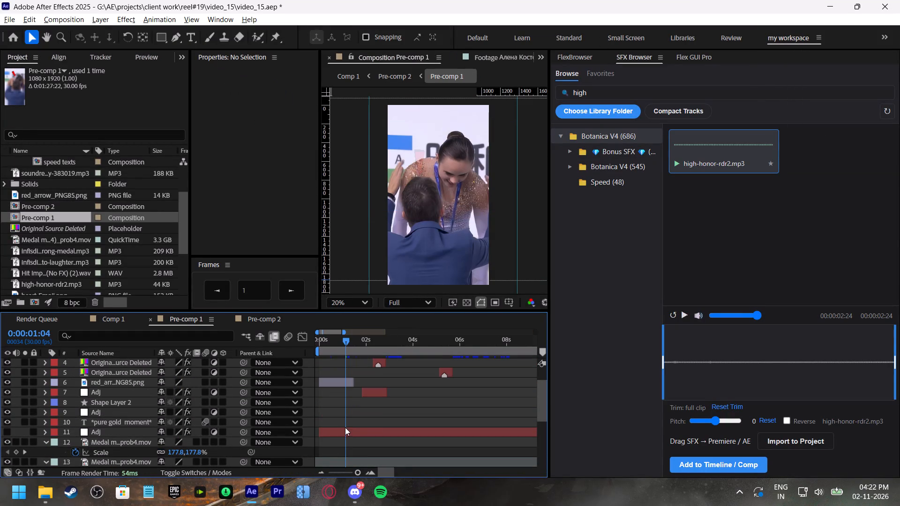
left_click(343, 430)
left_click(9, 430)
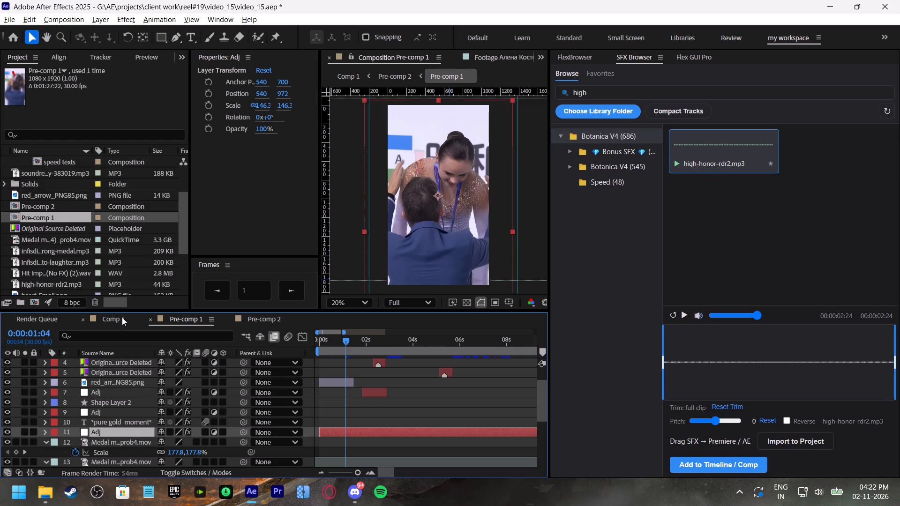
Return to Comp 1 and save the project.
left_click(106, 318)
left_click(381, 415)
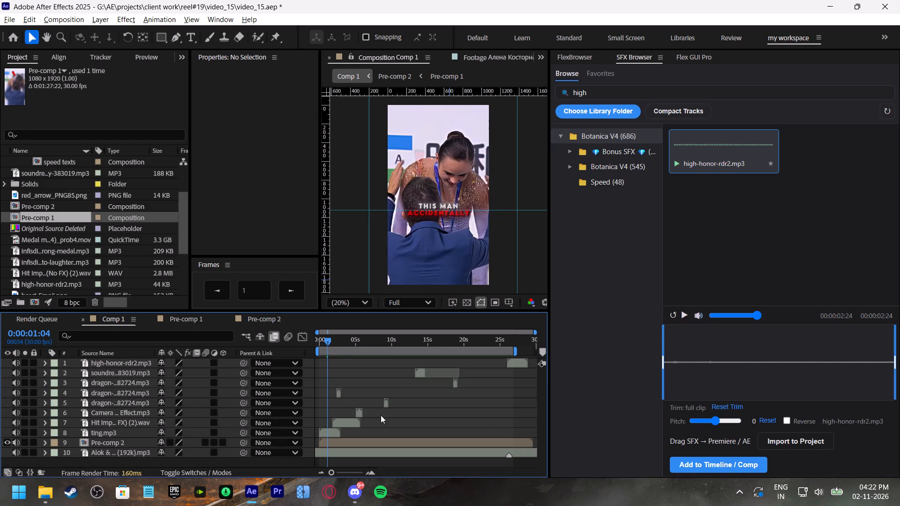
key("ctrl+s")
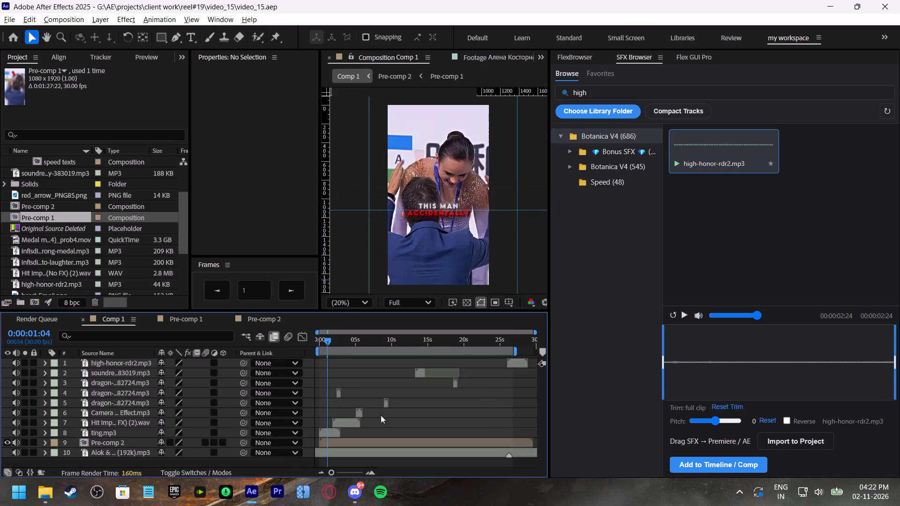
Add Comp 1 to the render queue again and delete the unqueued Comp 1 item left by the stopped render.
scroll(381, 415, "down", 2)
key("ctrl+m")
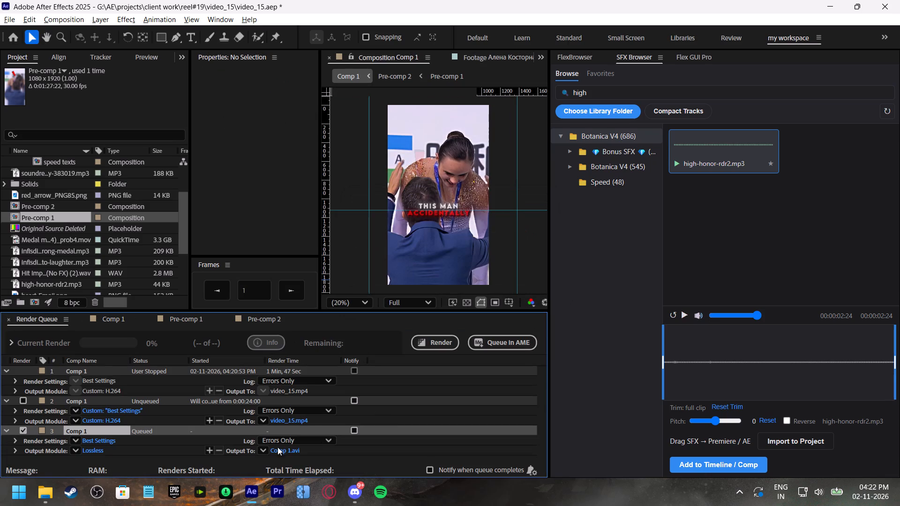
left_click(93, 397)
key("BackSpace")
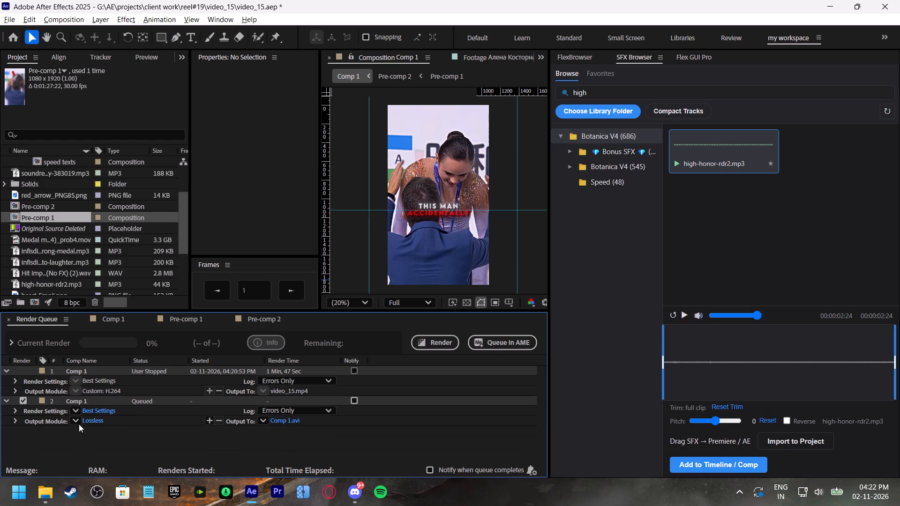
Set the new Comp 1 render item's output module format to H.264.
left_click(83, 418)
left_click(400, 88)
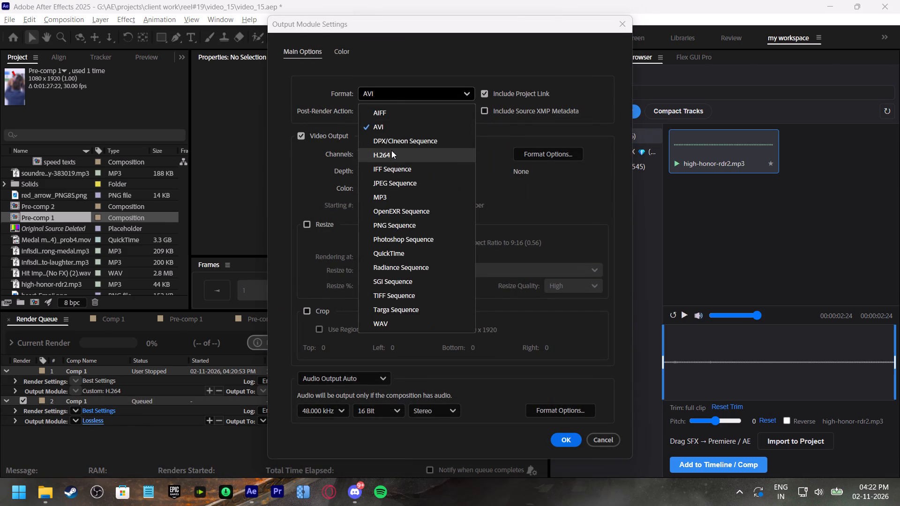
left_click(391, 150)
left_click(575, 439)
Set the render's output file name to video_15 in the video_15 folder inside reel#19.
left_click(291, 424)
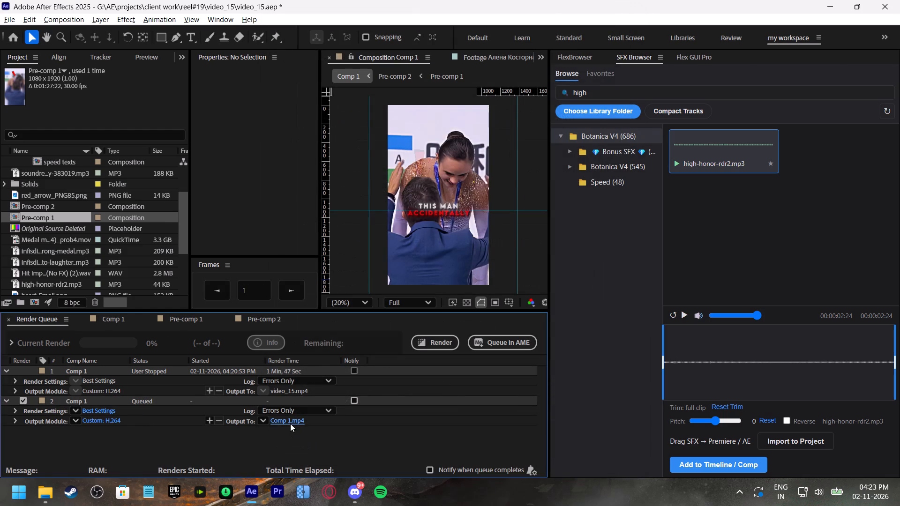
scroll(511, 179, "down", 3)
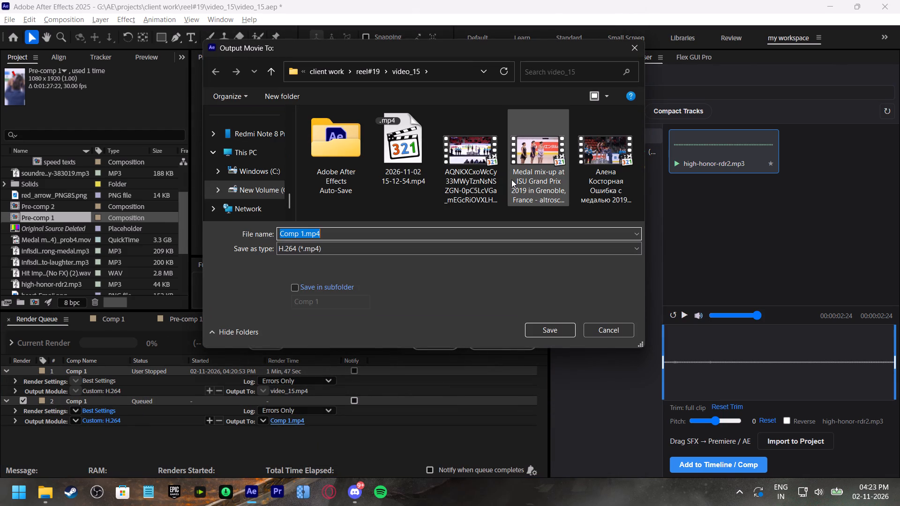
type("video")
key("shift+underscore")
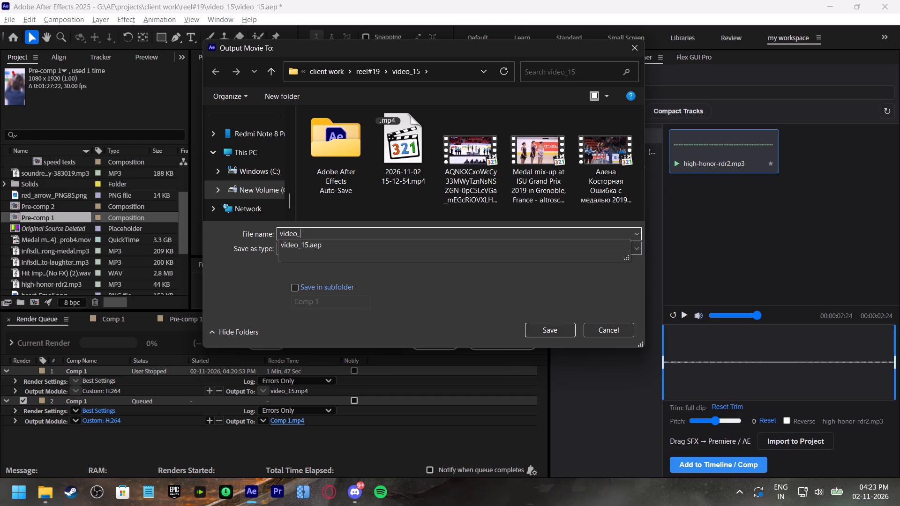
type("15")
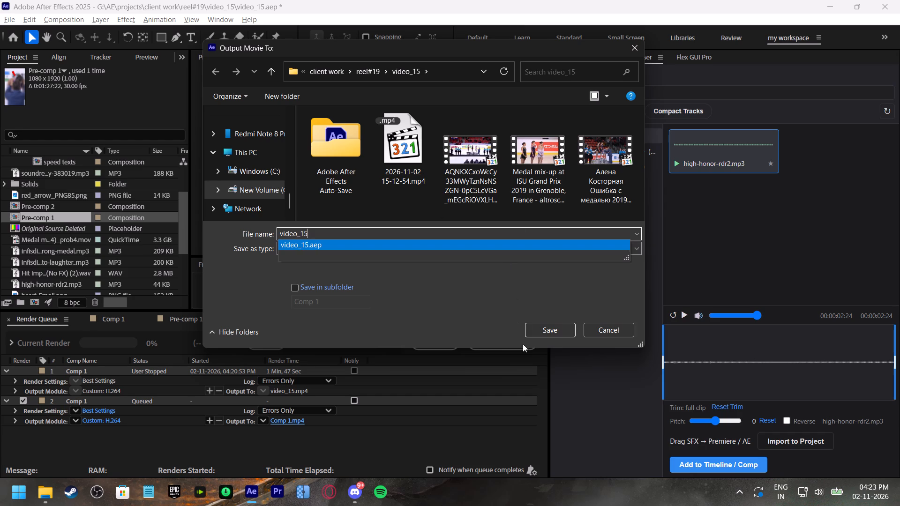
left_click(548, 327)
Start rendering the queued Comp 1.
left_click(440, 340)
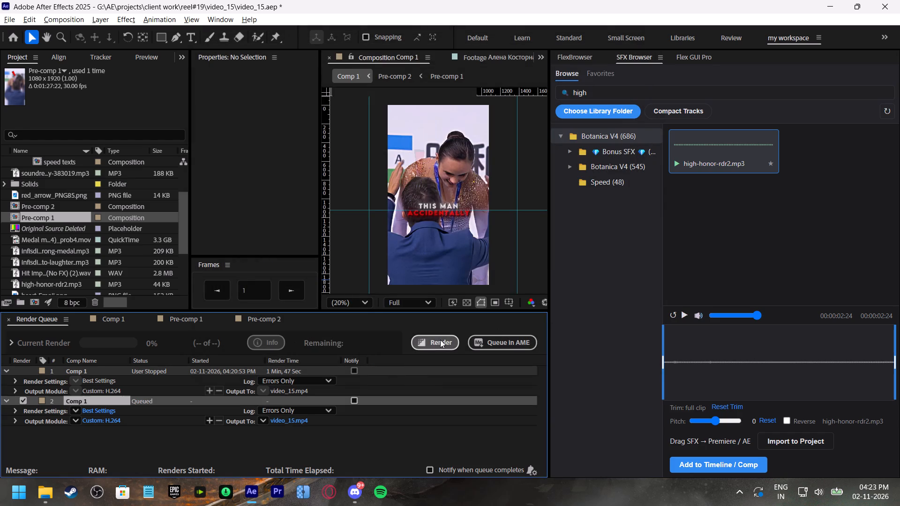
left_click(499, 281)
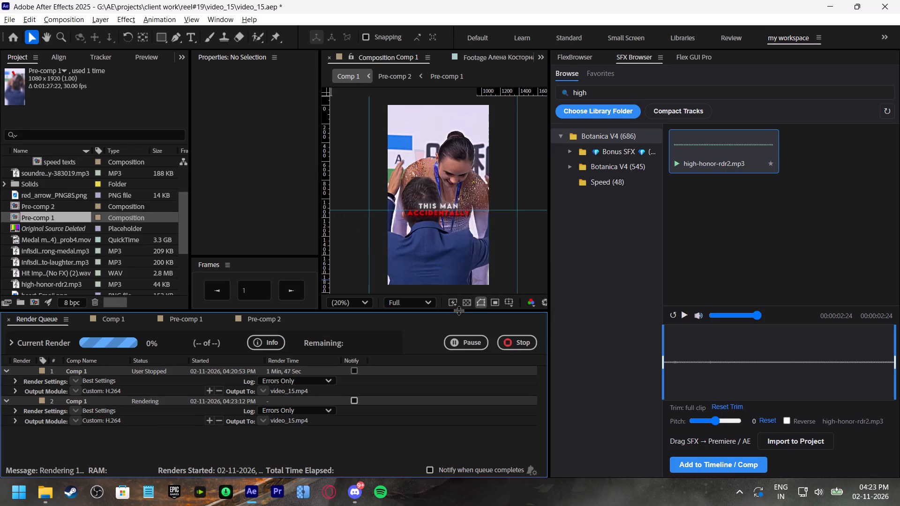
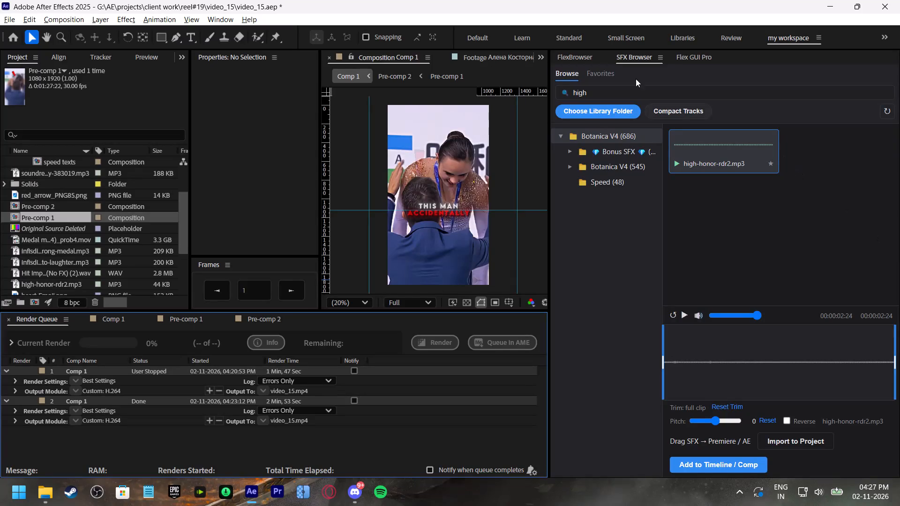
Purge the After Effects memory and disk cache with Flex GUI Pro.
left_click(688, 60)
left_click(715, 74)
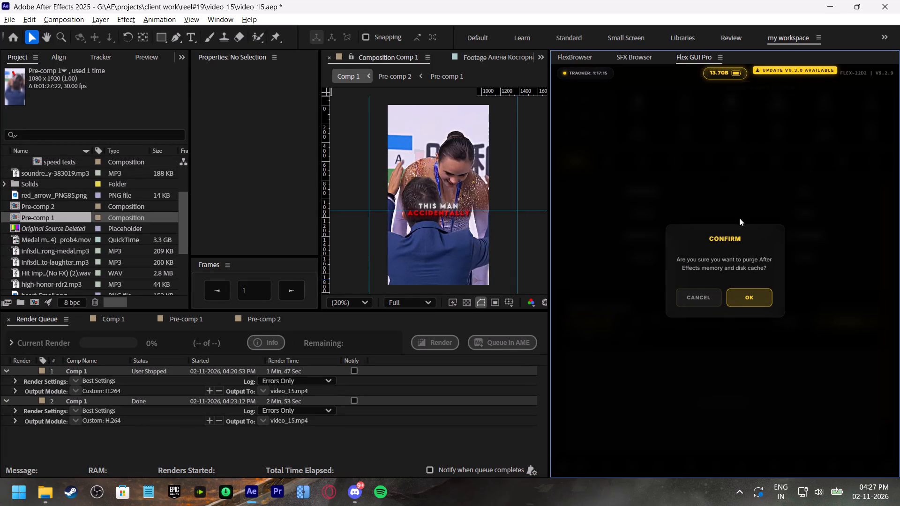
left_click(761, 293)
left_click(843, 217)
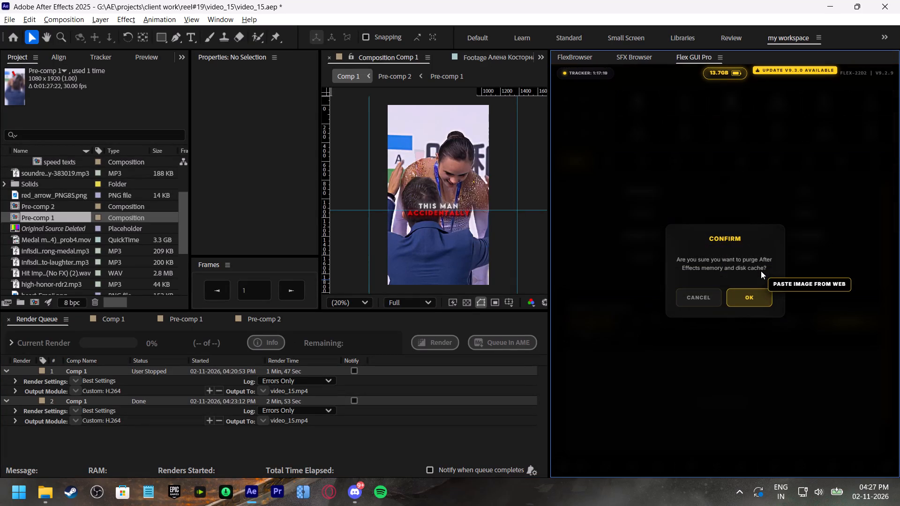
left_click(741, 290)
Close After Effects, saving the changes to the video_15 project.
left_click(891, 0)
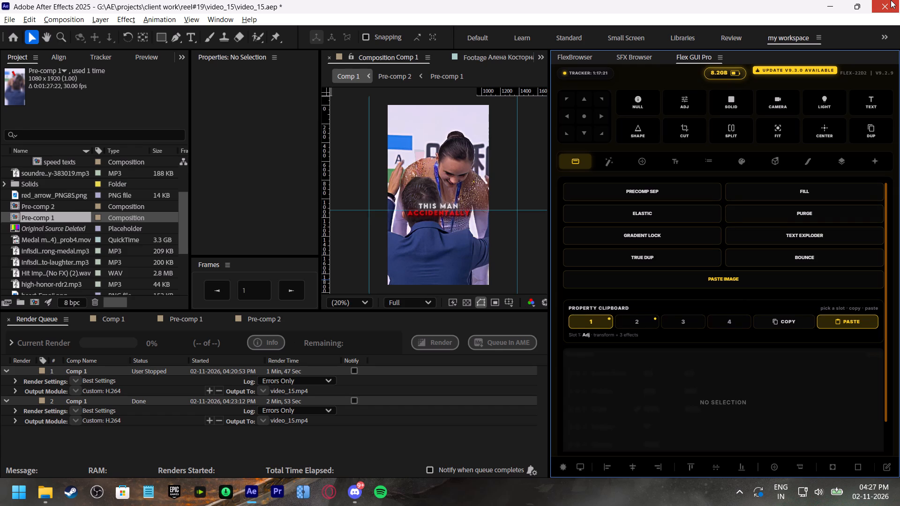
left_click(425, 274)
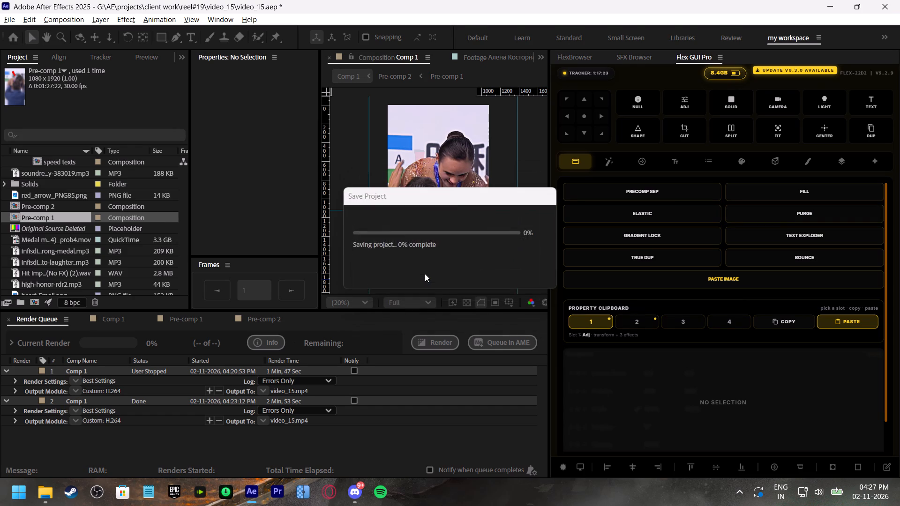
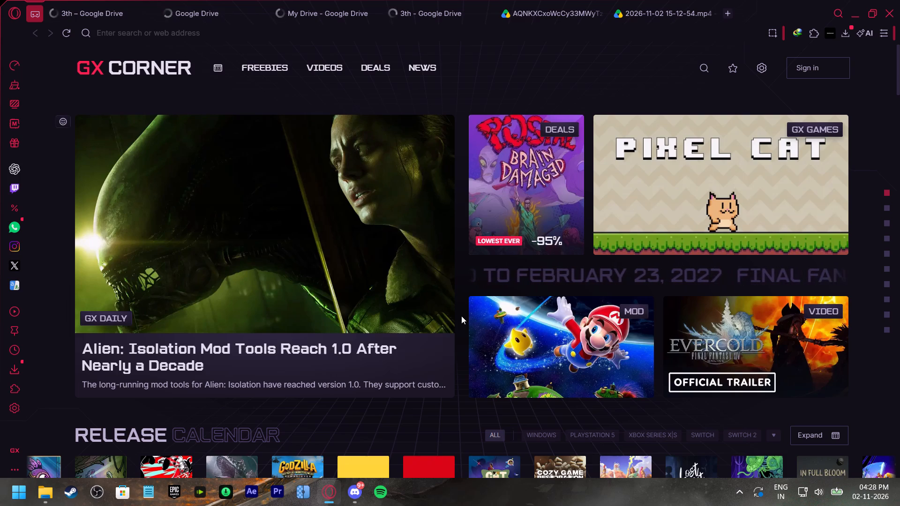
In Google Drive in the Opera GX browser, upload video_15.mp4 from the reel#19 project's video_15 folder to My Drive.
left_click(547, 2)
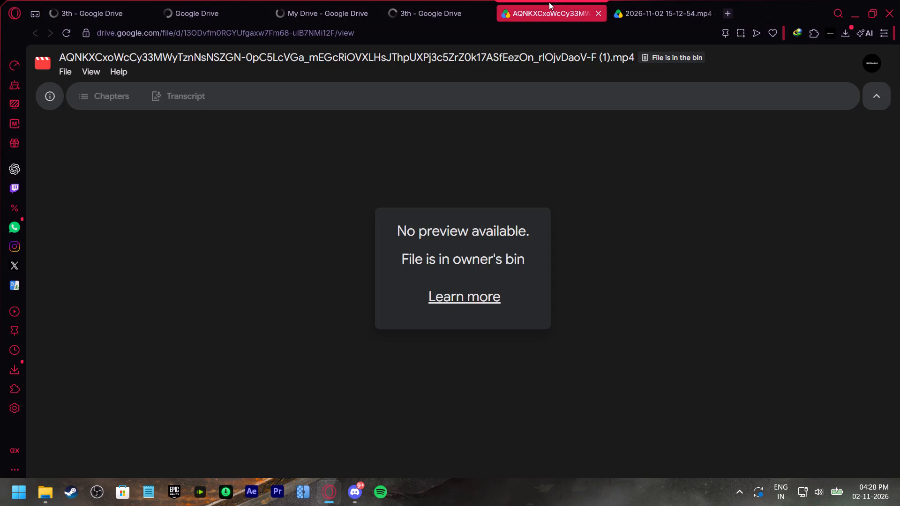
left_click(283, 0)
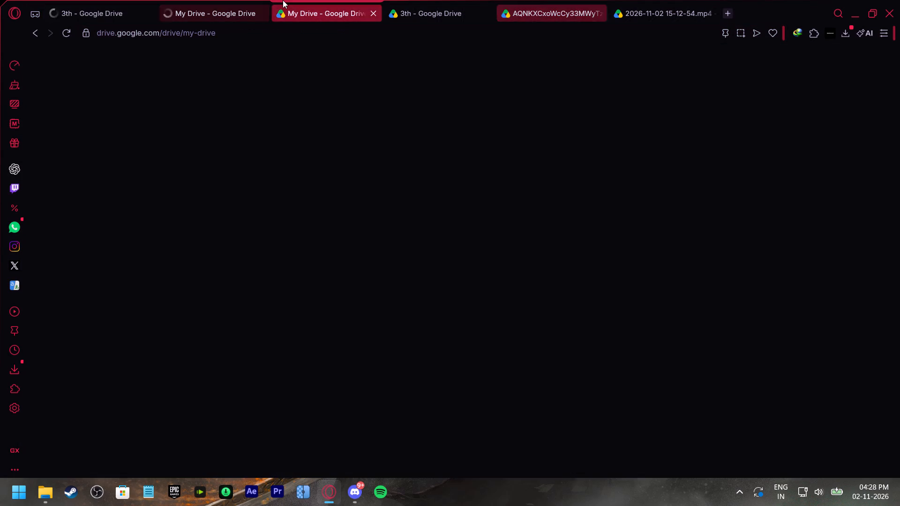
left_click(86, 183)
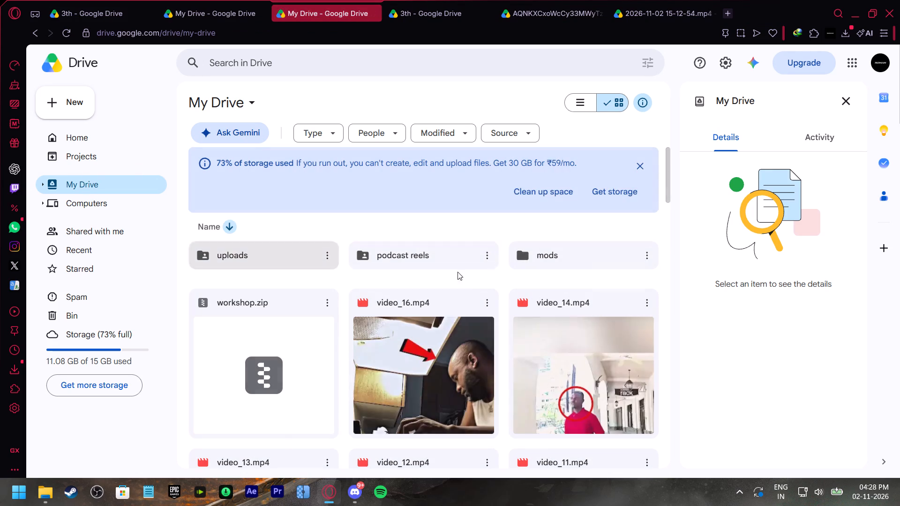
right_click(480, 285)
left_click(551, 100)
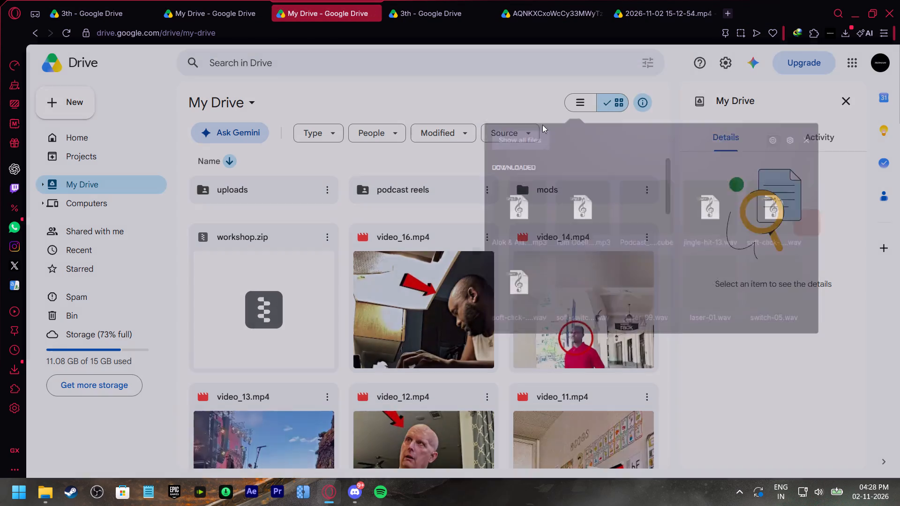
left_click(516, 142)
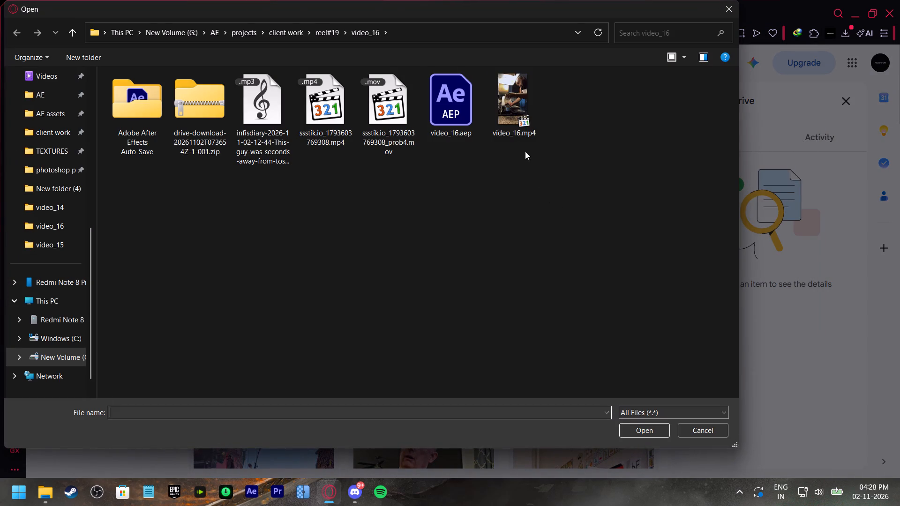
left_click(510, 117)
left_click(327, 36)
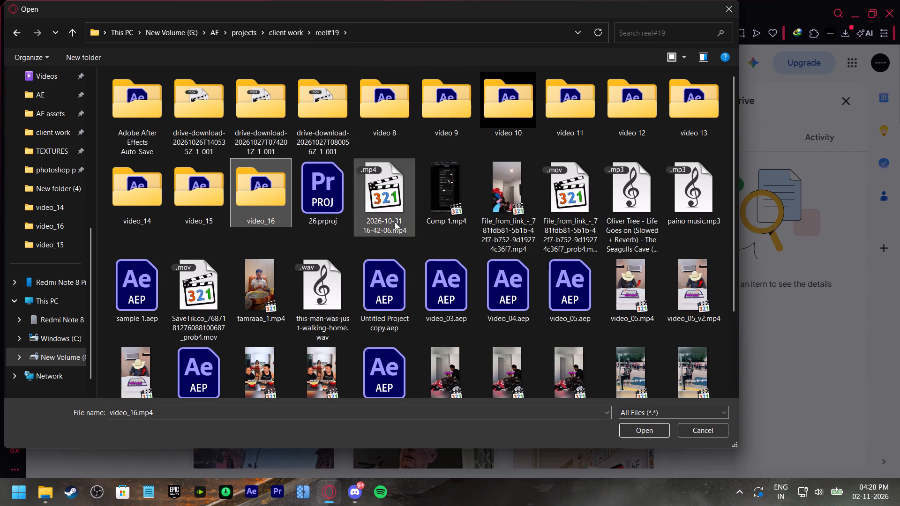
left_click(228, 191)
double_click(212, 191)
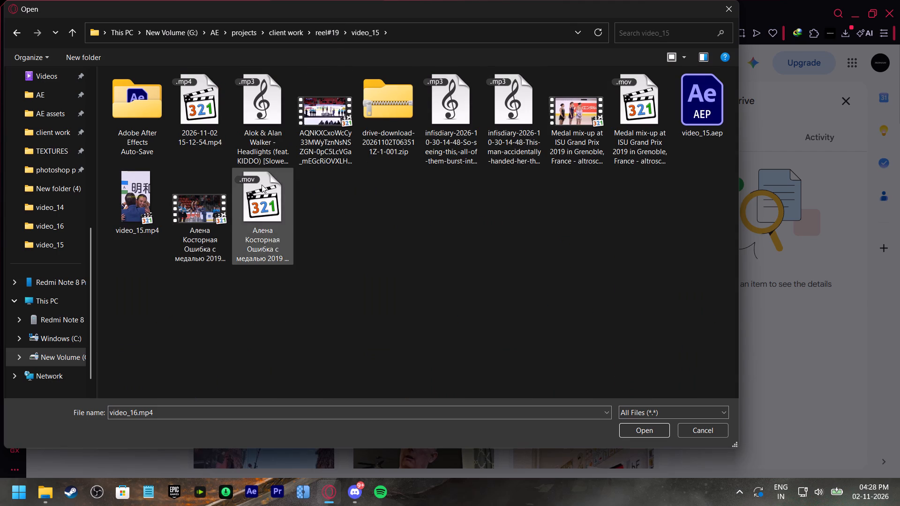
double_click(154, 195)
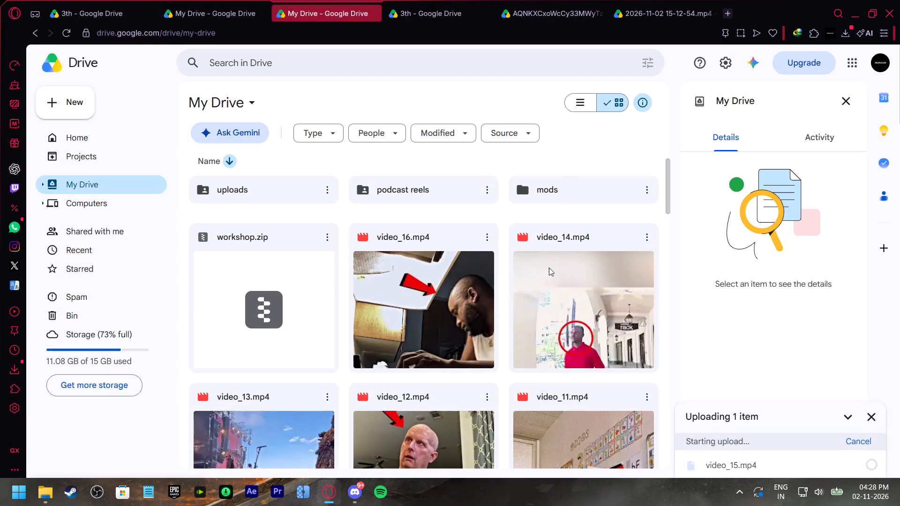
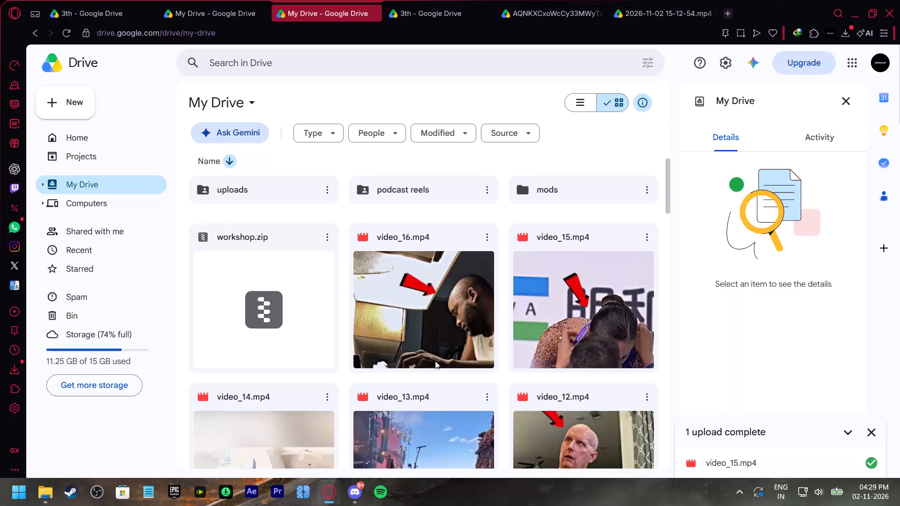
Play the uploaded video_15.mp4 in the Drive preview to check it, and close the preview.
double_click(586, 283)
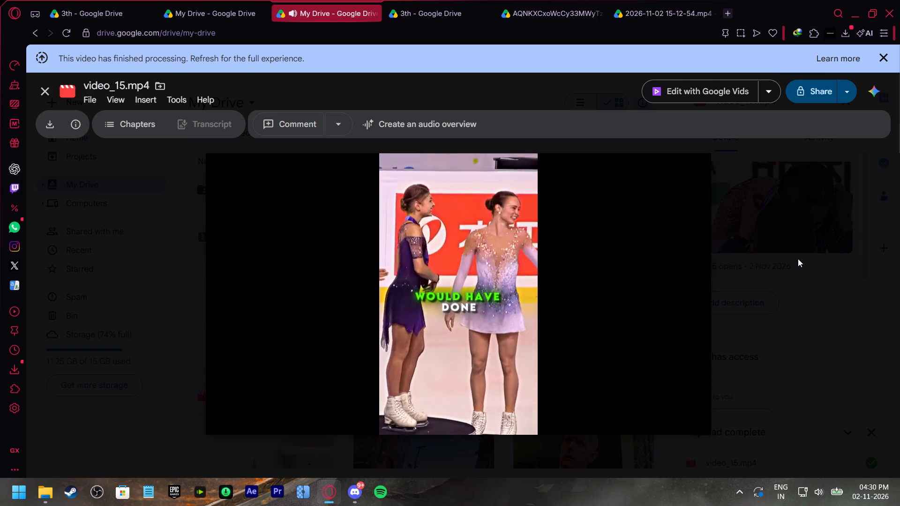
left_click(782, 262)
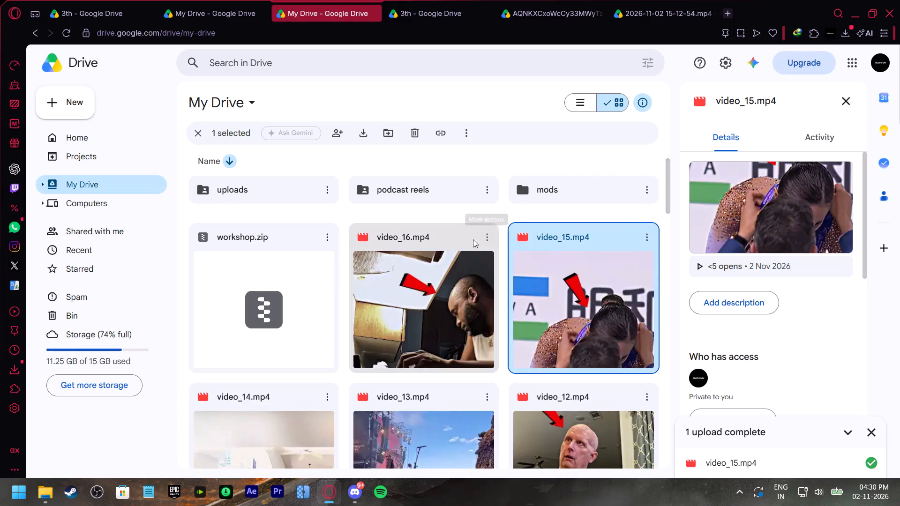
Set the general access of video_15.mp4 to Anyone with the link and copy its sharing link.
left_click(649, 237)
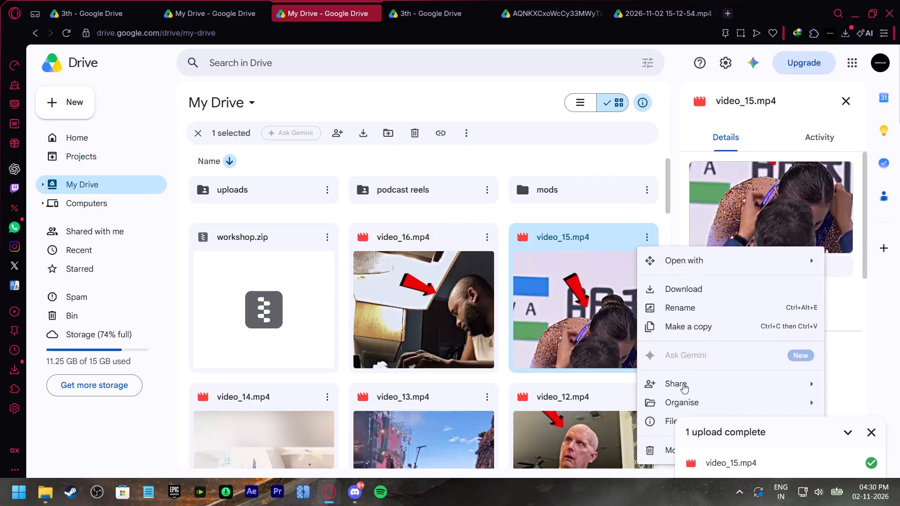
left_click(683, 391)
left_click(550, 382)
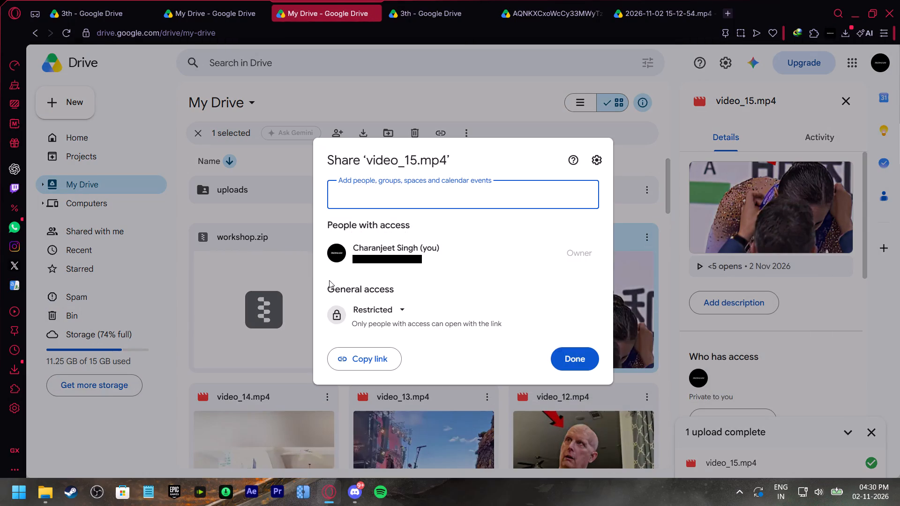
left_click(362, 294)
left_click(363, 305)
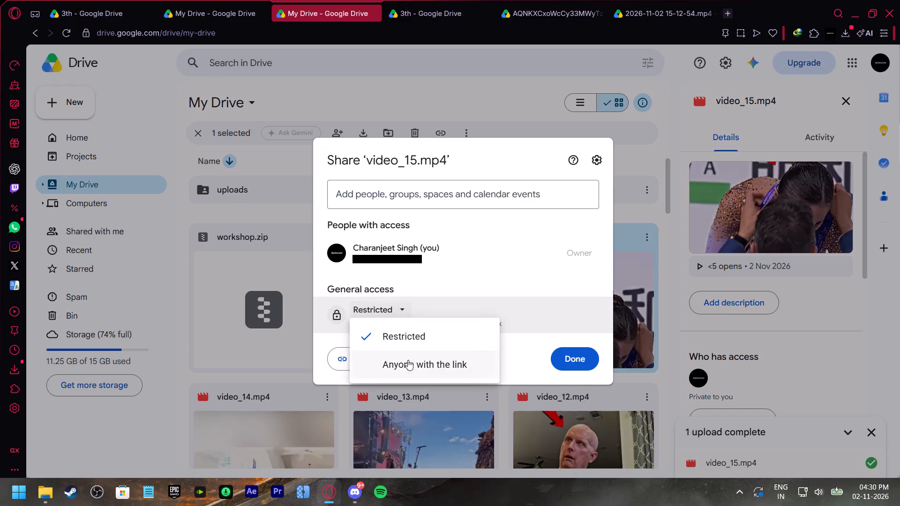
left_click(406, 363)
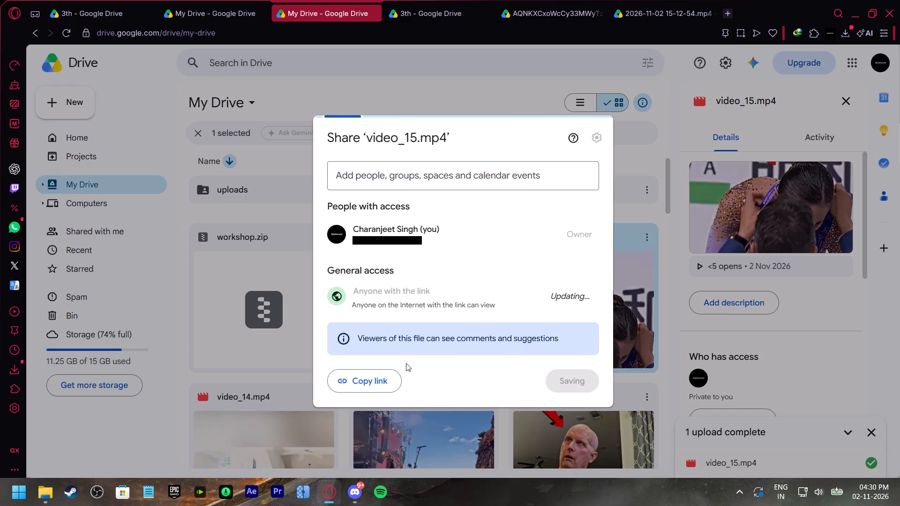
left_click(369, 375)
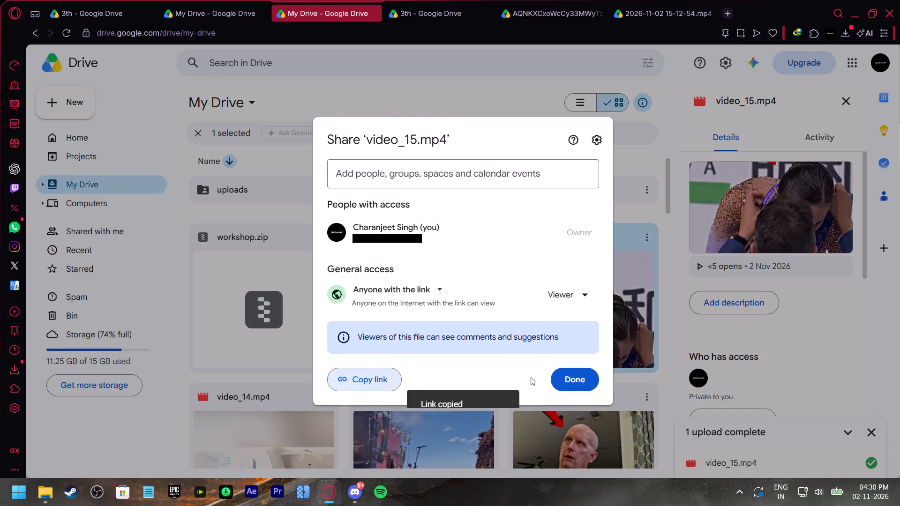
left_click(574, 377)
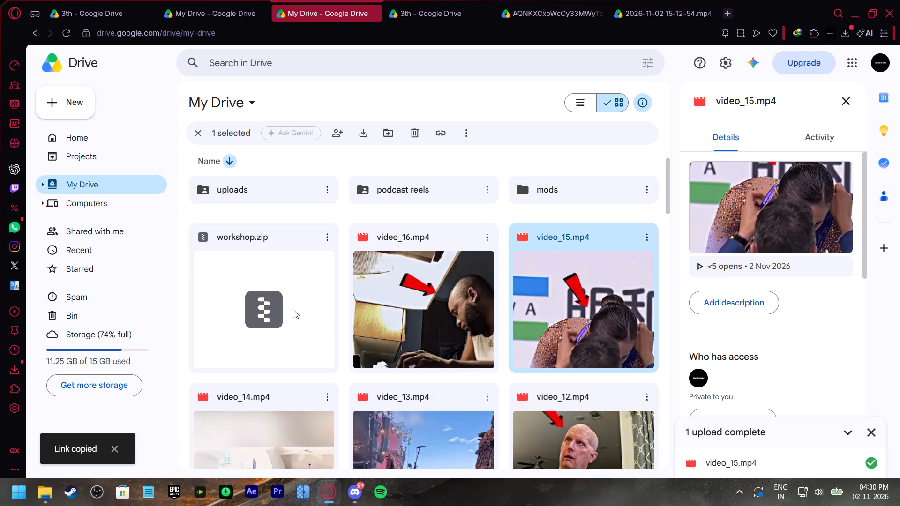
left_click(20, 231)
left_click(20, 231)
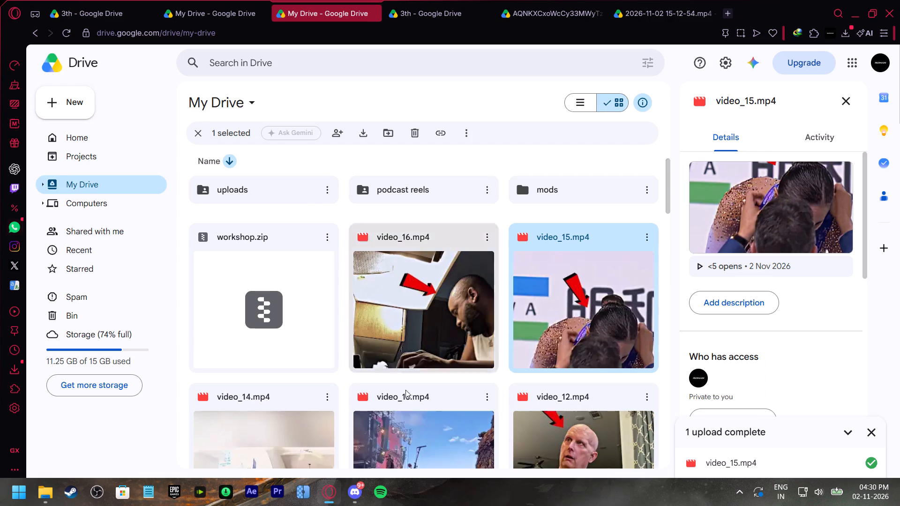